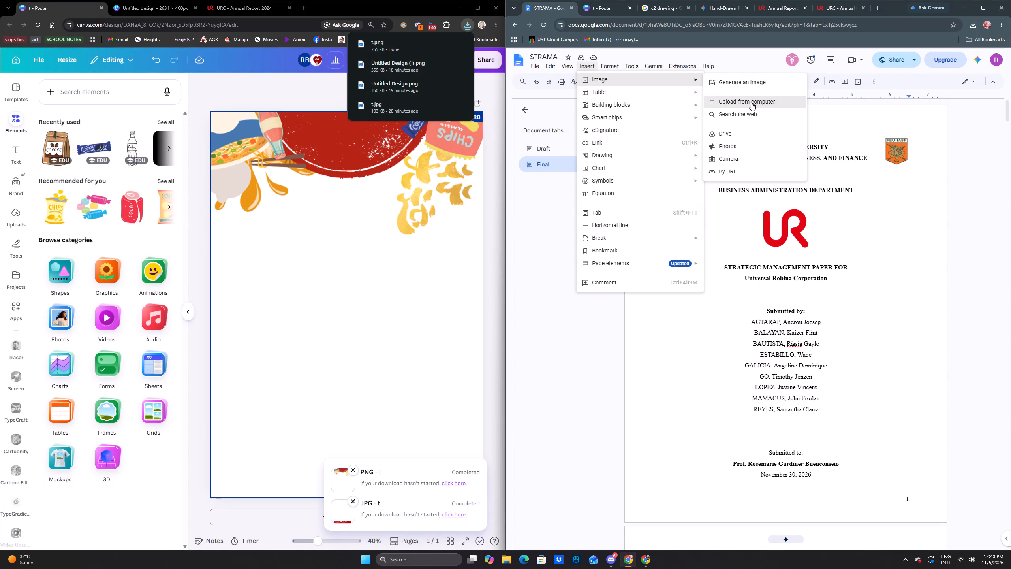
Insert the PNG image t from the Downloads folder into the document's header.
{"action": "left_click", "coordinate": [751, 102]}
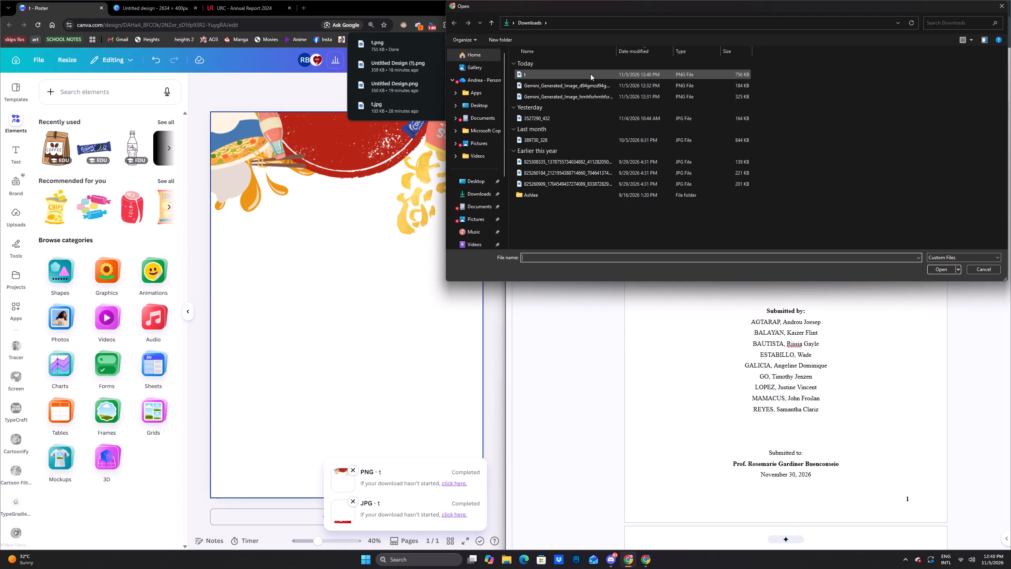
{"action": "left_click", "coordinate": [590, 74]}
{"action": "left_click", "coordinate": [928, 264]}
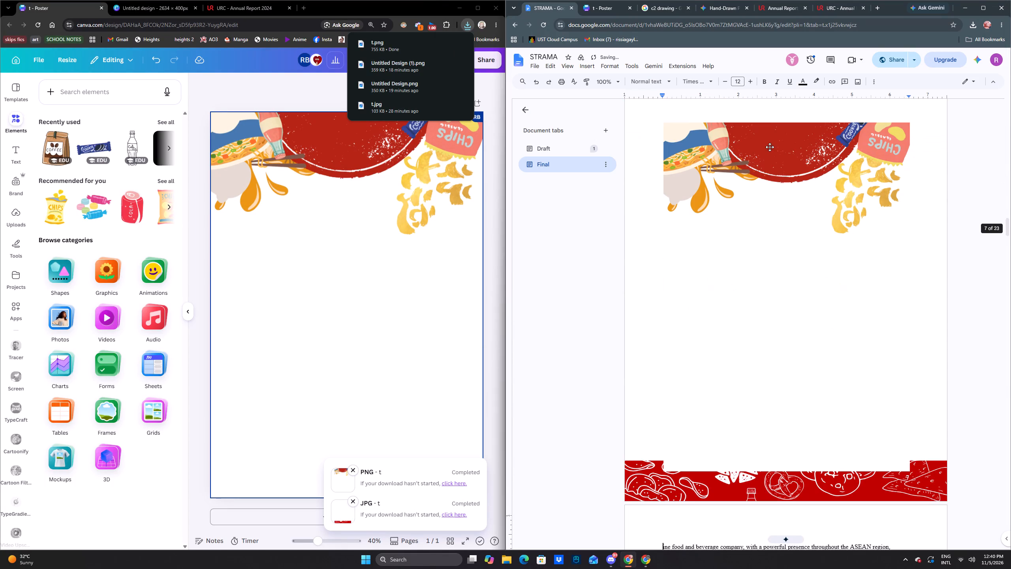
Set the inserted food-artwork header image's text wrapping to Behind text.
{"action": "left_click", "coordinate": [835, 198]}
{"action": "left_click_drag", "start_coordinate": [835, 208], "coordinate": [822, 73]}
{"action": "double_click", "coordinate": [818, 166]}
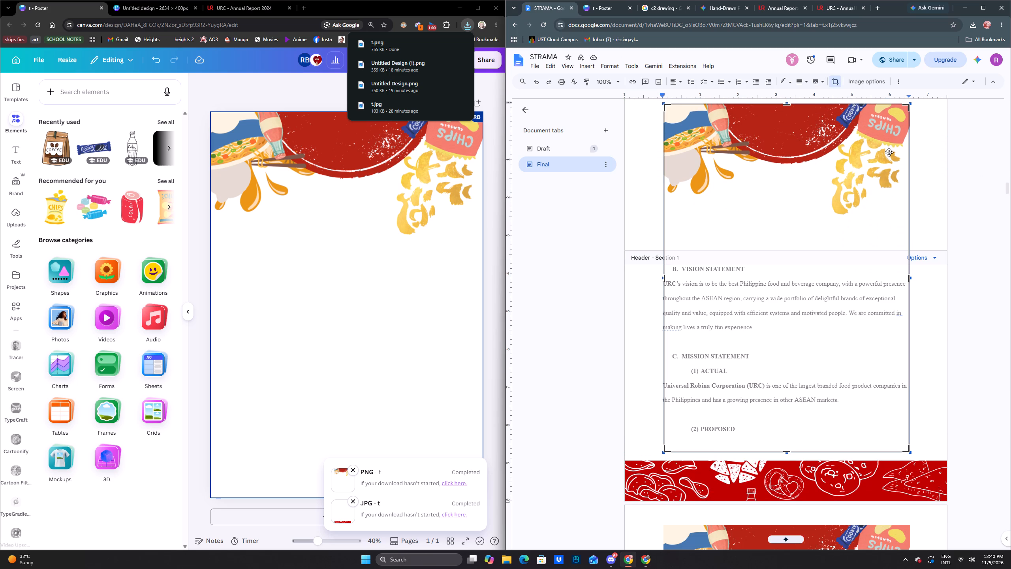
{"action": "left_click", "coordinate": [917, 144]}
{"action": "left_click", "coordinate": [811, 153]}
{"action": "left_click", "coordinate": [811, 153]}
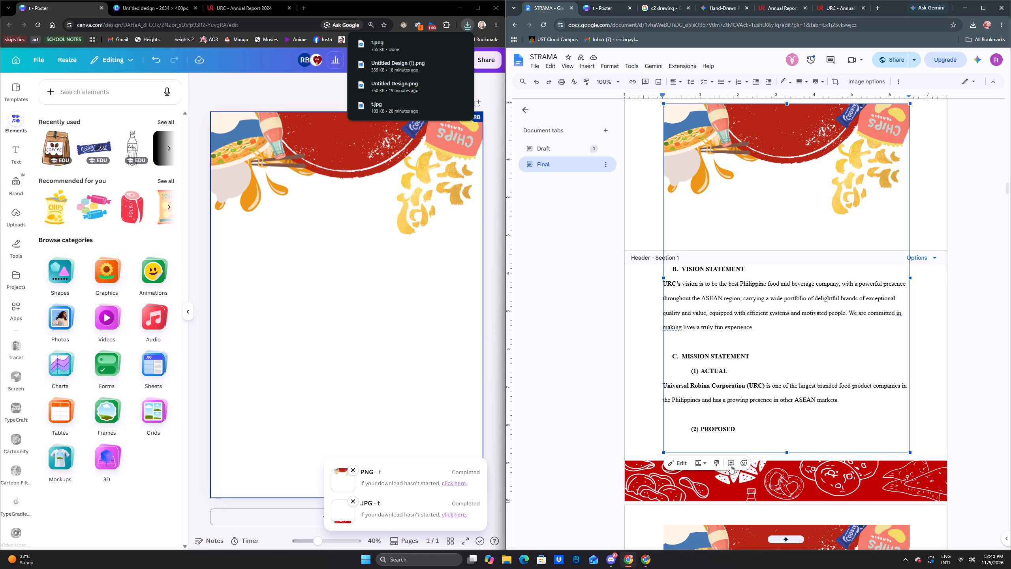
{"action": "left_click", "coordinate": [700, 468]}
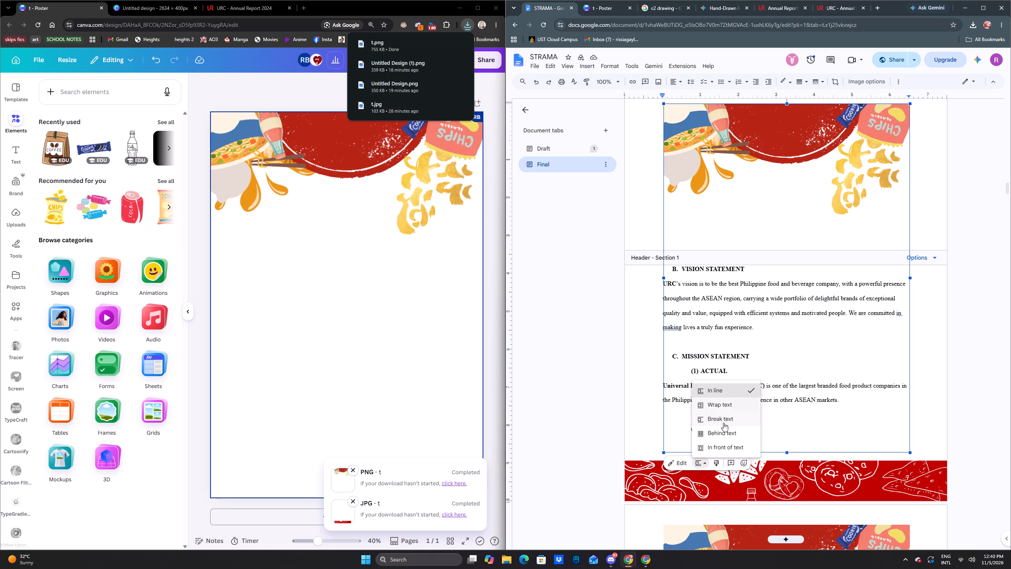
{"action": "left_click", "coordinate": [727, 433]}
Move the food-artwork image to the first page and align it with the page's top and left edges.
{"action": "left_click", "coordinate": [968, 186]}
{"action": "scroll", "coordinate": [968, 186], "scroll_direction": "up", "scroll_amount": 4}
{"action": "left_click", "coordinate": [902, 277]}
{"action": "double_click", "coordinate": [900, 280]}
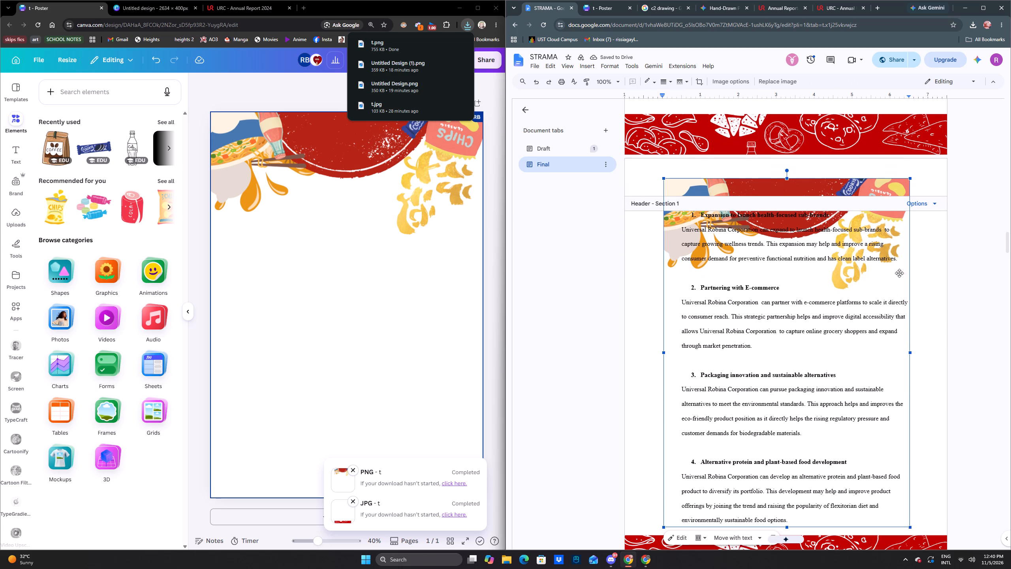
{"action": "left_click_drag", "start_coordinate": [874, 188], "coordinate": [863, 68]}
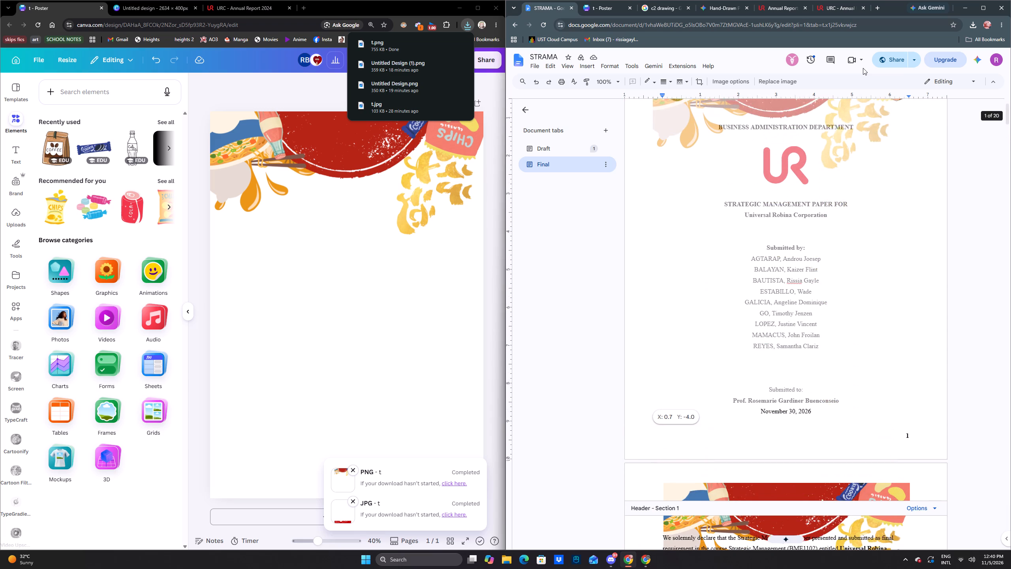
{"action": "left_click_drag", "start_coordinate": [863, 68], "coordinate": [854, 129]}
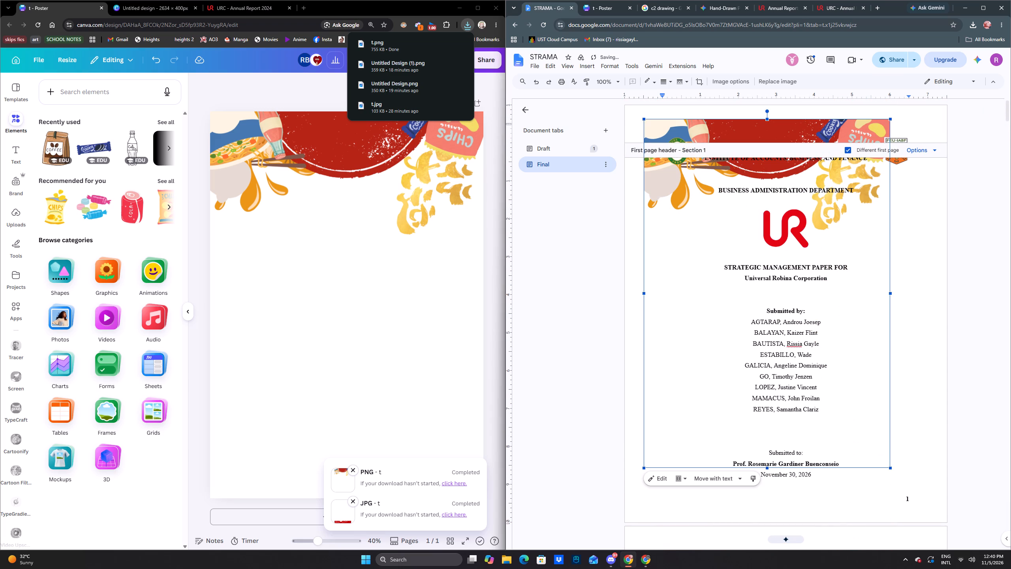
{"action": "left_click_drag", "start_coordinate": [858, 133], "coordinate": [849, 127]}
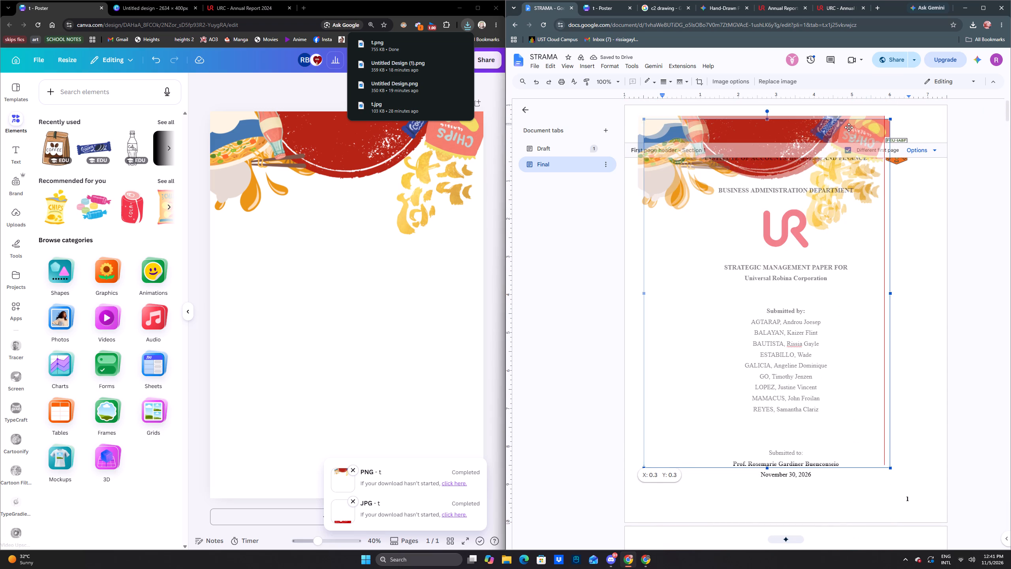
{"action": "left_click_drag", "start_coordinate": [849, 127], "coordinate": [836, 119]}
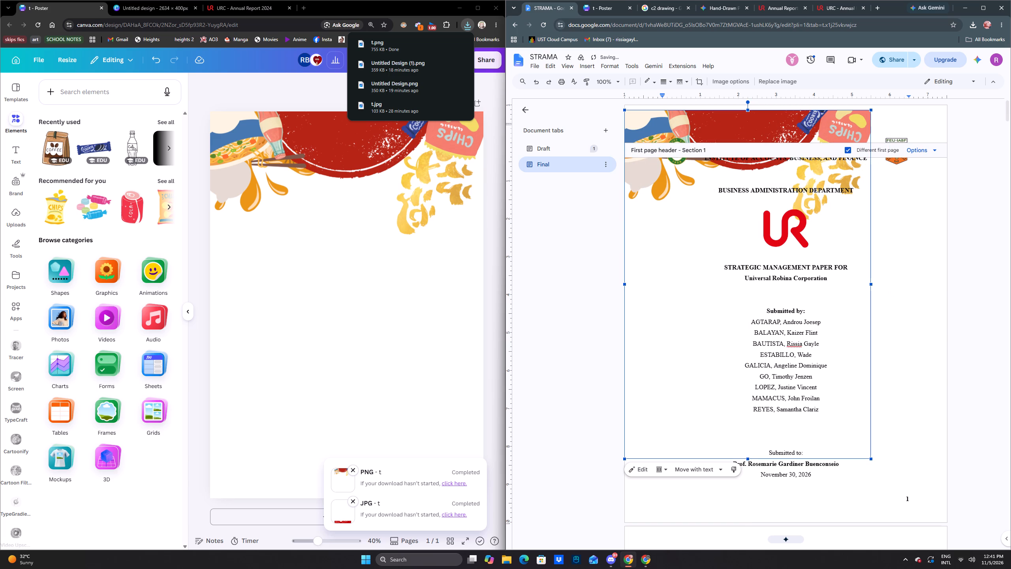
Stretch the food-artwork image to span the first page's full width and reach down to its bottom edge.
{"action": "left_click_drag", "start_coordinate": [872, 285], "coordinate": [948, 279]}
{"action": "left_click", "coordinate": [982, 245]}
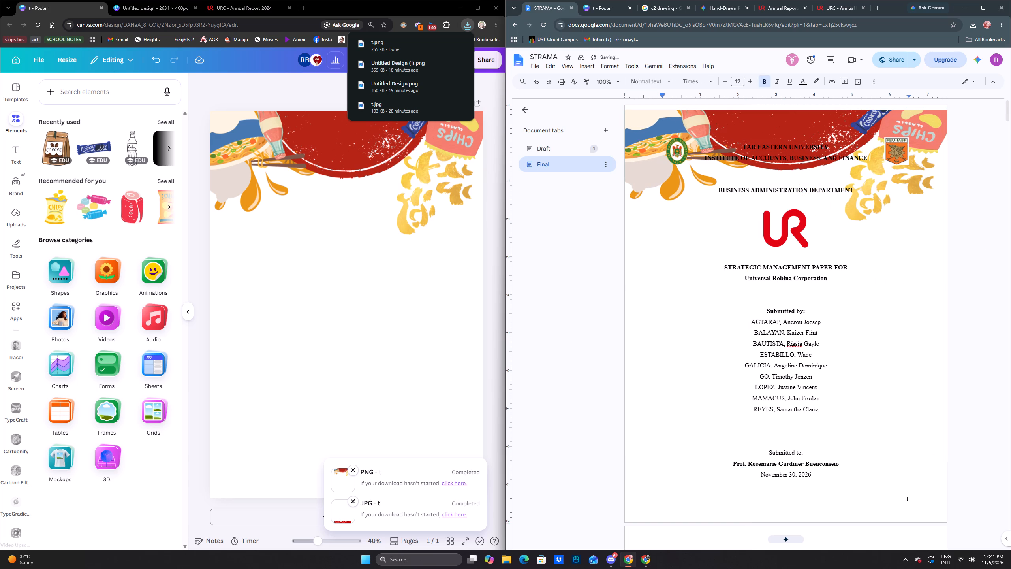
{"action": "double_click", "coordinate": [794, 129]}
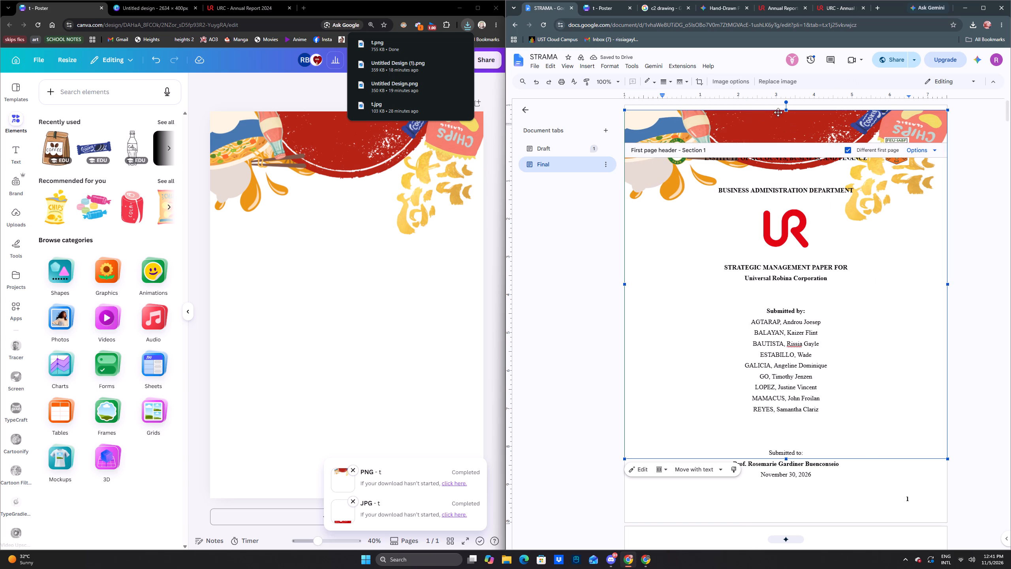
{"action": "left_click_drag", "start_coordinate": [787, 108], "coordinate": [787, 103]}
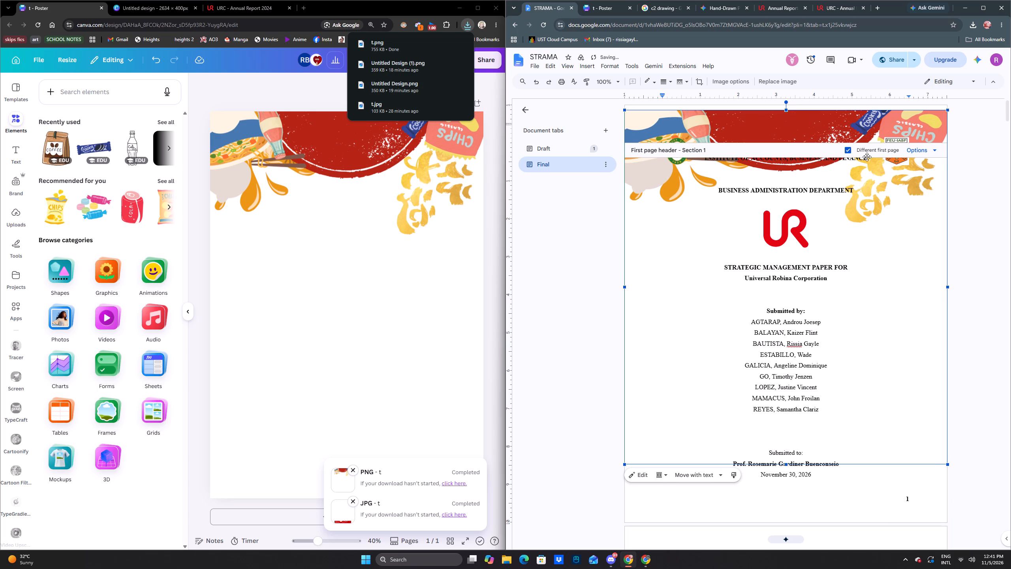
{"action": "left_click", "coordinate": [981, 204]}
{"action": "scroll", "coordinate": [981, 204], "scroll_direction": "up", "scroll_amount": 2}
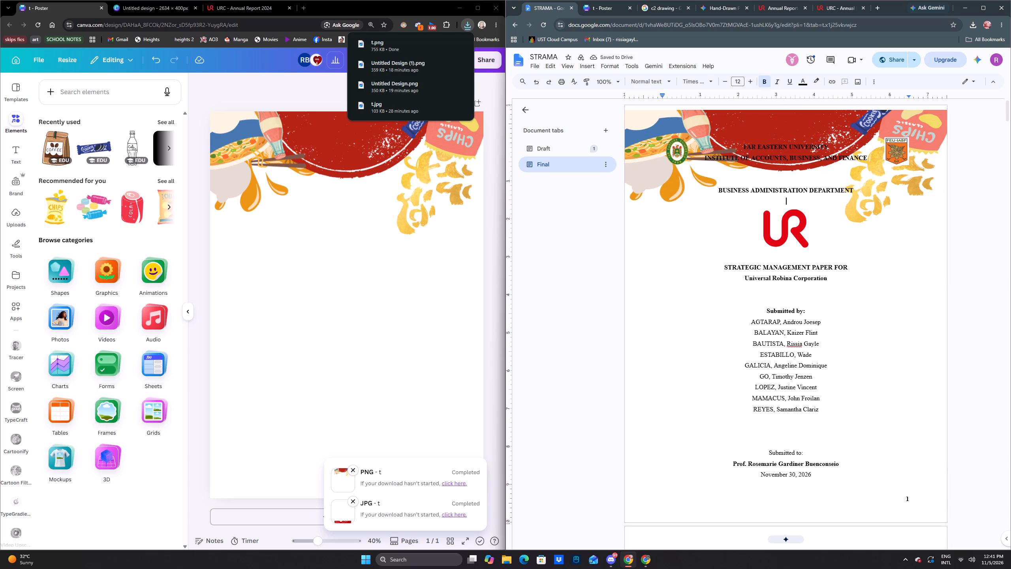
{"action": "left_click", "coordinate": [816, 134]}
{"action": "double_click", "coordinate": [799, 117]}
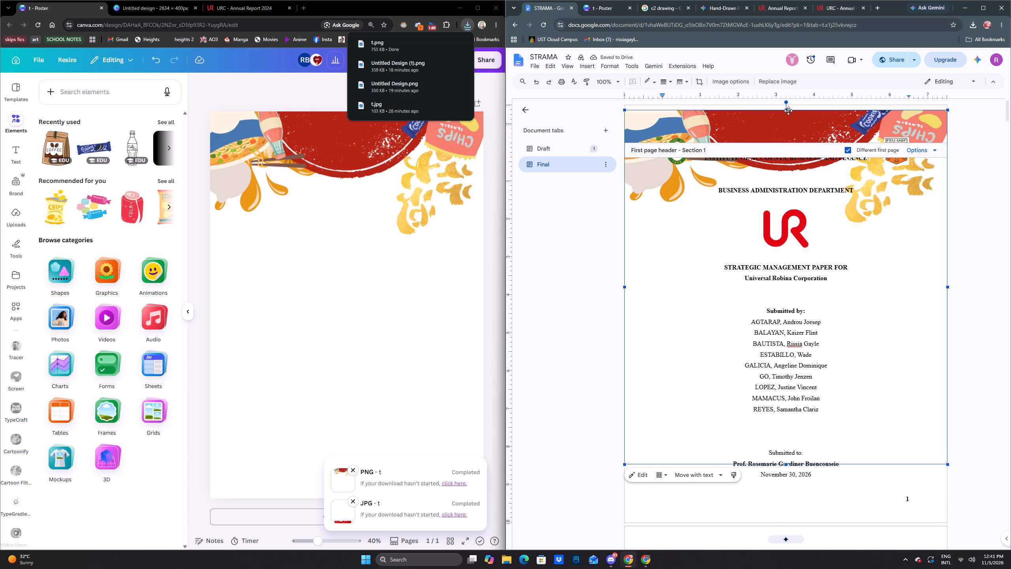
{"action": "left_click_drag", "start_coordinate": [785, 111], "coordinate": [781, 92]}
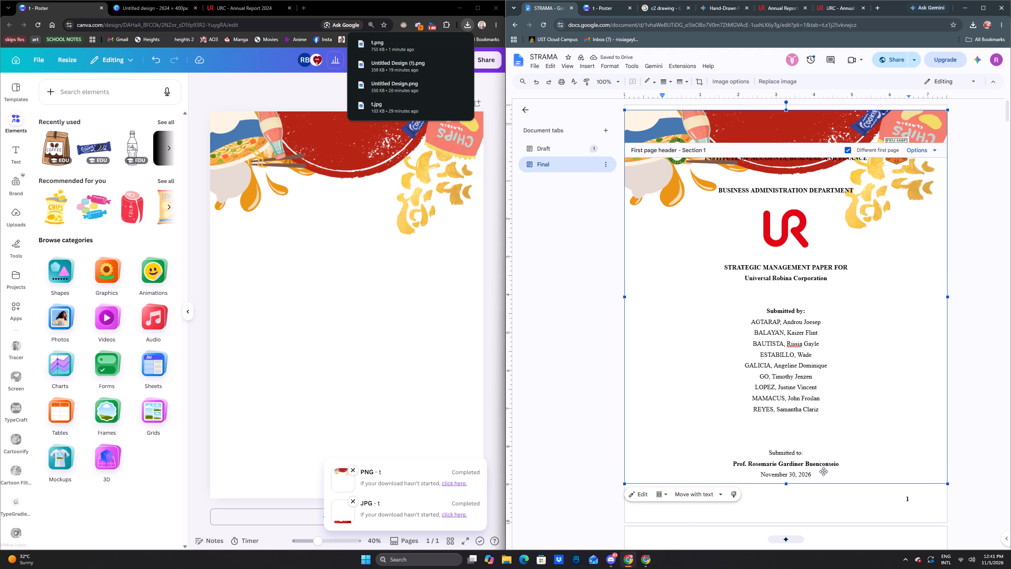
{"action": "left_click_drag", "start_coordinate": [785, 485], "coordinate": [809, 523]}
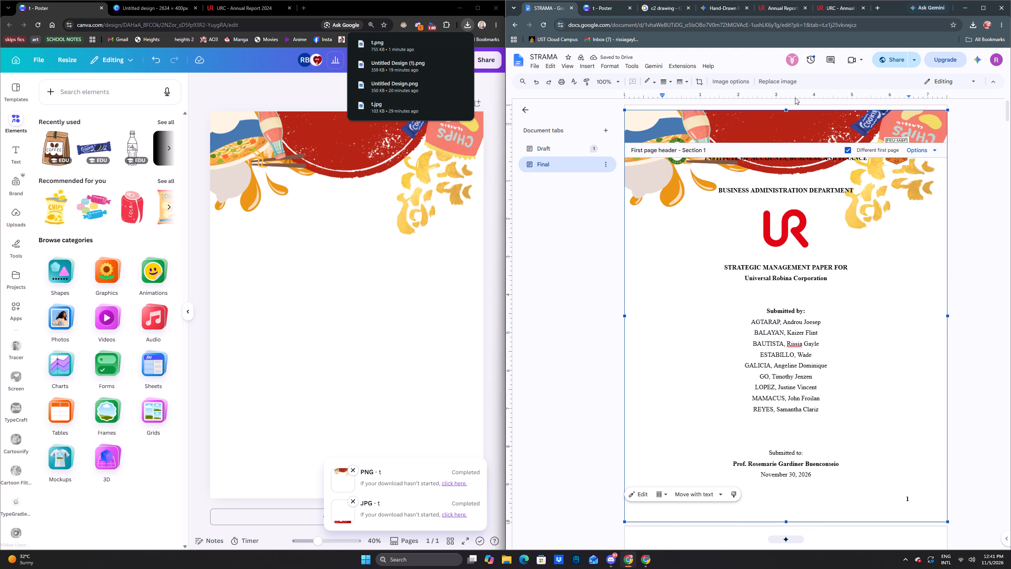
{"action": "left_click", "coordinate": [979, 233]}
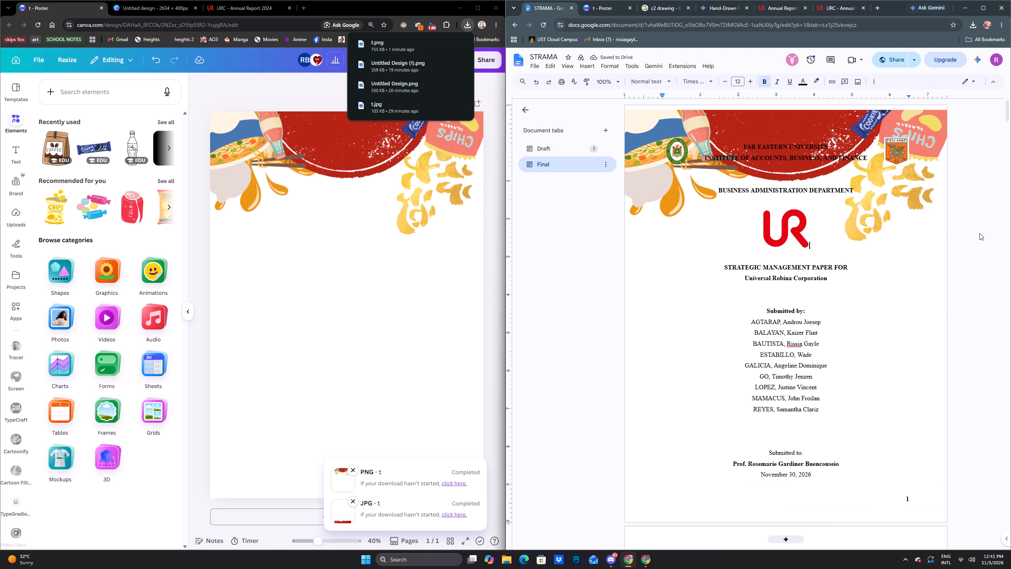
{"action": "scroll", "coordinate": [969, 232], "scroll_direction": "up", "scroll_amount": 2}
Nudge the food-artwork image slightly down from the first page's top edge, keeping it centred horizontally.
{"action": "double_click", "coordinate": [770, 125]}
{"action": "left_click_drag", "start_coordinate": [770, 125], "coordinate": [770, 129]}
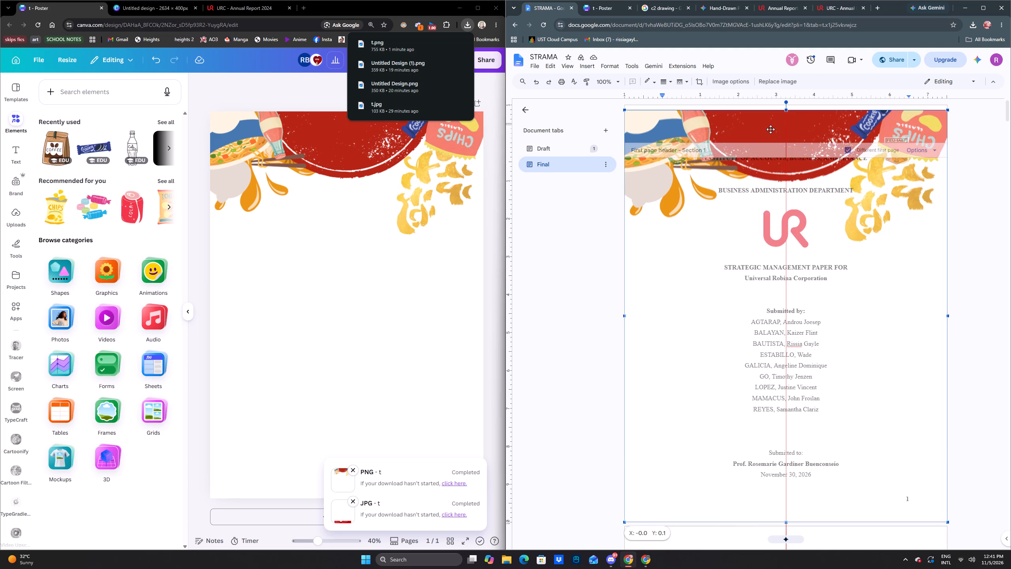
{"action": "left_click_drag", "start_coordinate": [770, 129], "coordinate": [770, 130]}
{"action": "left_click_drag", "start_coordinate": [770, 130], "coordinate": [769, 136]}
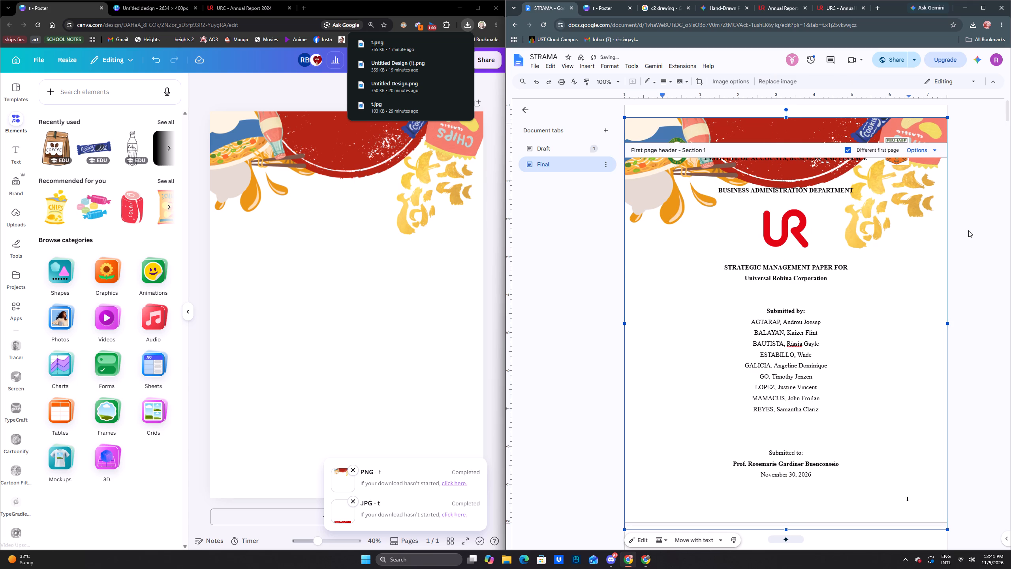
{"action": "left_click", "coordinate": [970, 231]}
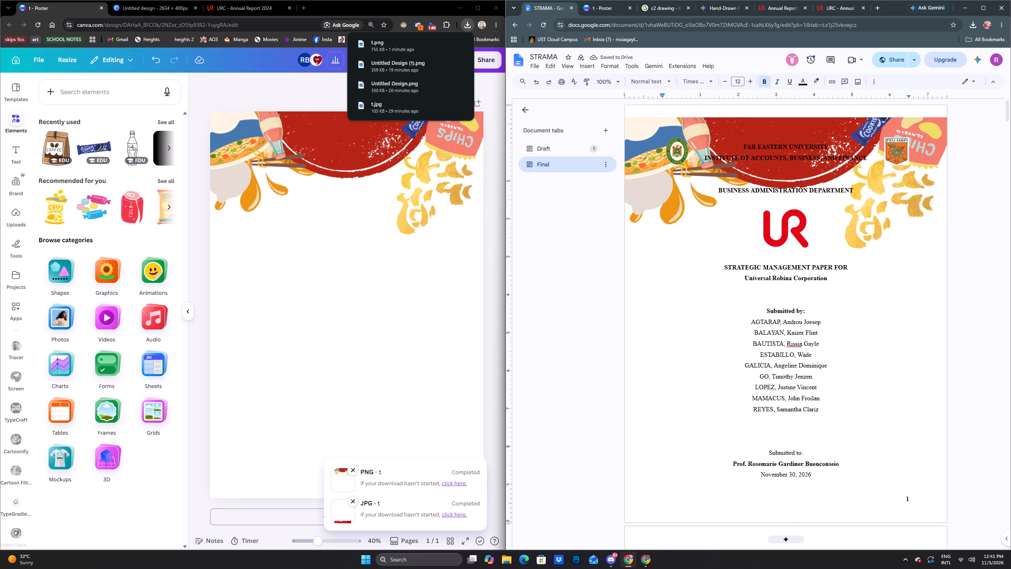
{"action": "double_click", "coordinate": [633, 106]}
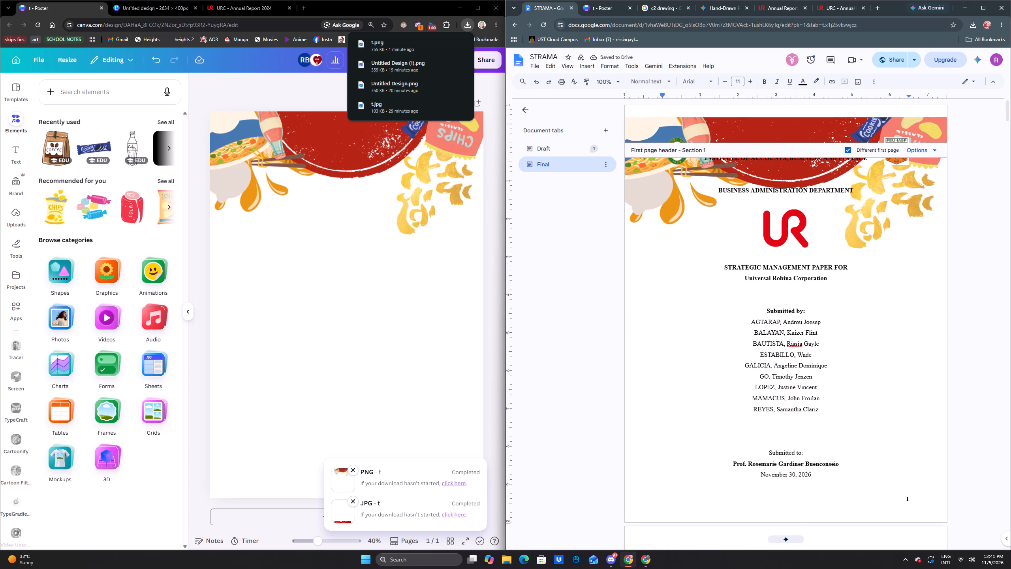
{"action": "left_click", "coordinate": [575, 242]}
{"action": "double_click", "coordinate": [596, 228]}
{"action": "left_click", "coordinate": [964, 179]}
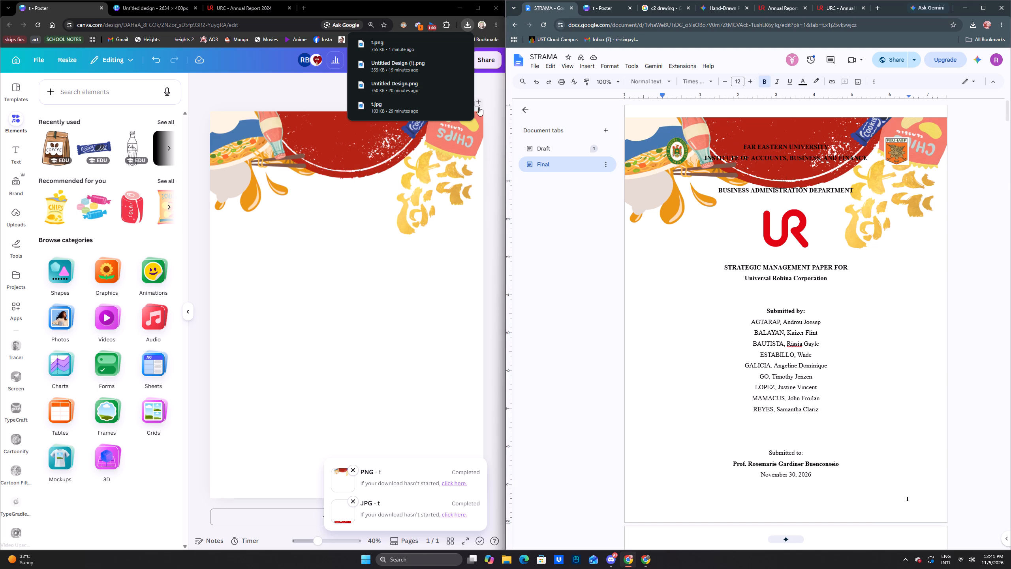
Dismiss the recent downloads list covering the Canva poster.
{"action": "left_click", "coordinate": [466, 23]}
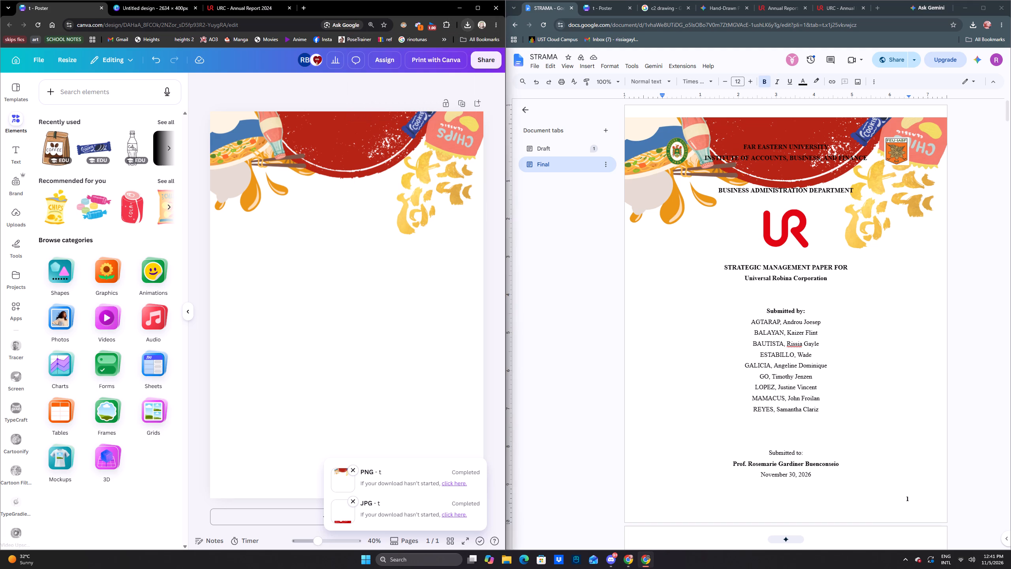
Nudge the food-artwork image slightly up toward the first page's top edge and leave the header.
{"action": "left_click", "coordinate": [876, 213]}
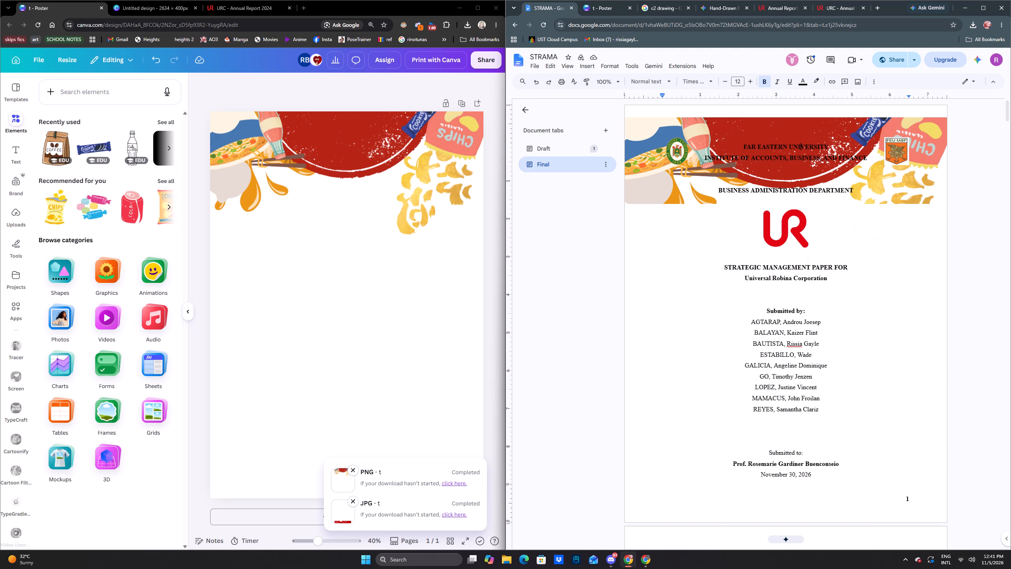
{"action": "left_click", "coordinate": [802, 126]}
{"action": "double_click", "coordinate": [803, 124]}
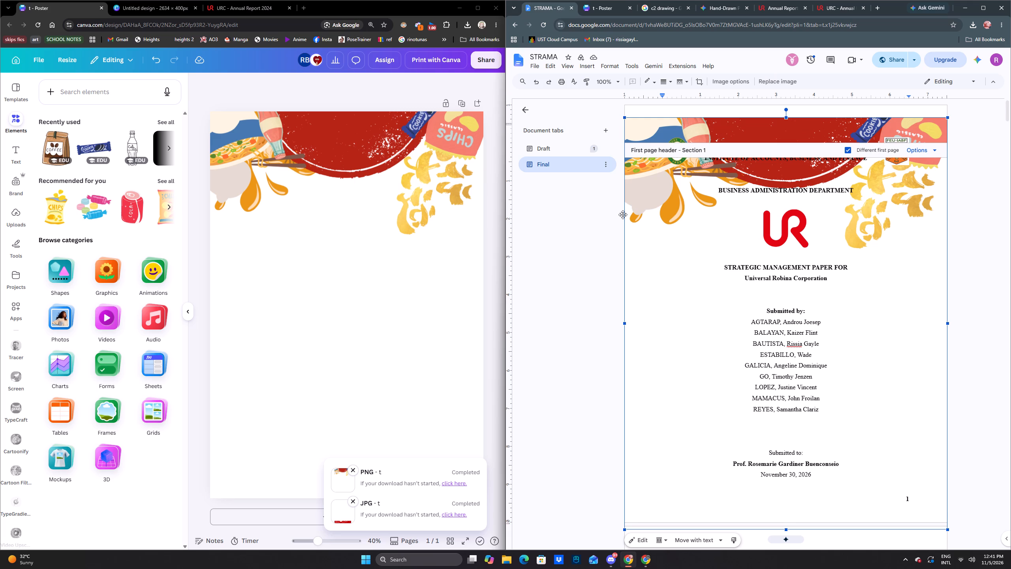
{"action": "left_click", "coordinate": [611, 217]}
{"action": "left_click_drag", "start_coordinate": [657, 132], "coordinate": [656, 126]}
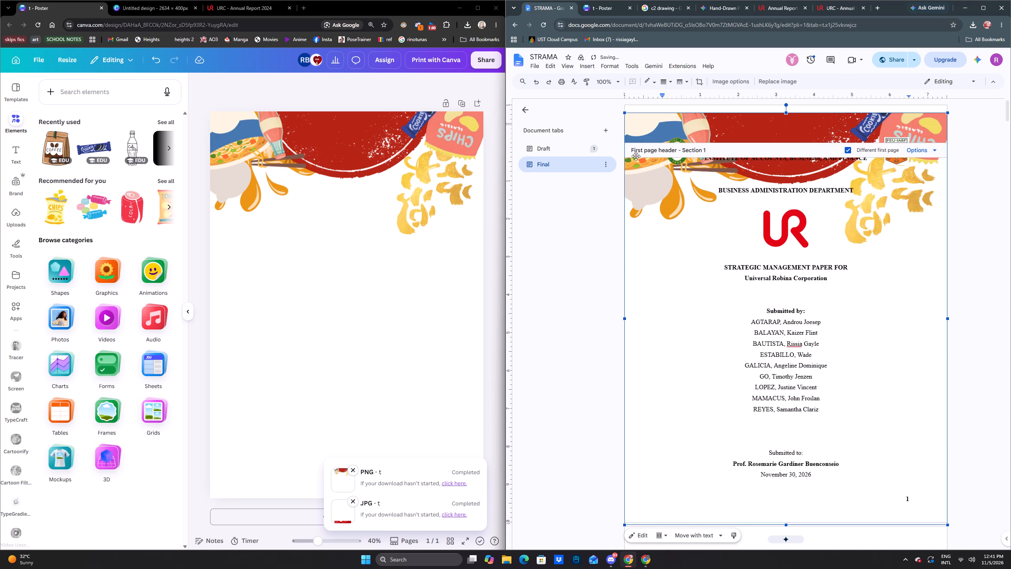
{"action": "triple_click", "coordinate": [588, 234]}
{"action": "double_click", "coordinate": [588, 234]}
{"action": "double_click", "coordinate": [985, 220]}
{"action": "left_click", "coordinate": [565, 269]}
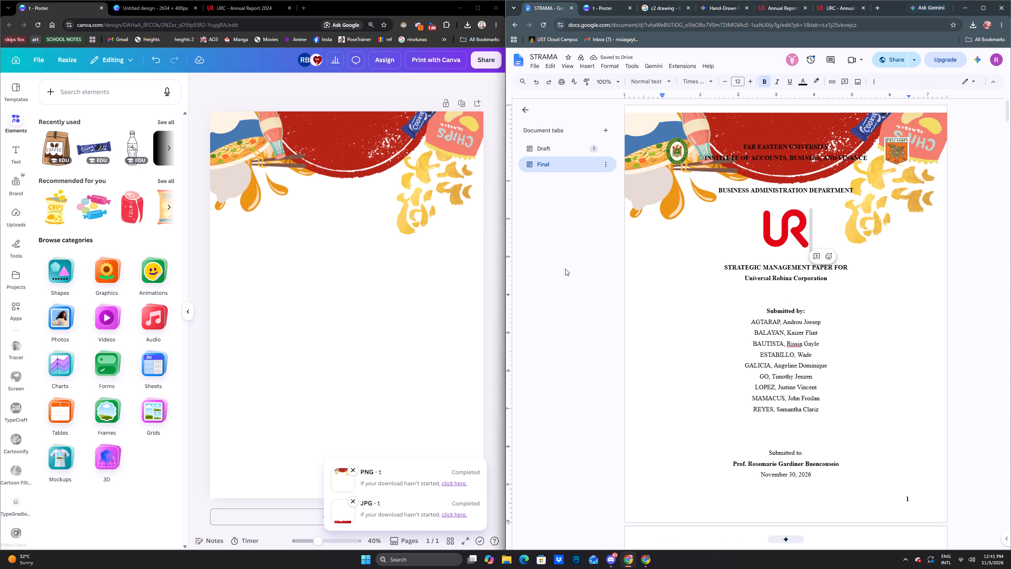
{"action": "left_click", "coordinate": [565, 269]}
Move the food-artwork image in the first-page header slightly up to the page's top edge, keeping it centred horizontally, and leave the header.
{"action": "left_click", "coordinate": [778, 264]}
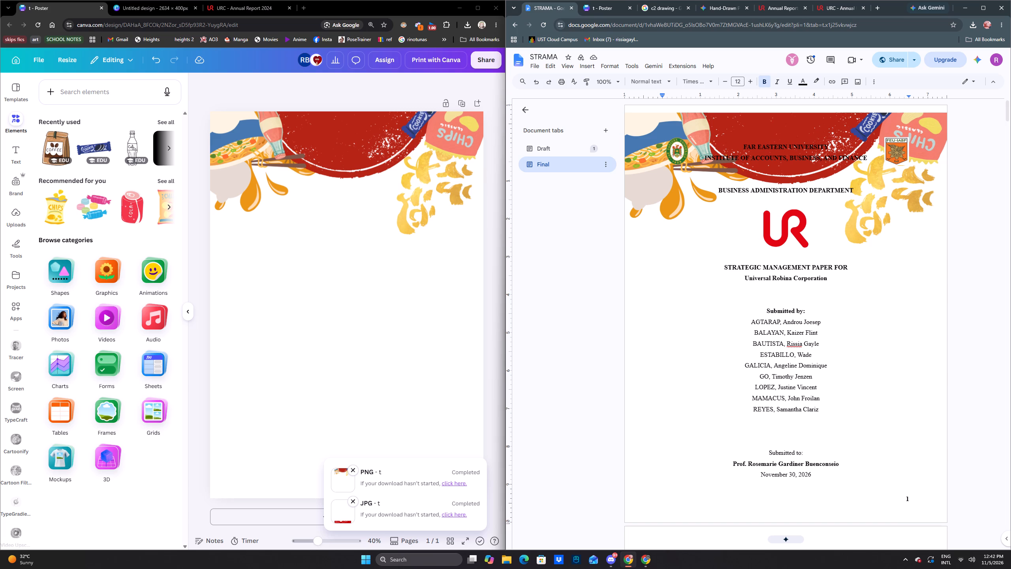
{"action": "left_click", "coordinate": [740, 148]}
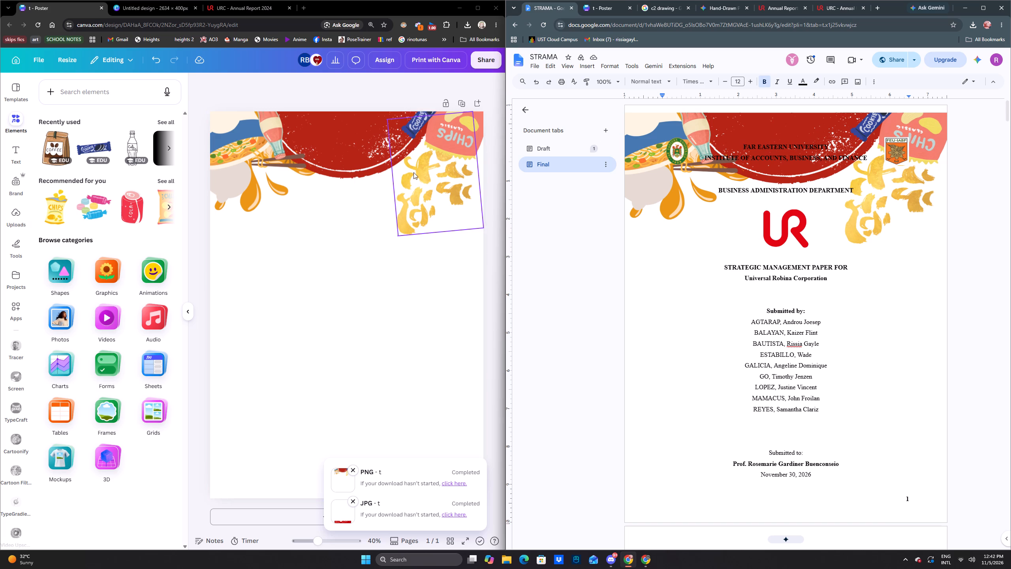
{"action": "double_click", "coordinate": [631, 116]}
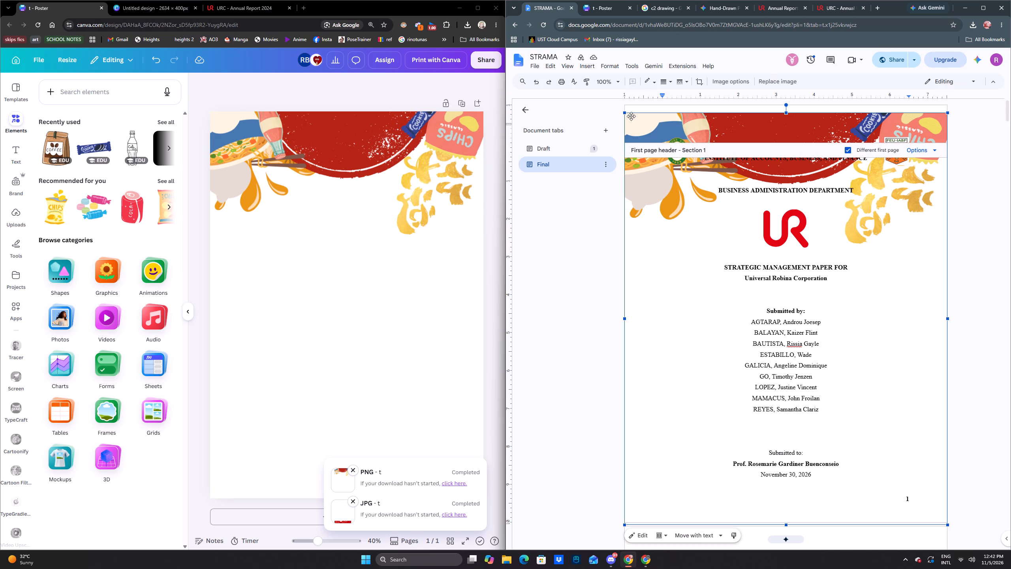
{"action": "double_click", "coordinate": [627, 109]}
{"action": "left_click", "coordinate": [667, 141]}
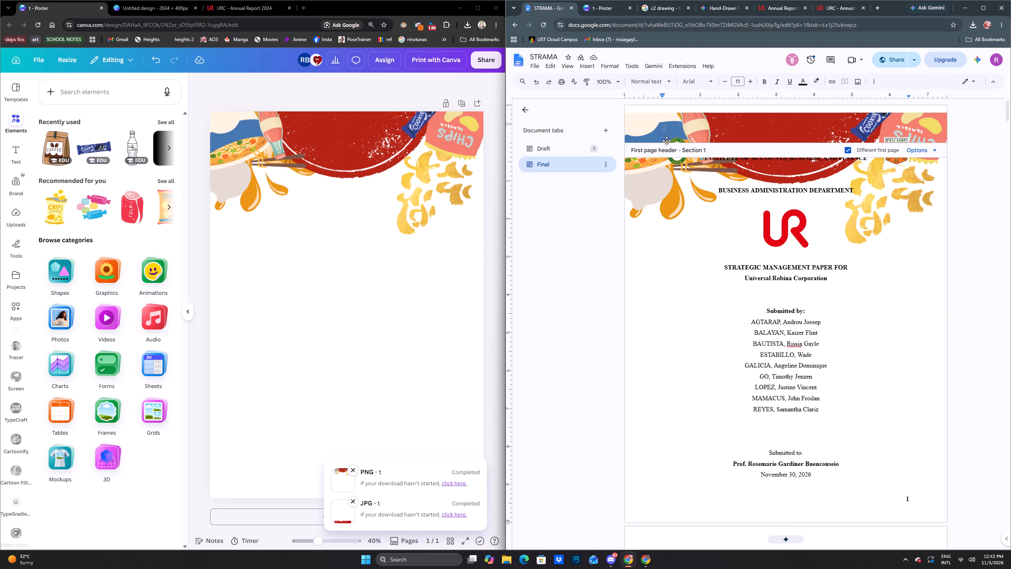
{"action": "double_click", "coordinate": [671, 131]}
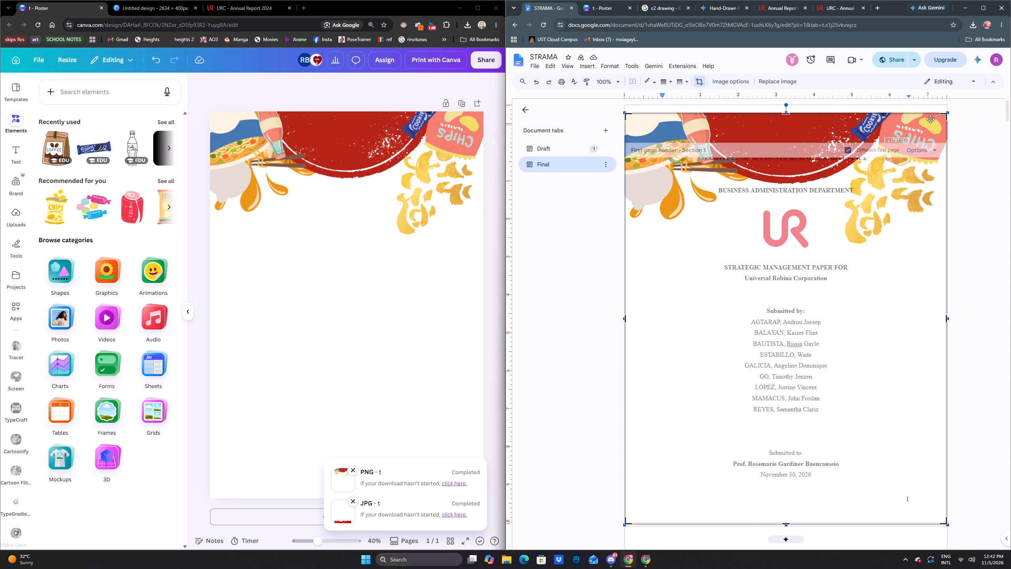
{"action": "left_click", "coordinate": [988, 123]}
{"action": "left_click_drag", "start_coordinate": [847, 124], "coordinate": [846, 117]}
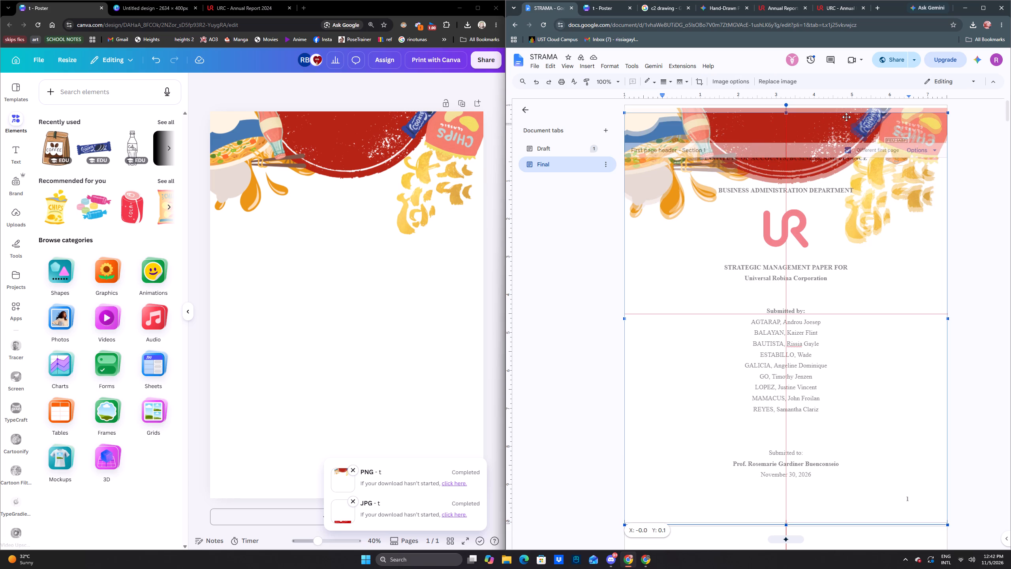
{"action": "left_click_drag", "start_coordinate": [846, 117], "coordinate": [846, 114]}
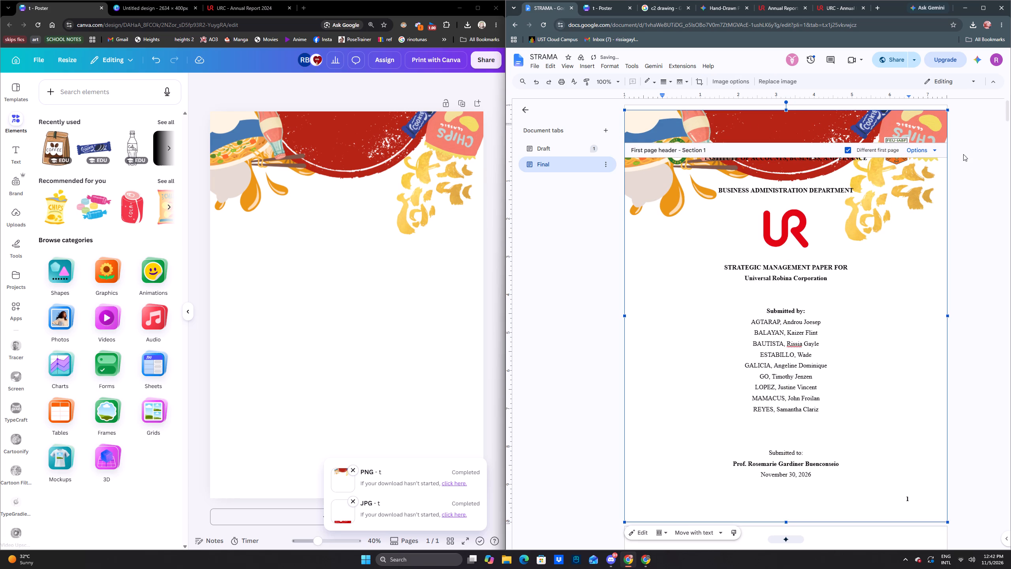
{"action": "left_click", "coordinate": [979, 156]}
{"action": "scroll", "coordinate": [979, 156], "scroll_direction": "up", "scroll_amount": 2}
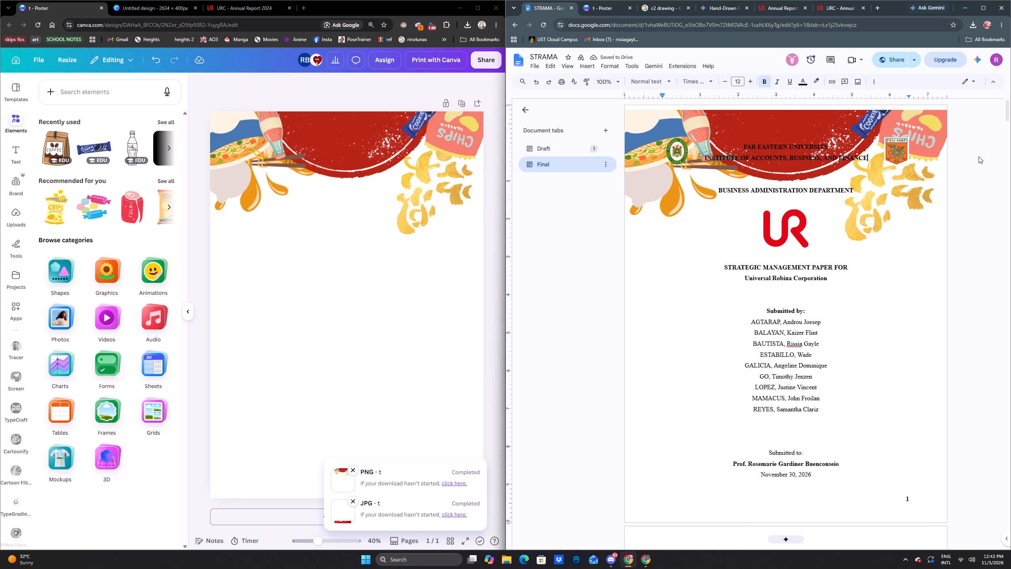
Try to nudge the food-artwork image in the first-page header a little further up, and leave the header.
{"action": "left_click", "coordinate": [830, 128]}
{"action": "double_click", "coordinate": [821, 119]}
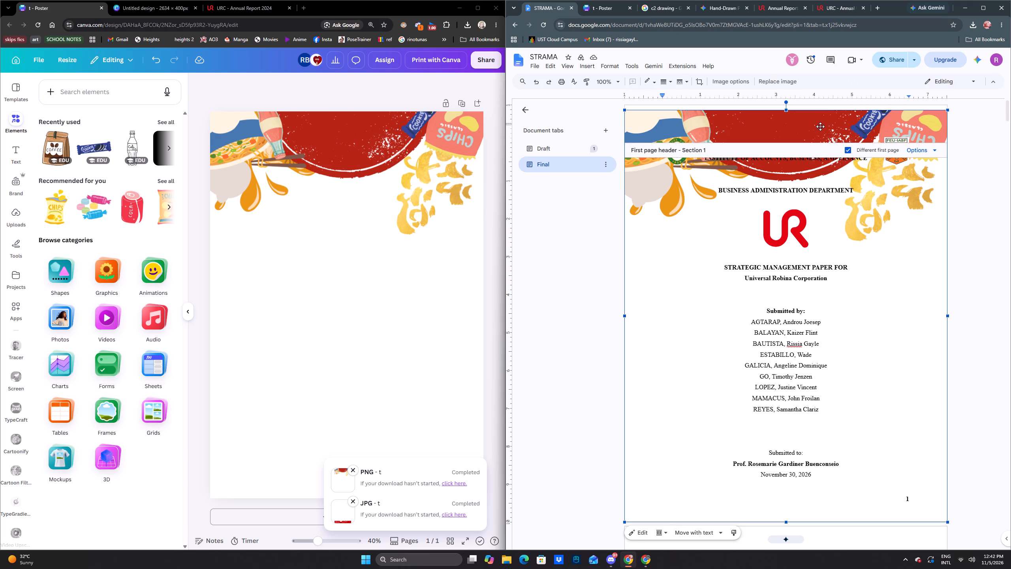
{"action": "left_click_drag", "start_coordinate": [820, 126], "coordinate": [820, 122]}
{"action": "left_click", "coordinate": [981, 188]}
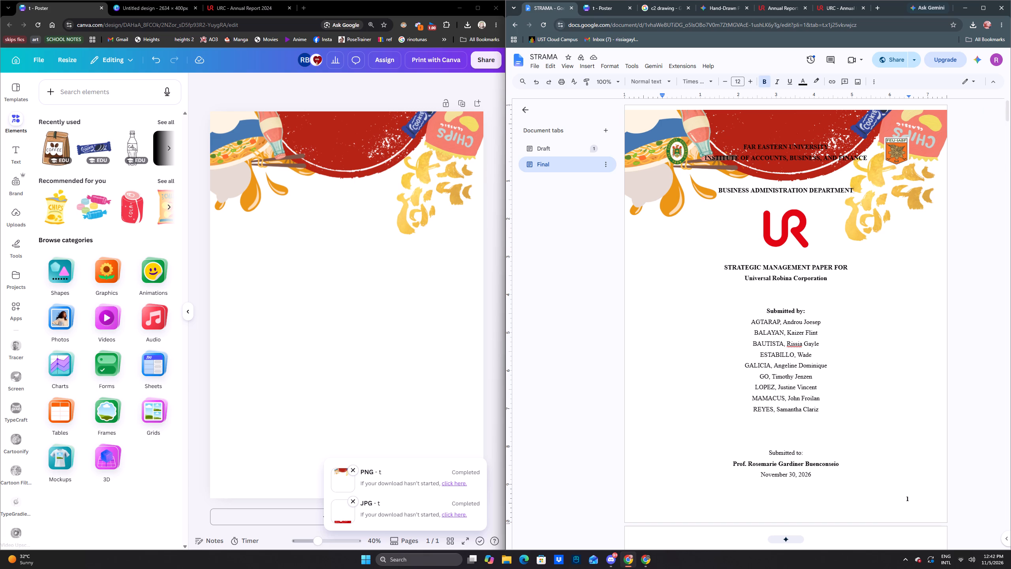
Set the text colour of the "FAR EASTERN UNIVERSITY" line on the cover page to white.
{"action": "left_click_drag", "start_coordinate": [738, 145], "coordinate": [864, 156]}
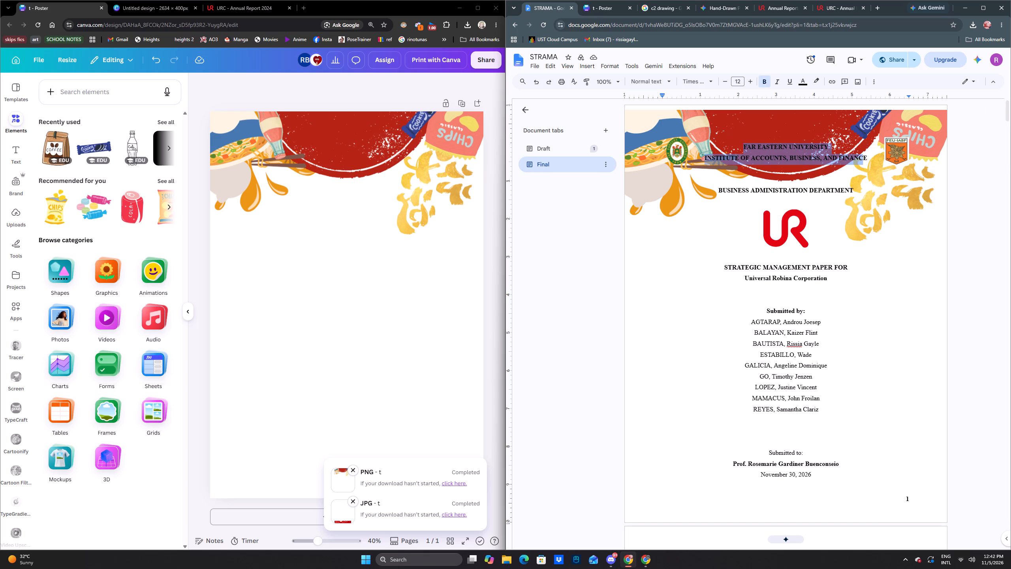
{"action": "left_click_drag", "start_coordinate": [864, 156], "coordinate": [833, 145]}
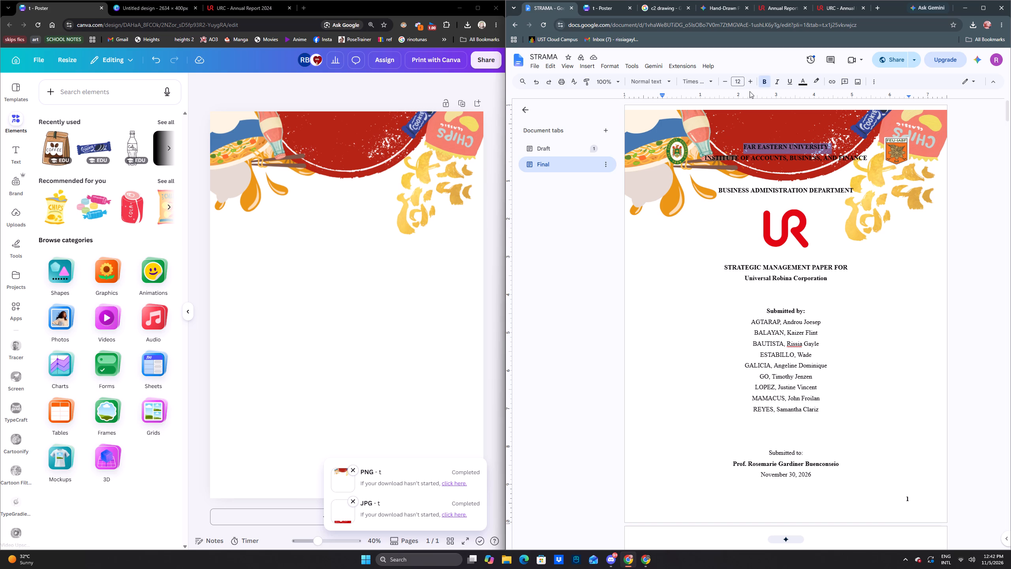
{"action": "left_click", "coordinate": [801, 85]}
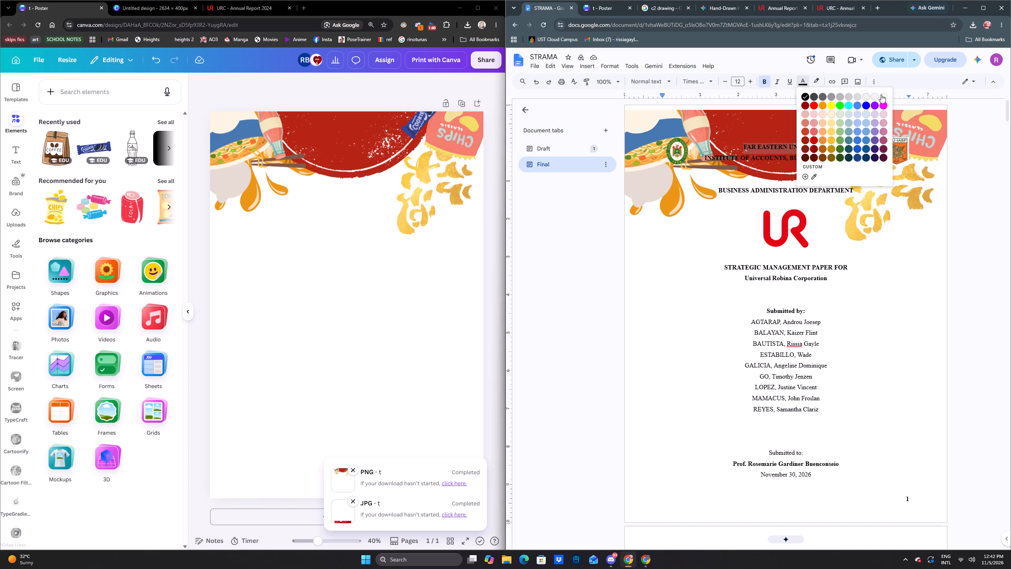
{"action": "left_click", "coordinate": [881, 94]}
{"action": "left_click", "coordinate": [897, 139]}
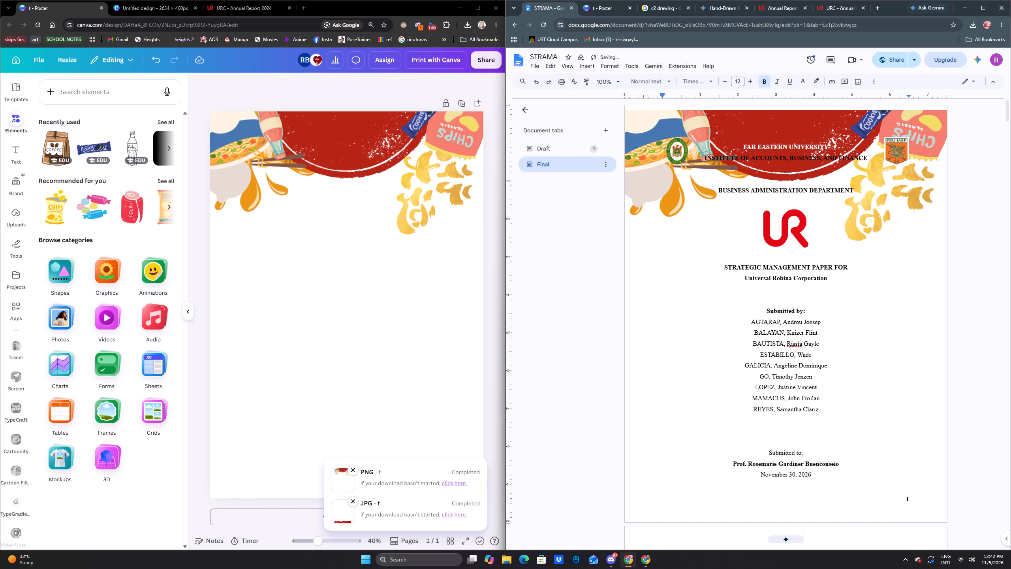
Apply a white highlight to the "INSTITUTE OF ACCOUNTS, BUSINESS, AND FINANCE" line on the cover page.
{"action": "left_click_drag", "start_coordinate": [701, 157], "coordinate": [820, 159]}
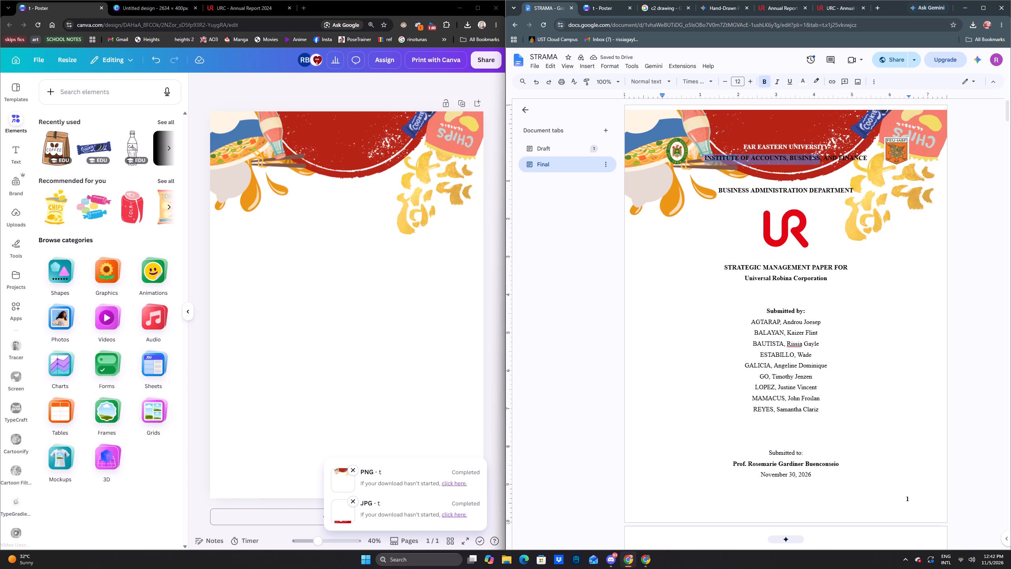
{"action": "left_click_drag", "start_coordinate": [820, 159], "coordinate": [866, 162]}
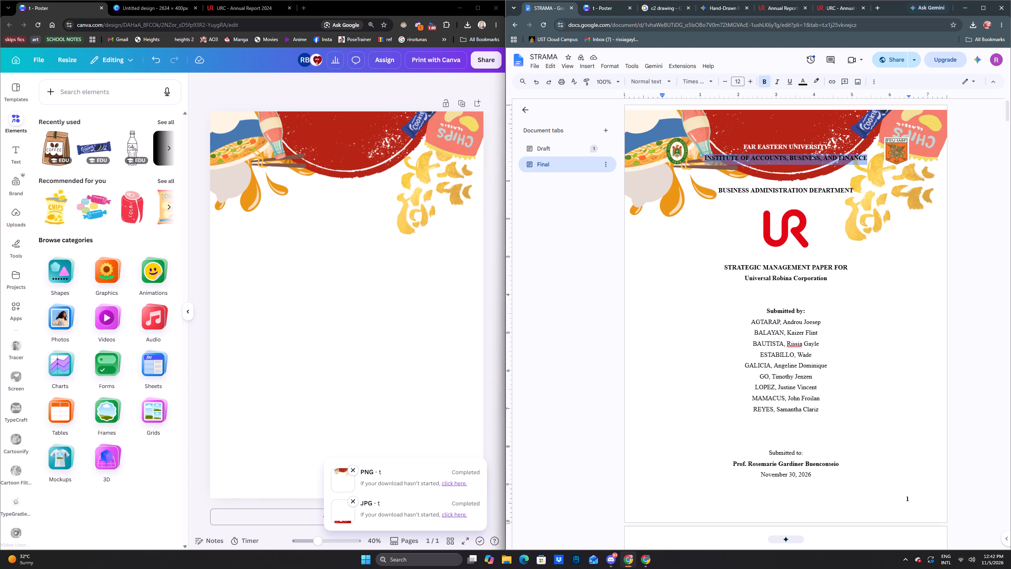
{"action": "left_click", "coordinate": [818, 82]}
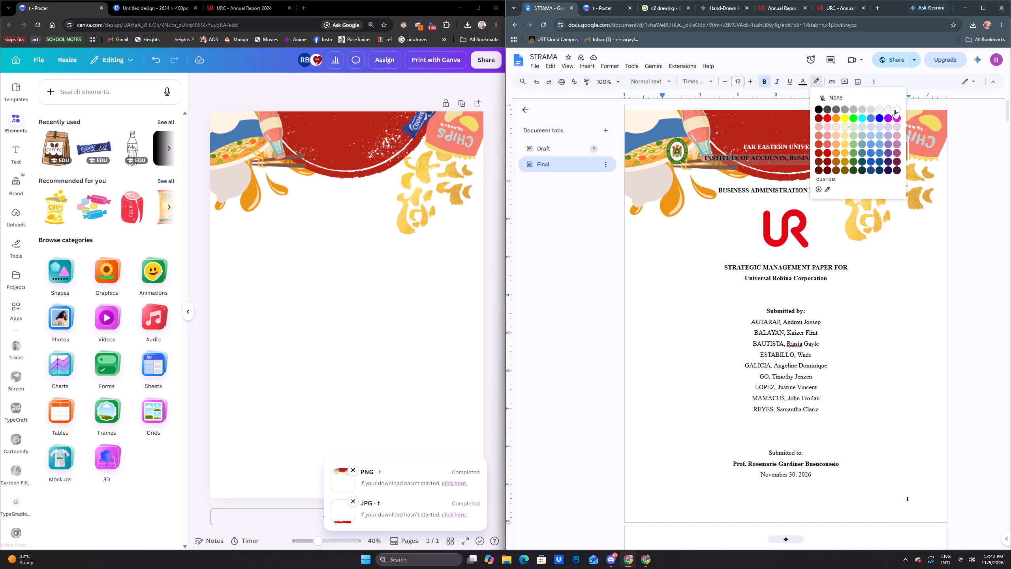
{"action": "left_click", "coordinate": [894, 110]}
{"action": "left_click", "coordinate": [918, 144]}
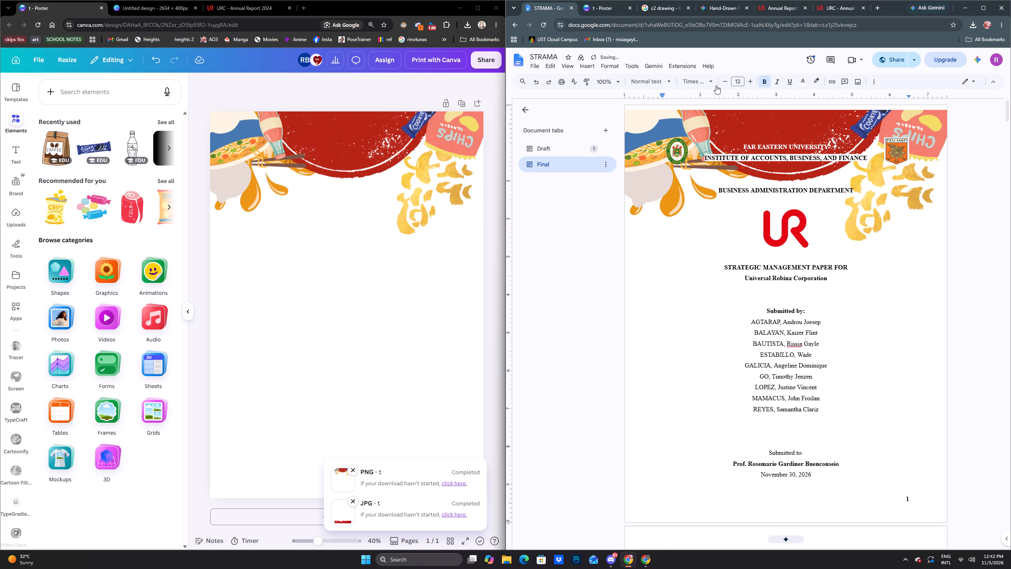
Give the "FAR EASTERN UNIVERSITY" line on the cover page black text and a white highlight.
{"action": "left_click_drag", "start_coordinate": [739, 146], "coordinate": [823, 147]}
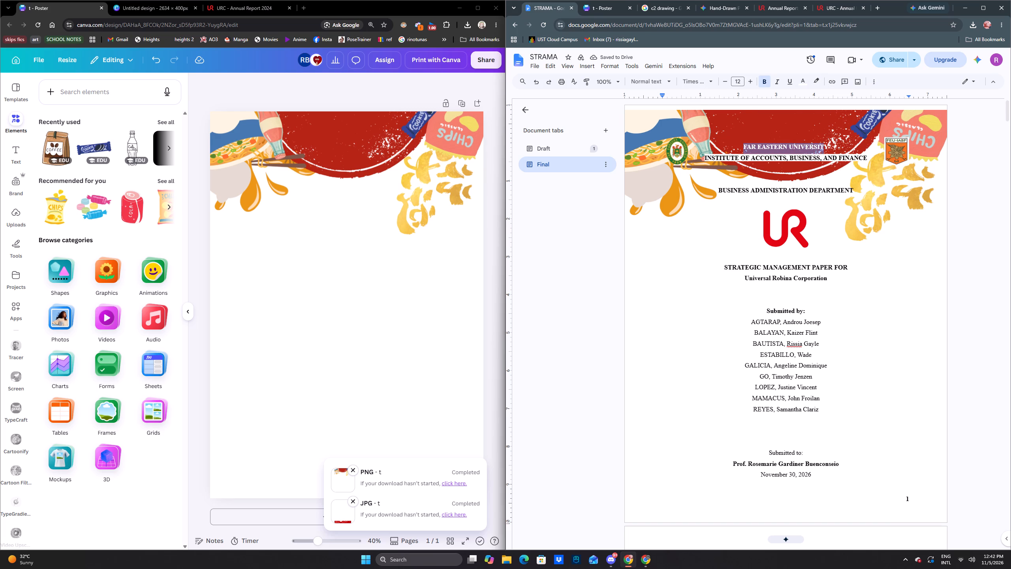
{"action": "left_click_drag", "start_coordinate": [823, 147], "coordinate": [832, 147]}
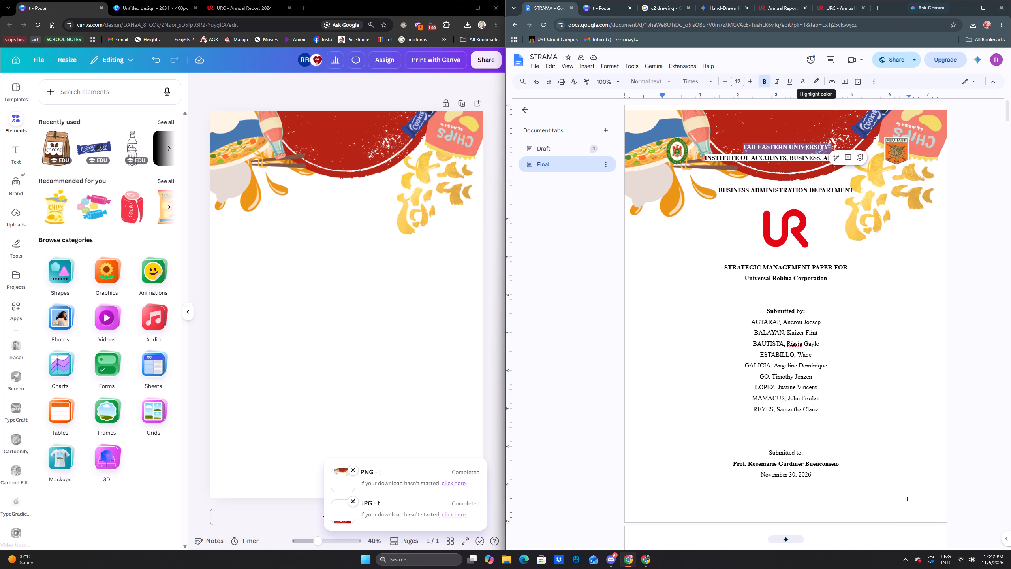
{"action": "left_click", "coordinate": [788, 124]}
{"action": "left_click_drag", "start_coordinate": [742, 148], "coordinate": [773, 144]}
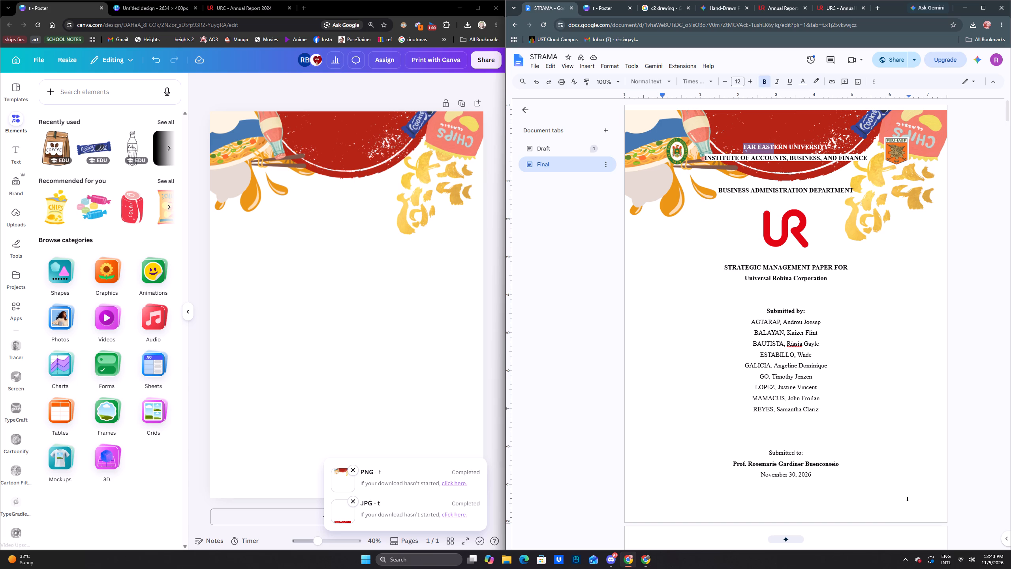
{"action": "left_click_drag", "start_coordinate": [773, 144], "coordinate": [827, 149]}
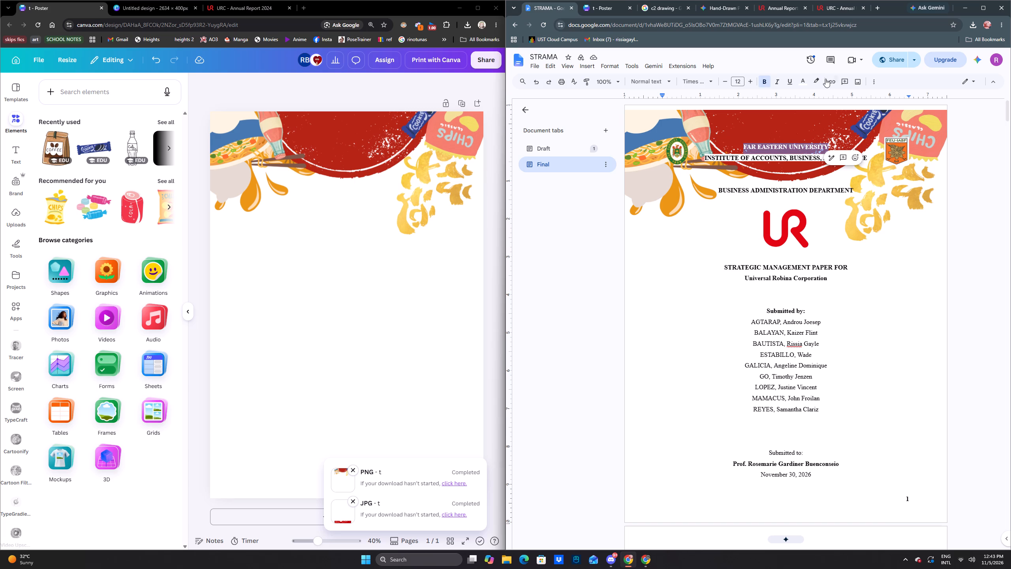
{"action": "left_click", "coordinate": [800, 81]}
{"action": "left_click", "coordinate": [806, 97]}
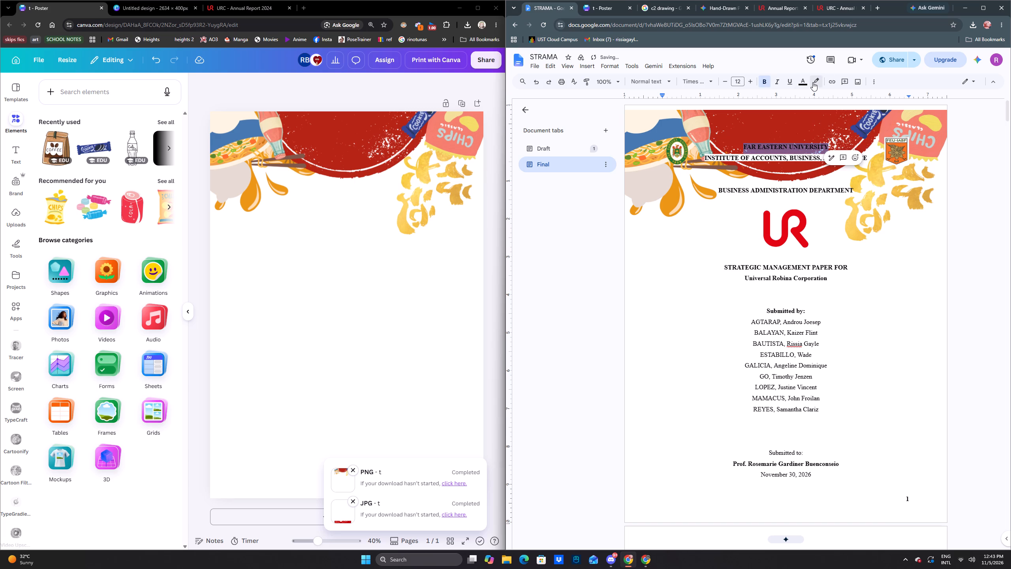
{"action": "left_click", "coordinate": [814, 83]}
{"action": "left_click", "coordinate": [895, 111]}
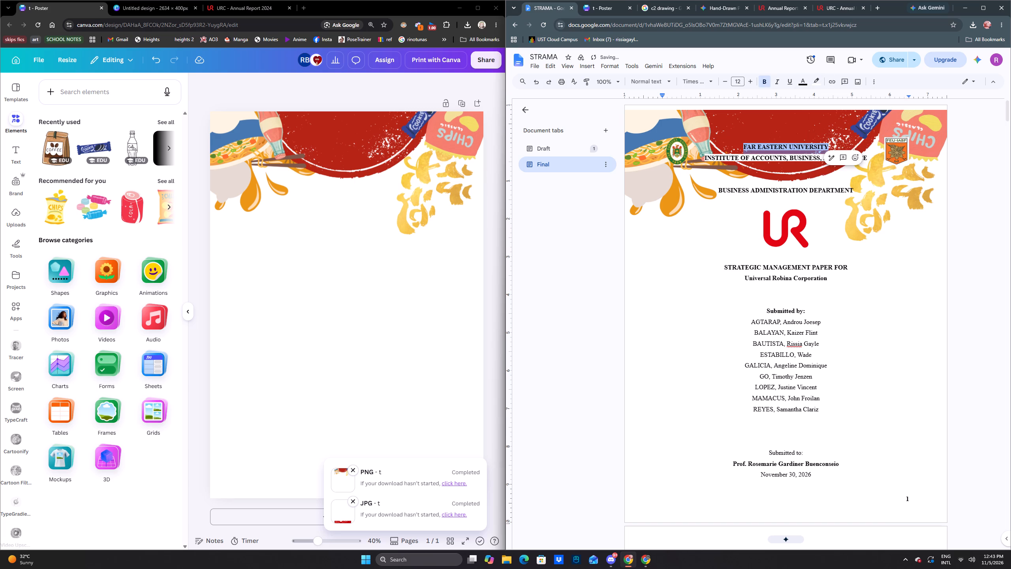
{"action": "left_click", "coordinate": [897, 126]}
{"action": "left_click", "coordinate": [960, 198]}
{"action": "double_click", "coordinate": [986, 273]}
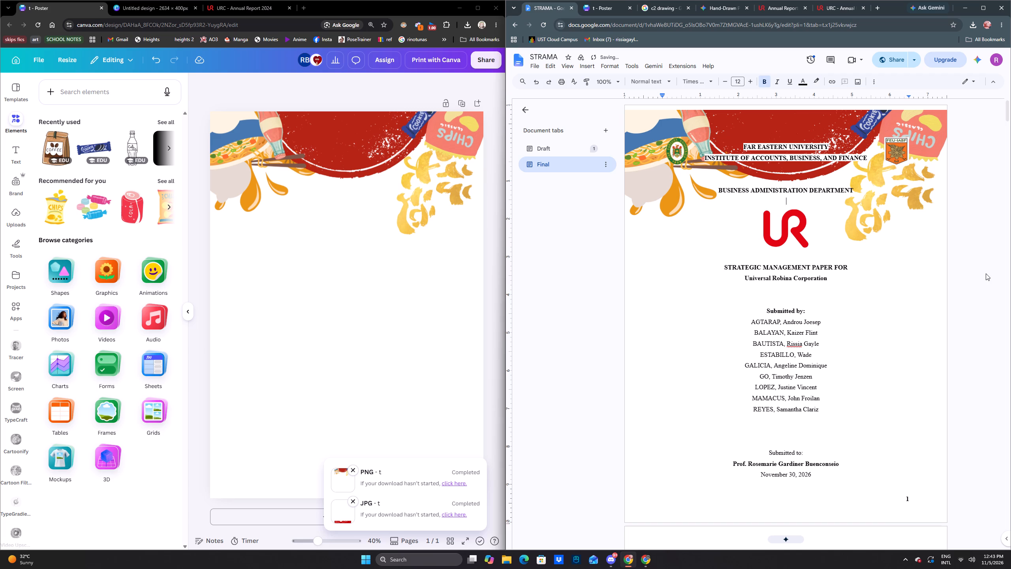
{"action": "left_click", "coordinate": [986, 260]}
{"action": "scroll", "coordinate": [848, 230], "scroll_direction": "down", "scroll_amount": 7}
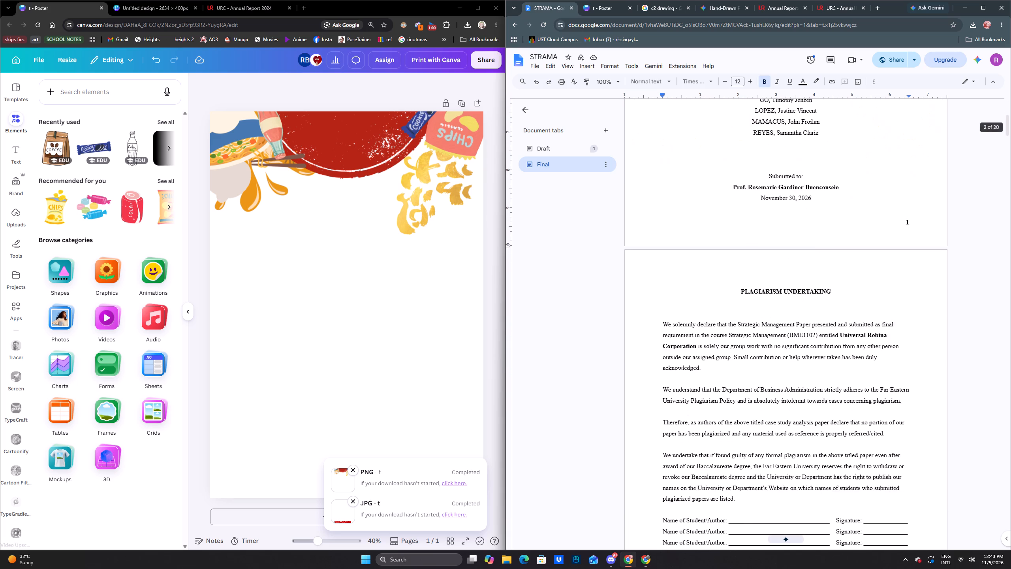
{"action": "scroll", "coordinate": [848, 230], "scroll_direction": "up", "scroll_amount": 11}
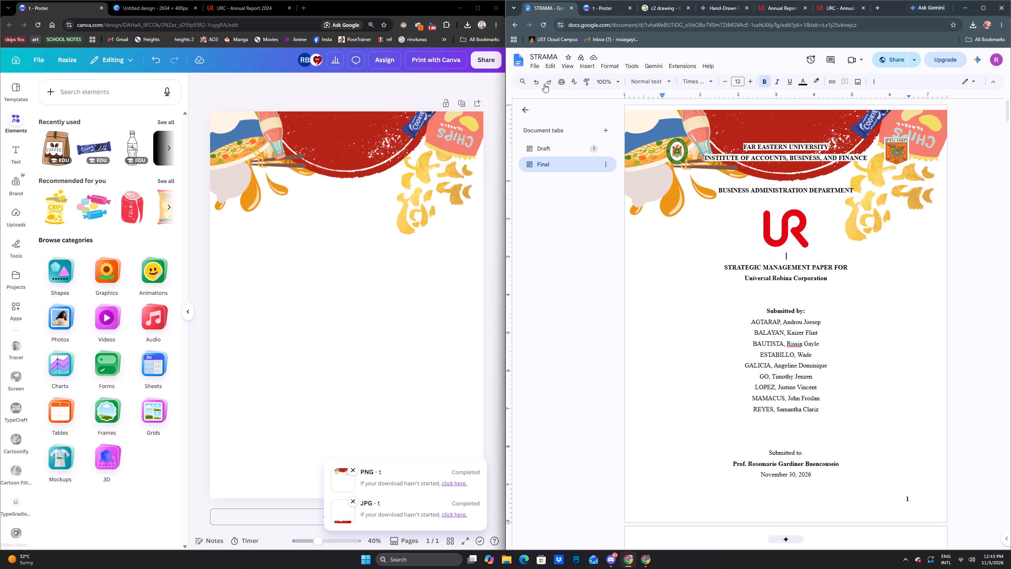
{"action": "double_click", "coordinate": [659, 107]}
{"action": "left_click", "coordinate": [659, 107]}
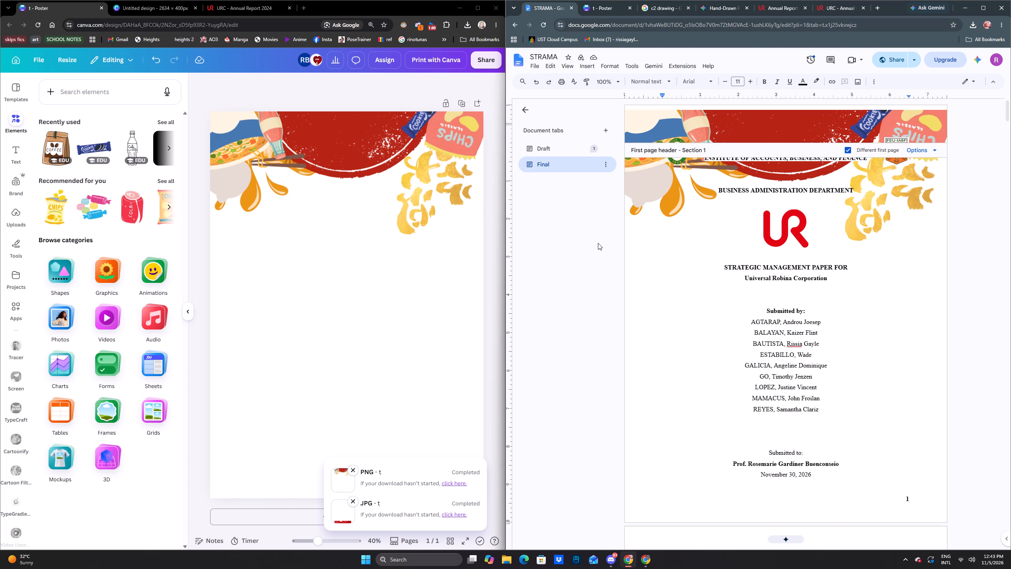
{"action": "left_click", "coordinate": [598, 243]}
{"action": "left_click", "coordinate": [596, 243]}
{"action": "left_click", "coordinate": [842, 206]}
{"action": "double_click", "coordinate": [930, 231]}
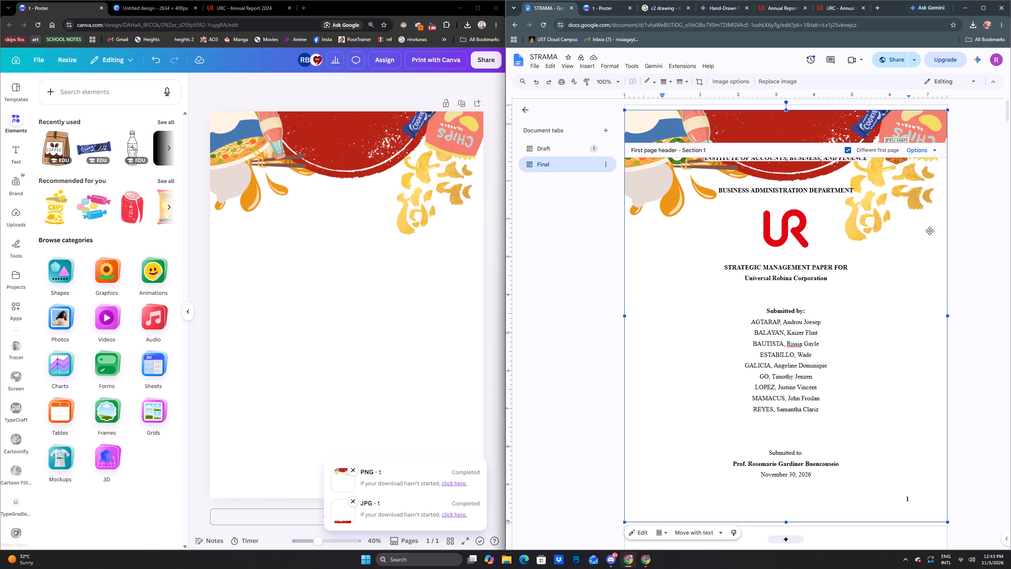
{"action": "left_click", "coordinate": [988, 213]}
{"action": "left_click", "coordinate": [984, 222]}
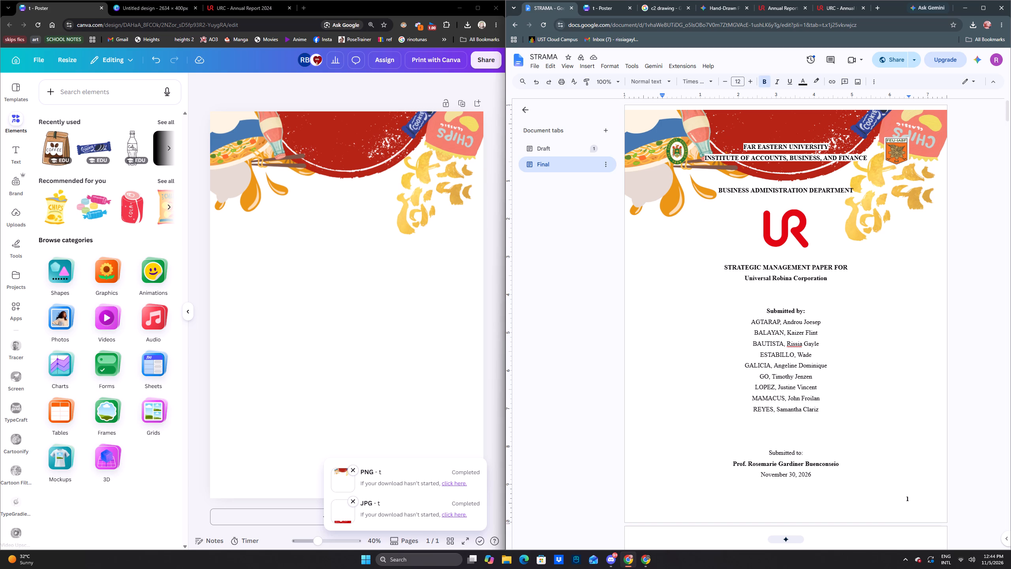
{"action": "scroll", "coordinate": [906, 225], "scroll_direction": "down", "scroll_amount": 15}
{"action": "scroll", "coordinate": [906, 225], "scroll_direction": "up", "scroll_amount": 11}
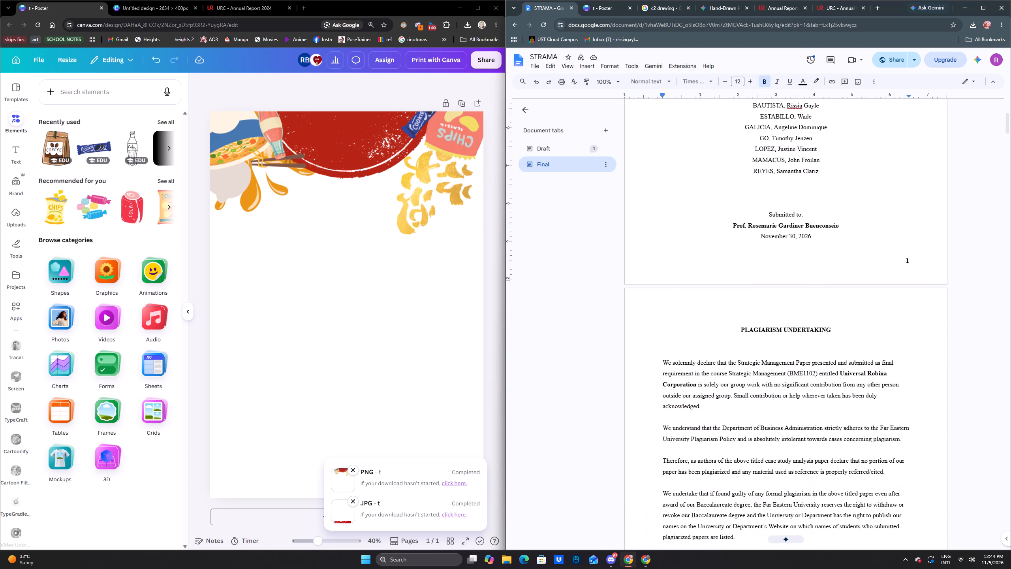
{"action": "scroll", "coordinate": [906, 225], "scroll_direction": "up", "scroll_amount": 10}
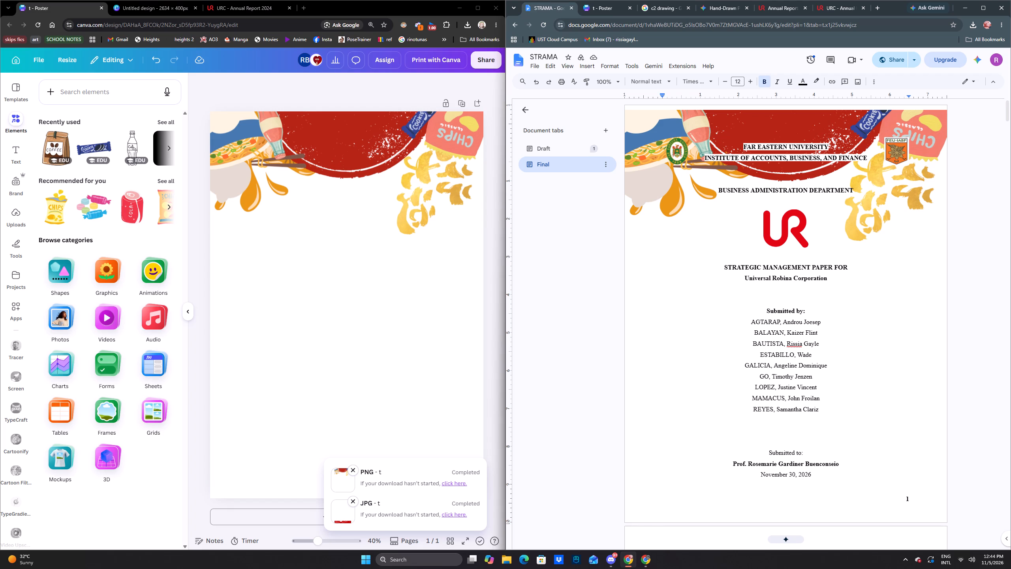
Try to nudge the food-artwork image in the first-page header slightly further up the cover page, and leave the header.
{"action": "double_click", "coordinate": [856, 123]}
{"action": "left_click", "coordinate": [856, 123]}
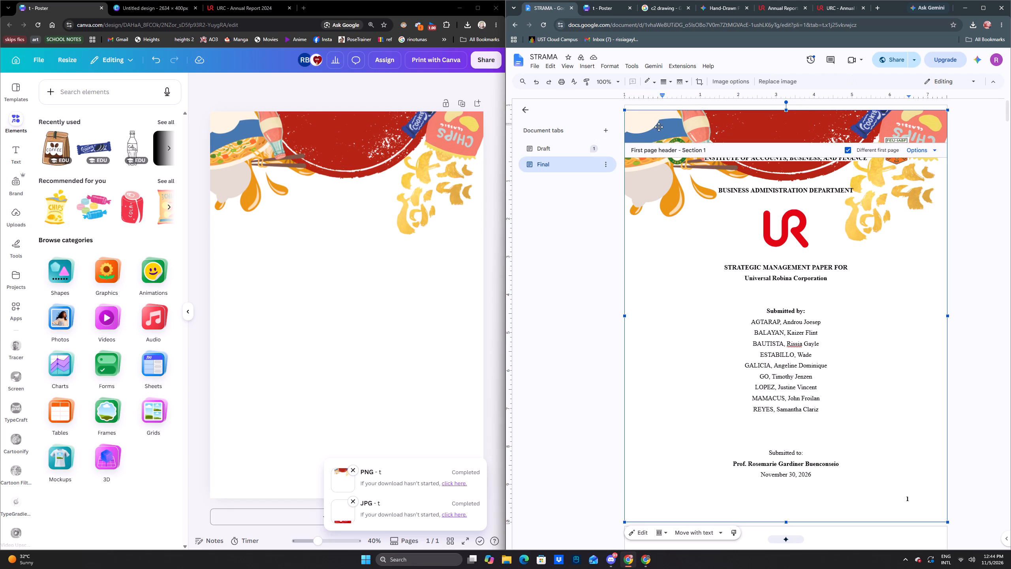
{"action": "left_click_drag", "start_coordinate": [685, 130], "coordinate": [684, 122]}
{"action": "left_click_drag", "start_coordinate": [684, 130], "coordinate": [685, 123]}
{"action": "left_click", "coordinate": [962, 200]}
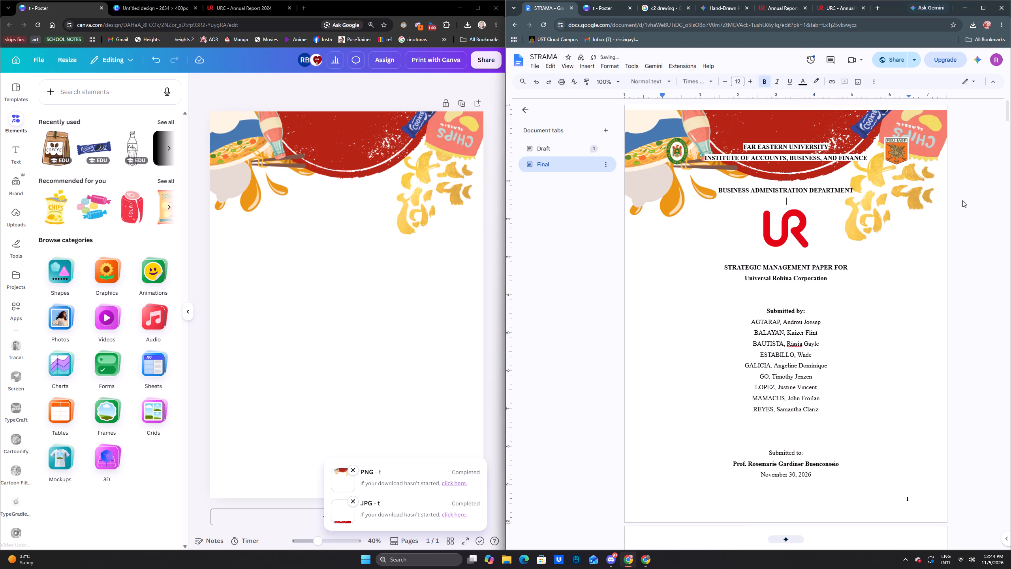
Look through the STRAMA paper's pages from cover to end, checking the red food-pattern footer banner and page layout, and return to the cover.
{"action": "scroll", "coordinate": [823, 309], "scroll_direction": "down", "scroll_amount": 8}
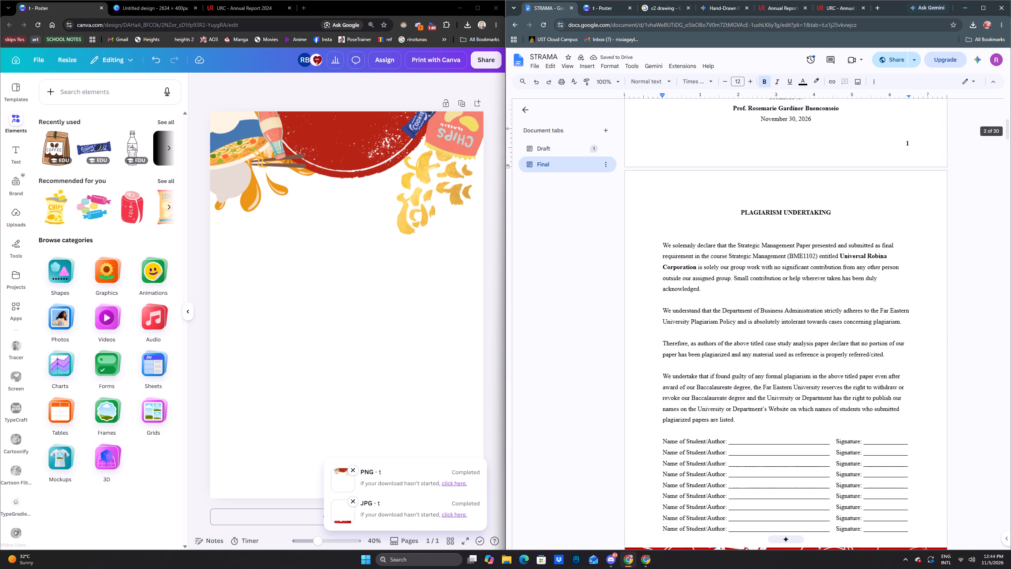
{"action": "scroll", "coordinate": [823, 309], "scroll_direction": "down", "scroll_amount": 6}
{"action": "left_click_drag", "start_coordinate": [1006, 142], "coordinate": [1010, 260]}
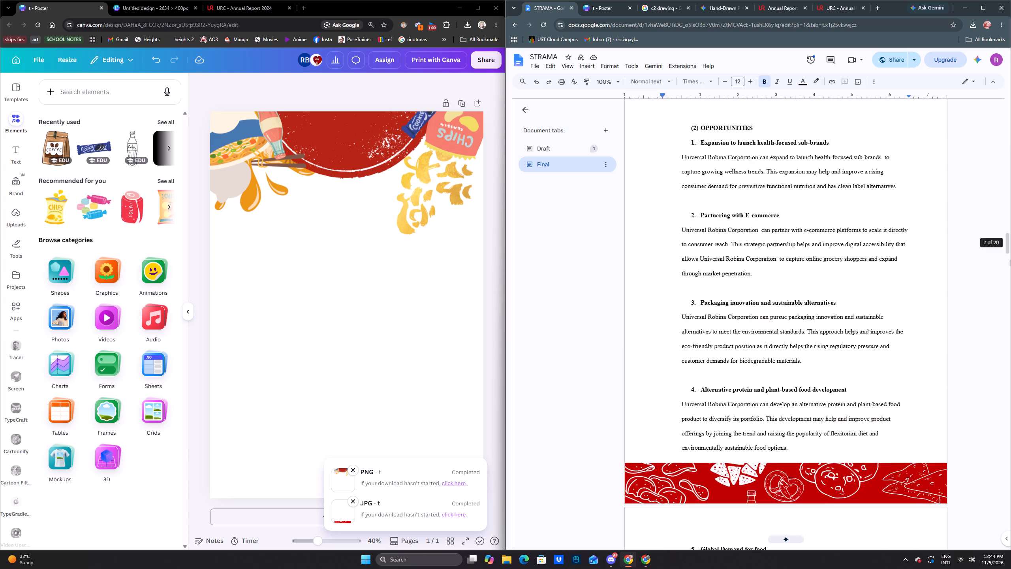
{"action": "left_click_drag", "start_coordinate": [1010, 260], "coordinate": [984, 303]}
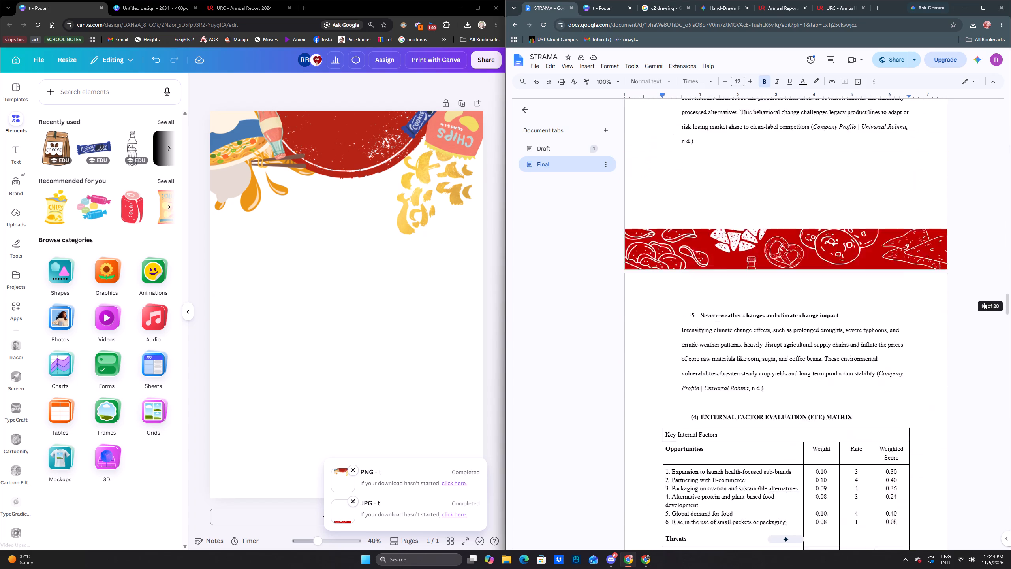
{"action": "left_click_drag", "start_coordinate": [984, 303], "coordinate": [971, 109]}
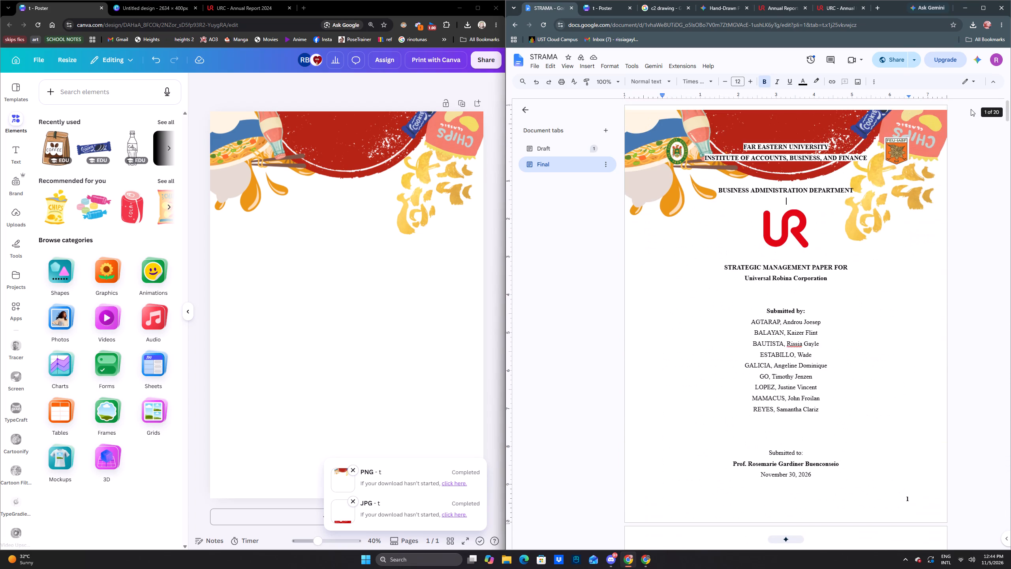
{"action": "left_click_drag", "start_coordinate": [971, 109], "coordinate": [1010, 307]}
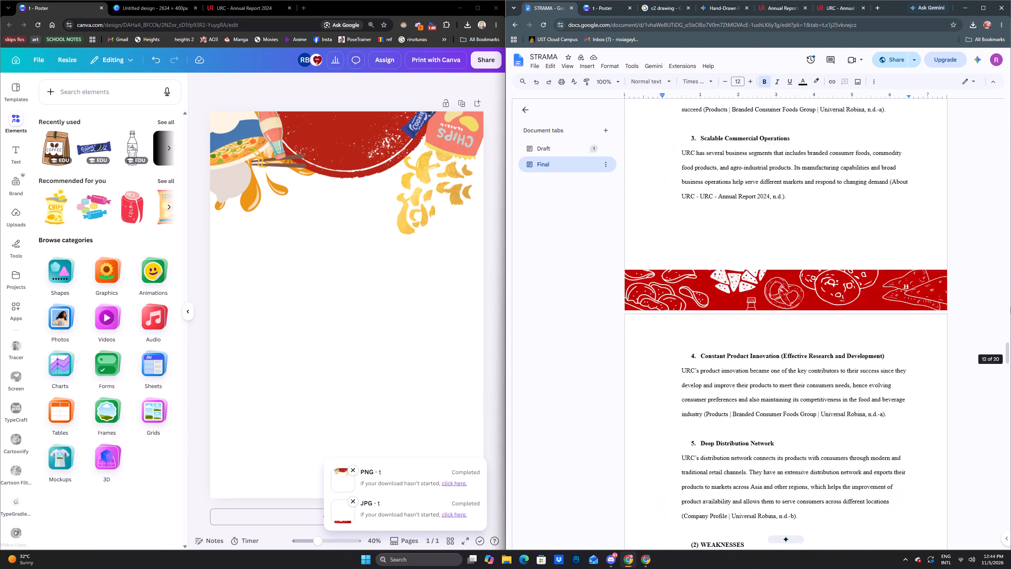
{"action": "left_click_drag", "start_coordinate": [1010, 307], "coordinate": [1010, 93]}
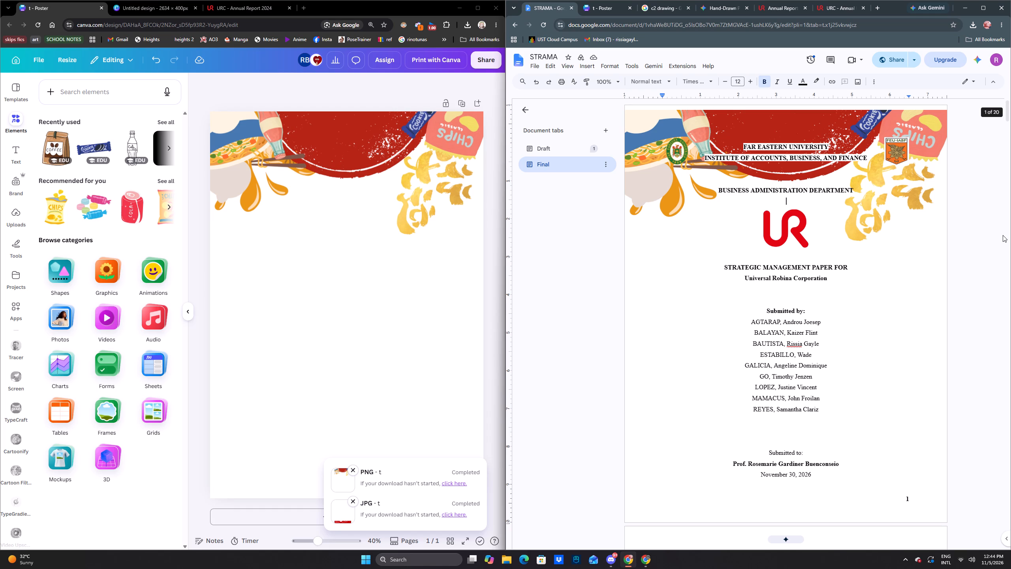
{"action": "scroll", "coordinate": [932, 226], "scroll_direction": "down", "scroll_amount": 6}
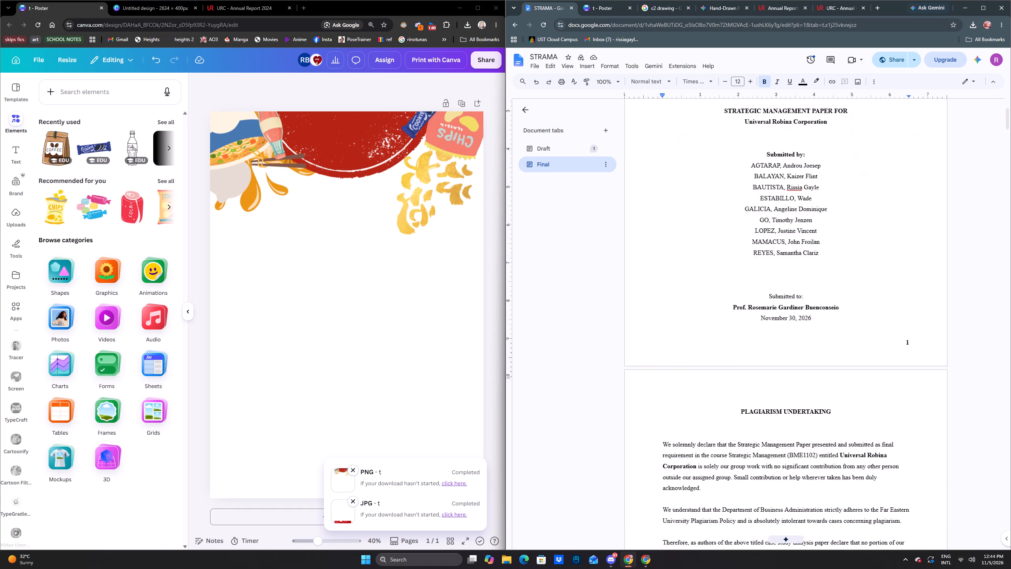
{"action": "scroll", "coordinate": [932, 226], "scroll_direction": "down", "scroll_amount": 6}
{"action": "left_click_drag", "start_coordinate": [1008, 136], "coordinate": [1009, 203]}
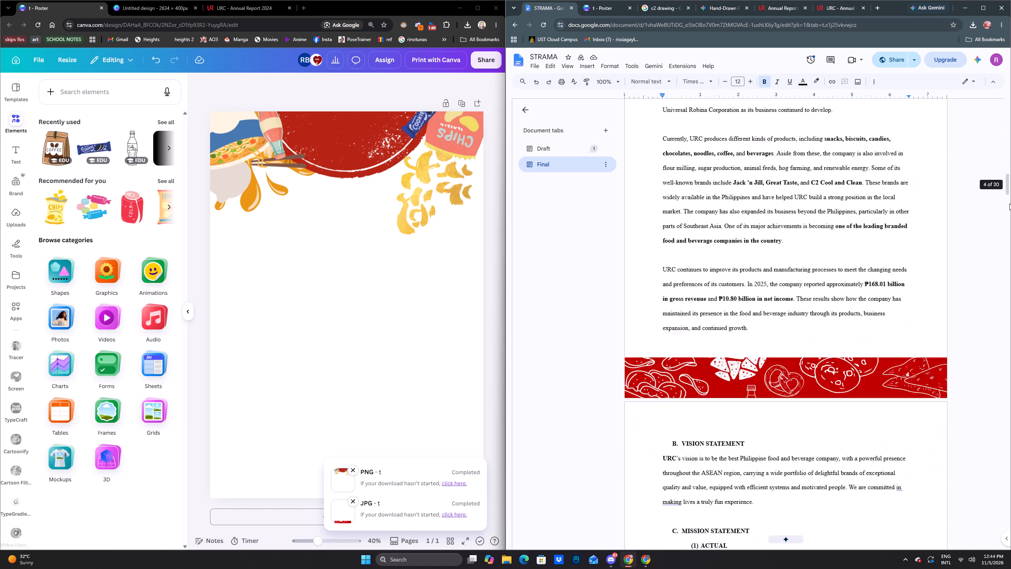
{"action": "left_click_drag", "start_coordinate": [1009, 203], "coordinate": [1010, 505]}
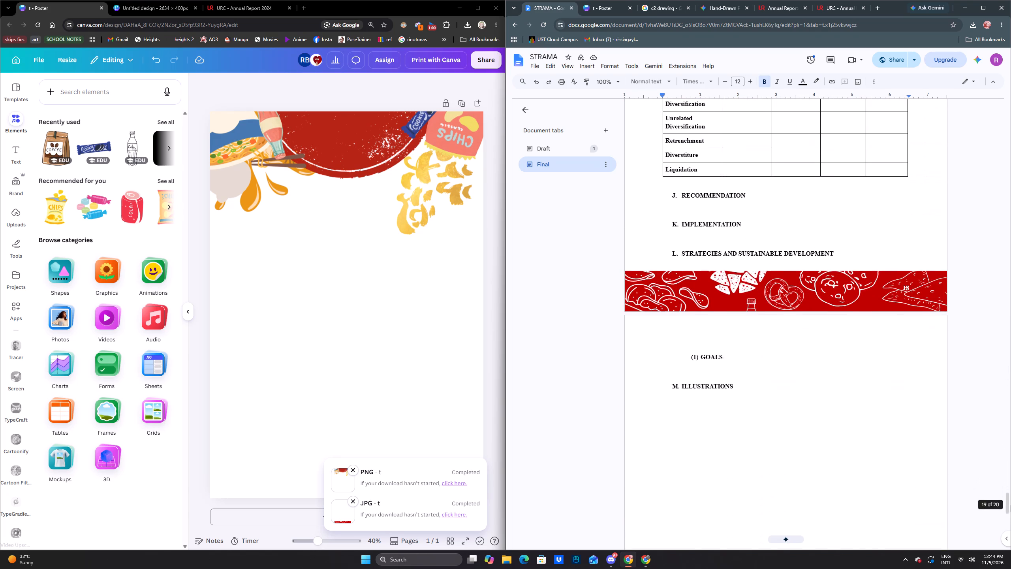
{"action": "left_click_drag", "start_coordinate": [1010, 505], "coordinate": [1006, 484]}
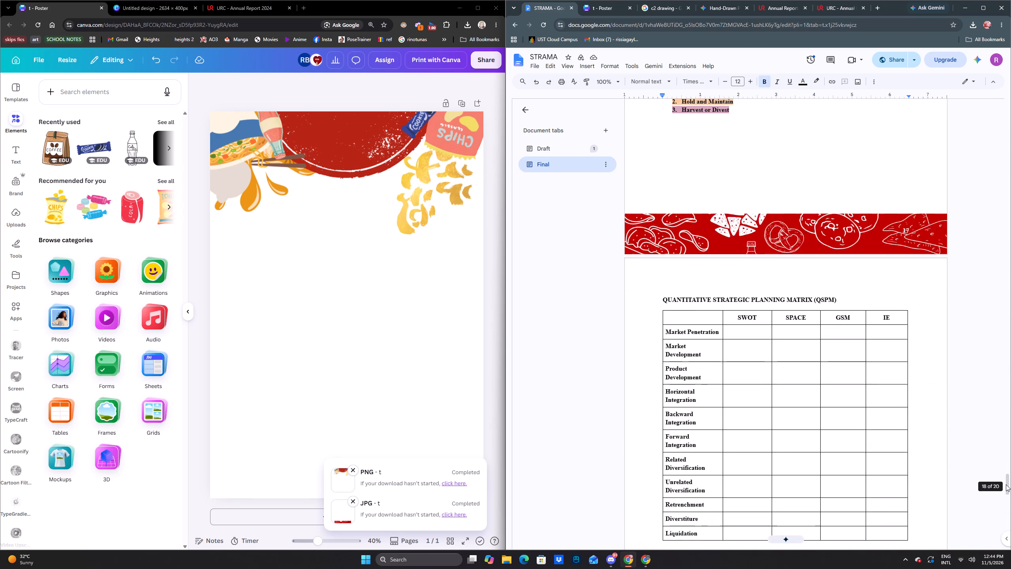
{"action": "left_click_drag", "start_coordinate": [1006, 484], "coordinate": [996, 454]}
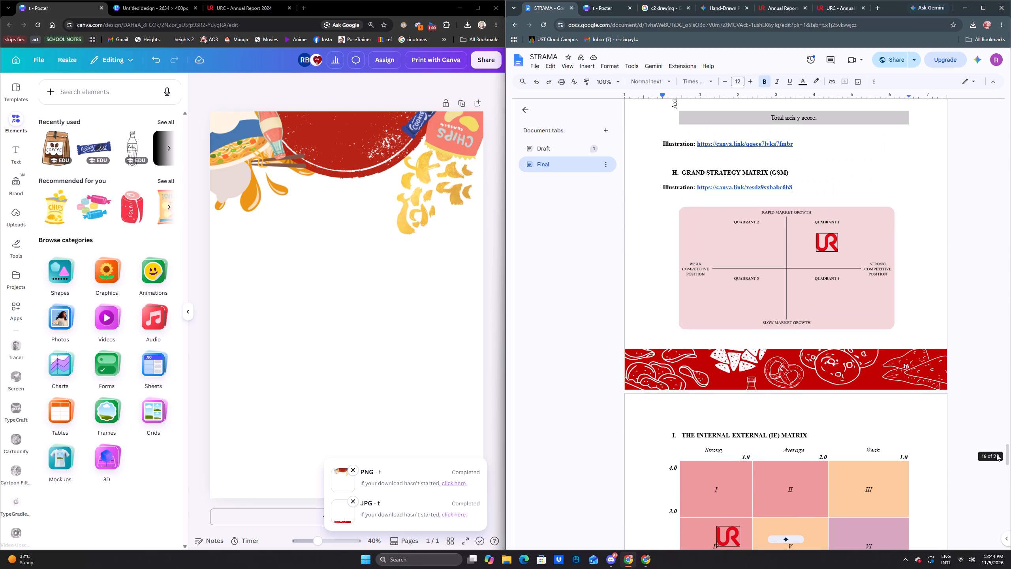
{"action": "left_click_drag", "start_coordinate": [996, 454], "coordinate": [984, 412]}
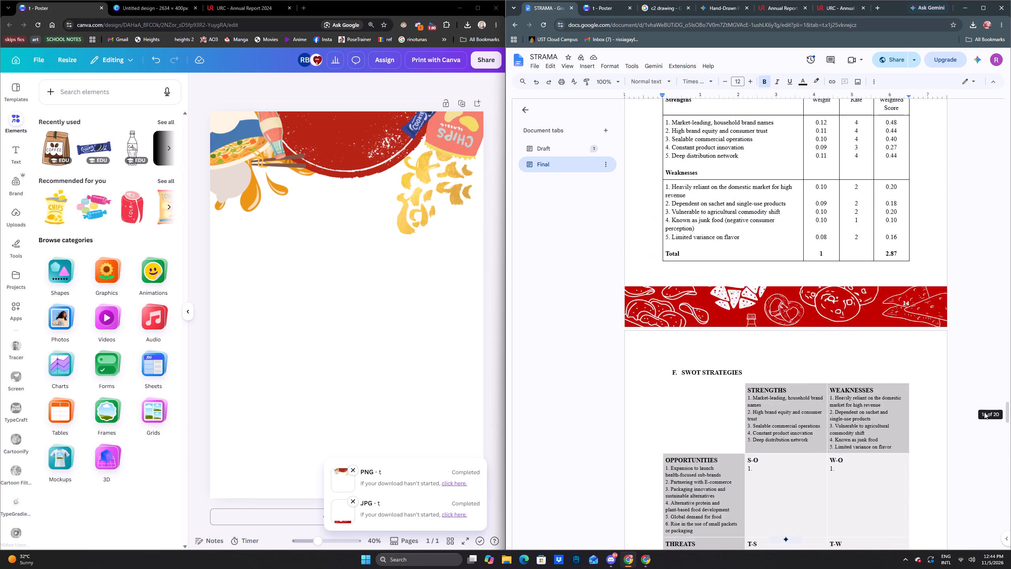
{"action": "left_click_drag", "start_coordinate": [984, 412], "coordinate": [991, 204]}
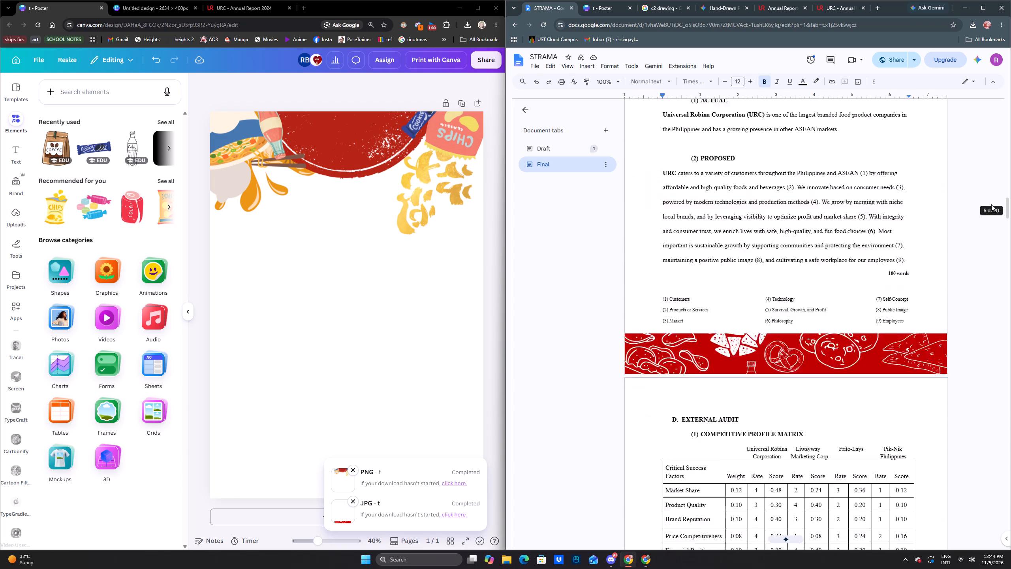
{"action": "left_click_drag", "start_coordinate": [991, 204], "coordinate": [992, 88]}
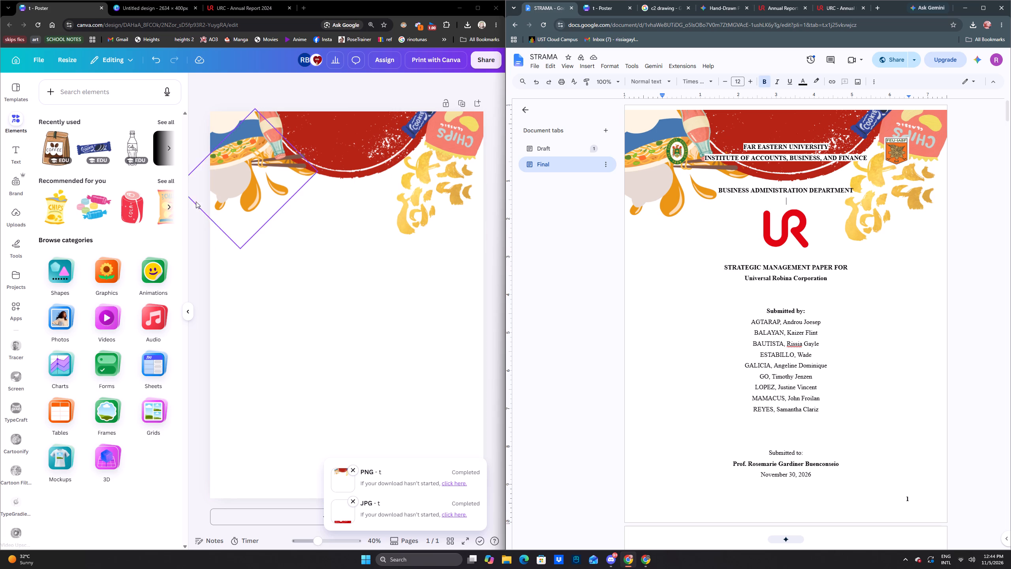
Minimize the poster design window and maximize the STRAMA document window.
{"action": "left_click", "coordinate": [184, 316]}
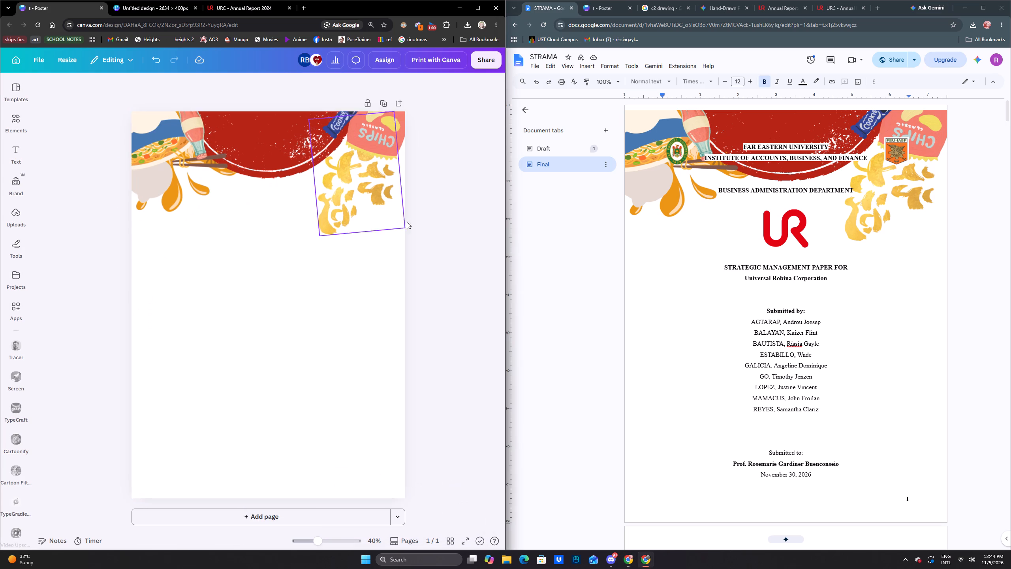
{"action": "left_click", "coordinate": [461, 9]}
{"action": "left_click", "coordinate": [977, 3]}
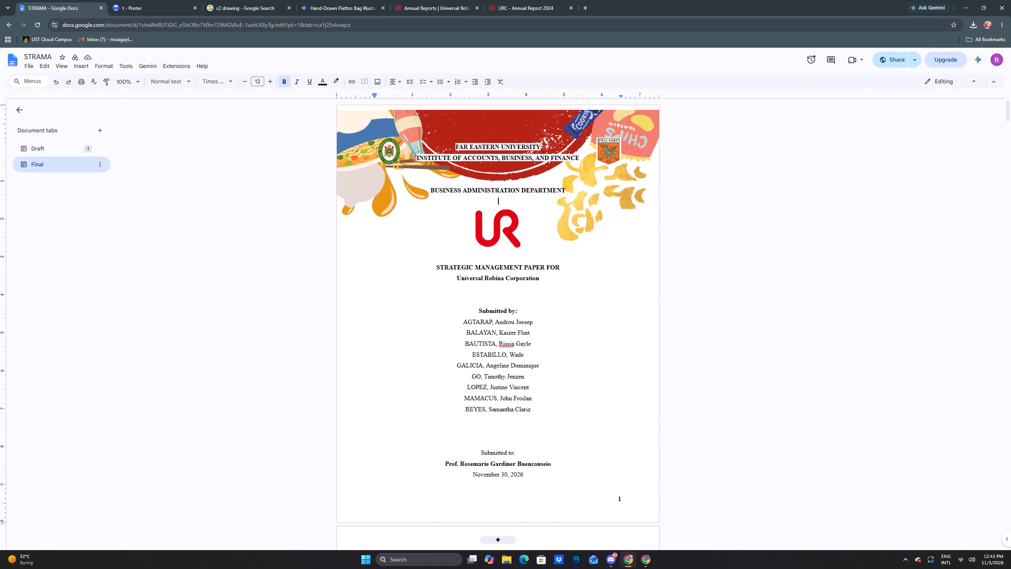
{"action": "left_click", "coordinate": [778, 141]}
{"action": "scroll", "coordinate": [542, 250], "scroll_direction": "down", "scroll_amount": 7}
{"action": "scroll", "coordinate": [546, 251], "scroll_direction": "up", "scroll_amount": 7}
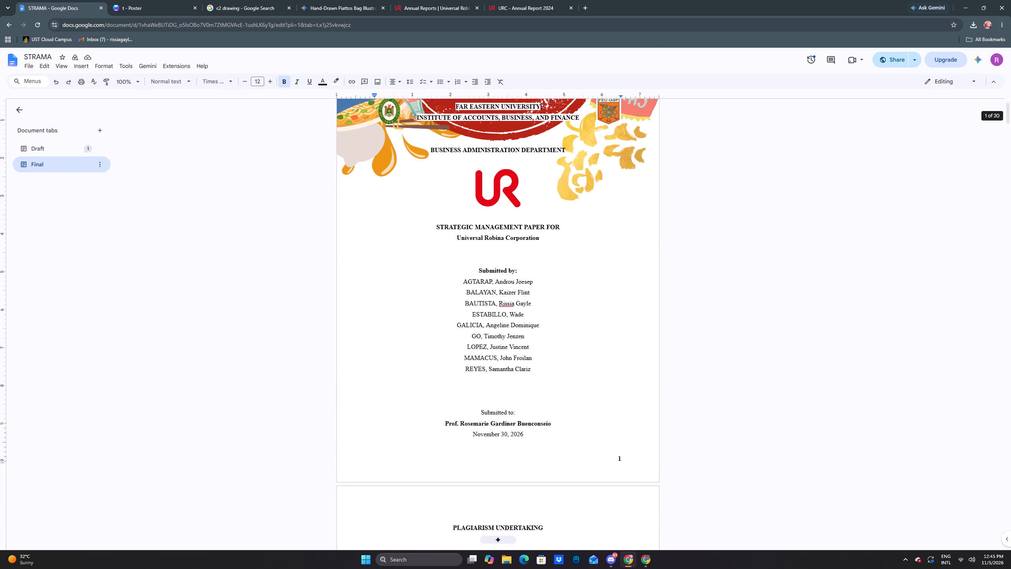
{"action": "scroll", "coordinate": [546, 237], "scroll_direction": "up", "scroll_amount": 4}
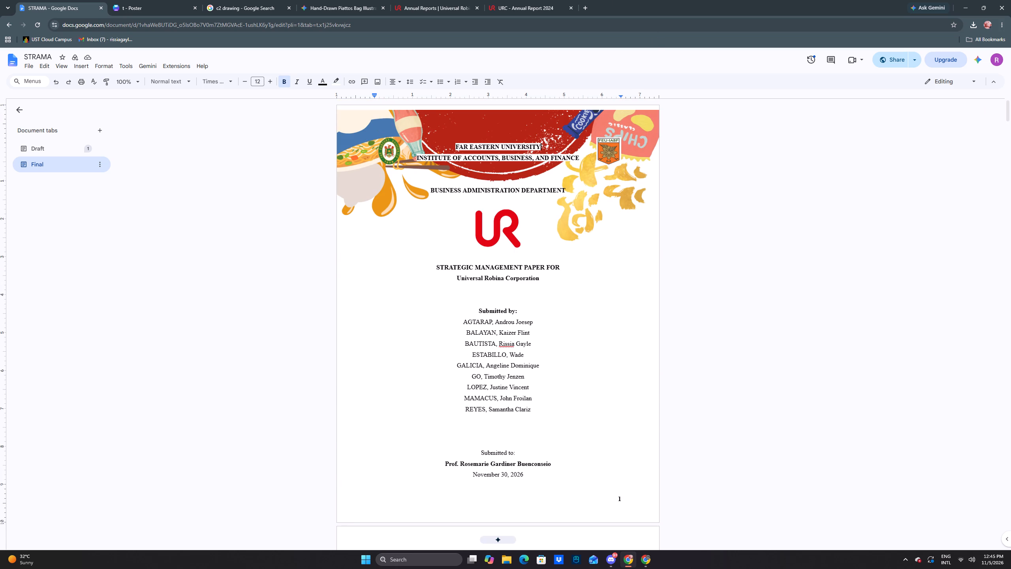
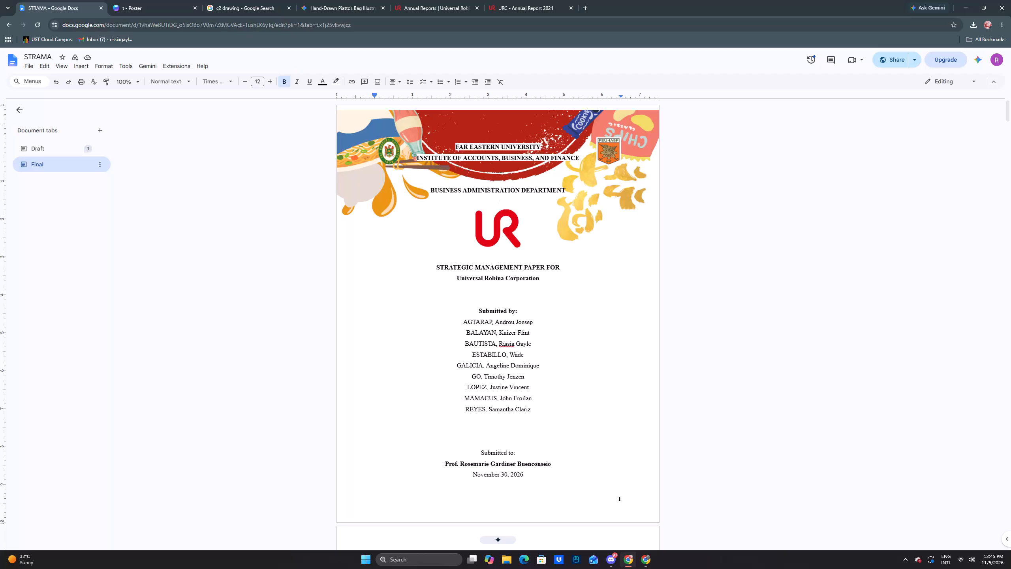
Examine the paper's opening pages and the food illustrations on the URC Annual Report 2024 web page, and return to the STRAMA document.
{"action": "scroll", "coordinate": [620, 259], "scroll_direction": "down", "scroll_amount": 4}
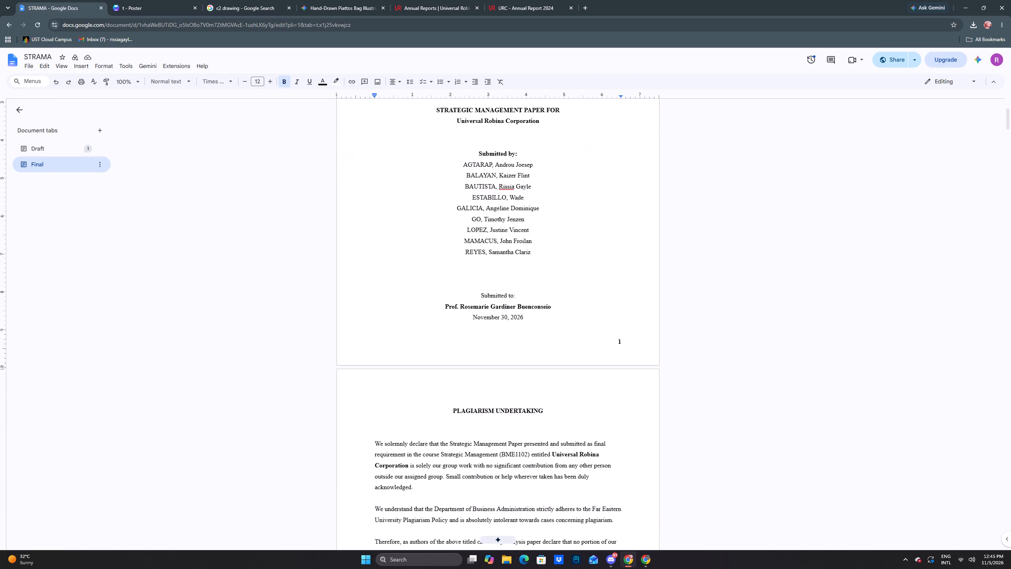
{"action": "scroll", "coordinate": [624, 266], "scroll_direction": "down", "scroll_amount": 10}
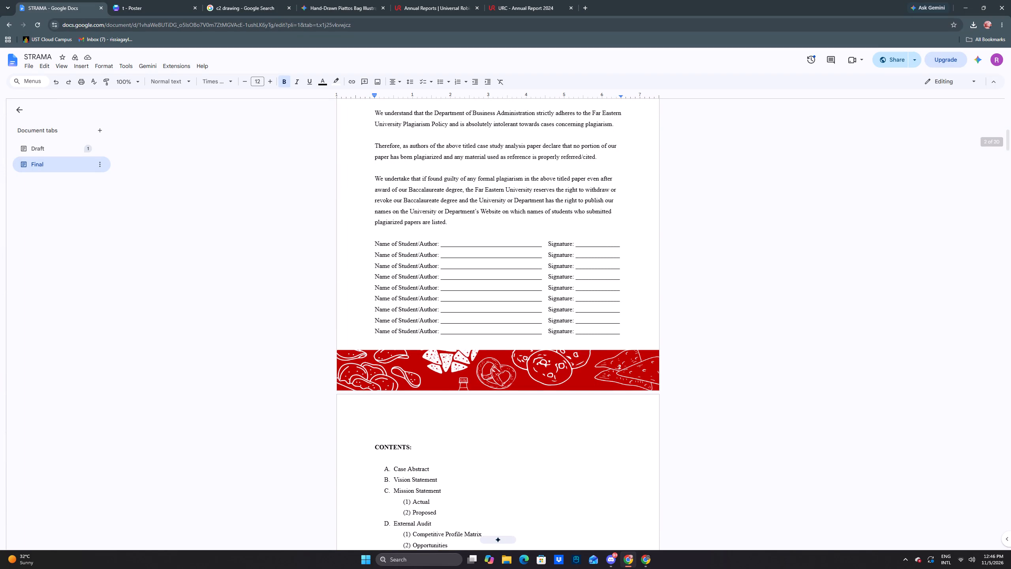
{"action": "scroll", "coordinate": [630, 269], "scroll_direction": "up", "scroll_amount": 16}
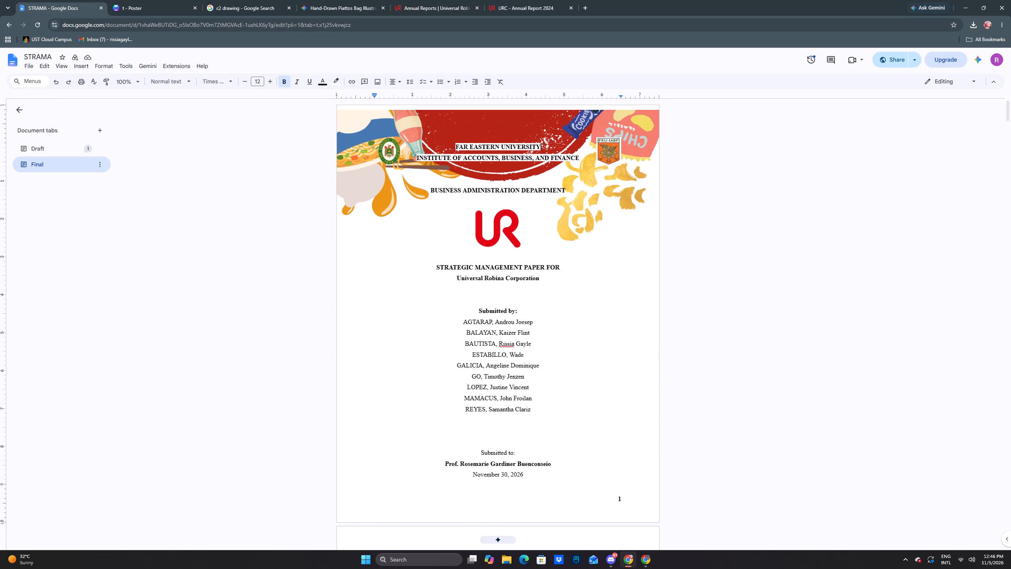
{"action": "left_click", "coordinate": [426, 11]}
{"action": "left_click", "coordinate": [490, 4]}
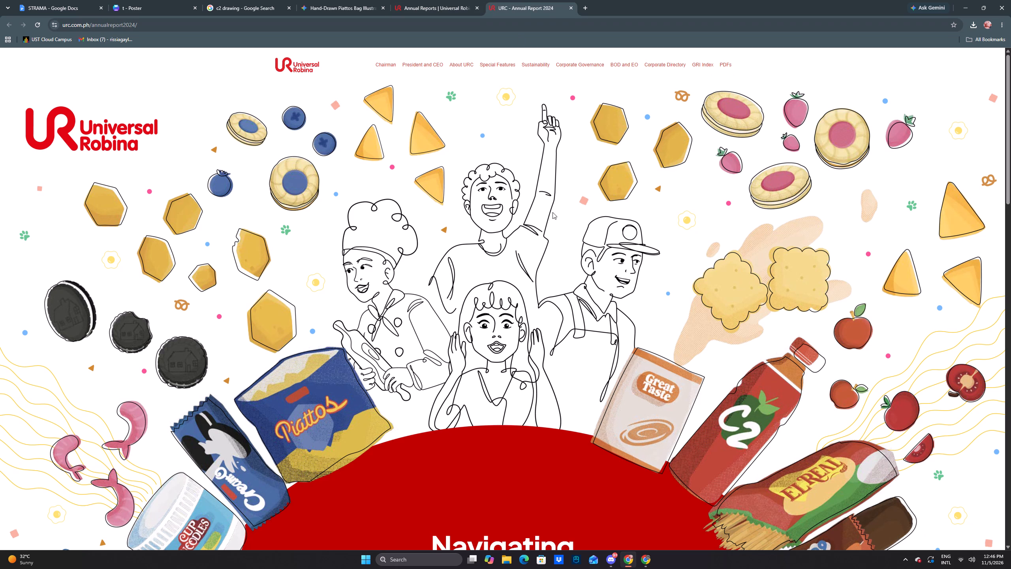
{"action": "scroll", "coordinate": [552, 212], "scroll_direction": "down", "scroll_amount": 4}
{"action": "scroll", "coordinate": [552, 212], "scroll_direction": "up", "scroll_amount": 3}
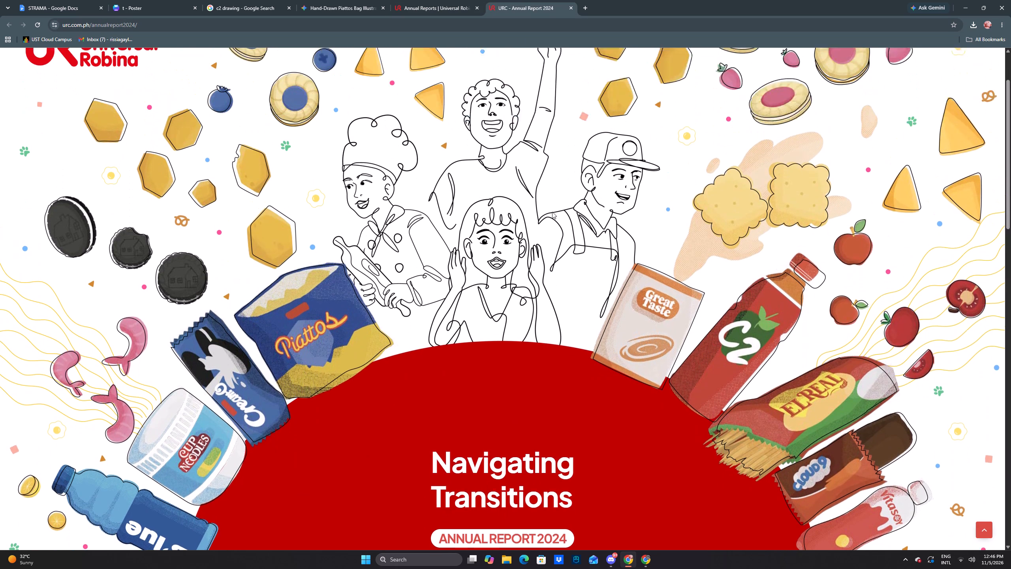
{"action": "scroll", "coordinate": [552, 212], "scroll_direction": "up", "scroll_amount": 5}
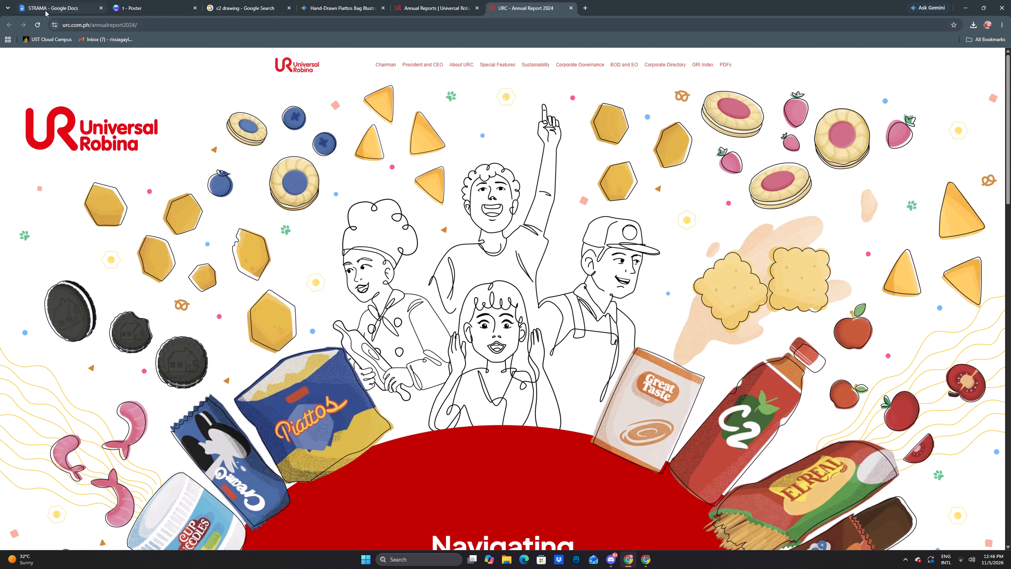
{"action": "left_click", "coordinate": [45, 10]}
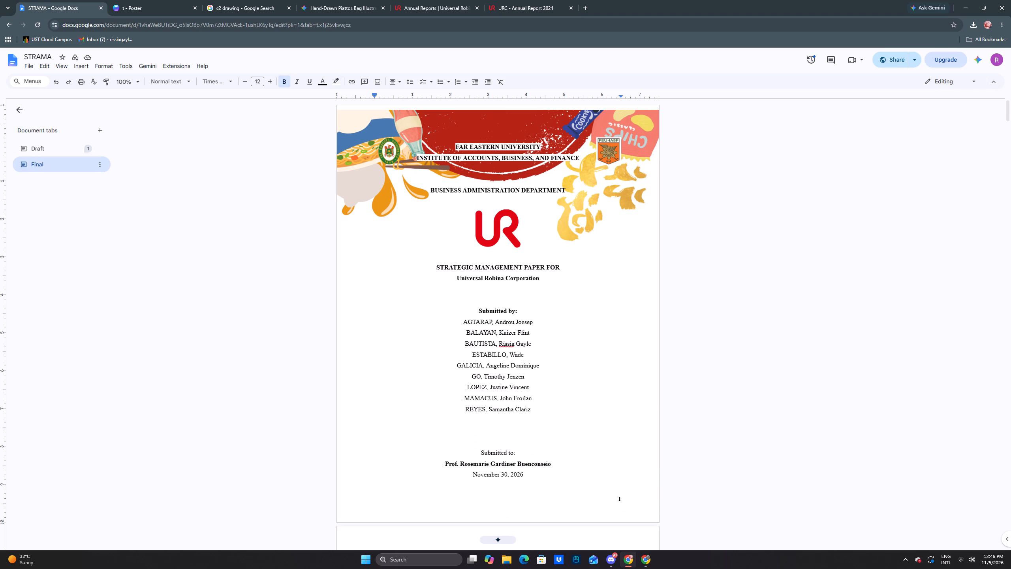
Copy the red food-pattern banner image from the footer of the Plagiarism Undertaking page.
{"action": "scroll", "coordinate": [637, 291], "scroll_direction": "down", "scroll_amount": 1}
{"action": "scroll", "coordinate": [636, 289], "scroll_direction": "up", "scroll_amount": 2}
{"action": "scroll", "coordinate": [603, 323], "scroll_direction": "down", "scroll_amount": 13}
{"action": "scroll", "coordinate": [592, 313], "scroll_direction": "up", "scroll_amount": 2}
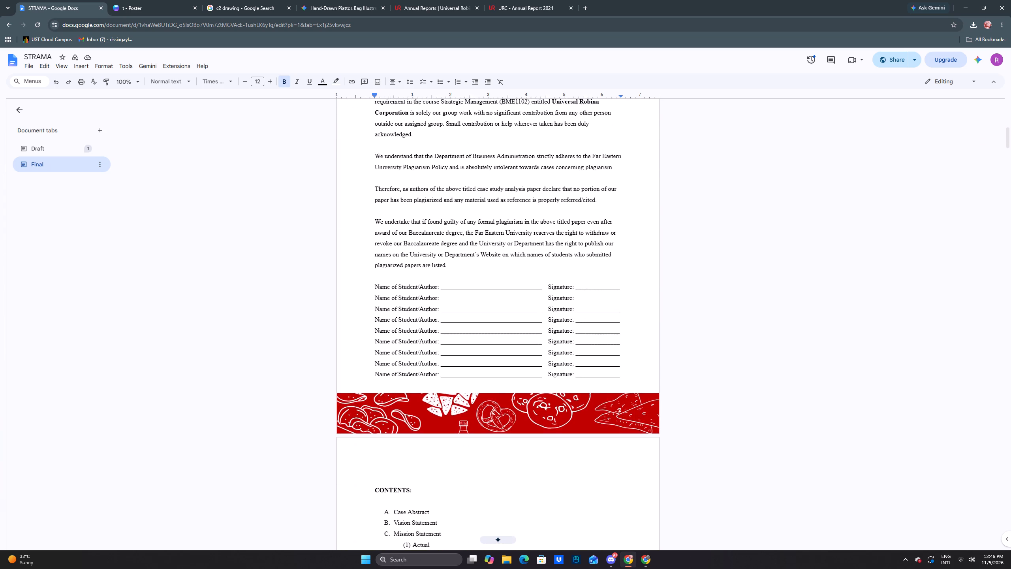
{"action": "scroll", "coordinate": [592, 313], "scroll_direction": "up", "scroll_amount": 11}
{"action": "scroll", "coordinate": [592, 308], "scroll_direction": "down", "scroll_amount": 9}
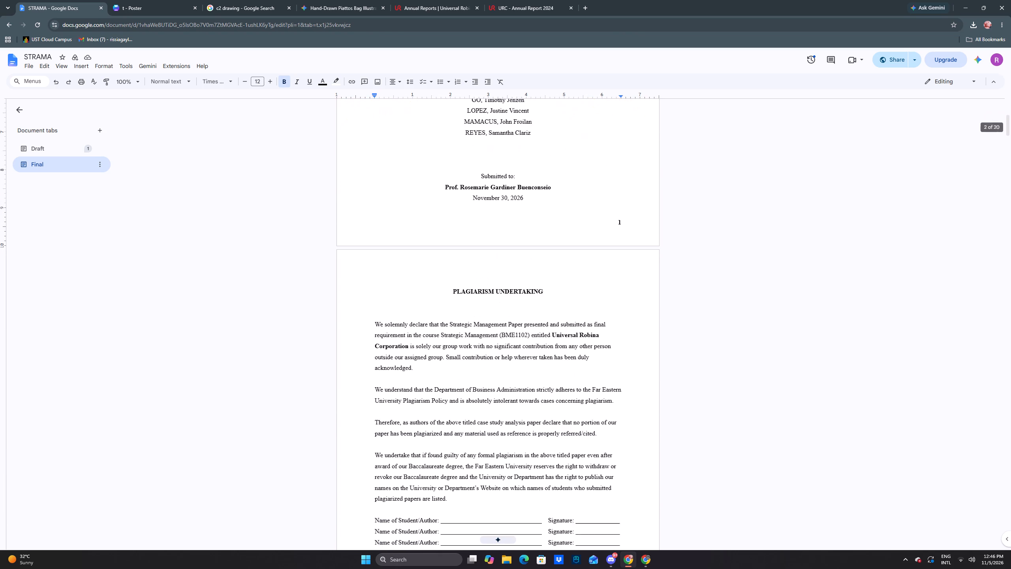
{"action": "scroll", "coordinate": [592, 308], "scroll_direction": "down", "scroll_amount": 3}
{"action": "double_click", "coordinate": [567, 433]}
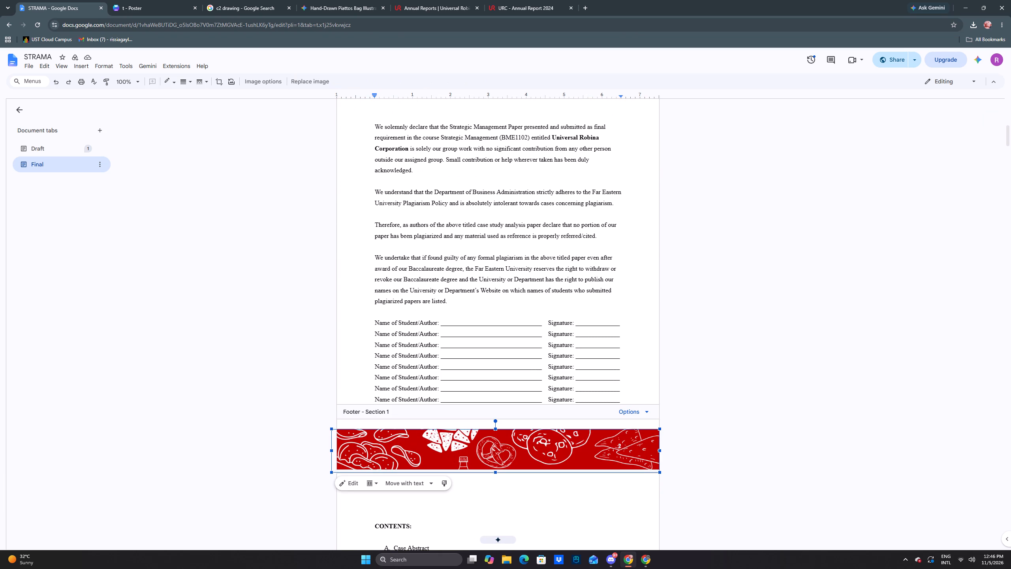
{"action": "key", "text": "ctrl+c"}
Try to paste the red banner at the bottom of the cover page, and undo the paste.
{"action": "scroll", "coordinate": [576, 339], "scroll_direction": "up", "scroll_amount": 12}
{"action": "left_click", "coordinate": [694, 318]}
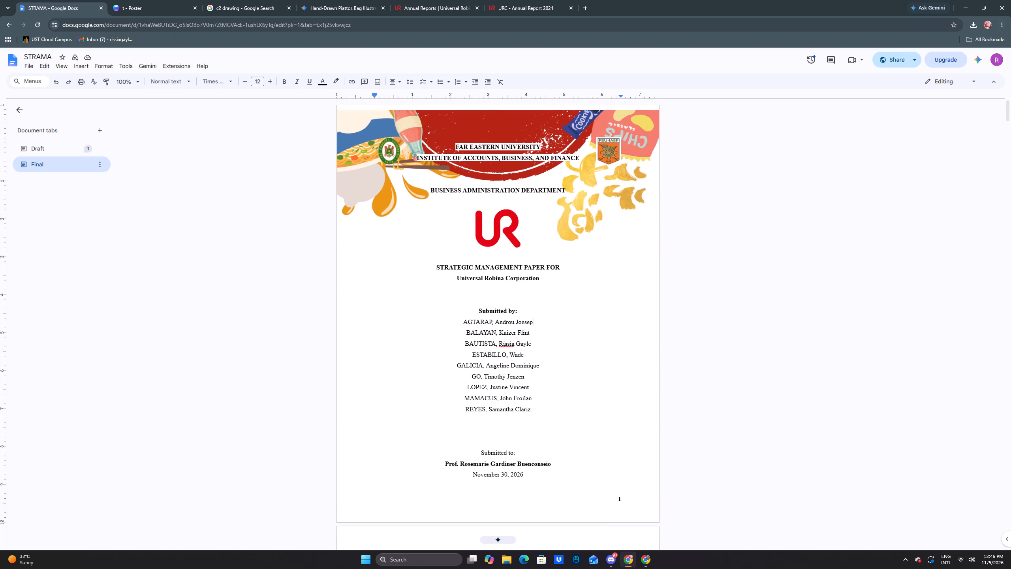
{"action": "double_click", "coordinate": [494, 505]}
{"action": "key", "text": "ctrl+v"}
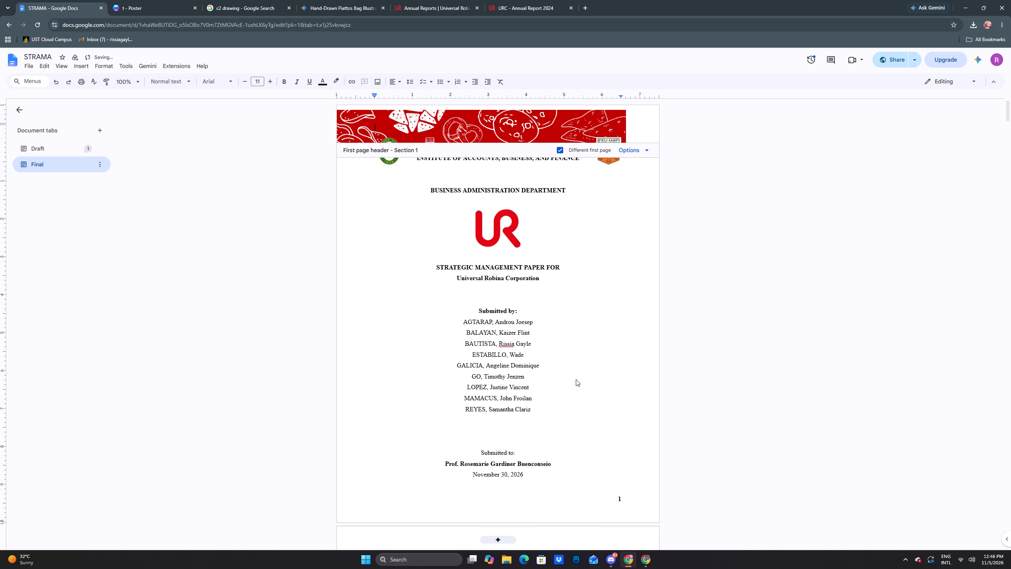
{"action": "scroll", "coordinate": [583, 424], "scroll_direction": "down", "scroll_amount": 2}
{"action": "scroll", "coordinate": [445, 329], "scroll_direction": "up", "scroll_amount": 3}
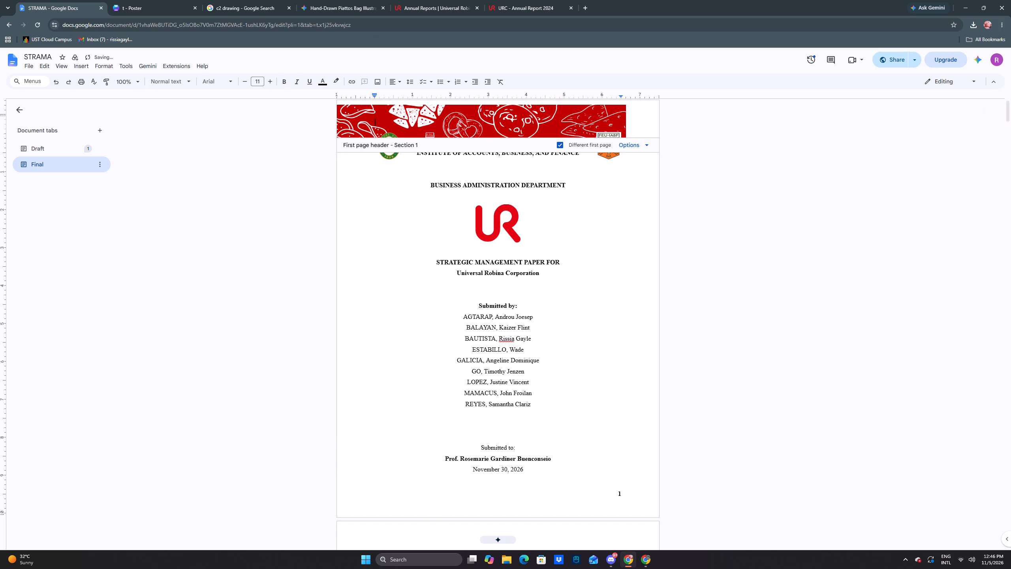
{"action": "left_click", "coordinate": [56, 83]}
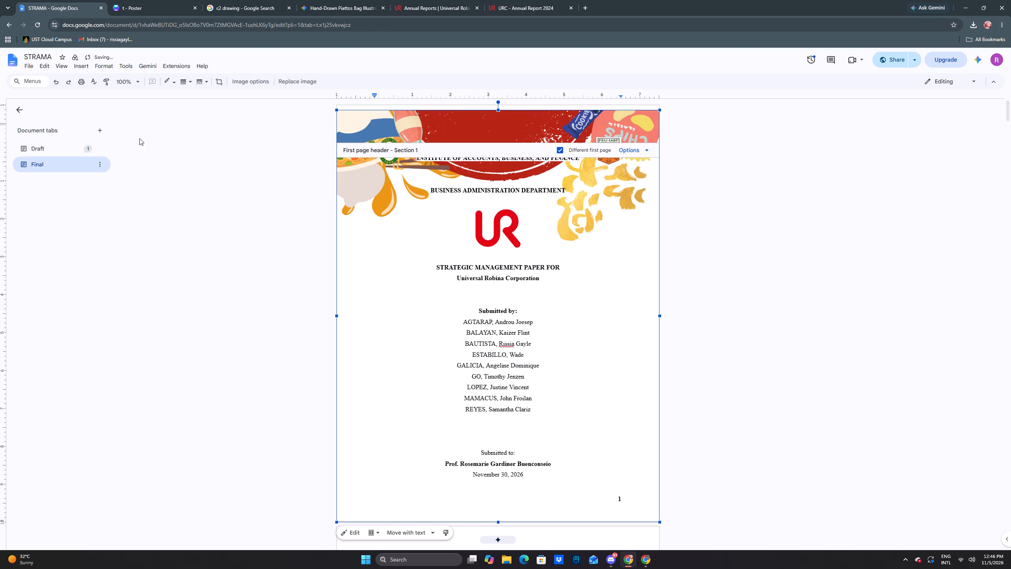
Crop the blank lower part off the food-artwork image on the cover, ending it around the last name in the author list.
{"action": "left_click", "coordinate": [754, 394]}
{"action": "triple_click", "coordinate": [427, 509]}
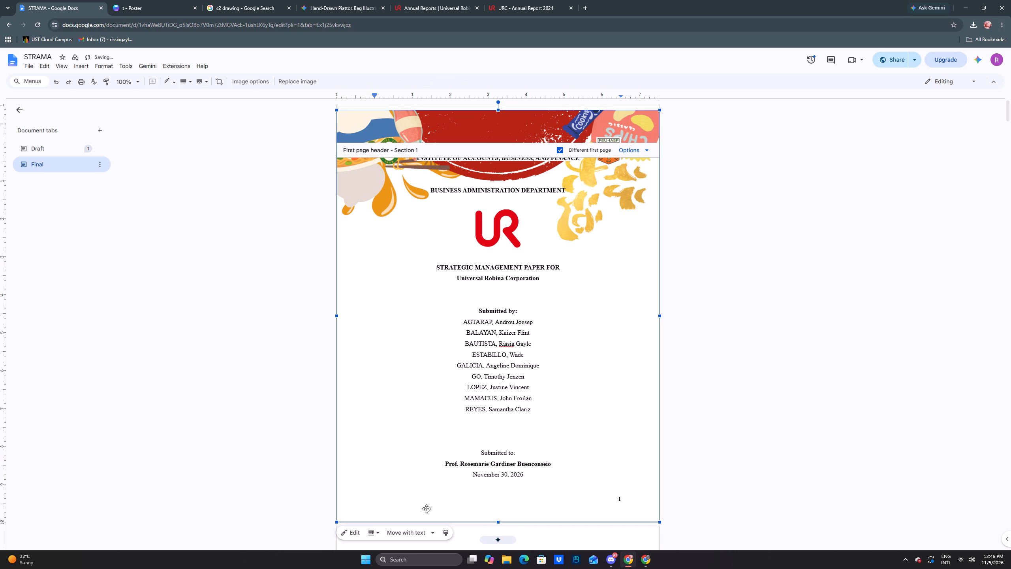
{"action": "double_click", "coordinate": [427, 509]}
{"action": "double_click", "coordinate": [426, 509]}
{"action": "left_click", "coordinate": [425, 498]}
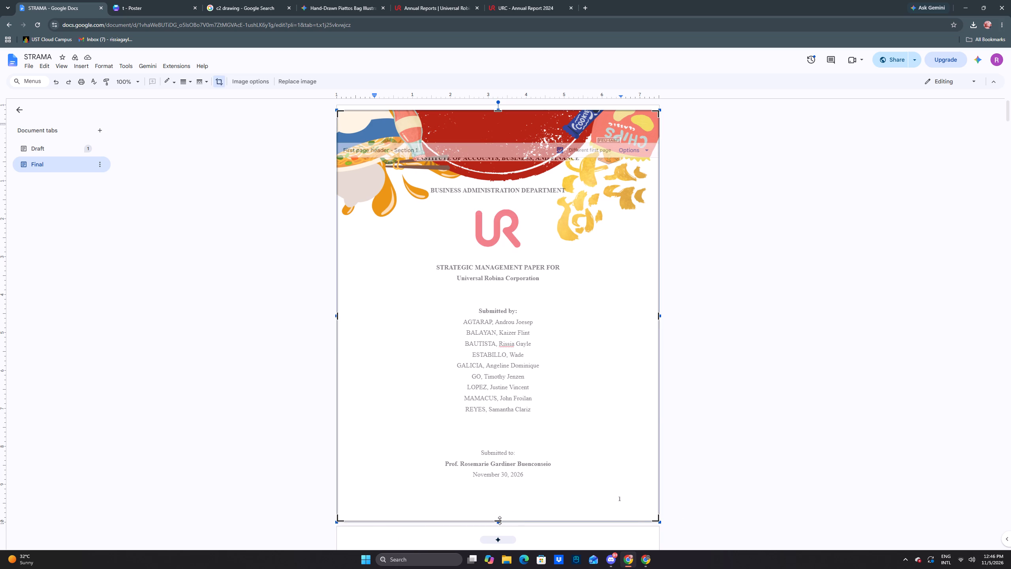
{"action": "left_click_drag", "start_coordinate": [498, 520], "coordinate": [502, 411]}
{"action": "left_click", "coordinate": [724, 447]}
Paste the red food-pattern banner into the first-page footer and move it to span the cover's bottom edge, at about X -0.1, Y 9.9.
{"action": "scroll", "coordinate": [650, 416], "scroll_direction": "down", "scroll_amount": 1}
{"action": "double_click", "coordinate": [535, 469]}
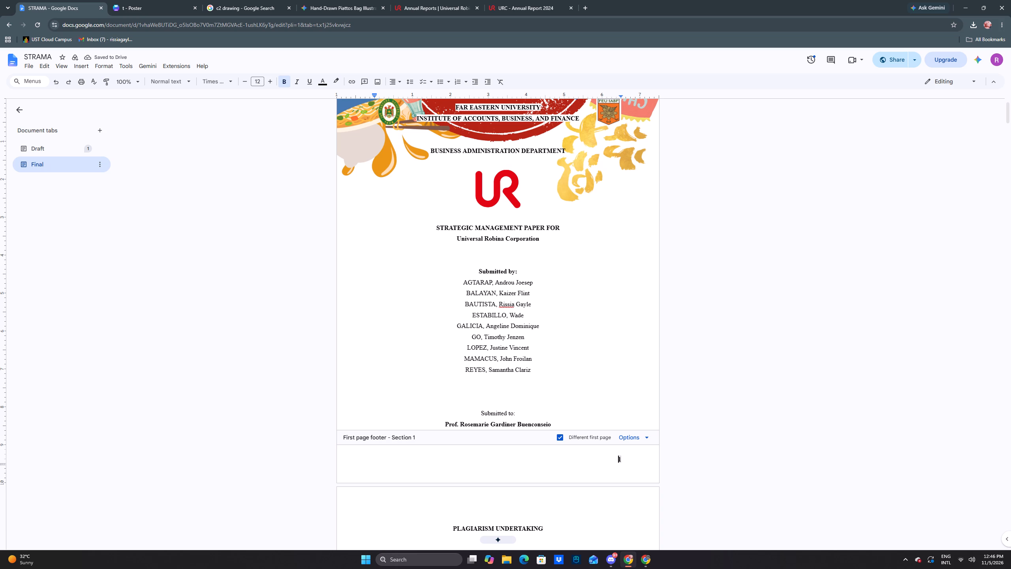
{"action": "key", "text": "ctrl+v"}
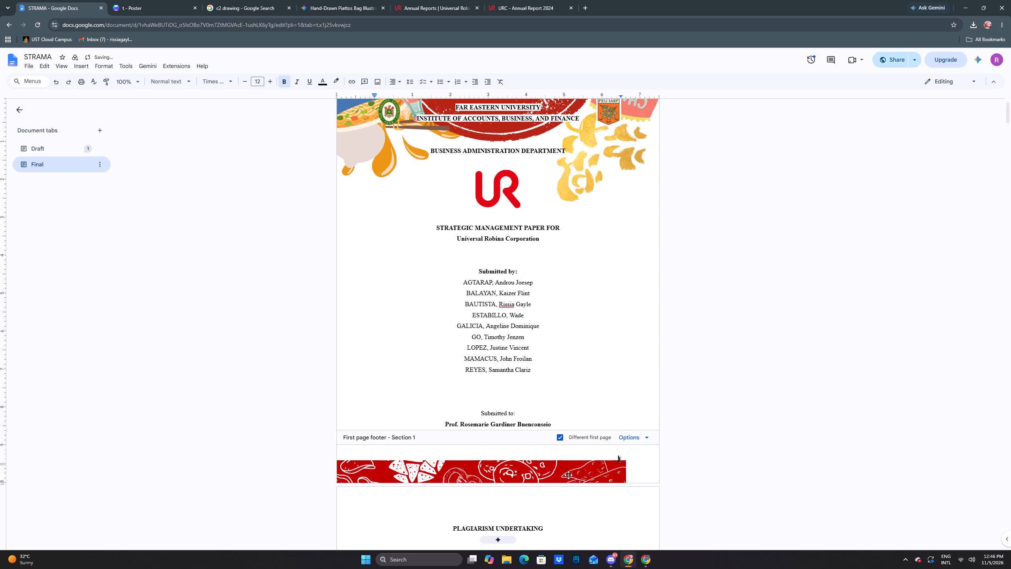
{"action": "left_click_drag", "start_coordinate": [568, 475], "coordinate": [602, 453]}
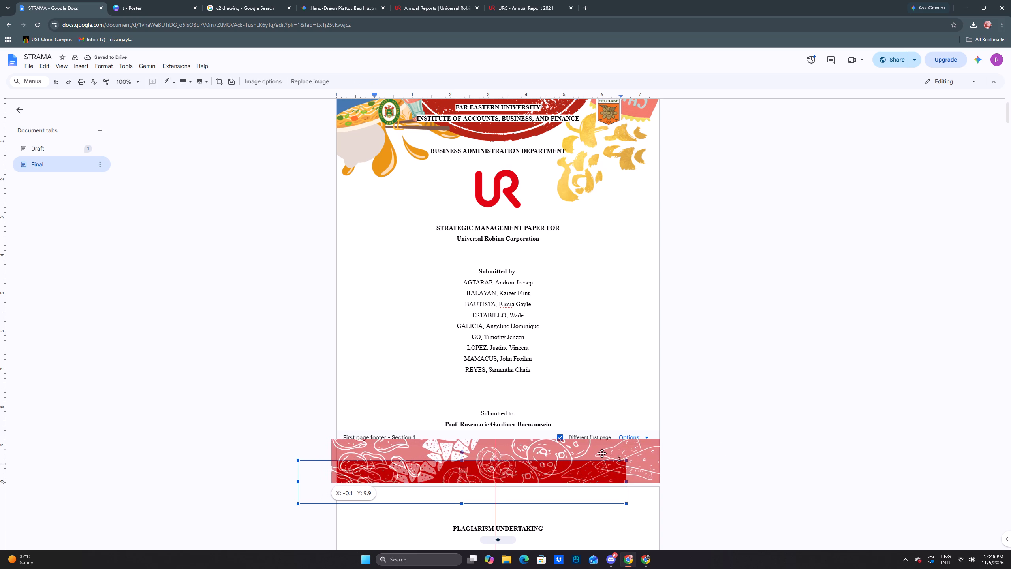
{"action": "left_click_drag", "start_coordinate": [602, 453], "coordinate": [602, 454]}
{"action": "left_click", "coordinate": [764, 428]}
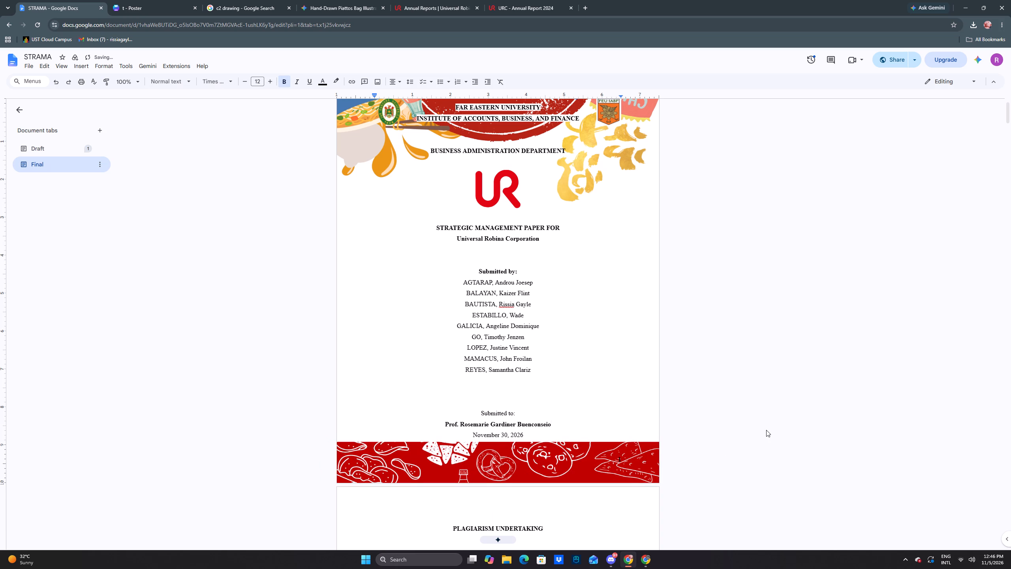
Check the banner against the following pages and set the cover's footer page number to white text.
{"action": "scroll", "coordinate": [759, 429], "scroll_direction": "down", "scroll_amount": 9}
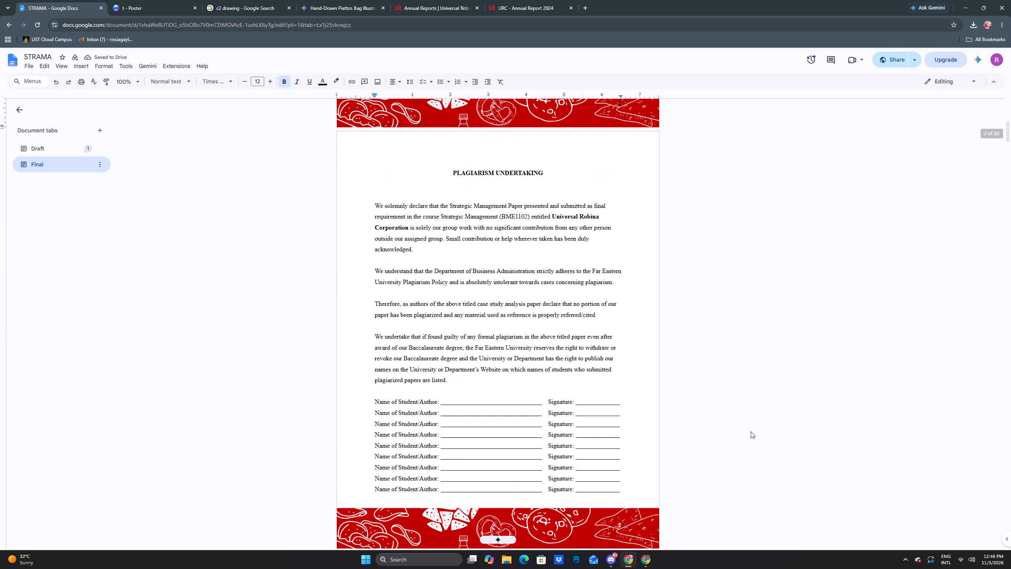
{"action": "scroll", "coordinate": [751, 431], "scroll_direction": "down", "scroll_amount": 1}
{"action": "scroll", "coordinate": [750, 431], "scroll_direction": "up", "scroll_amount": 3}
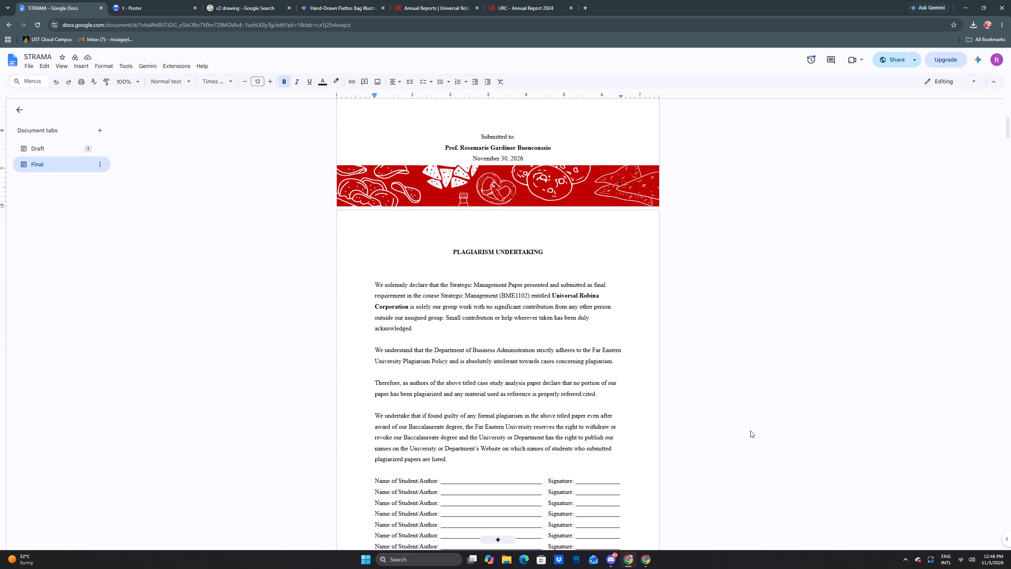
{"action": "scroll", "coordinate": [750, 431], "scroll_direction": "up", "scroll_amount": 10}
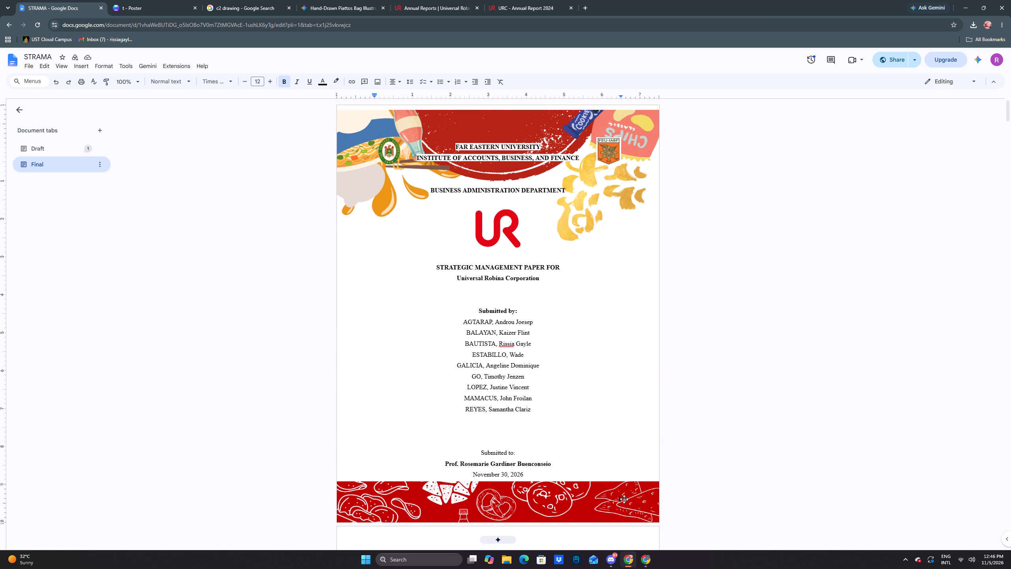
{"action": "double_click", "coordinate": [619, 499]}
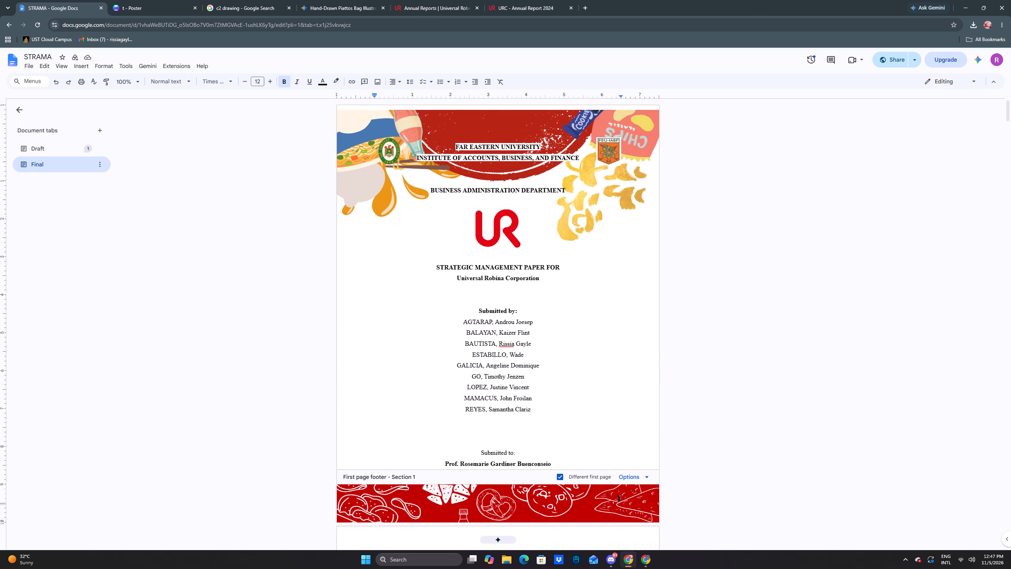
{"action": "left_click", "coordinate": [616, 498]}
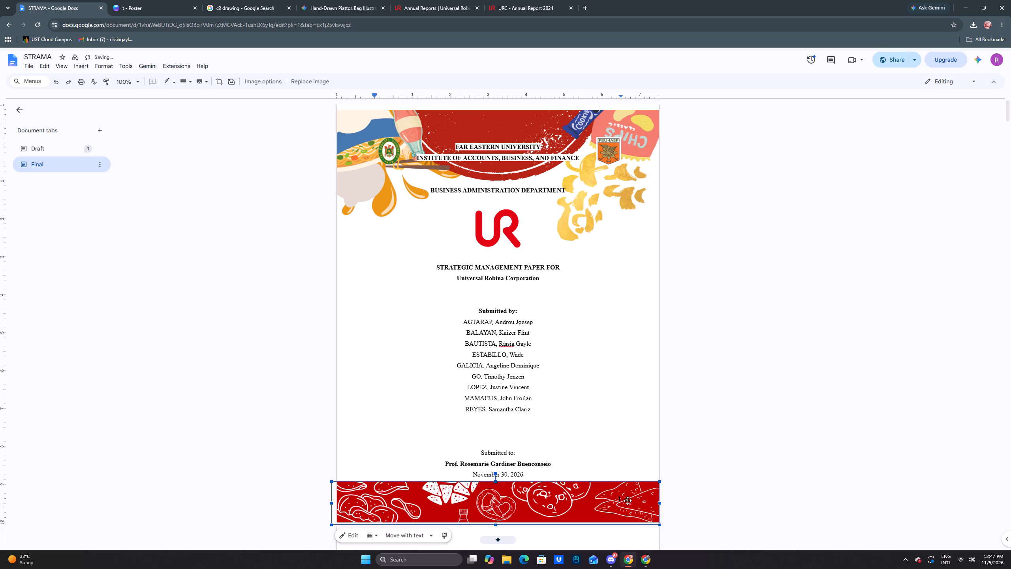
{"action": "double_click", "coordinate": [620, 498]}
{"action": "double_click", "coordinate": [620, 498]}
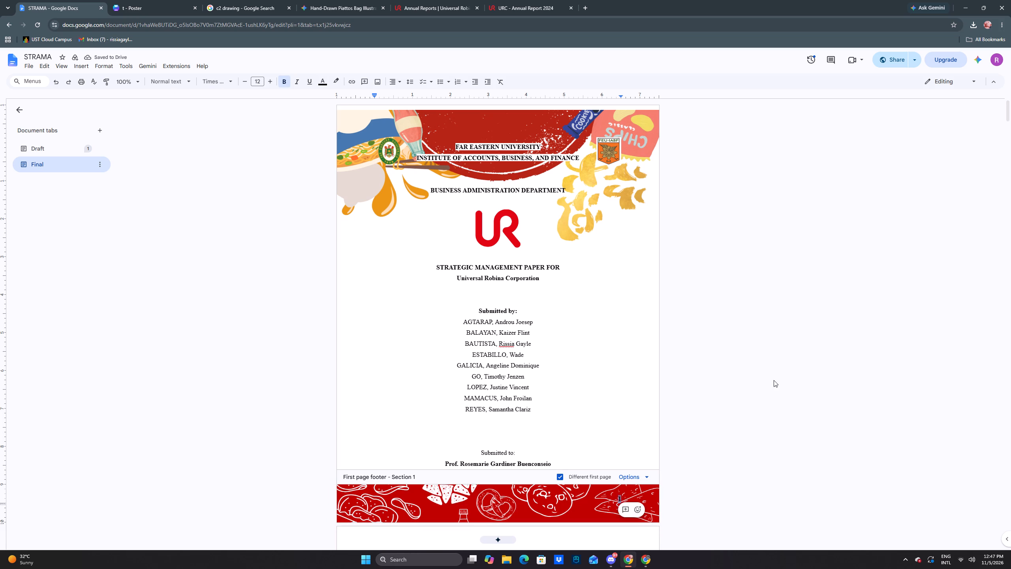
{"action": "left_click", "coordinate": [321, 83]}
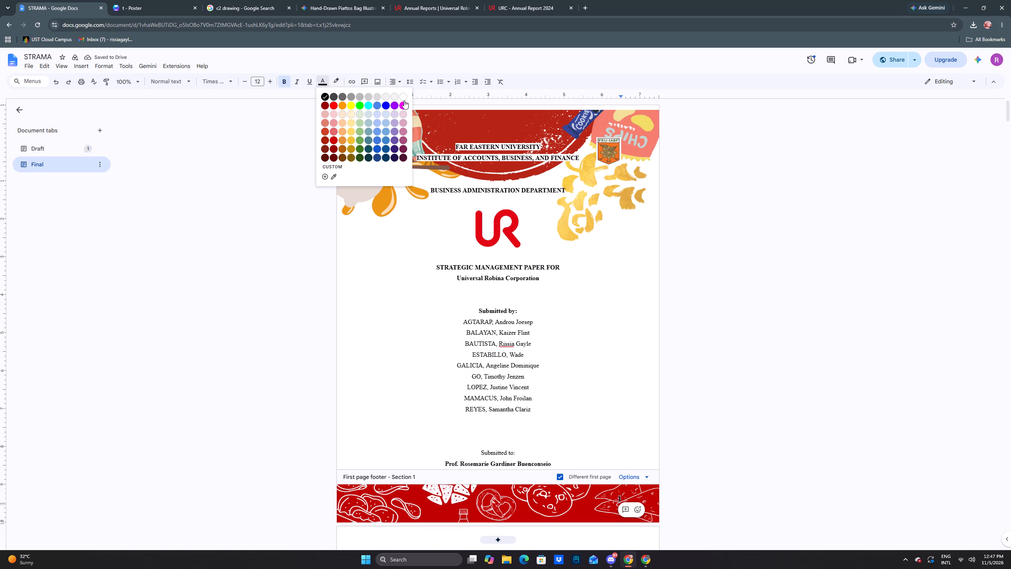
{"action": "left_click", "coordinate": [403, 100]}
{"action": "left_click", "coordinate": [757, 246]}
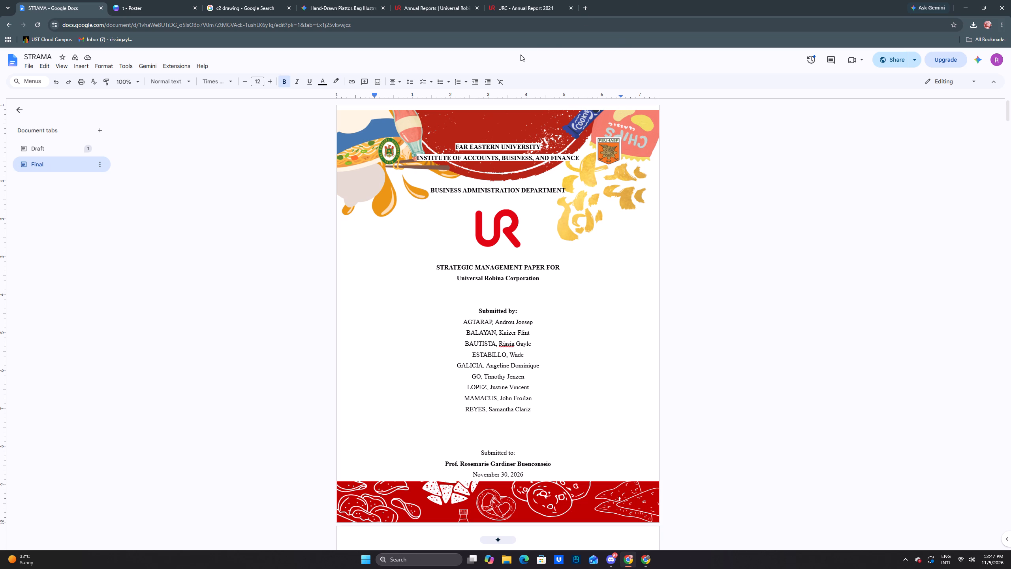
Try to nudge the food-artwork image in the first-page header slightly further up the cover page.
{"action": "double_click", "coordinate": [469, 114]}
{"action": "left_click_drag", "start_coordinate": [504, 119], "coordinate": [504, 116]}
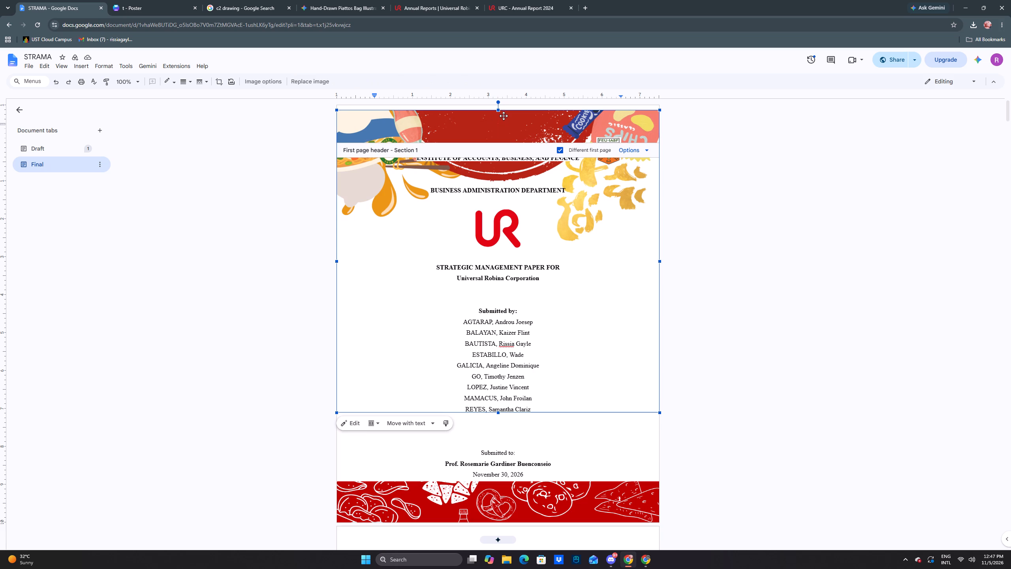
{"action": "left_click_drag", "start_coordinate": [504, 116], "coordinate": [504, 111]}
{"action": "left_click", "coordinate": [626, 154]}
Fix the food-artwork image's position on the page and move it flush with the cover's top edge, at about X 0.0, Y 0.0.
{"action": "left_click", "coordinate": [376, 426]}
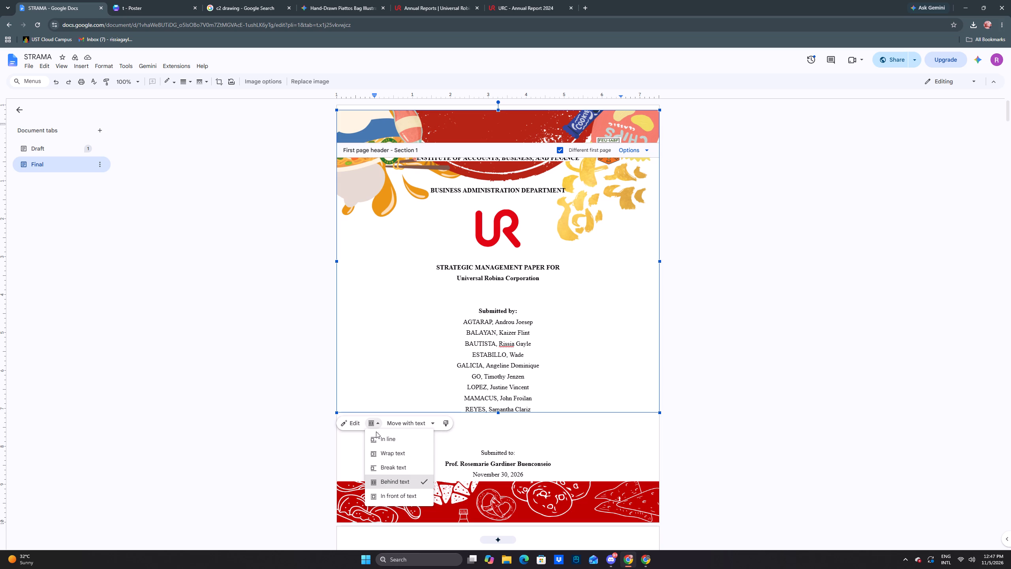
{"action": "left_click", "coordinate": [372, 426]}
{"action": "left_click", "coordinate": [392, 425]}
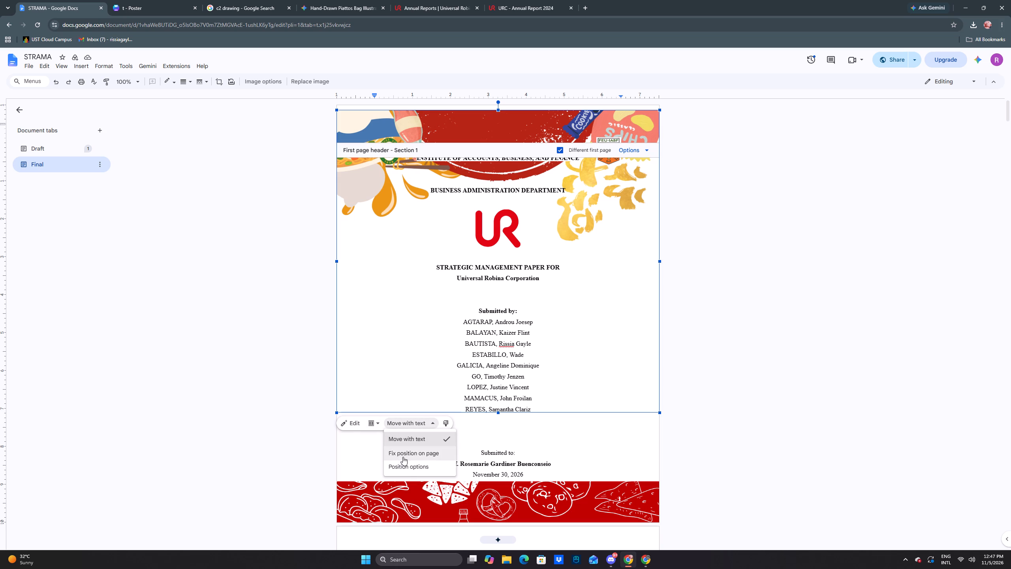
{"action": "left_click", "coordinate": [404, 442]}
{"action": "left_click", "coordinate": [416, 428]}
{"action": "left_click", "coordinate": [414, 449]}
{"action": "left_click_drag", "start_coordinate": [613, 219], "coordinate": [613, 211]}
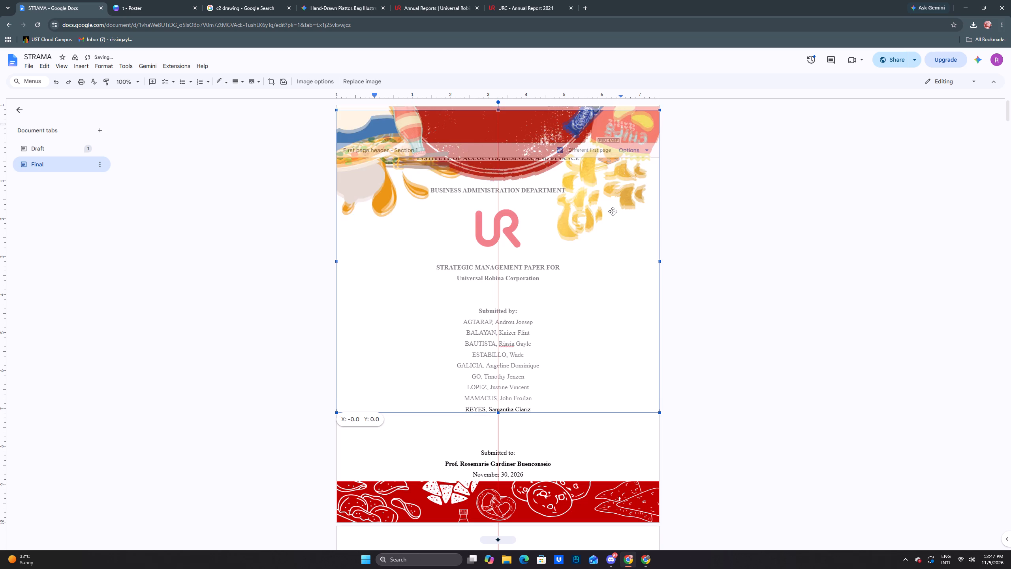
{"action": "left_click_drag", "start_coordinate": [613, 211], "coordinate": [613, 212]}
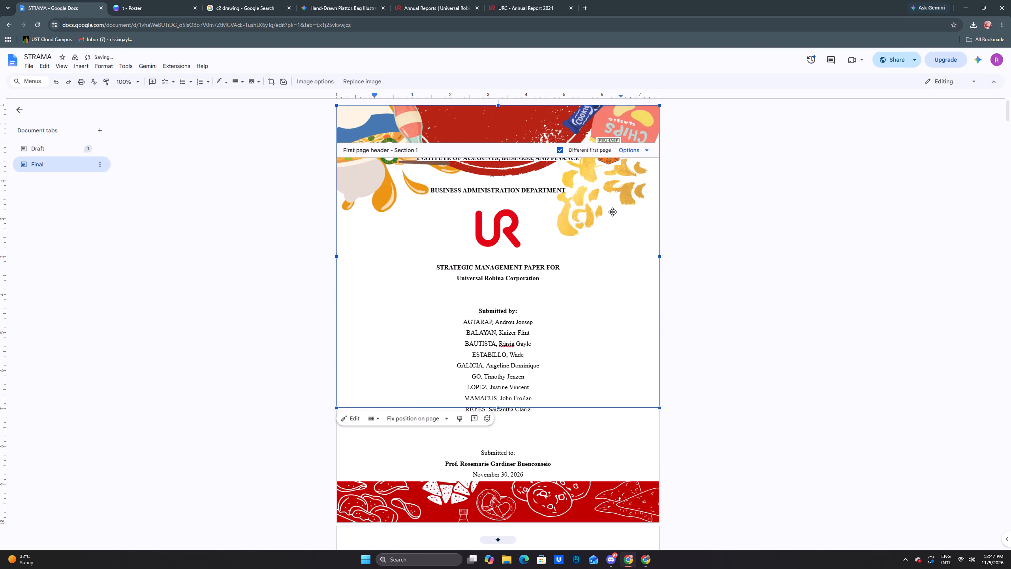
{"action": "left_click", "coordinate": [692, 263]}
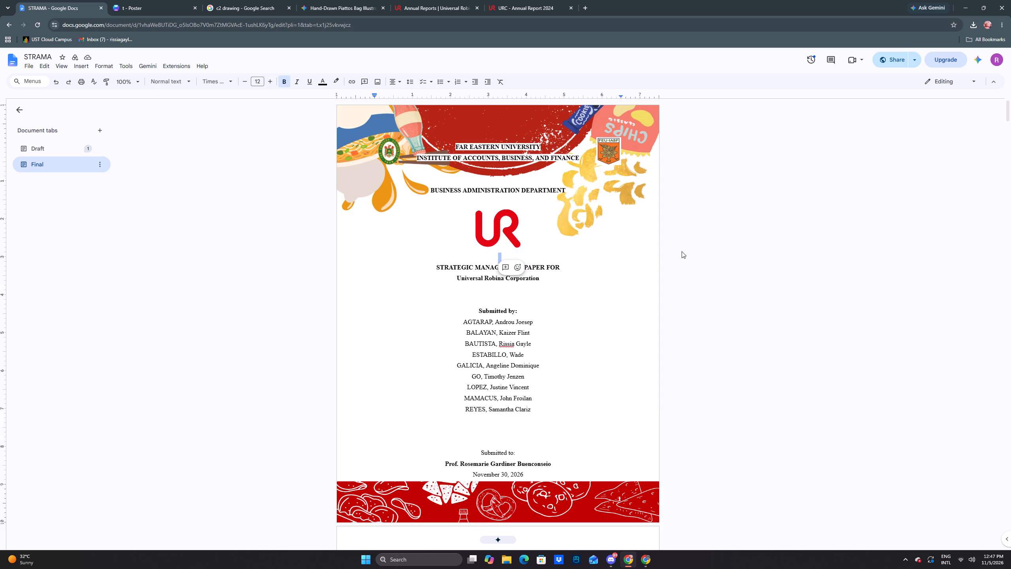
{"action": "left_click", "coordinate": [682, 251]}
Compare the cover's artwork and footer banner with the plagiarism undertaking and contents pages.
{"action": "scroll", "coordinate": [755, 301], "scroll_direction": "down", "scroll_amount": 15}
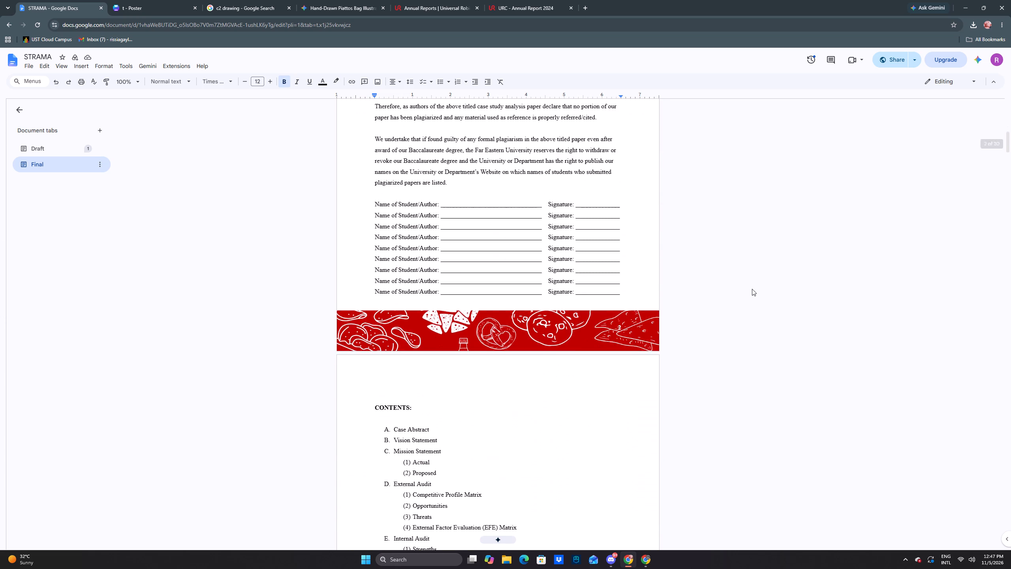
{"action": "scroll", "coordinate": [752, 289], "scroll_direction": "up", "scroll_amount": 12}
{"action": "scroll", "coordinate": [690, 288], "scroll_direction": "up", "scroll_amount": 5}
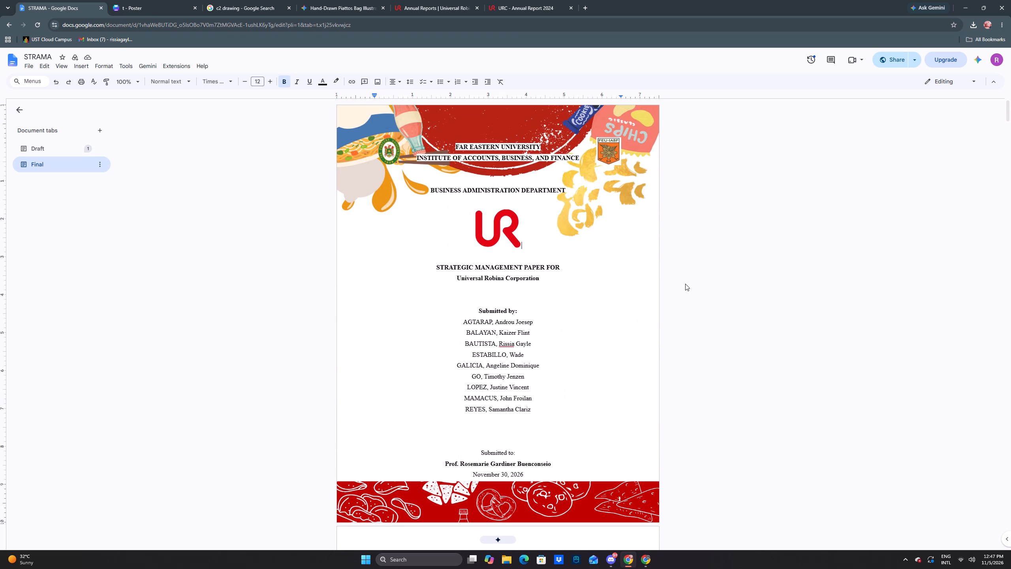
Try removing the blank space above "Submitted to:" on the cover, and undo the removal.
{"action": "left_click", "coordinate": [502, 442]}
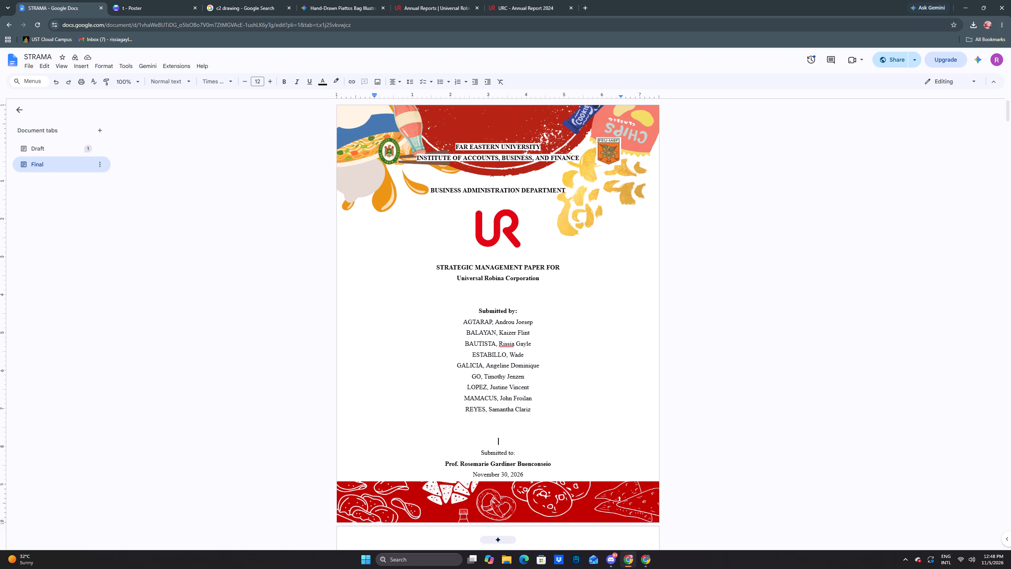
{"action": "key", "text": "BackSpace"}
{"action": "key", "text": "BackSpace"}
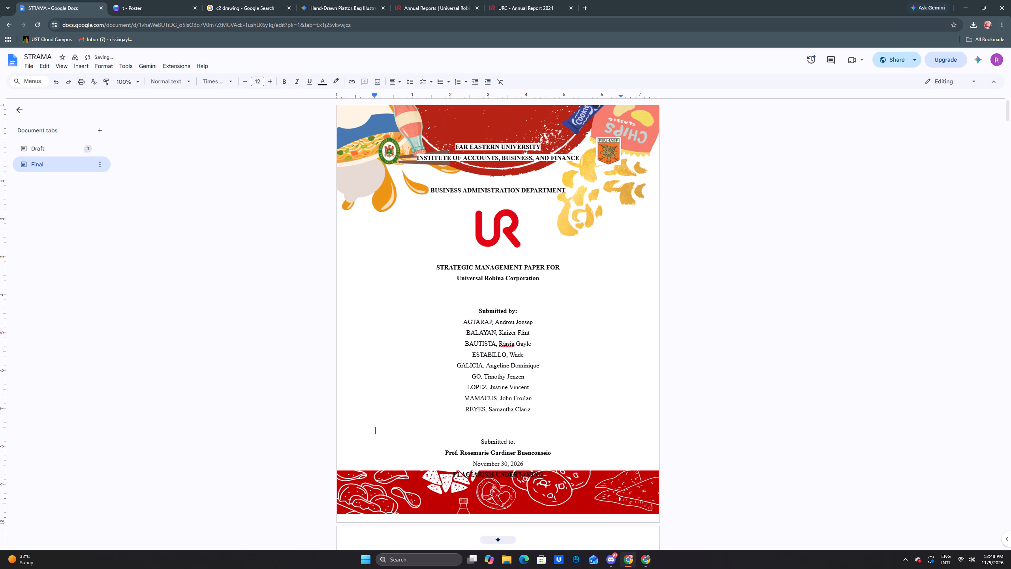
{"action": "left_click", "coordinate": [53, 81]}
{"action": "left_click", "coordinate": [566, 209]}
Examine the red banner footer and page layout through the whole document, down to the Illustrations section.
{"action": "scroll", "coordinate": [566, 206], "scroll_direction": "down", "scroll_amount": 10}
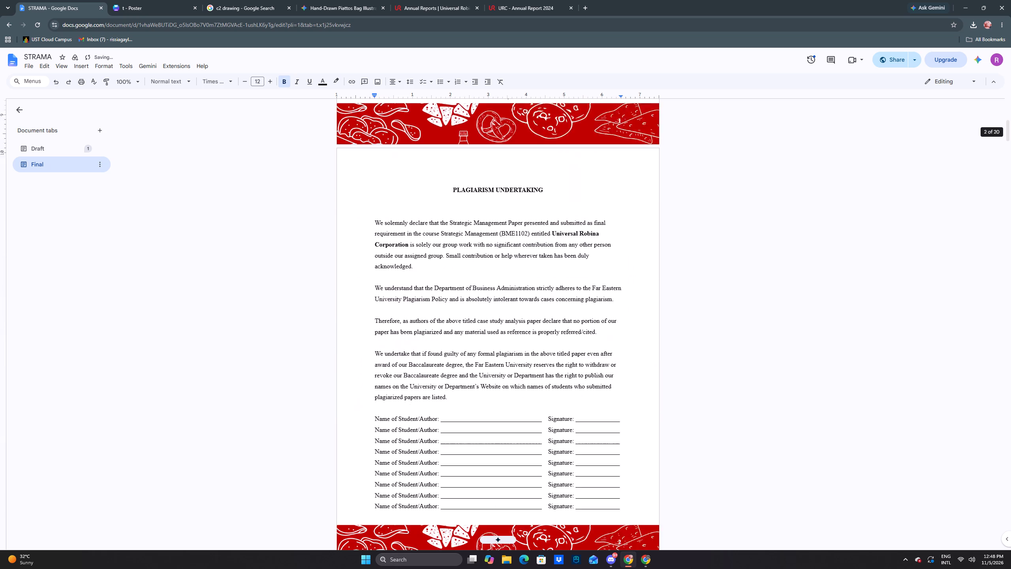
{"action": "scroll", "coordinate": [565, 205], "scroll_direction": "down", "scroll_amount": 15}
{"action": "scroll", "coordinate": [561, 204], "scroll_direction": "down", "scroll_amount": 6}
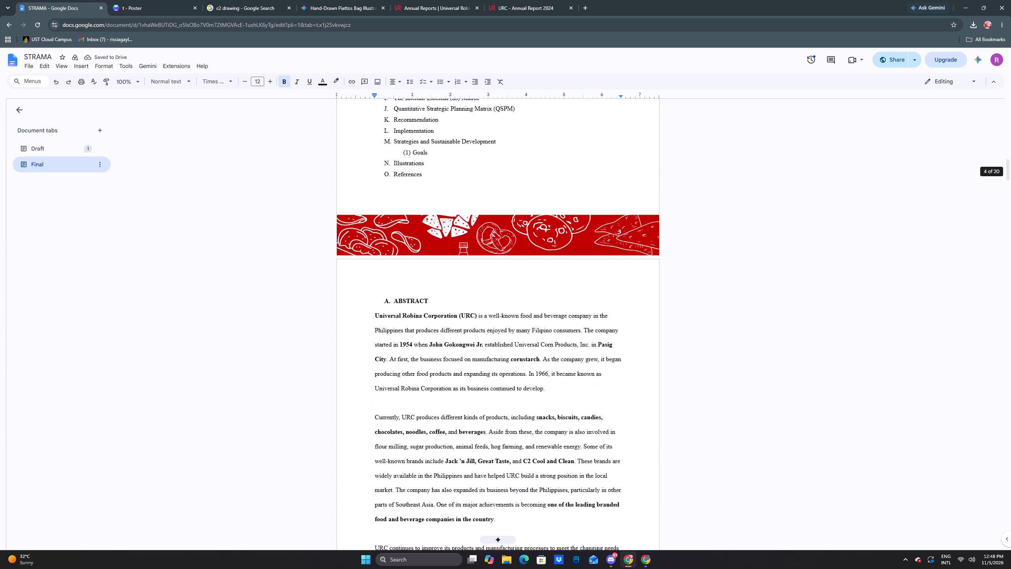
{"action": "scroll", "coordinate": [561, 204], "scroll_direction": "down", "scroll_amount": 18}
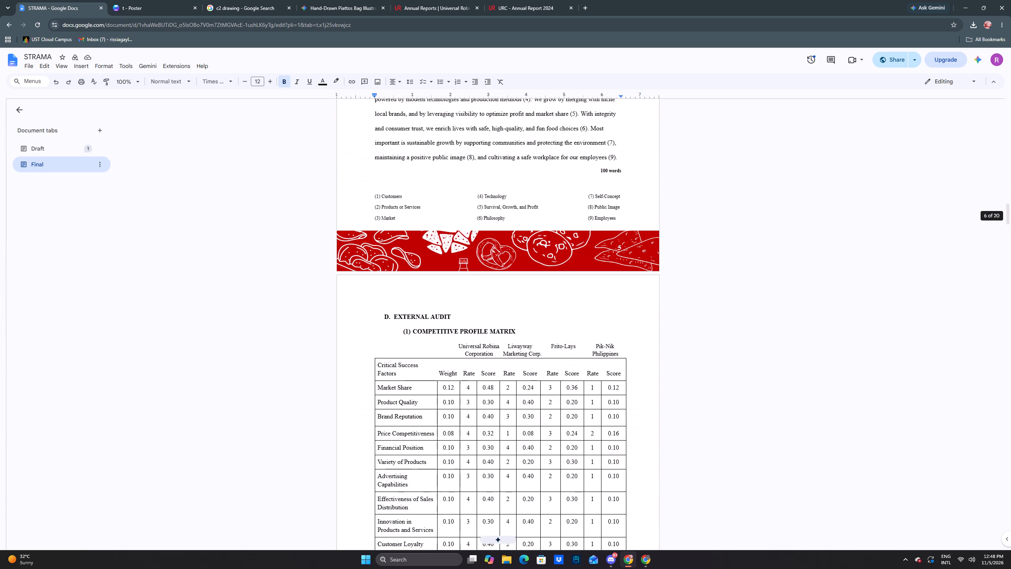
{"action": "left_click_drag", "start_coordinate": [1009, 213], "coordinate": [1007, 521]}
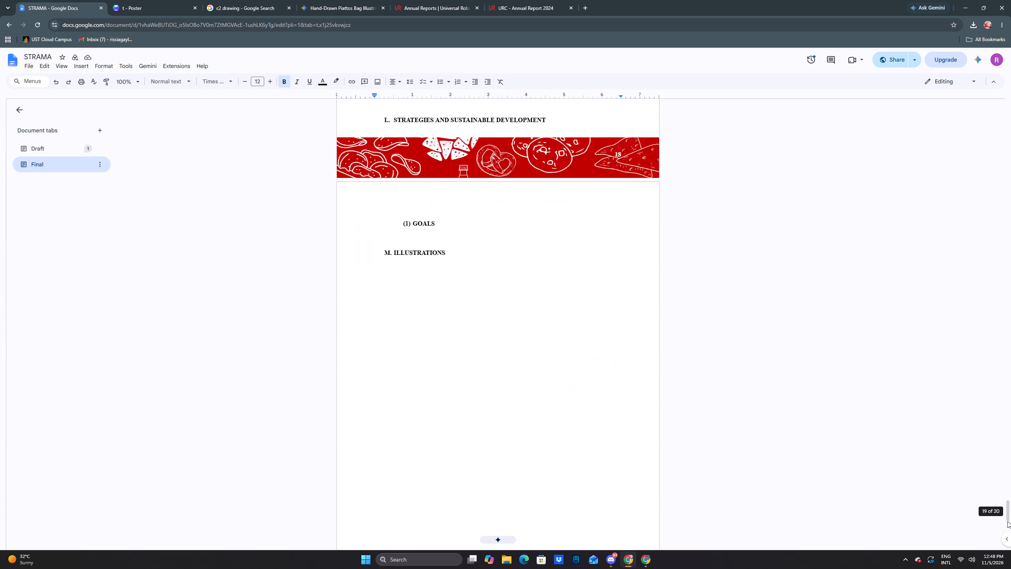
{"action": "left_click_drag", "start_coordinate": [1007, 521], "coordinate": [986, 65]}
Recheck the finished cover against the plagiarism undertaking and contents pages for consistent banner placement and spacing.
{"action": "left_click", "coordinate": [861, 189]}
{"action": "scroll", "coordinate": [870, 194], "scroll_direction": "down", "scroll_amount": 7}
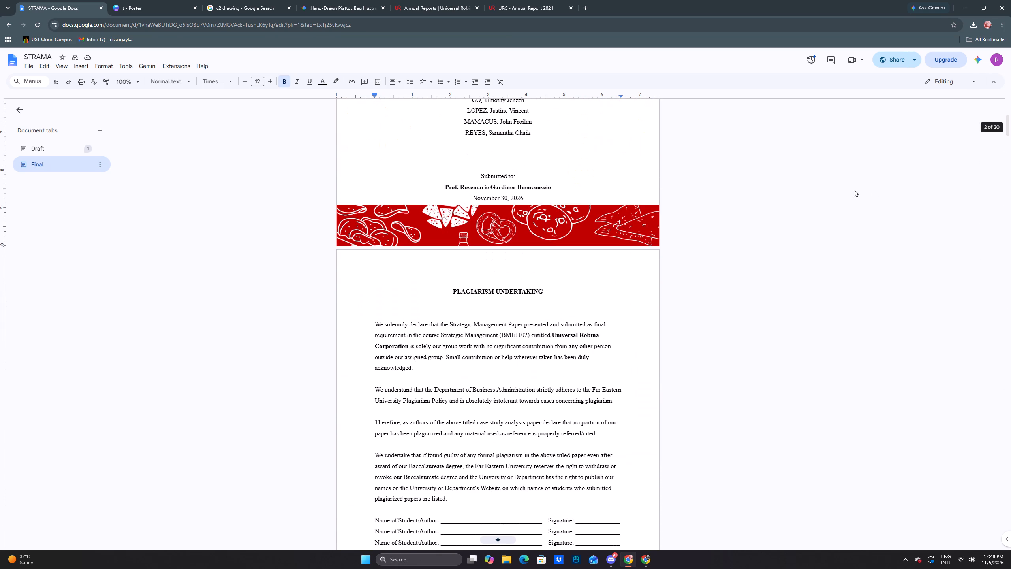
{"action": "left_click", "coordinate": [550, 277]}
{"action": "scroll", "coordinate": [575, 279], "scroll_direction": "down", "scroll_amount": 5}
{"action": "scroll", "coordinate": [573, 277], "scroll_direction": "up", "scroll_amount": 2}
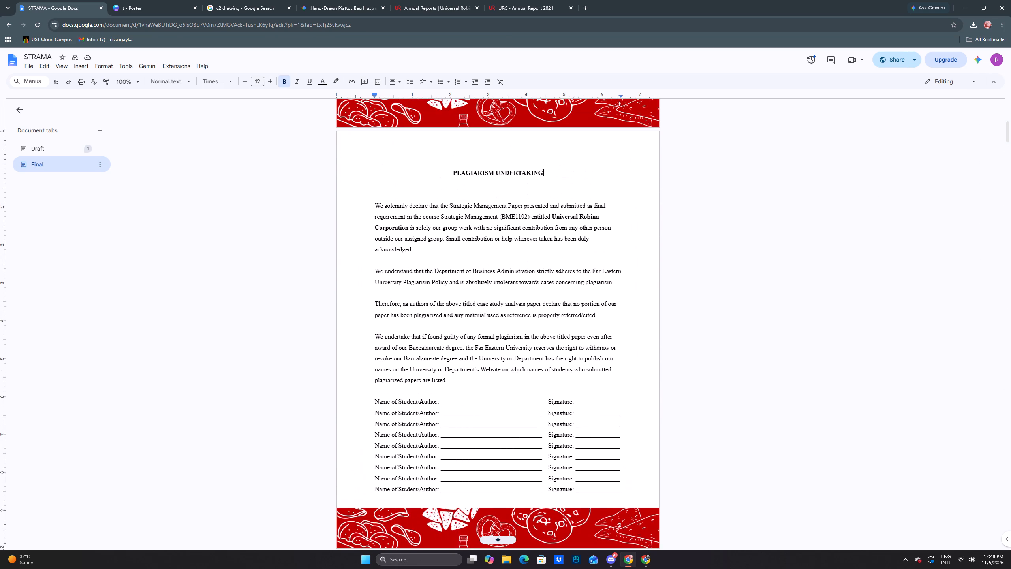
{"action": "scroll", "coordinate": [573, 277], "scroll_direction": "up", "scroll_amount": 14}
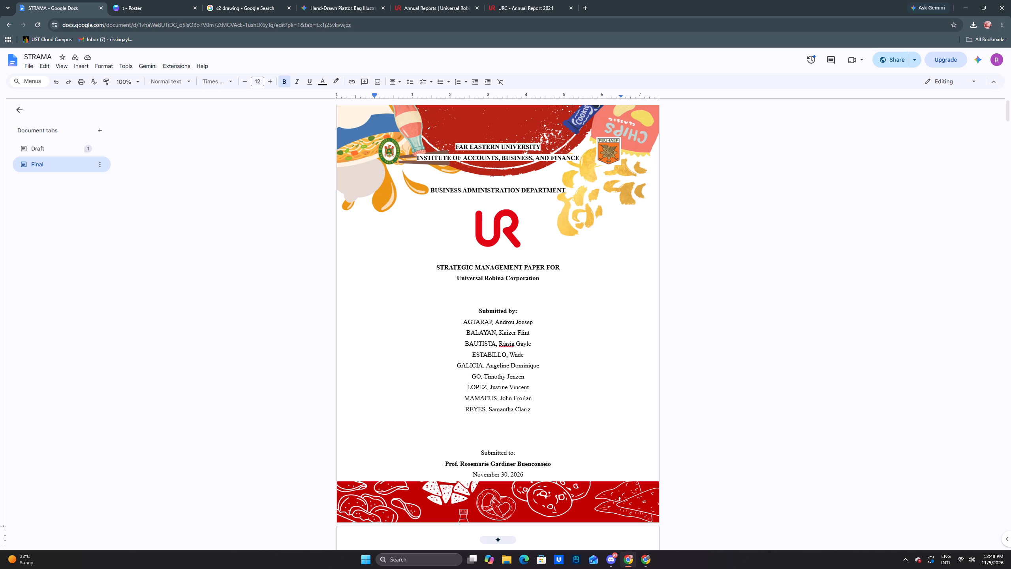
{"action": "scroll", "coordinate": [571, 275], "scroll_direction": "down", "scroll_amount": 14}
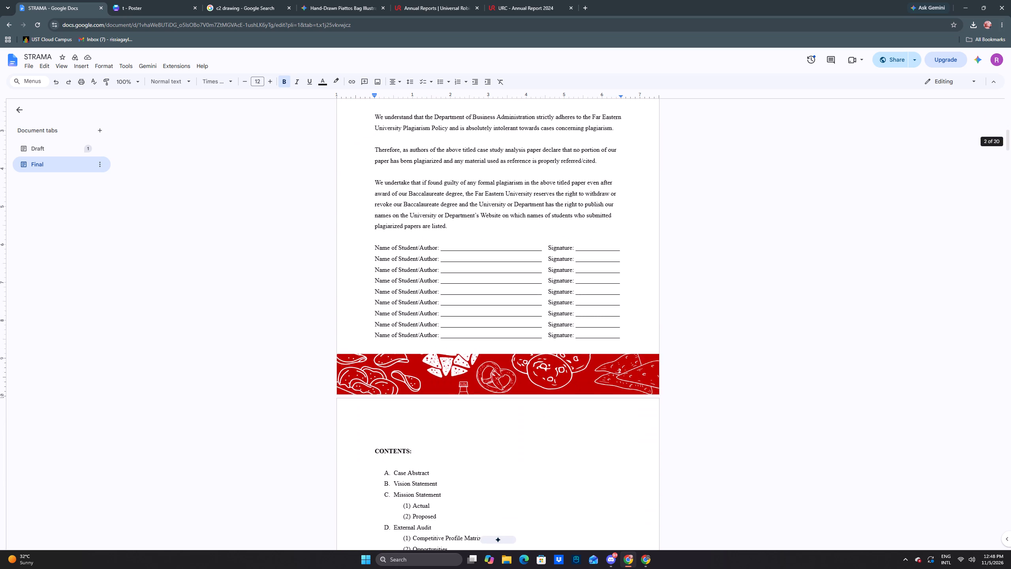
{"action": "scroll", "coordinate": [569, 274], "scroll_direction": "down", "scroll_amount": 10}
{"action": "scroll", "coordinate": [568, 279], "scroll_direction": "up", "scroll_amount": 17}
{"action": "scroll", "coordinate": [568, 279], "scroll_direction": "up", "scroll_amount": 7}
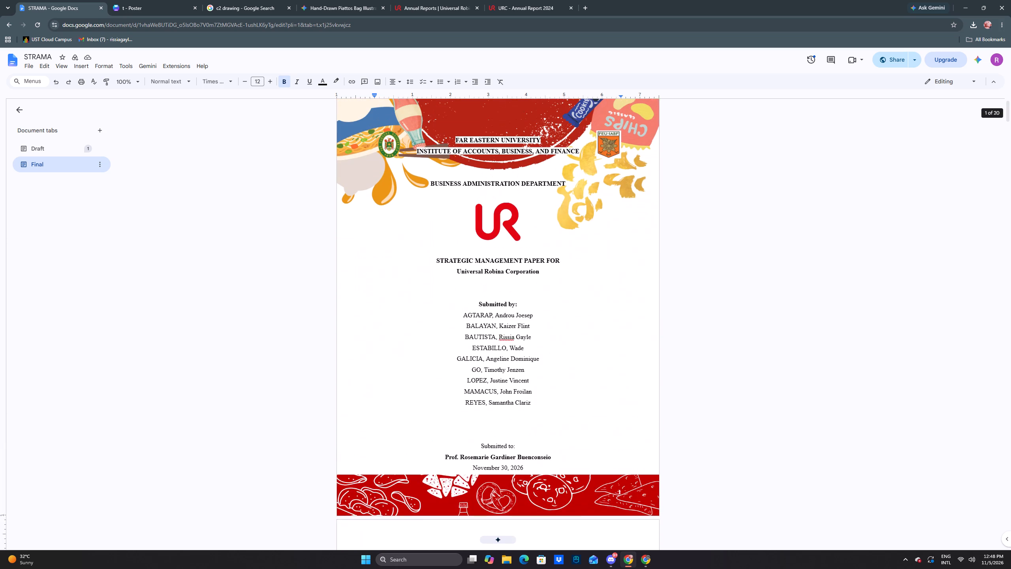
{"action": "scroll", "coordinate": [551, 242], "scroll_direction": "up", "scroll_amount": 1}
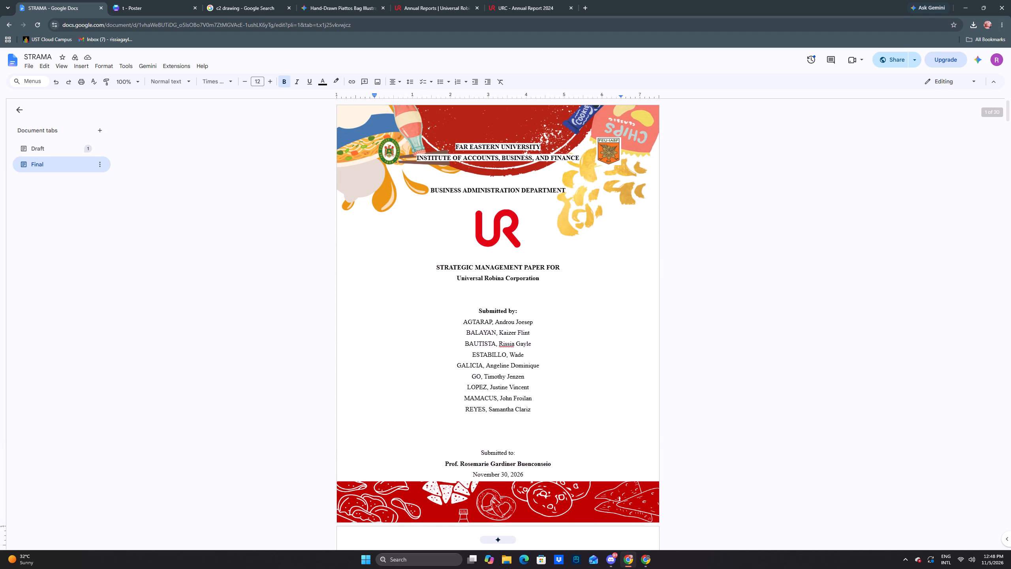
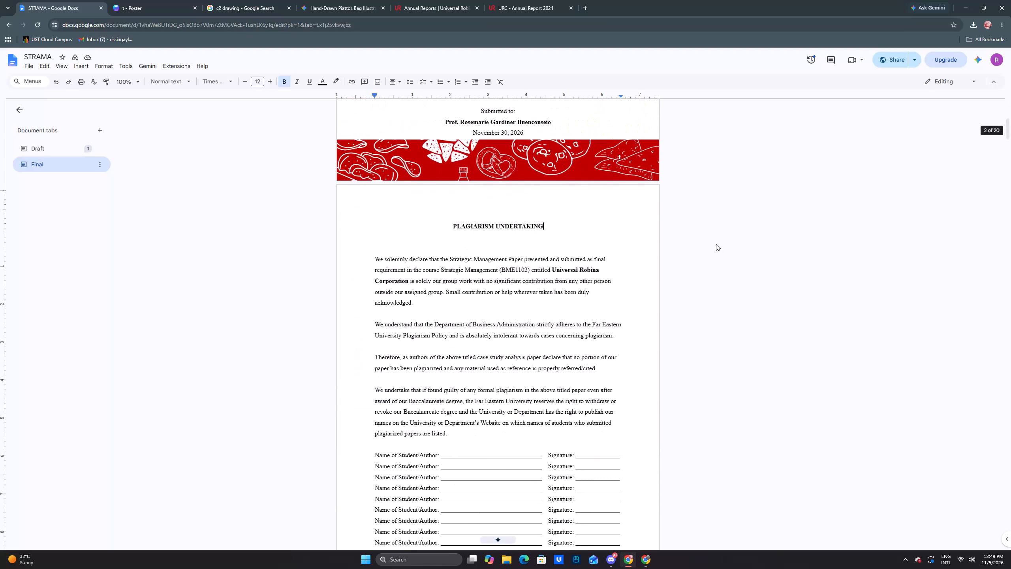
Examine the banner placement and text spacing from the plagiarism undertaking through the abstract and mission statement pages.
{"action": "scroll", "coordinate": [716, 244], "scroll_direction": "down", "scroll_amount": 10}
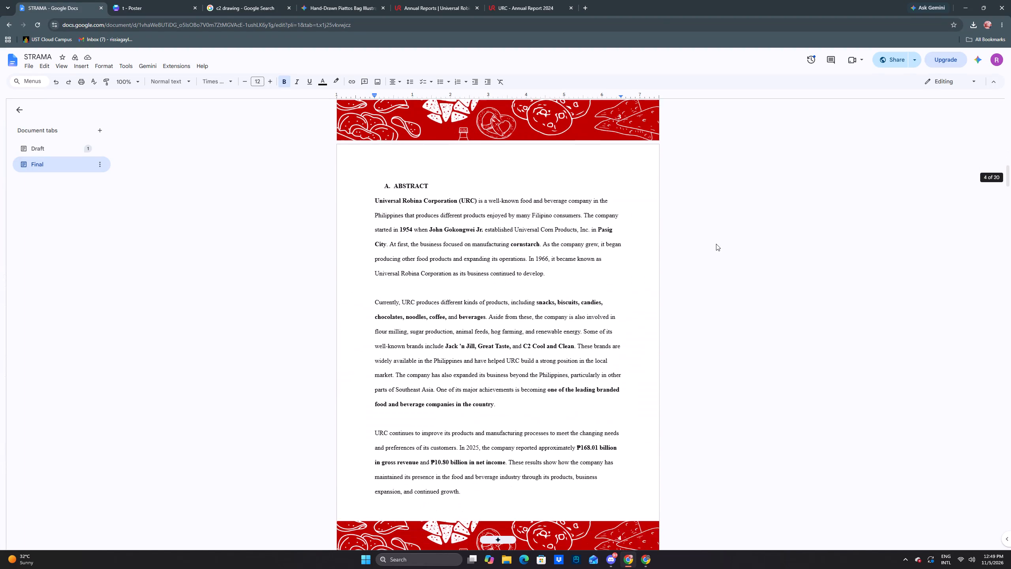
{"action": "scroll", "coordinate": [716, 244], "scroll_direction": "down", "scroll_amount": 1}
{"action": "scroll", "coordinate": [712, 237], "scroll_direction": "up", "scroll_amount": 3}
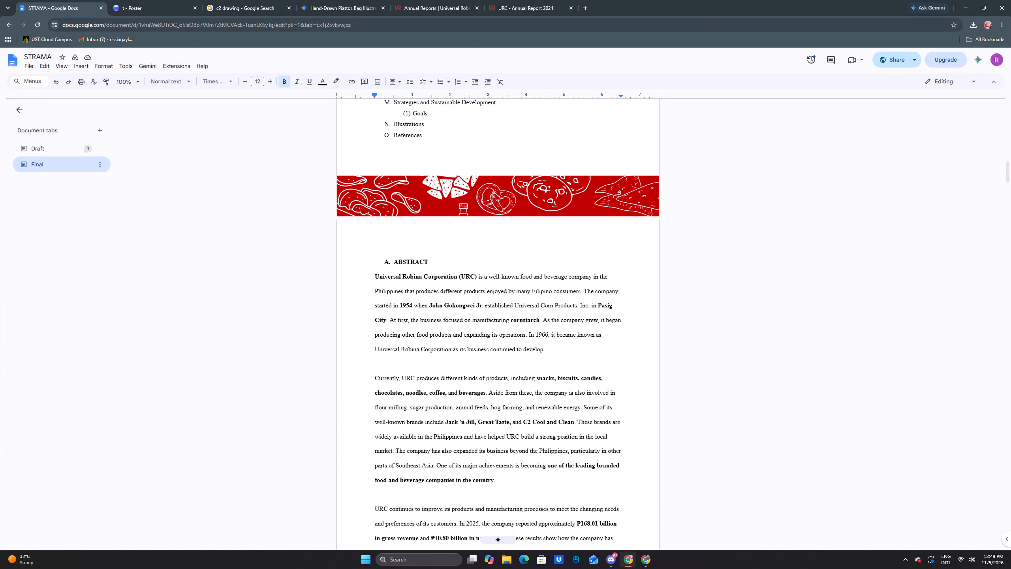
{"action": "left_click", "coordinate": [470, 252]}
{"action": "left_click", "coordinate": [470, 242]}
{"action": "scroll", "coordinate": [478, 244], "scroll_direction": "down", "scroll_amount": 10}
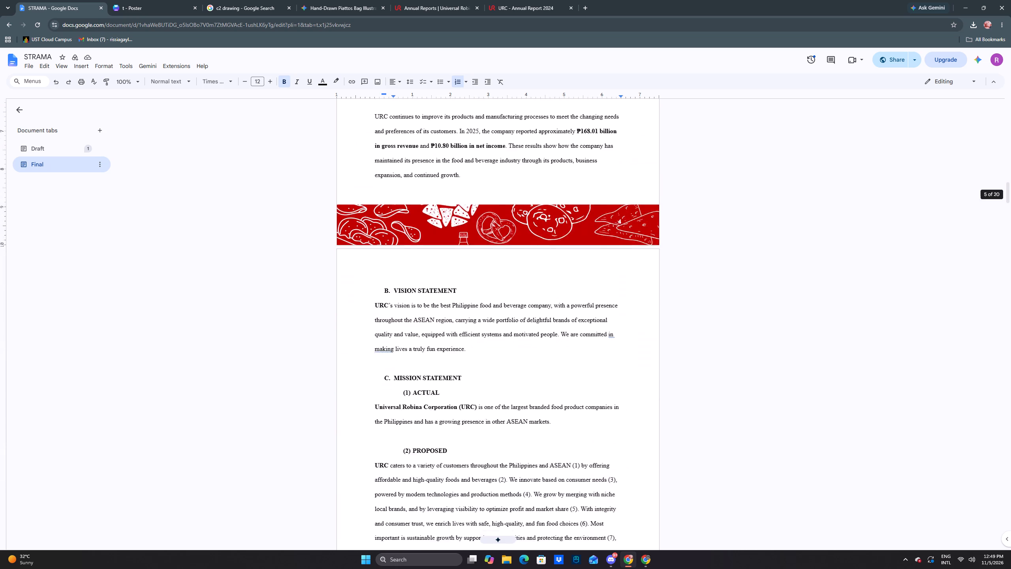
{"action": "scroll", "coordinate": [499, 251], "scroll_direction": "down", "scroll_amount": 8}
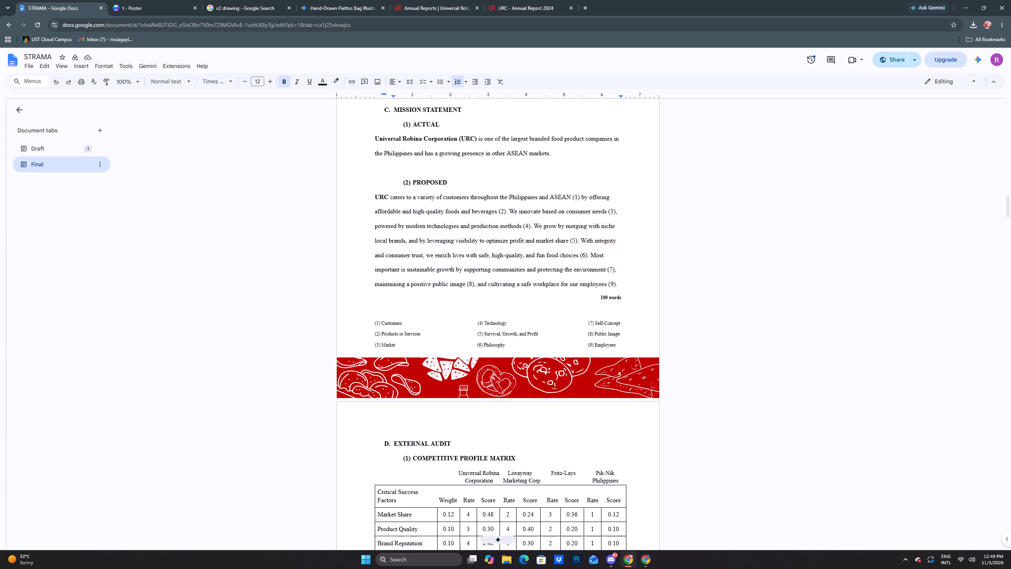
Remove the blank line between "100 words" and the numbered component list in the proposed mission statement.
{"action": "scroll", "coordinate": [503, 257], "scroll_direction": "up", "scroll_amount": 2}
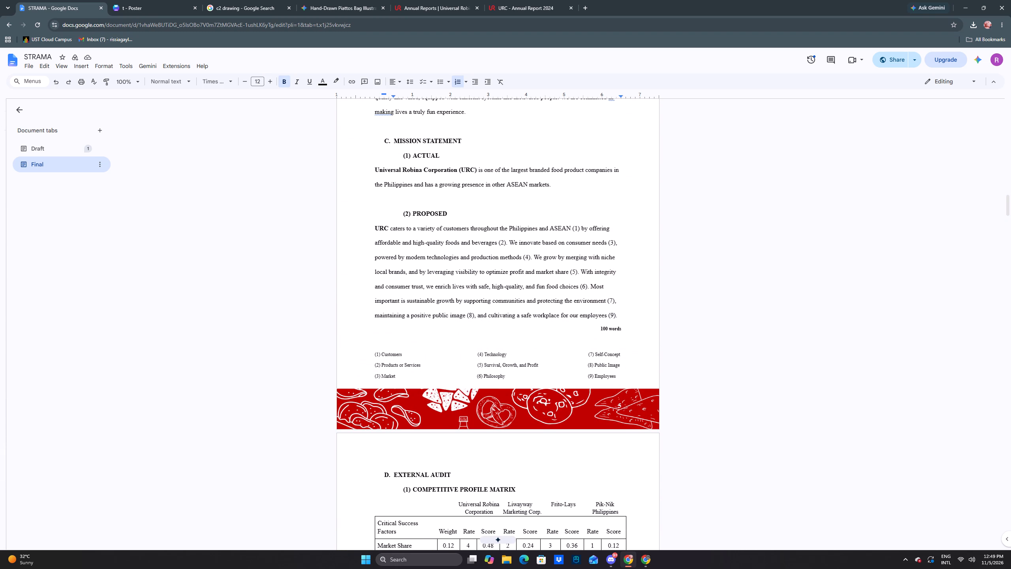
{"action": "left_click", "coordinate": [498, 341]}
{"action": "key", "text": "BackSpace"}
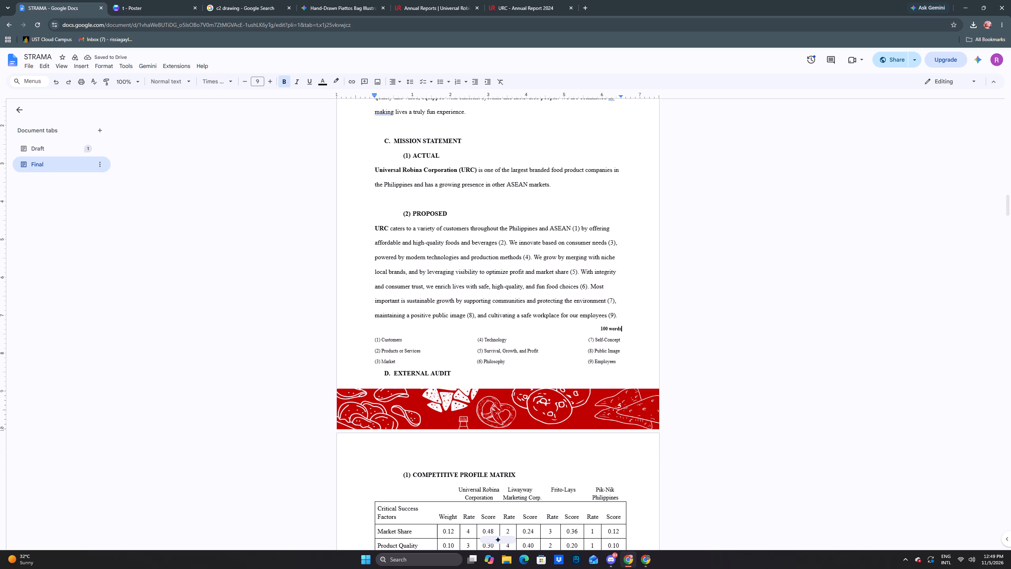
Move the "External Audit" heading to the next page by adding an unnumbered blank line before it, keeping its letter D.
{"action": "left_click", "coordinate": [381, 371]}
{"action": "key", "text": "Return"}
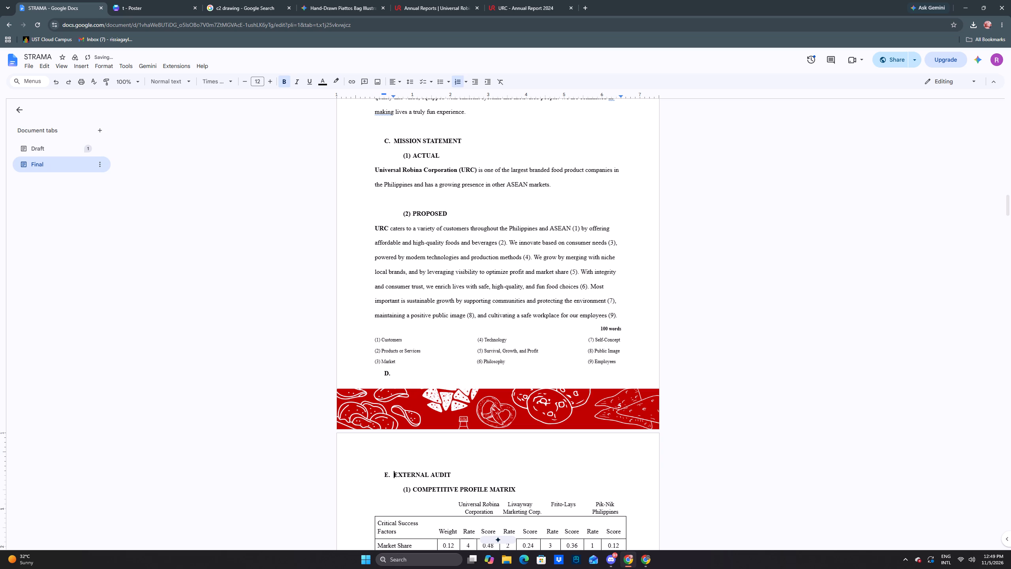
{"action": "left_click", "coordinate": [422, 371]}
{"action": "key", "text": "Return"}
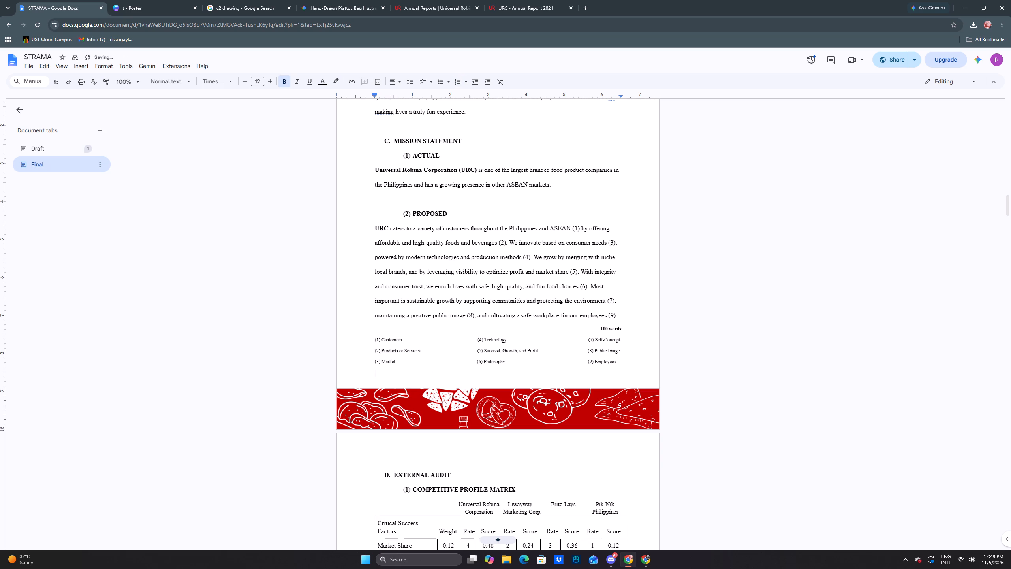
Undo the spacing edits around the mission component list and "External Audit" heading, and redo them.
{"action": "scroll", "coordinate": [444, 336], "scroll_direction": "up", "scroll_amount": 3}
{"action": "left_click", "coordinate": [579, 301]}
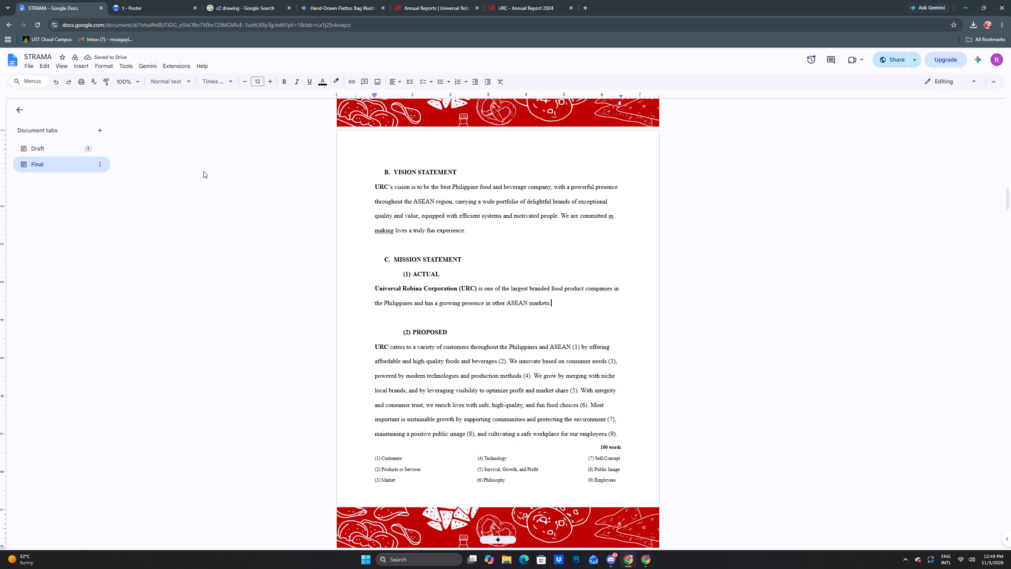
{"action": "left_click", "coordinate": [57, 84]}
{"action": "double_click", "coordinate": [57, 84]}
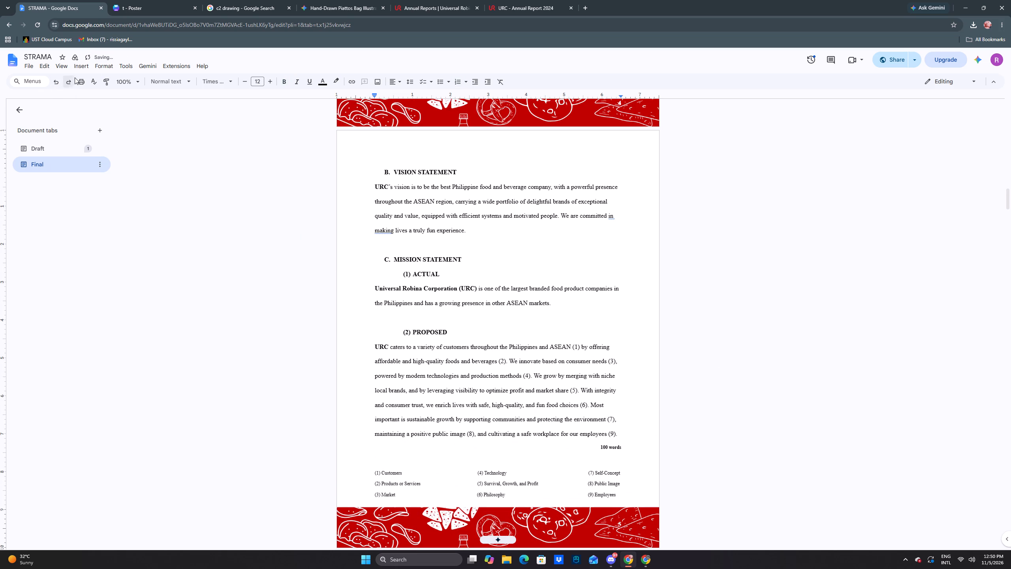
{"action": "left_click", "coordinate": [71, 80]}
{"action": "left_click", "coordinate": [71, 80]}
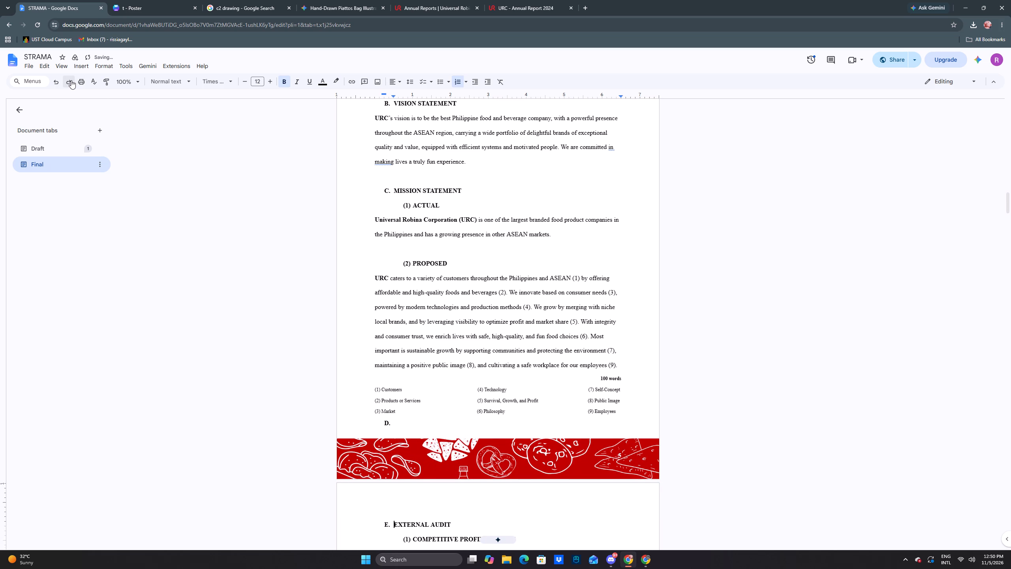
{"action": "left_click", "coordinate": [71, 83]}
Examine the page breaks and footer banners through the External Audit section, down to the EFE matrix.
{"action": "scroll", "coordinate": [468, 302], "scroll_direction": "down", "scroll_amount": 1}
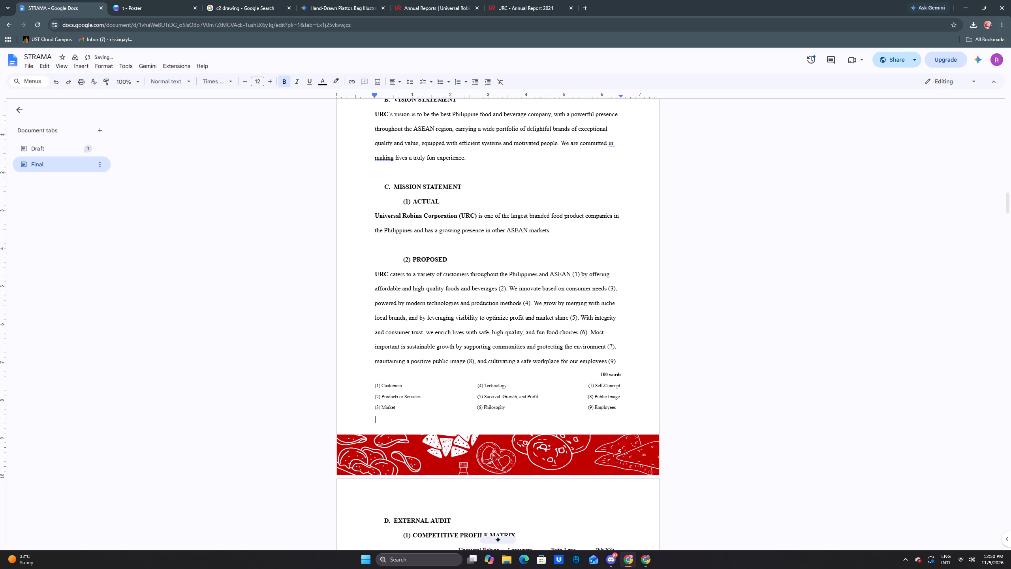
{"action": "scroll", "coordinate": [468, 302], "scroll_direction": "down", "scroll_amount": 15}
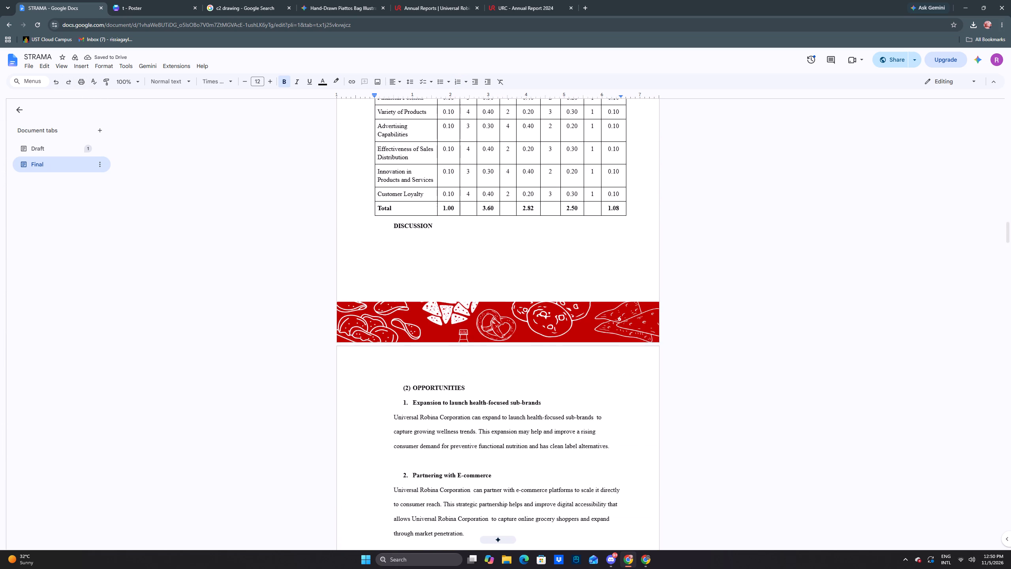
{"action": "scroll", "coordinate": [459, 330], "scroll_direction": "down", "scroll_amount": 13}
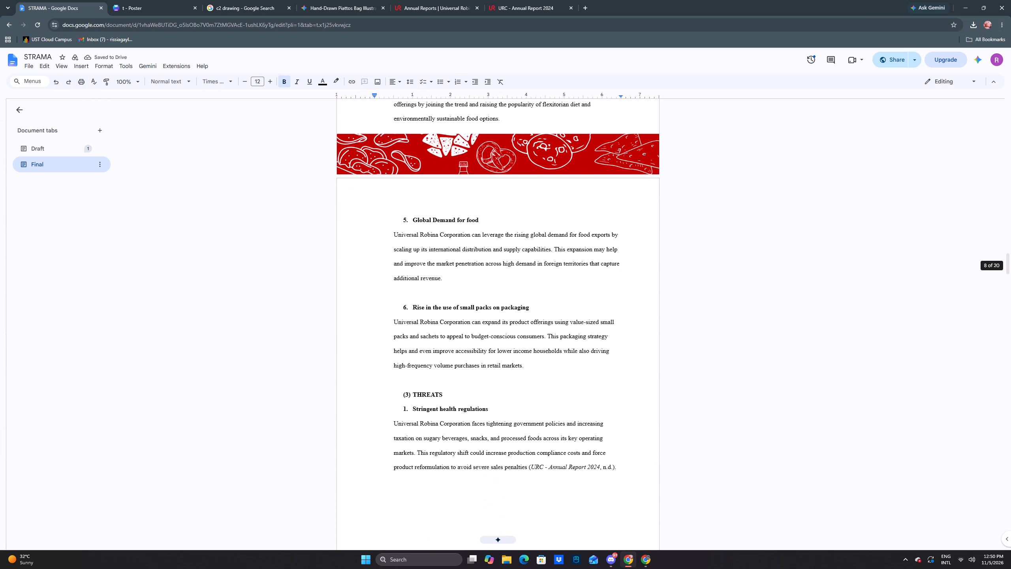
{"action": "left_click", "coordinate": [447, 209]}
{"action": "scroll", "coordinate": [451, 310], "scroll_direction": "down", "scroll_amount": 8}
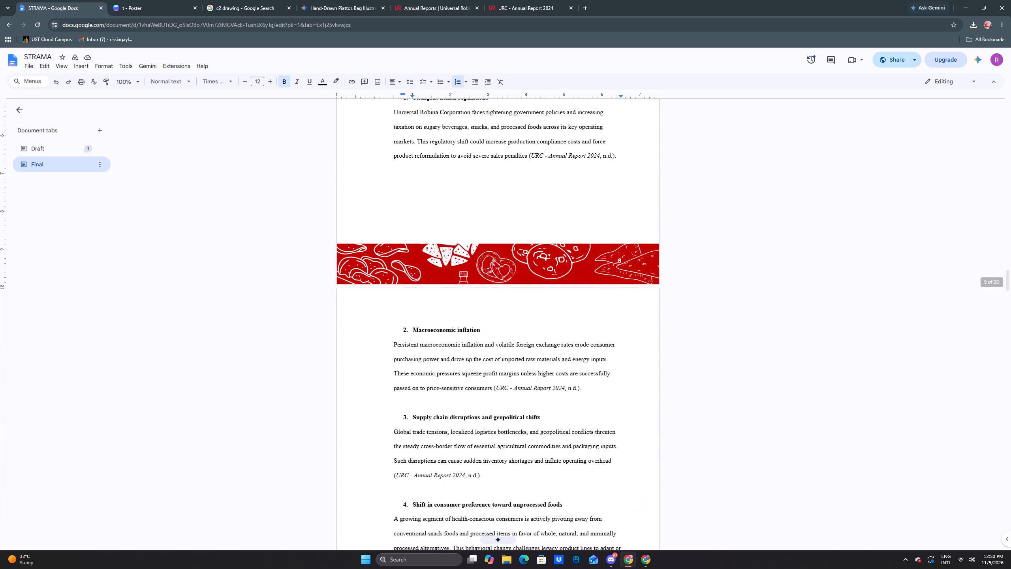
{"action": "scroll", "coordinate": [447, 292], "scroll_direction": "down", "scroll_amount": 19}
{"action": "scroll", "coordinate": [447, 292], "scroll_direction": "up", "scroll_amount": 11}
{"action": "scroll", "coordinate": [445, 285], "scroll_direction": "down", "scroll_amount": 8}
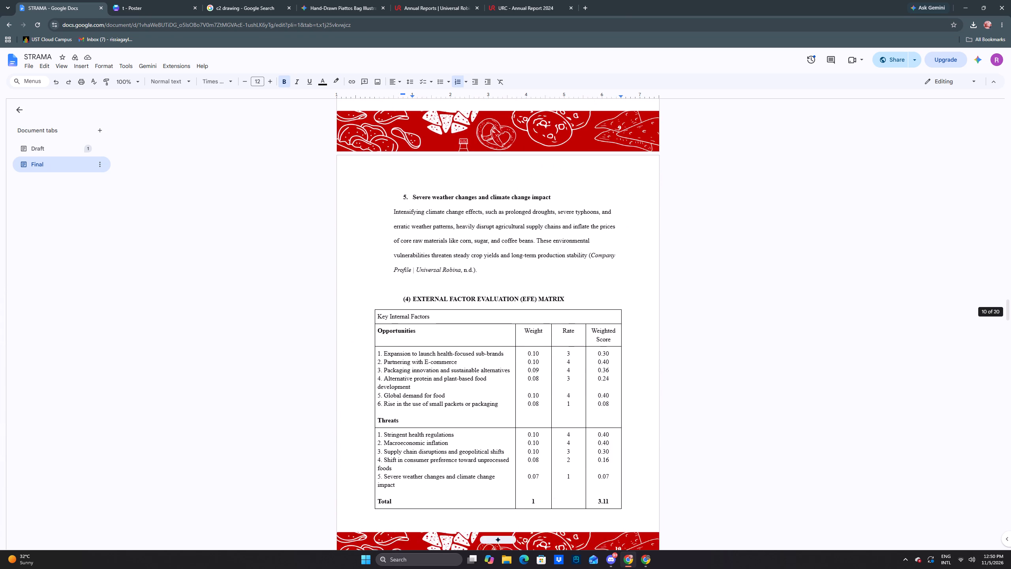
Examine the layout and footer banners from the Internal Audit section through the strategy matrices to the references page.
{"action": "scroll", "coordinate": [445, 284], "scroll_direction": "down", "scroll_amount": 8}
{"action": "scroll", "coordinate": [445, 284], "scroll_direction": "down", "scroll_amount": 18}
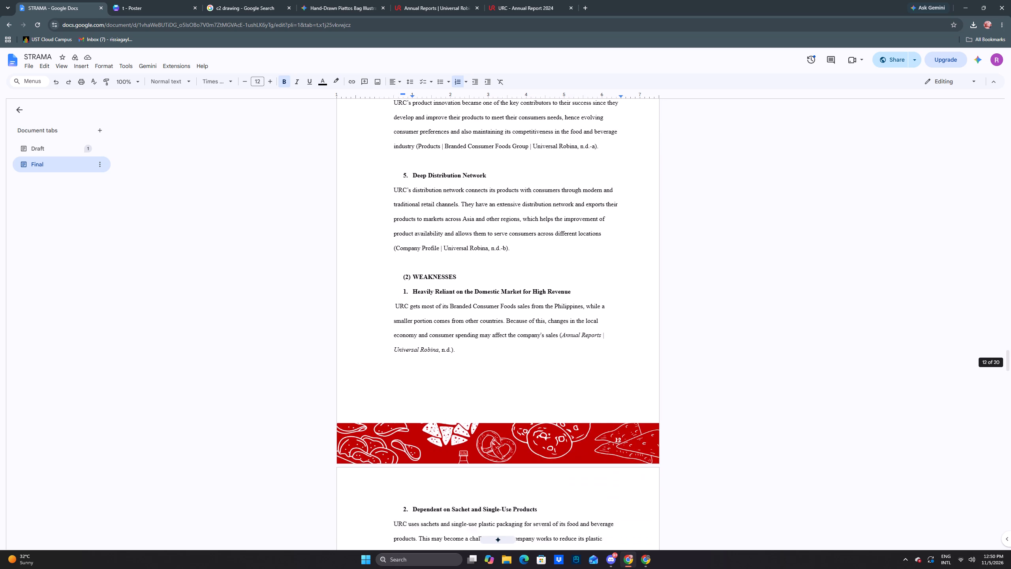
{"action": "scroll", "coordinate": [445, 284], "scroll_direction": "down", "scroll_amount": 19}
{"action": "scroll", "coordinate": [444, 283], "scroll_direction": "up", "scroll_amount": 6}
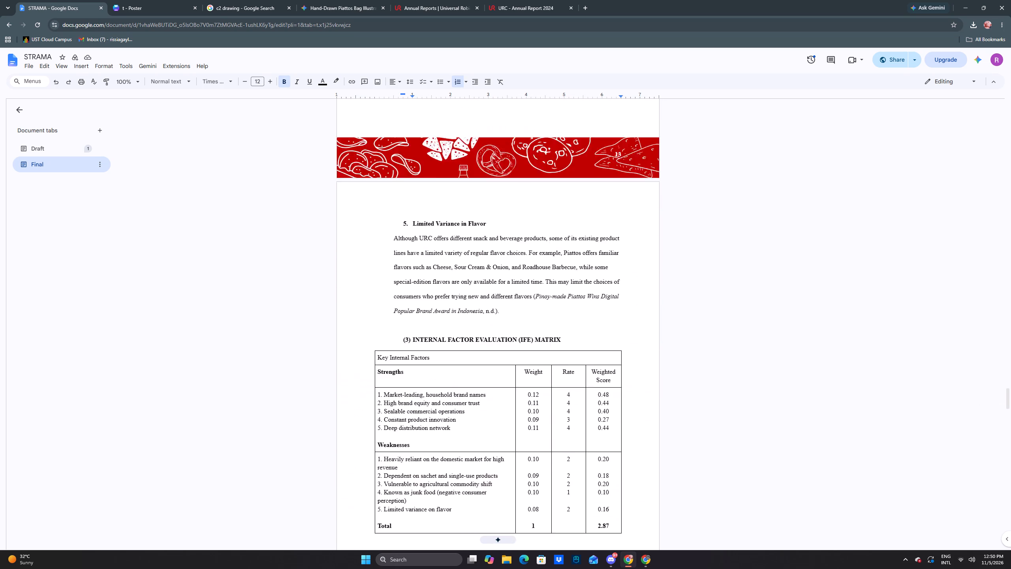
{"action": "scroll", "coordinate": [443, 277], "scroll_direction": "up", "scroll_amount": 6}
{"action": "scroll", "coordinate": [443, 276], "scroll_direction": "down", "scroll_amount": 5}
{"action": "scroll", "coordinate": [443, 276], "scroll_direction": "up", "scroll_amount": 3}
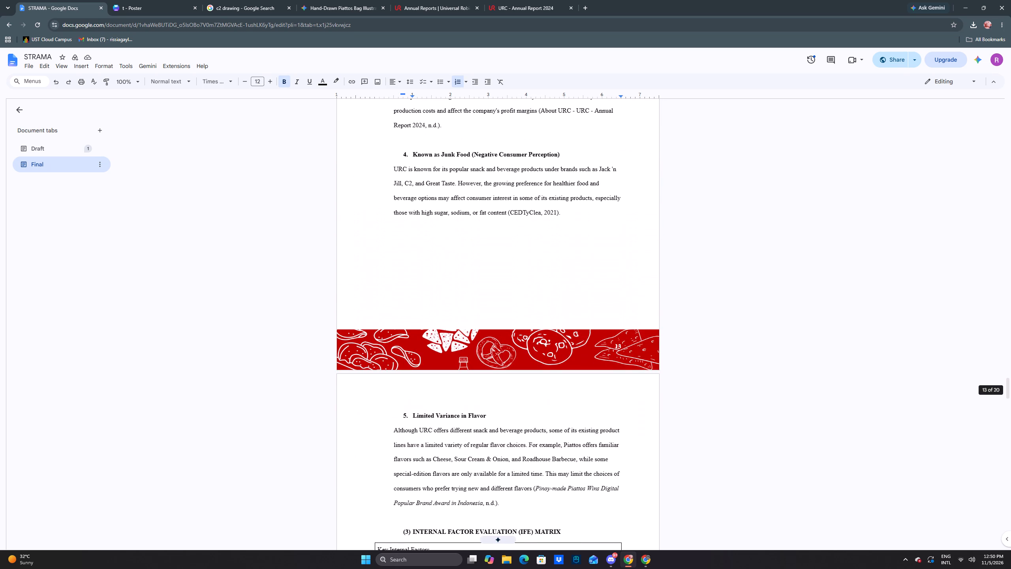
{"action": "scroll", "coordinate": [443, 276], "scroll_direction": "down", "scroll_amount": 20}
{"action": "scroll", "coordinate": [443, 276], "scroll_direction": "down", "scroll_amount": 6}
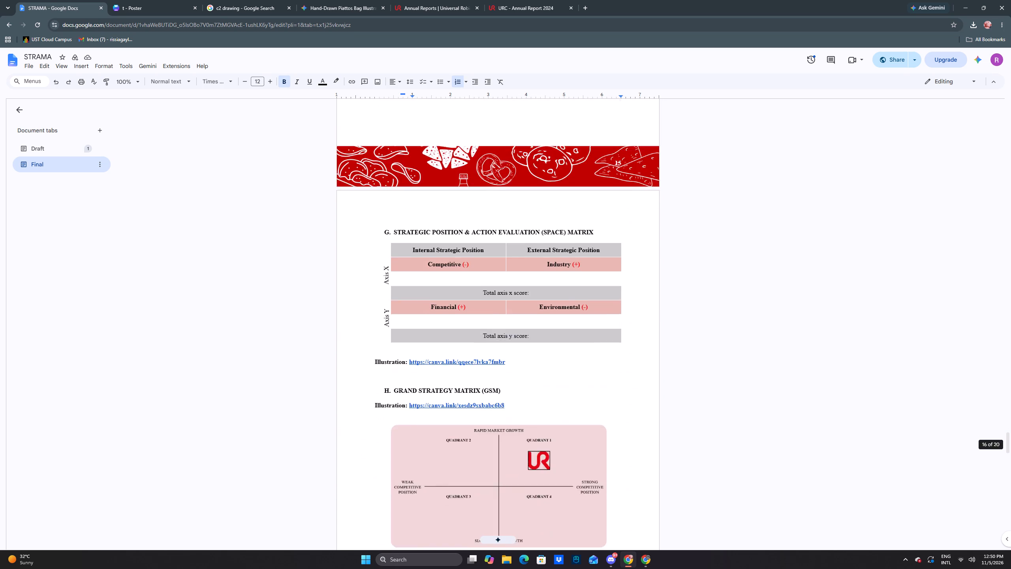
{"action": "scroll", "coordinate": [442, 273], "scroll_direction": "down", "scroll_amount": 4}
{"action": "scroll", "coordinate": [442, 273], "scroll_direction": "up", "scroll_amount": 20}
{"action": "scroll", "coordinate": [442, 273], "scroll_direction": "down", "scroll_amount": 17}
{"action": "scroll", "coordinate": [442, 273], "scroll_direction": "down", "scroll_amount": 16}
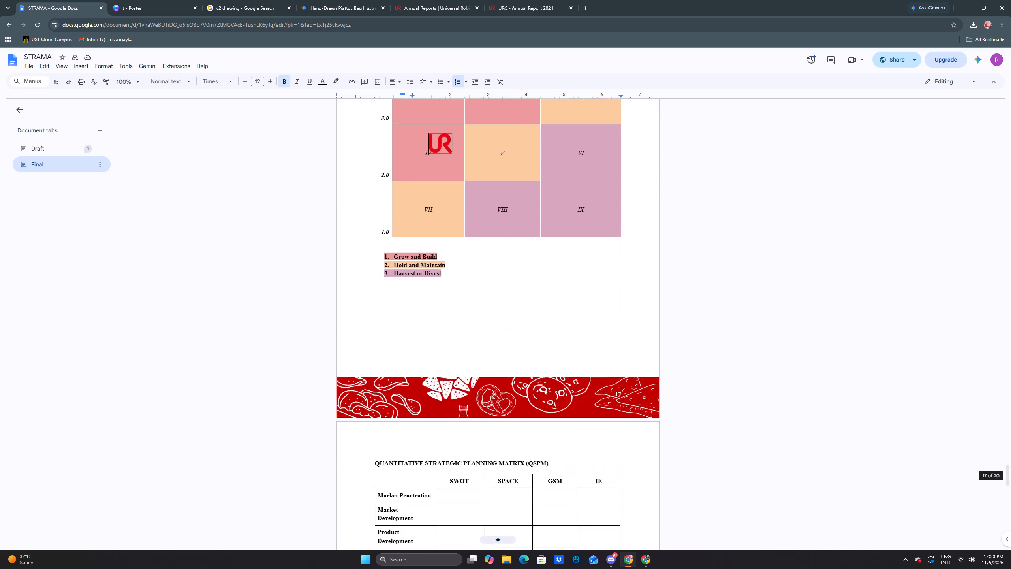
{"action": "scroll", "coordinate": [442, 273], "scroll_direction": "down", "scroll_amount": 18}
{"action": "scroll", "coordinate": [394, 307], "scroll_direction": "down", "scroll_amount": 10}
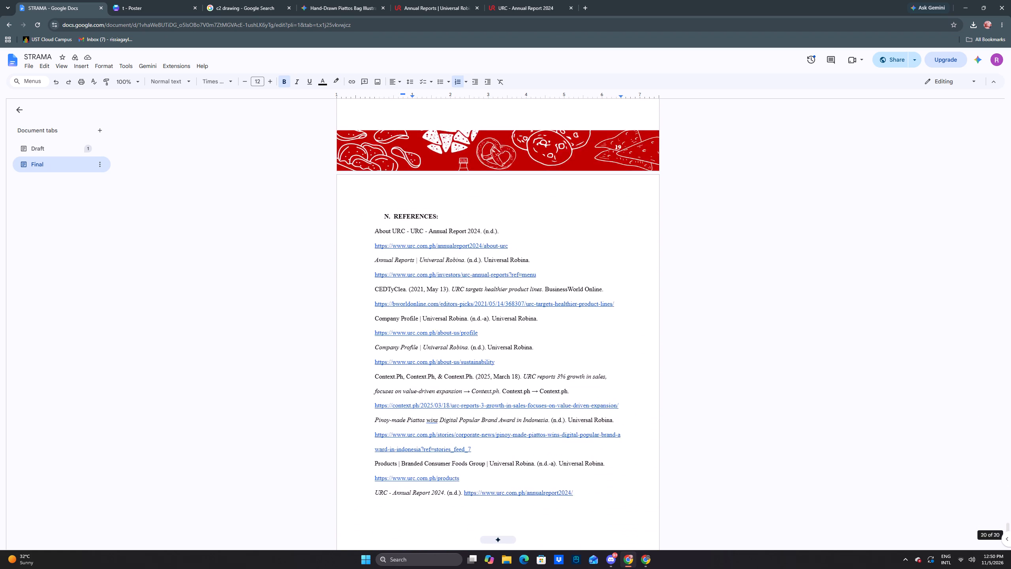
{"action": "scroll", "coordinate": [406, 310], "scroll_direction": "down", "scroll_amount": 4}
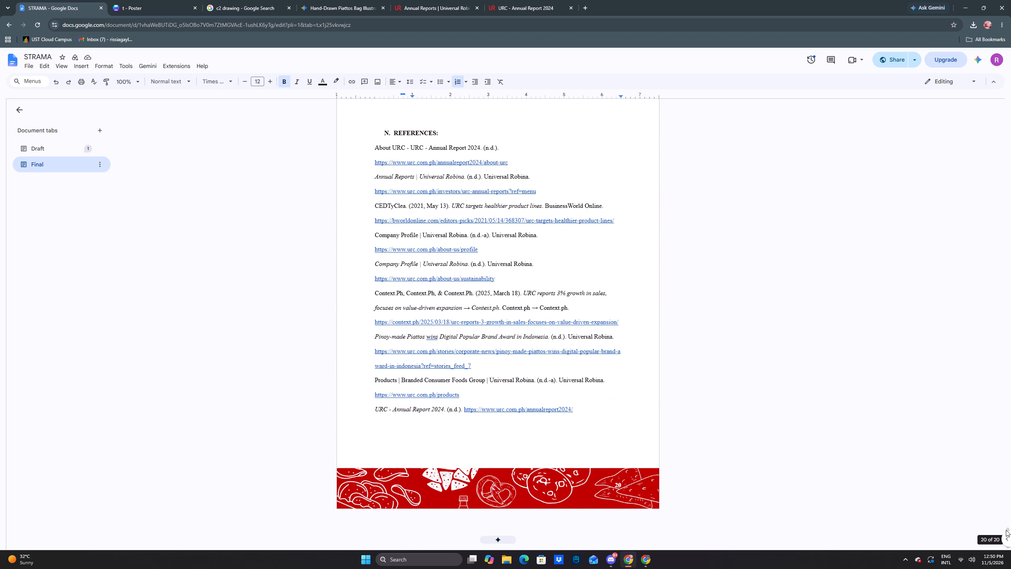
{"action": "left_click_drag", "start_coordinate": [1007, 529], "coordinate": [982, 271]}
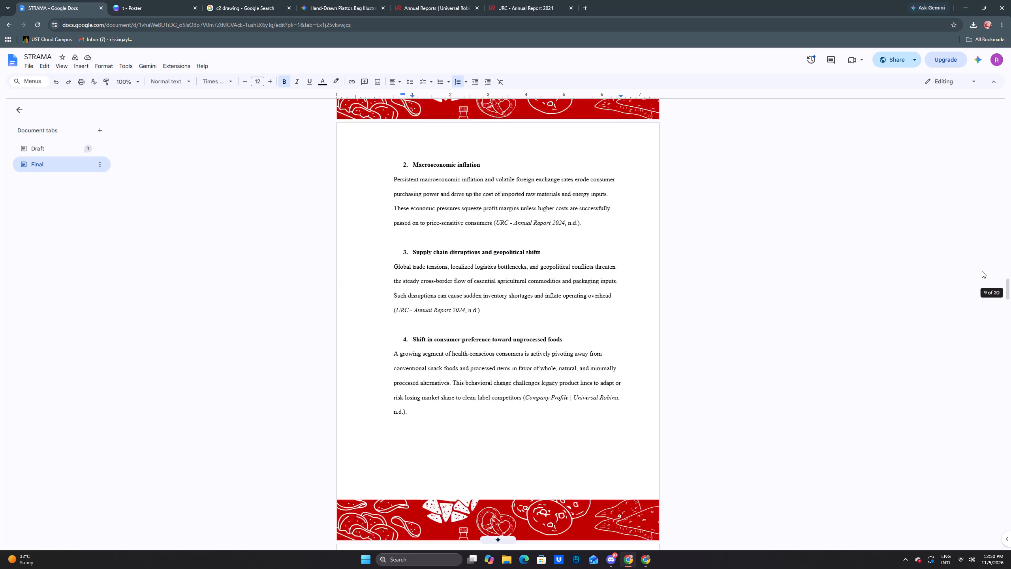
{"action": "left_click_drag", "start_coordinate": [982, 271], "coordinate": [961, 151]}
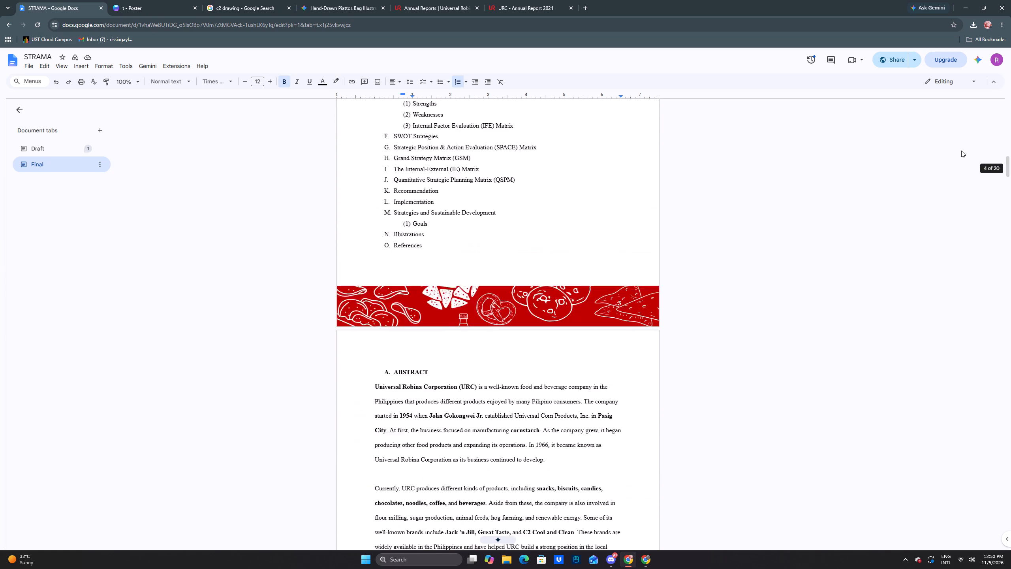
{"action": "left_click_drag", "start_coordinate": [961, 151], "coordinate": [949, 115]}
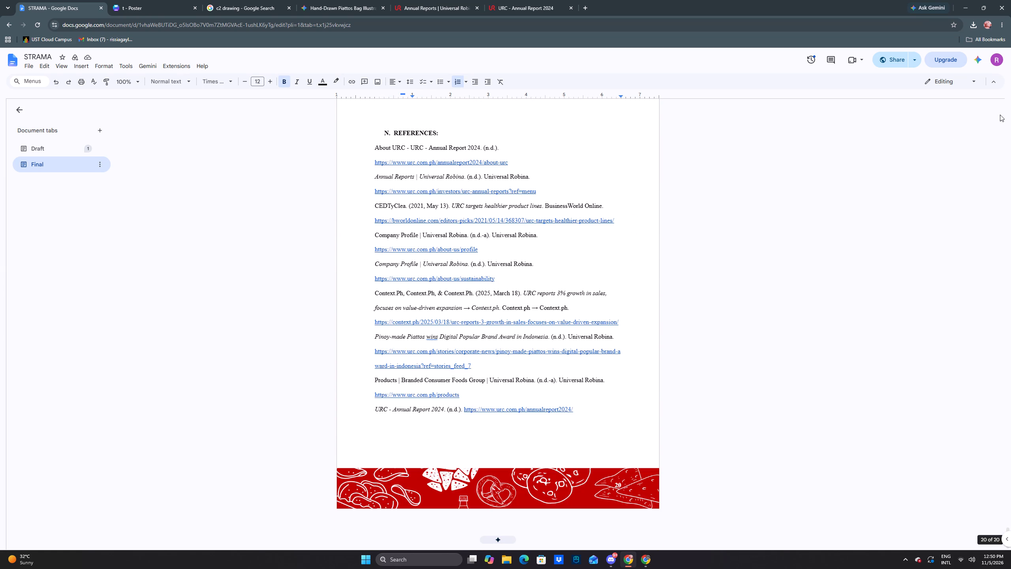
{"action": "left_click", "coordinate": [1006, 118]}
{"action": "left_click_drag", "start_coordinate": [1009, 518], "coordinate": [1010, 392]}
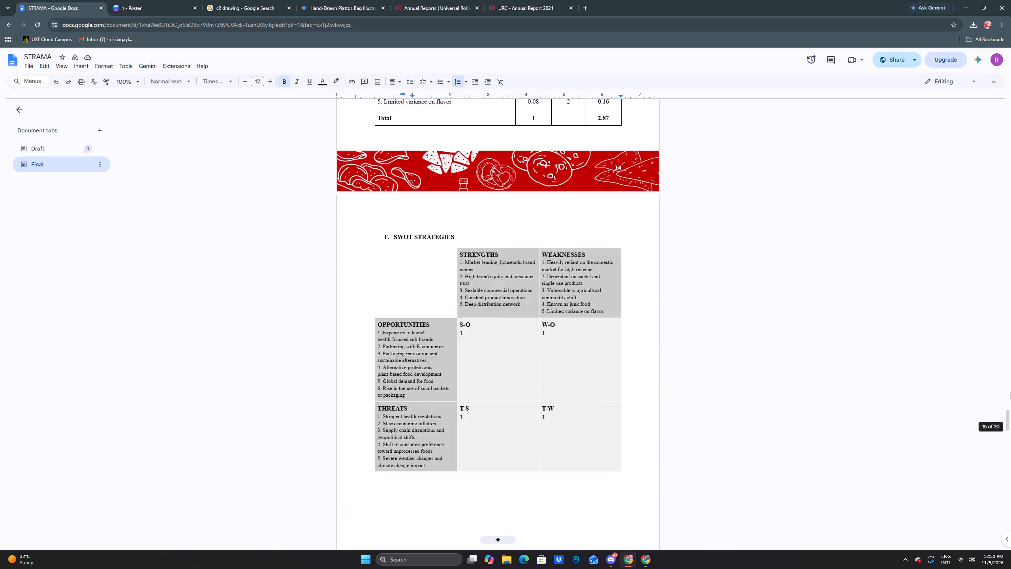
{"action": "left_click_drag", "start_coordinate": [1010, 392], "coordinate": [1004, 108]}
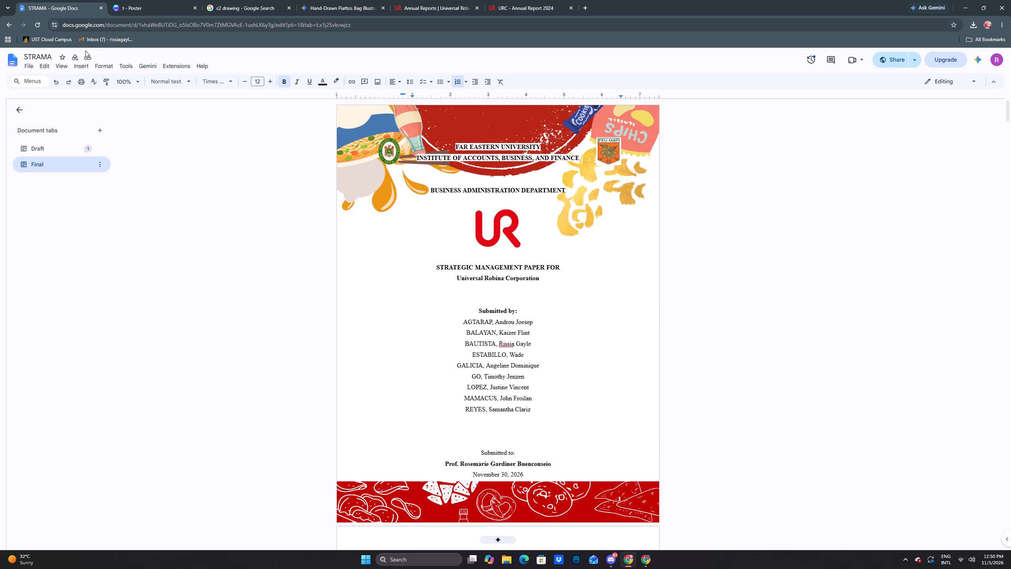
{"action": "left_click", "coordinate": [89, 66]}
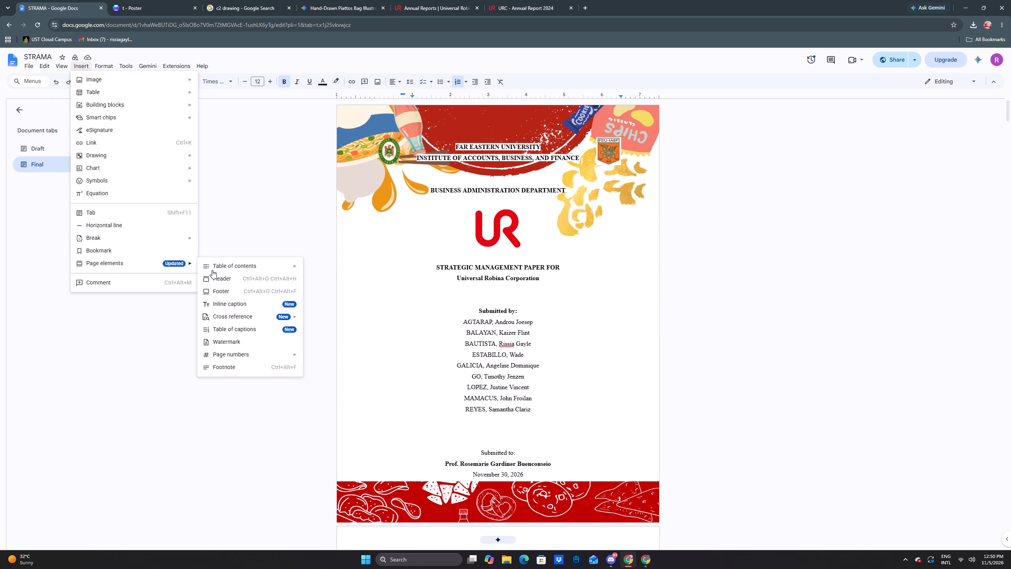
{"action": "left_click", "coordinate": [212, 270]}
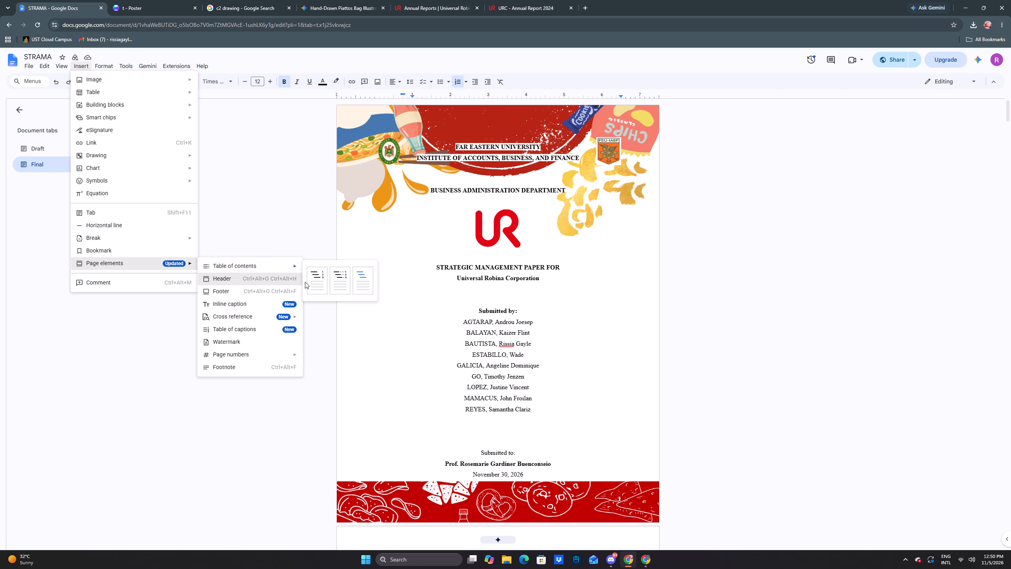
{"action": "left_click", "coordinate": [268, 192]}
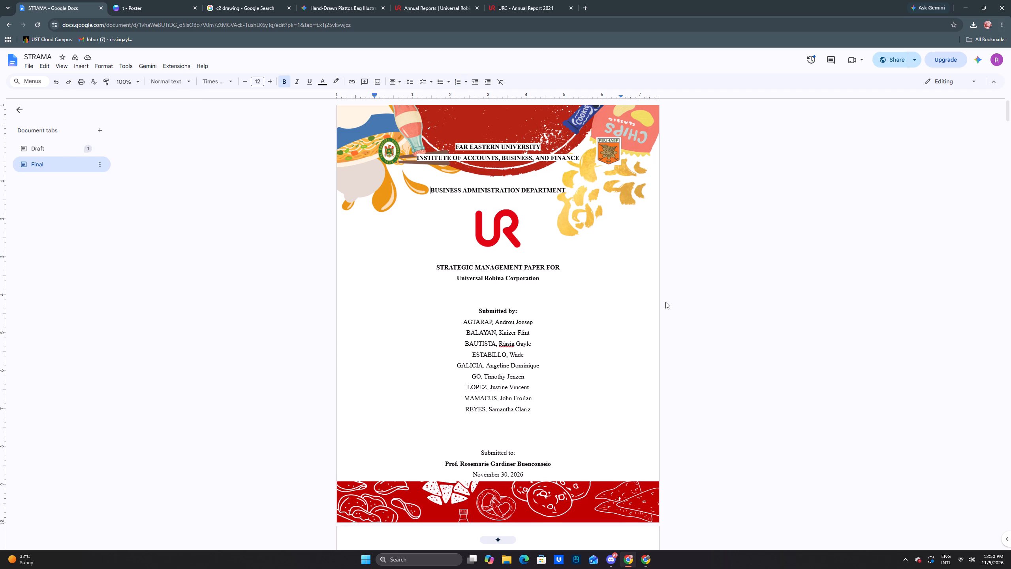
Review the layout and footer banners of the plagiarism undertaking, contents and abstract pages.
{"action": "scroll", "coordinate": [665, 302], "scroll_direction": "down", "scroll_amount": 20}
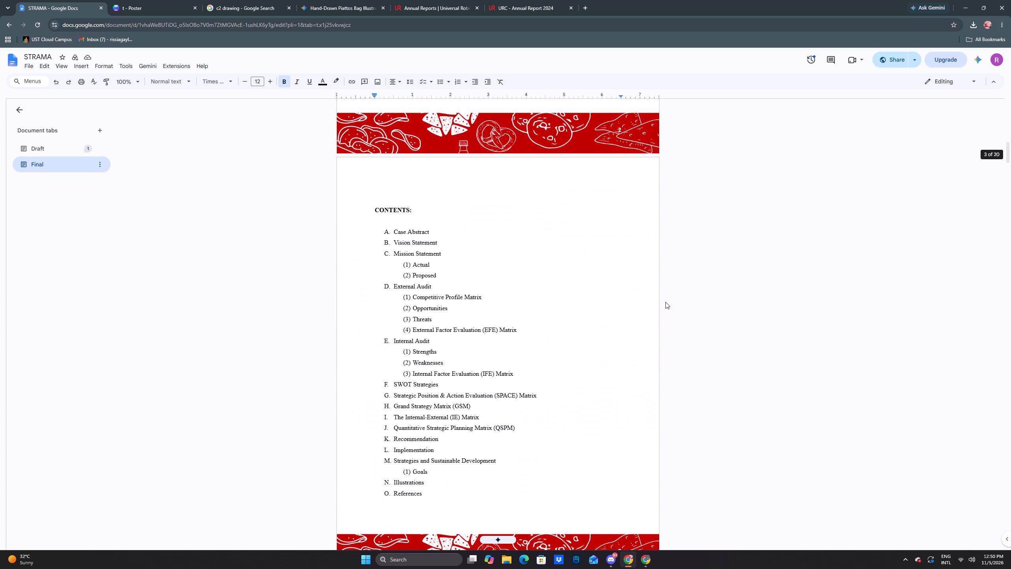
{"action": "scroll", "coordinate": [592, 283], "scroll_direction": "down", "scroll_amount": 11}
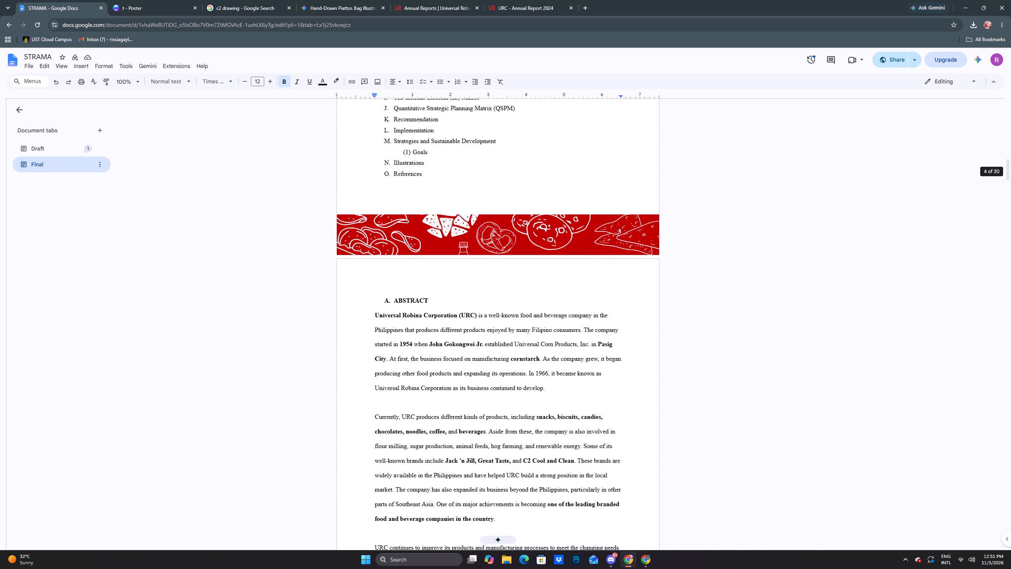
{"action": "scroll", "coordinate": [591, 277], "scroll_direction": "down", "scroll_amount": 1}
{"action": "scroll", "coordinate": [590, 276], "scroll_direction": "up", "scroll_amount": 18}
{"action": "scroll", "coordinate": [570, 215], "scroll_direction": "up", "scroll_amount": 2}
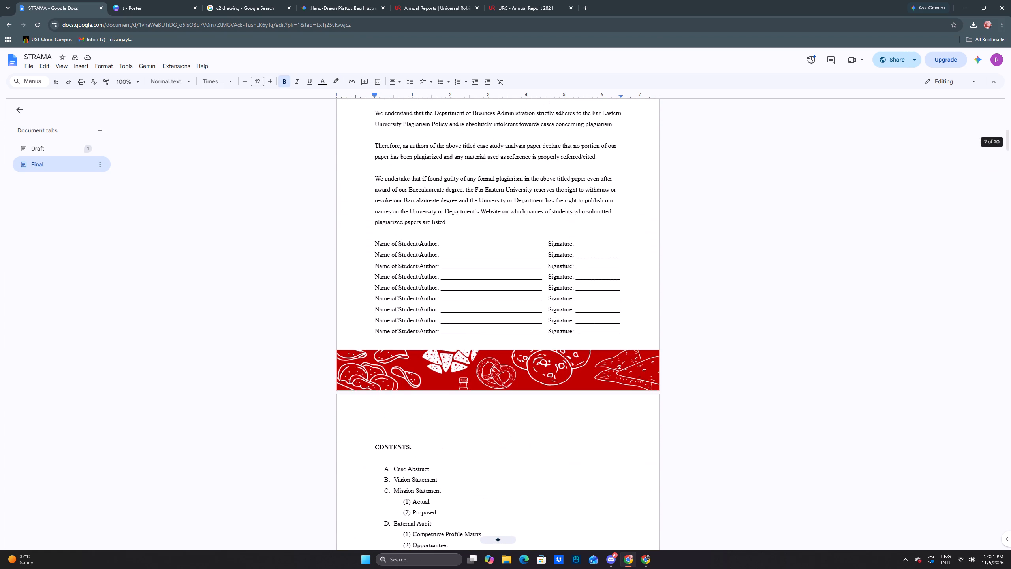
Review the cover page artwork and the footer banners through the plagiarism undertaking and contents pages.
{"action": "scroll", "coordinate": [570, 215], "scroll_direction": "up", "scroll_amount": 14}
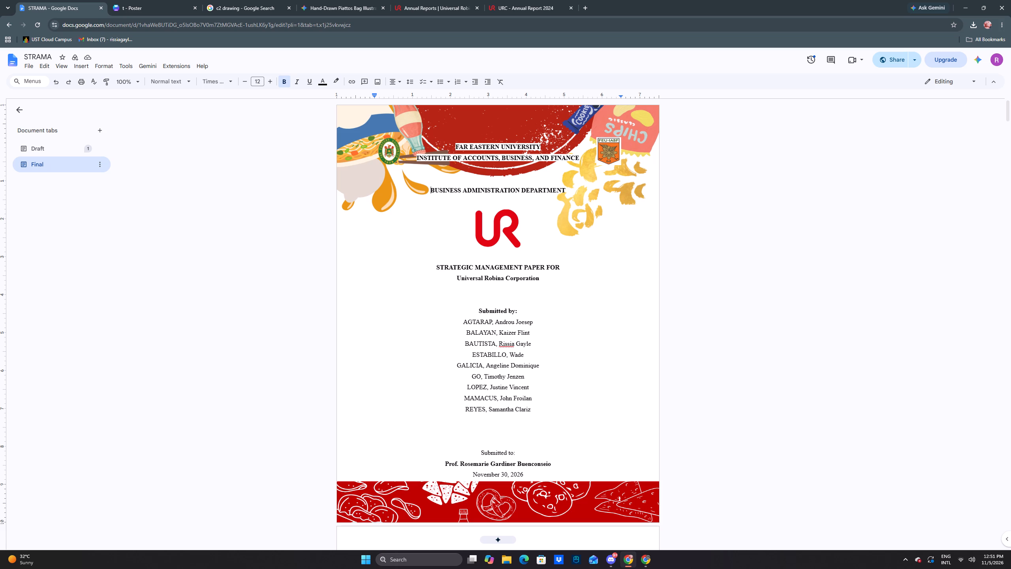
{"action": "scroll", "coordinate": [555, 280], "scroll_direction": "down", "scroll_amount": 8}
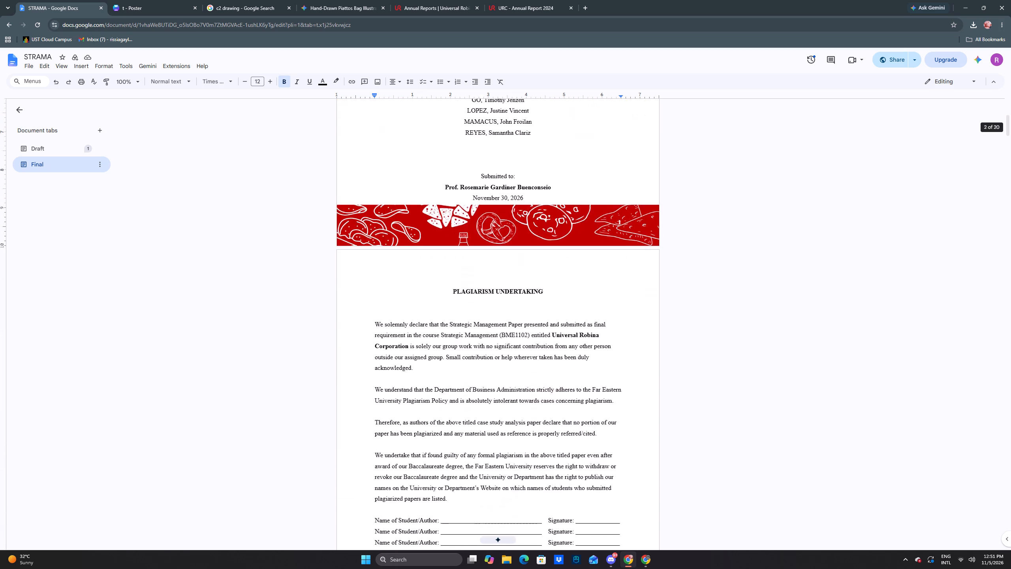
{"action": "scroll", "coordinate": [549, 279], "scroll_direction": "down", "scroll_amount": 15}
{"action": "scroll", "coordinate": [543, 278], "scroll_direction": "up", "scroll_amount": 8}
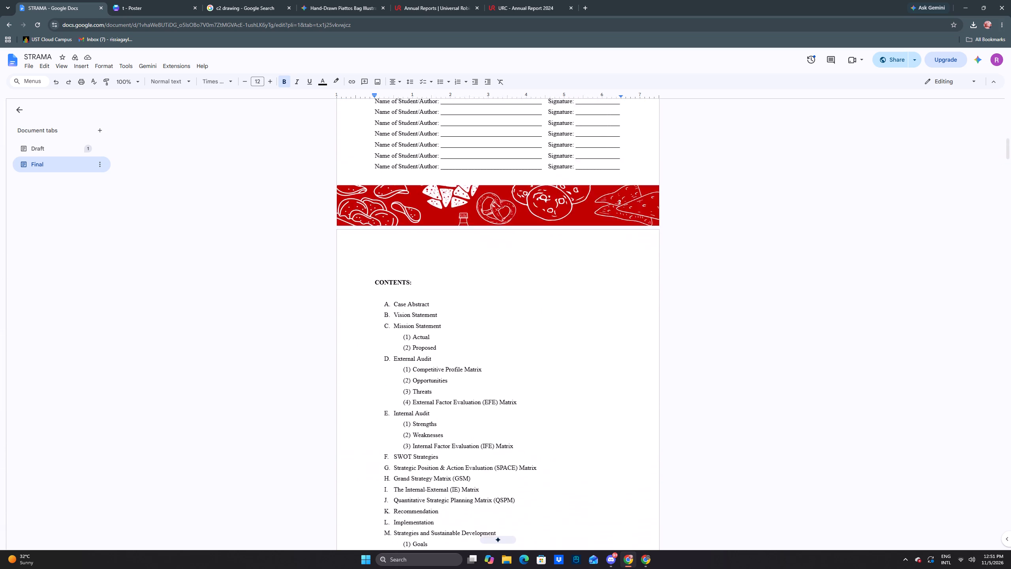
{"action": "scroll", "coordinate": [549, 273], "scroll_direction": "down", "scroll_amount": 1}
{"action": "scroll", "coordinate": [549, 271], "scroll_direction": "up", "scroll_amount": 16}
{"action": "scroll", "coordinate": [541, 257], "scroll_direction": "up", "scroll_amount": 5}
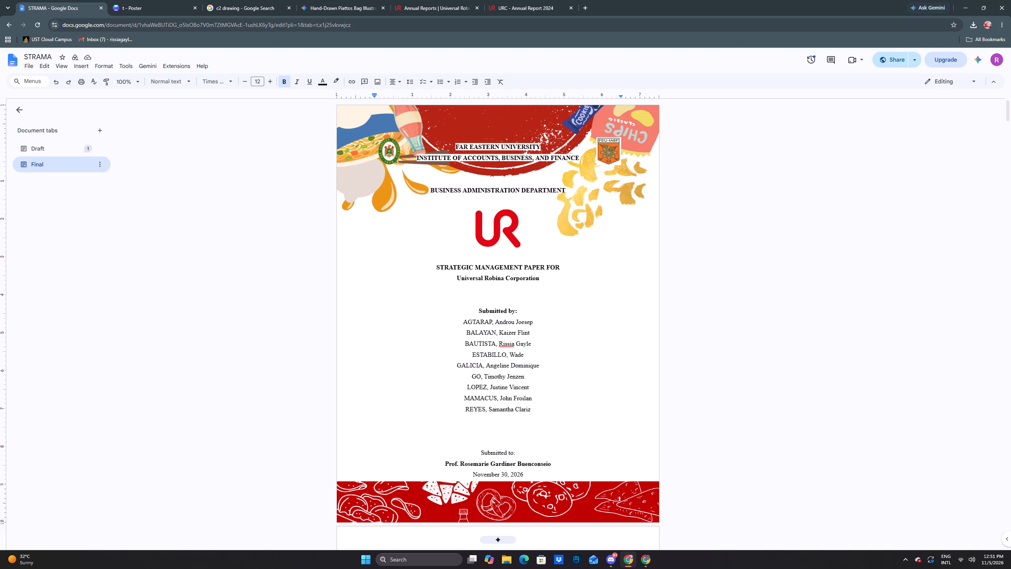
{"action": "scroll", "coordinate": [556, 249], "scroll_direction": "up", "scroll_amount": 3}
{"action": "left_click", "coordinate": [771, 256]}
{"action": "scroll", "coordinate": [624, 332], "scroll_direction": "down", "scroll_amount": 1}
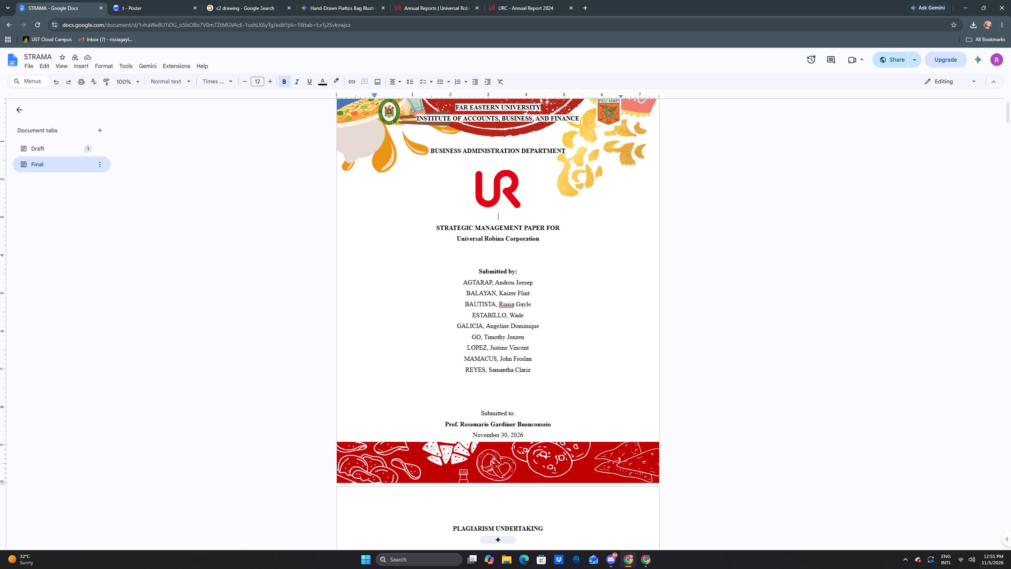
{"action": "scroll", "coordinate": [636, 326], "scroll_direction": "up", "scroll_amount": 4}
Examine the layout and footer banners across the whole paper, from the plagiarism undertaking to the illustrations page and back to the cover.
{"action": "scroll", "coordinate": [636, 326], "scroll_direction": "down", "scroll_amount": 16}
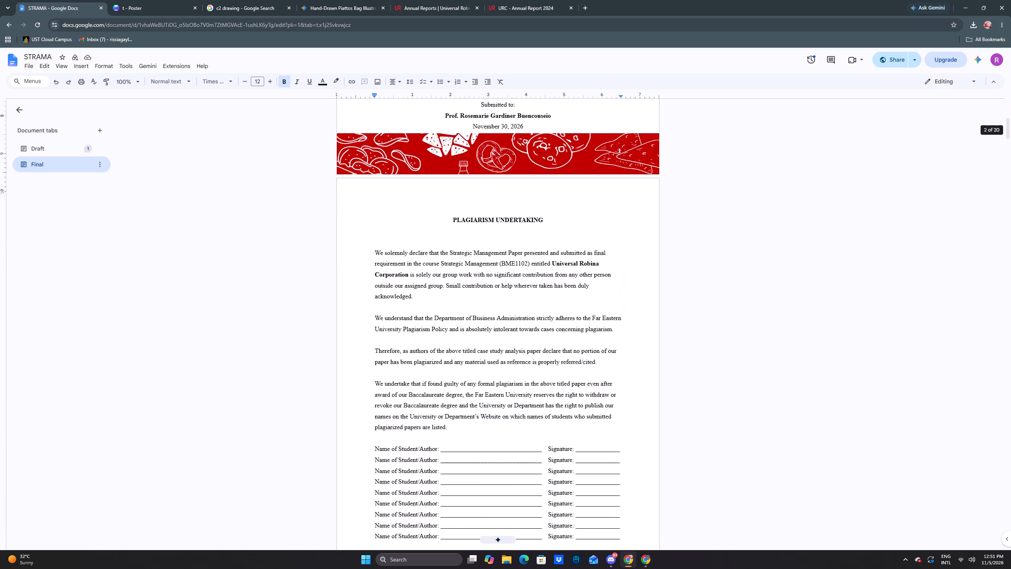
{"action": "scroll", "coordinate": [636, 326], "scroll_direction": "down", "scroll_amount": 20}
{"action": "scroll", "coordinate": [636, 326], "scroll_direction": "down", "scroll_amount": 20}
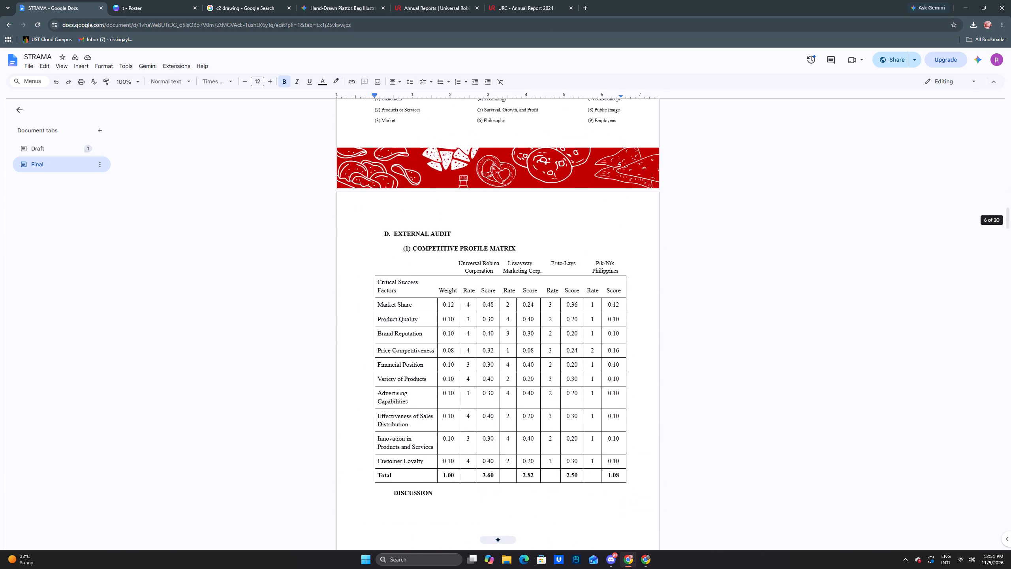
{"action": "scroll", "coordinate": [636, 325], "scroll_direction": "down", "scroll_amount": 14}
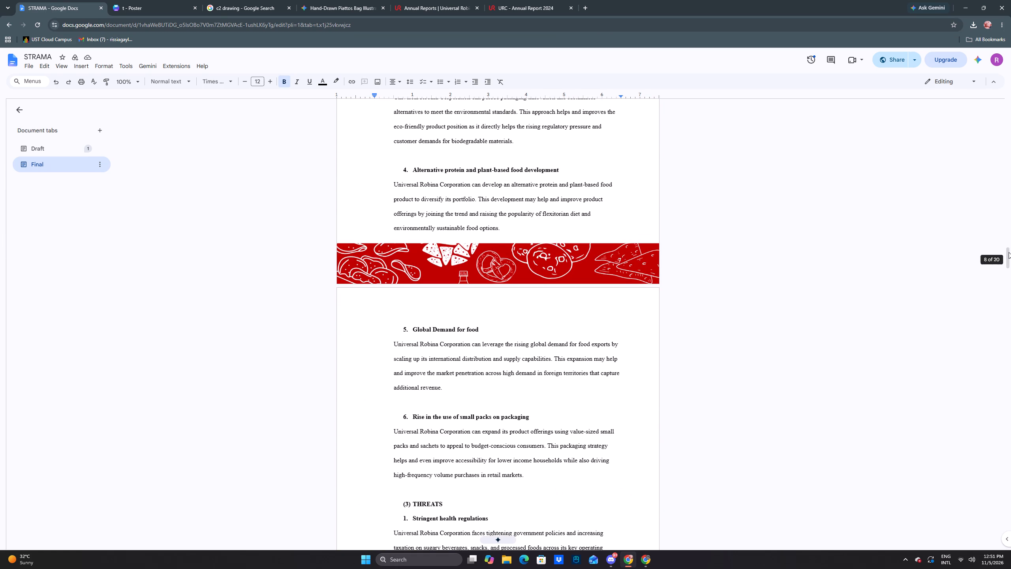
{"action": "left_click_drag", "start_coordinate": [1009, 252], "coordinate": [1002, 408]}
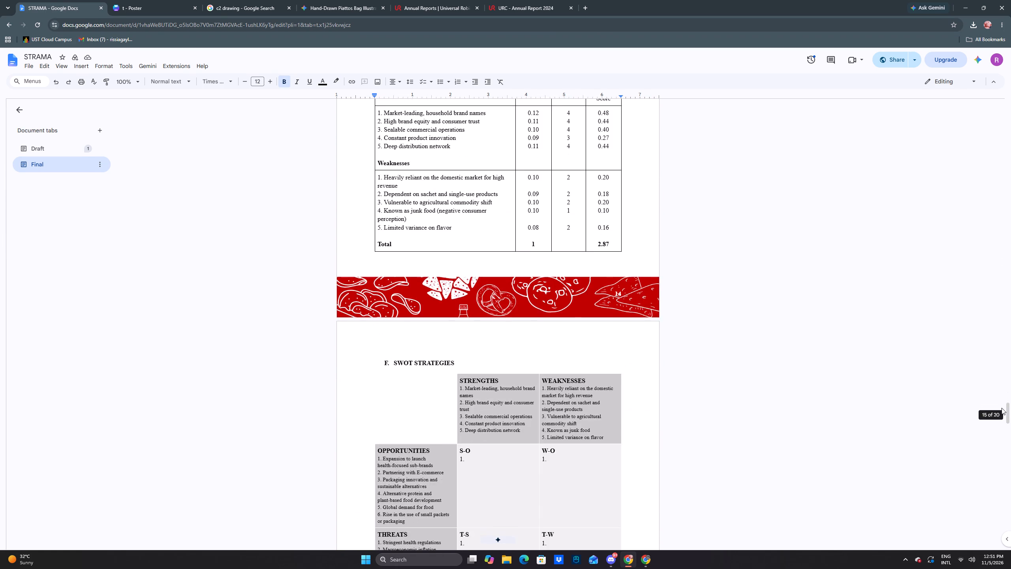
{"action": "left_click_drag", "start_coordinate": [1002, 408], "coordinate": [996, 506]}
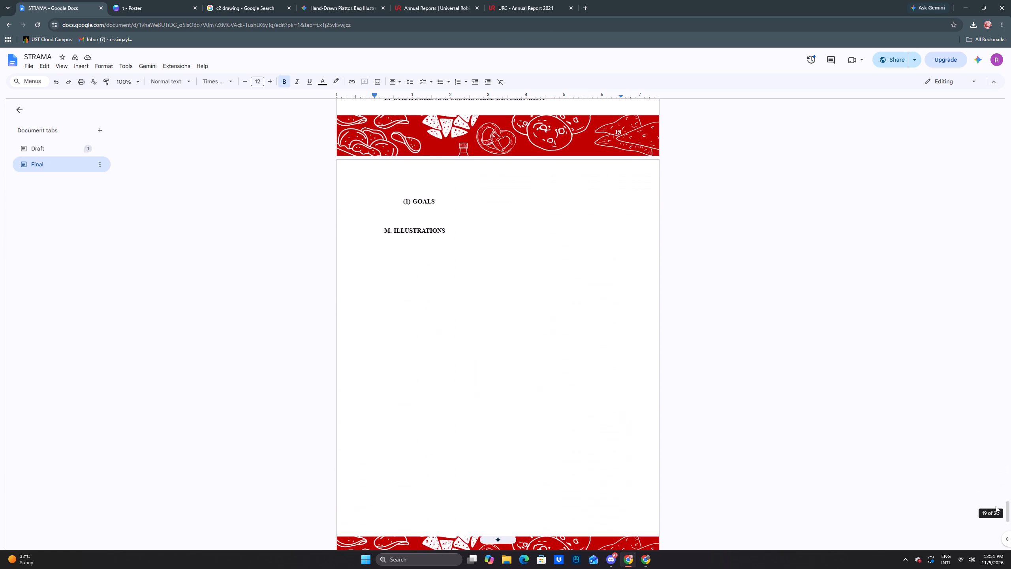
{"action": "left_click_drag", "start_coordinate": [996, 506], "coordinate": [958, 484]}
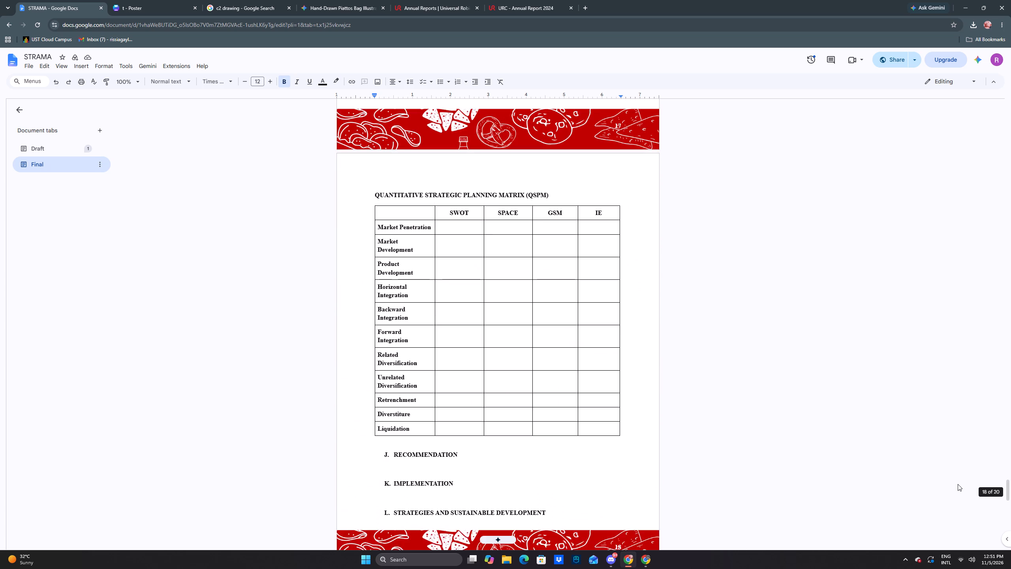
{"action": "left_click_drag", "start_coordinate": [958, 484], "coordinate": [944, 456]}
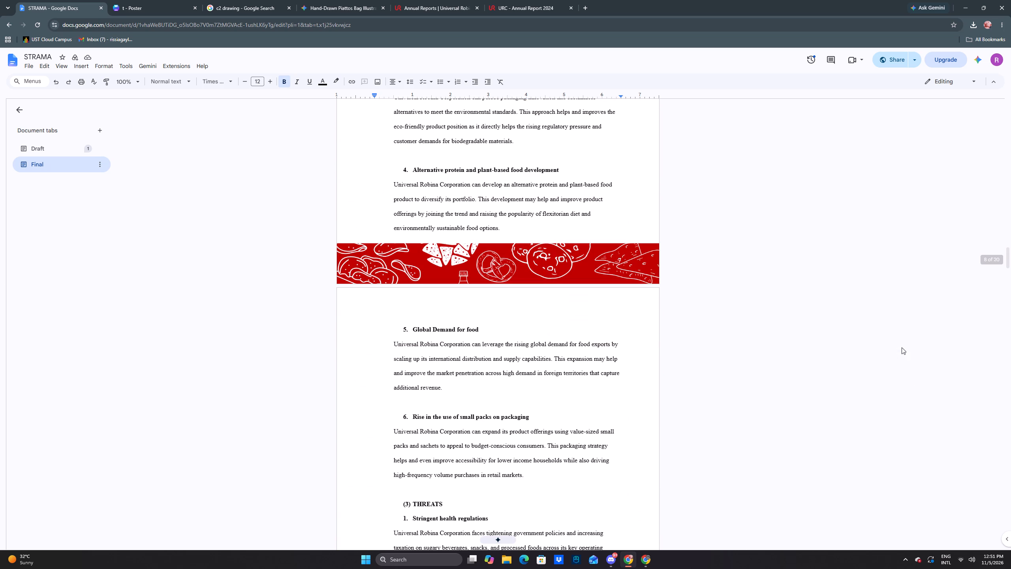
{"action": "left_click_drag", "start_coordinate": [1010, 258], "coordinate": [987, 154]}
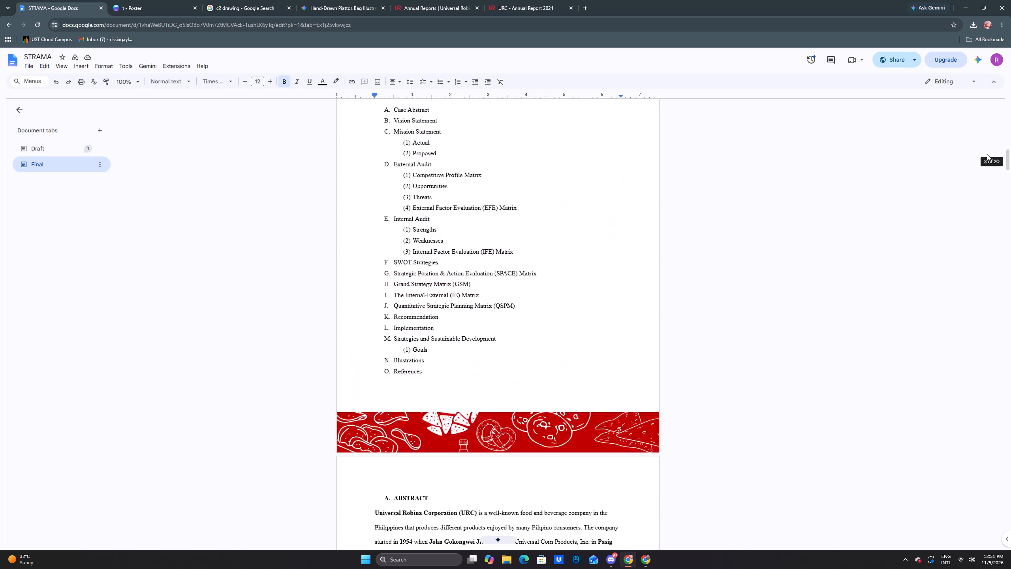
{"action": "left_click_drag", "start_coordinate": [987, 154], "coordinate": [1010, 325]}
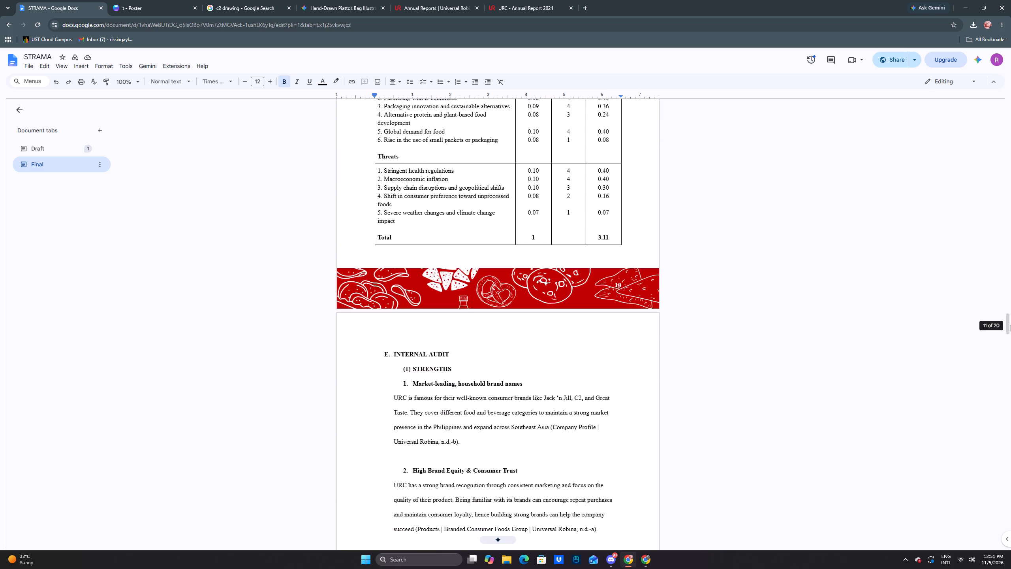
{"action": "left_click_drag", "start_coordinate": [1010, 325], "coordinate": [1010, 467]}
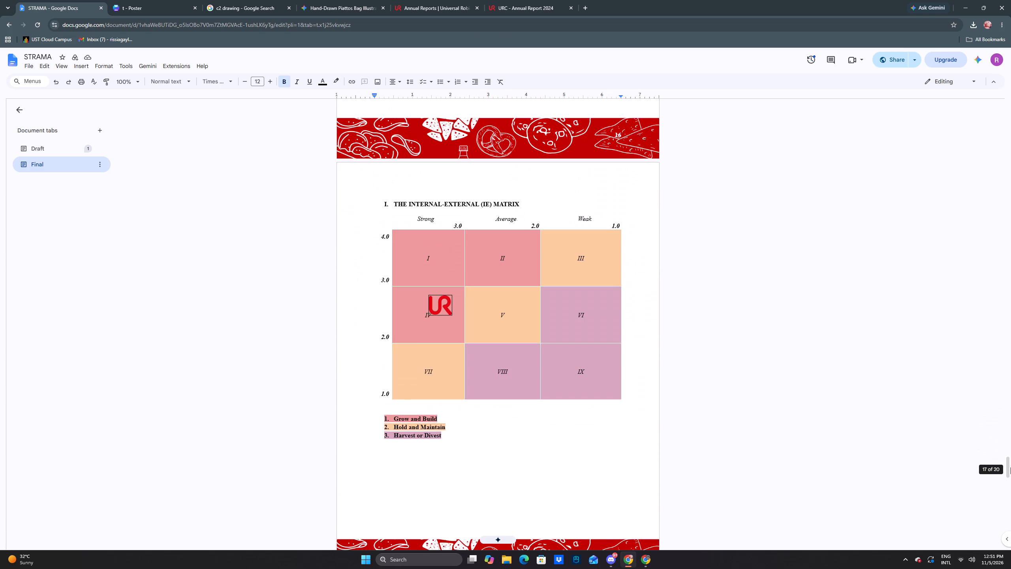
{"action": "left_click_drag", "start_coordinate": [1010, 467], "coordinate": [1007, 450]}
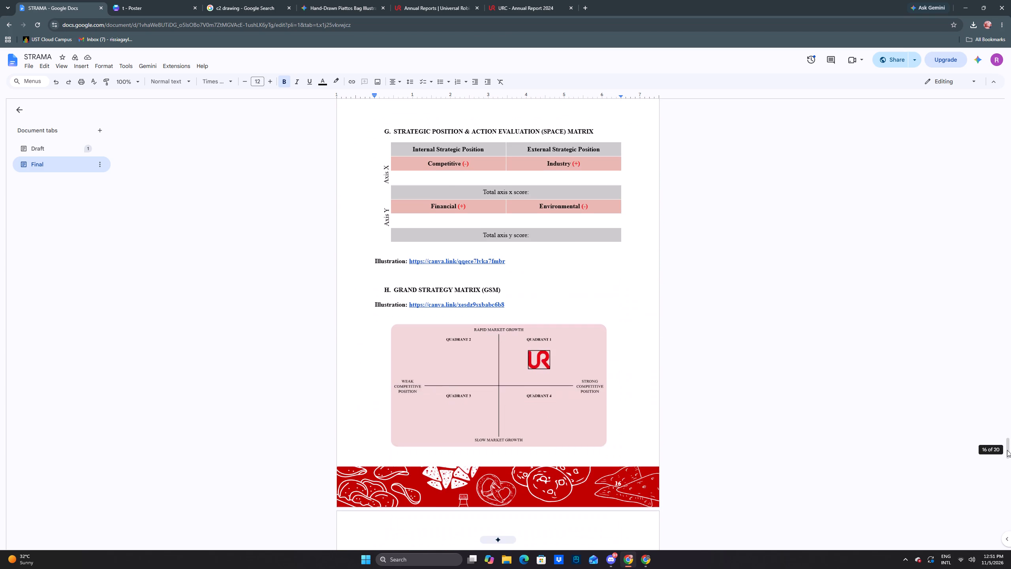
{"action": "left_click_drag", "start_coordinate": [1007, 450], "coordinate": [1001, 420]}
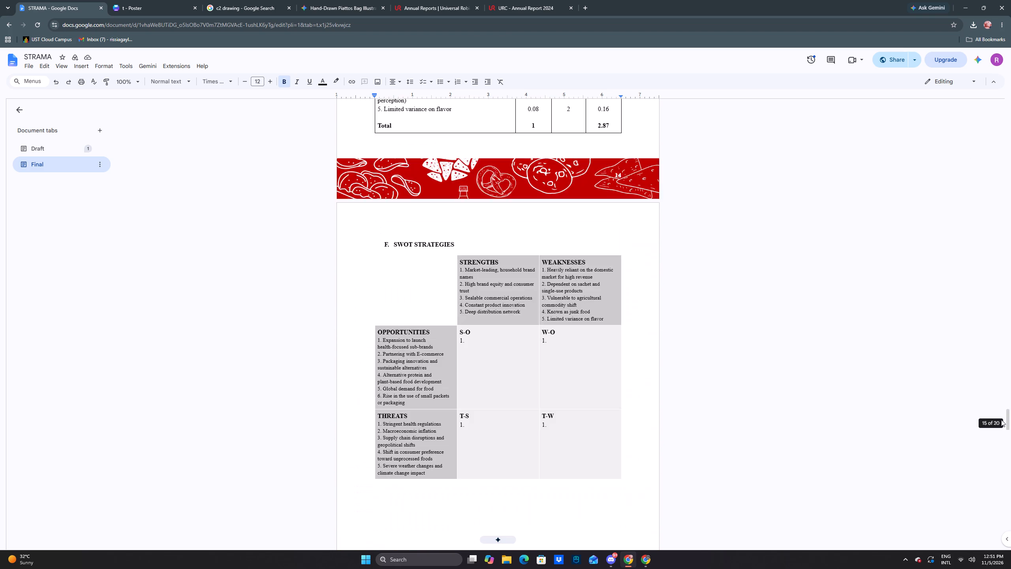
{"action": "left_click_drag", "start_coordinate": [1001, 420], "coordinate": [996, 127]}
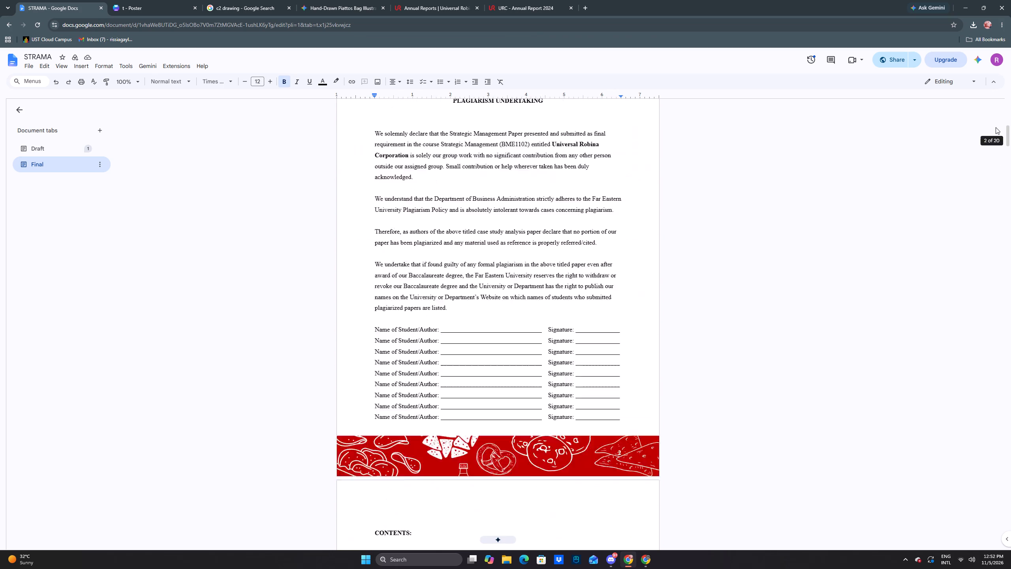
{"action": "left_click_drag", "start_coordinate": [996, 127], "coordinate": [983, 93]}
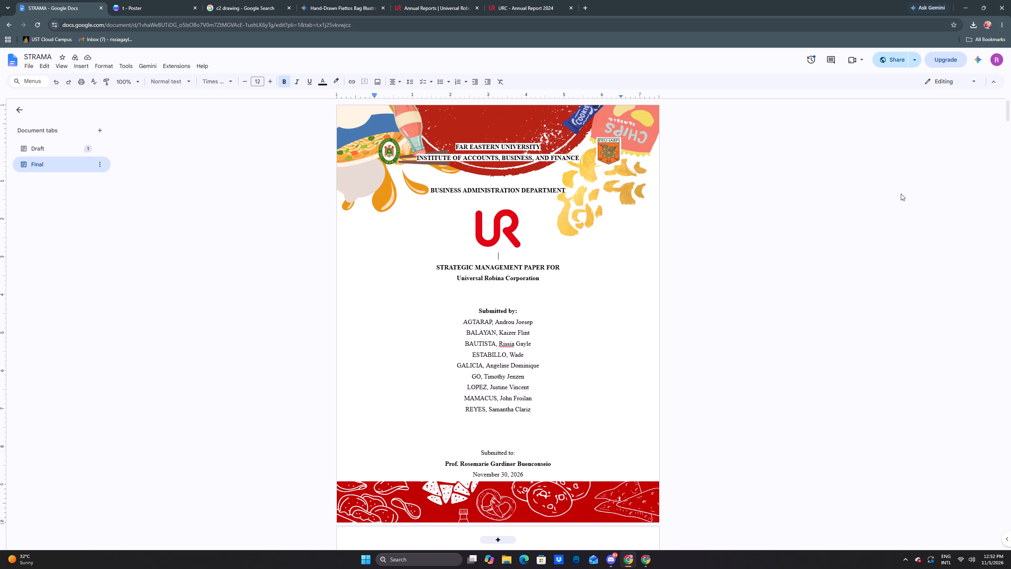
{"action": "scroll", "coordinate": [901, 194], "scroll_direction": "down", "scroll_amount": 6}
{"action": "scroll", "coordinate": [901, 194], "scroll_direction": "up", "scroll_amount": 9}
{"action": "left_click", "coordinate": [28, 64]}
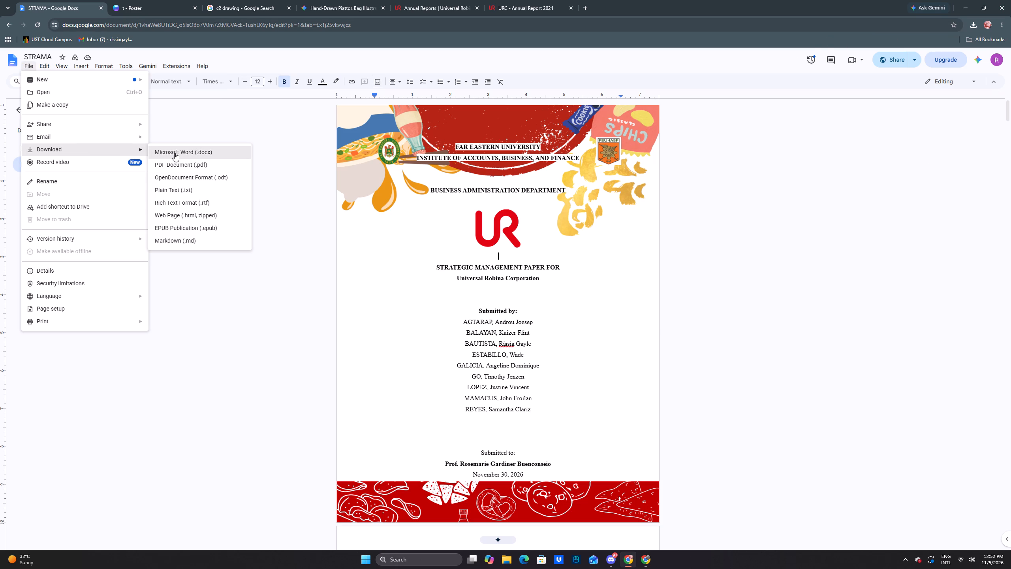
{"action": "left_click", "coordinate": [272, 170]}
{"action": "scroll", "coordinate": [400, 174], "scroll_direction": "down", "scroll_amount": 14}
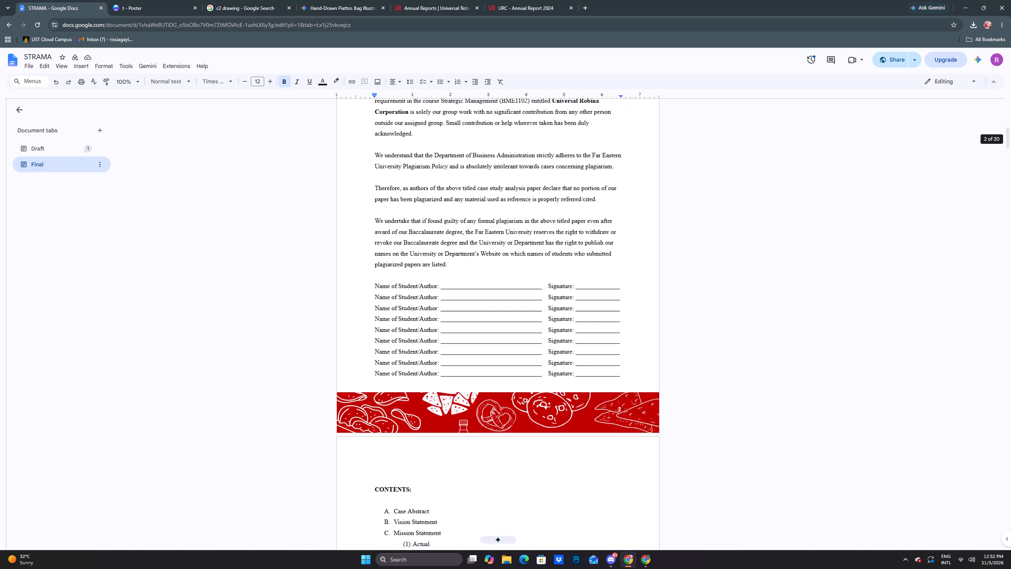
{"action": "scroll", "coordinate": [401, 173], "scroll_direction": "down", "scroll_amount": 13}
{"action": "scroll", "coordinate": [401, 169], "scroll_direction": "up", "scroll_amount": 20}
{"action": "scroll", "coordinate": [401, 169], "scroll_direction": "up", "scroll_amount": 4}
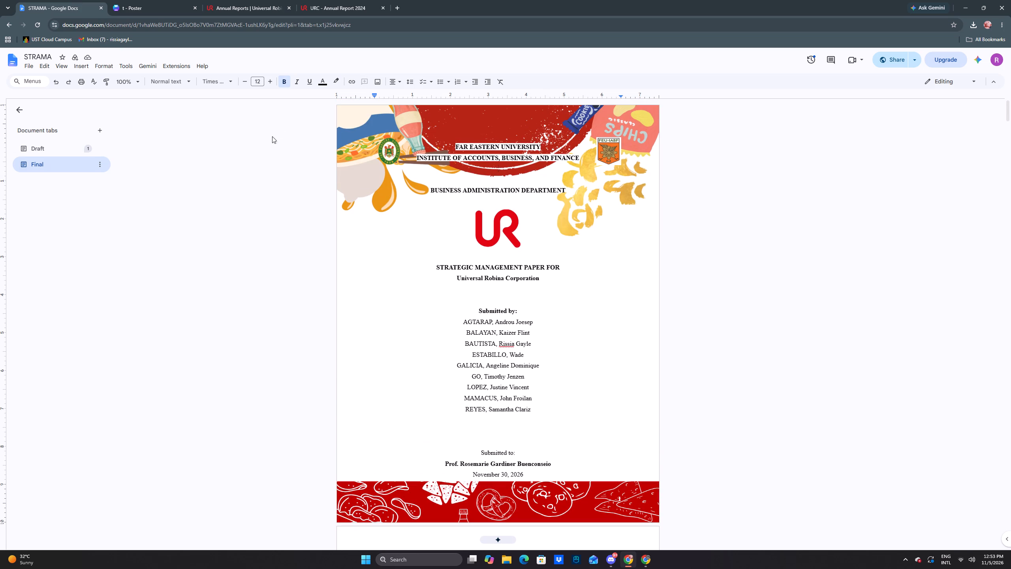
{"action": "left_click", "coordinate": [33, 66]}
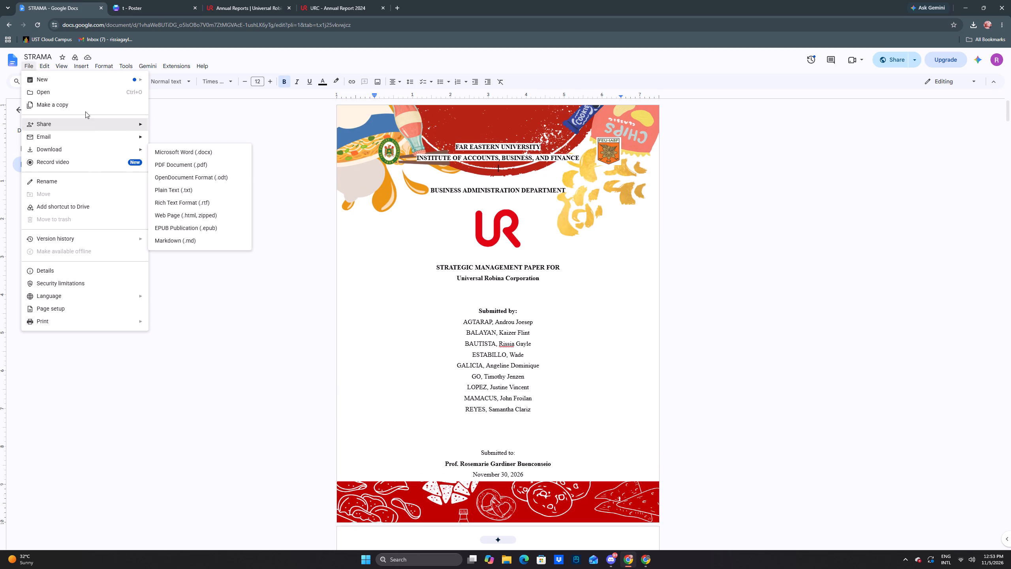
{"action": "left_click", "coordinate": [85, 107]}
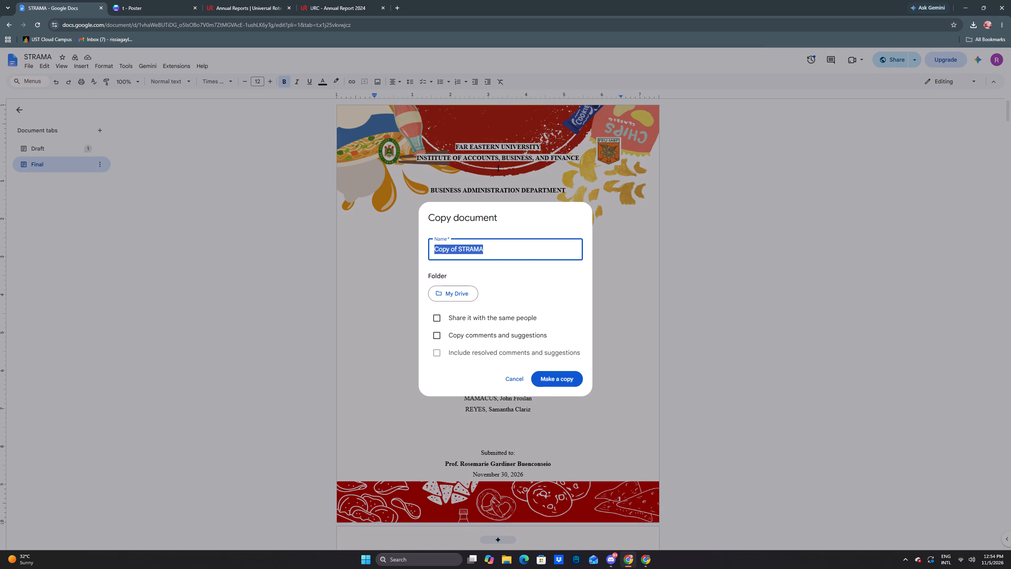
{"action": "left_click_drag", "start_coordinate": [498, 246], "coordinate": [511, 245]}
{"action": "triple_click", "coordinate": [511, 245]}
{"action": "type", "text": "STRA"}
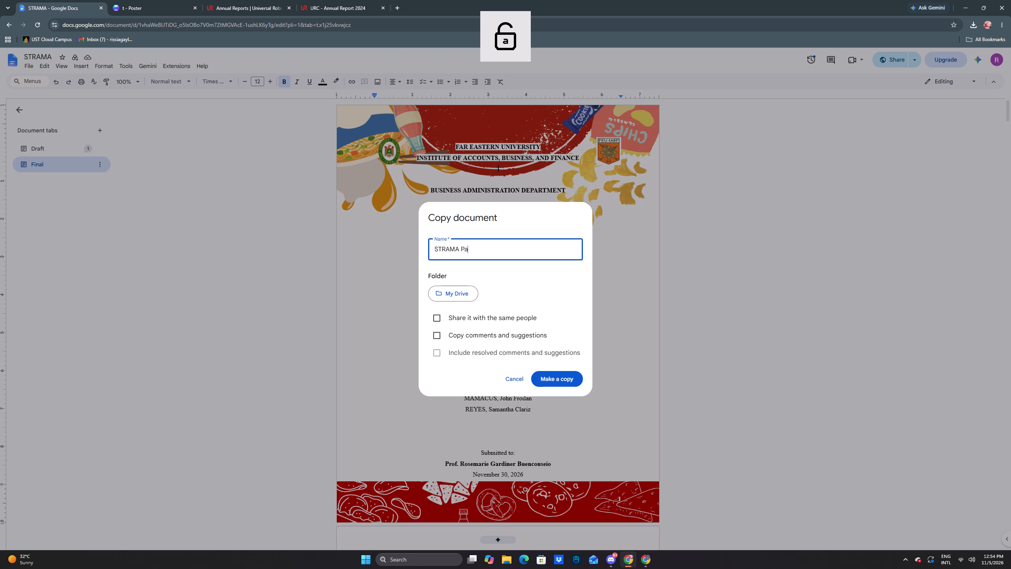
{"action": "key", "text": "Return"}
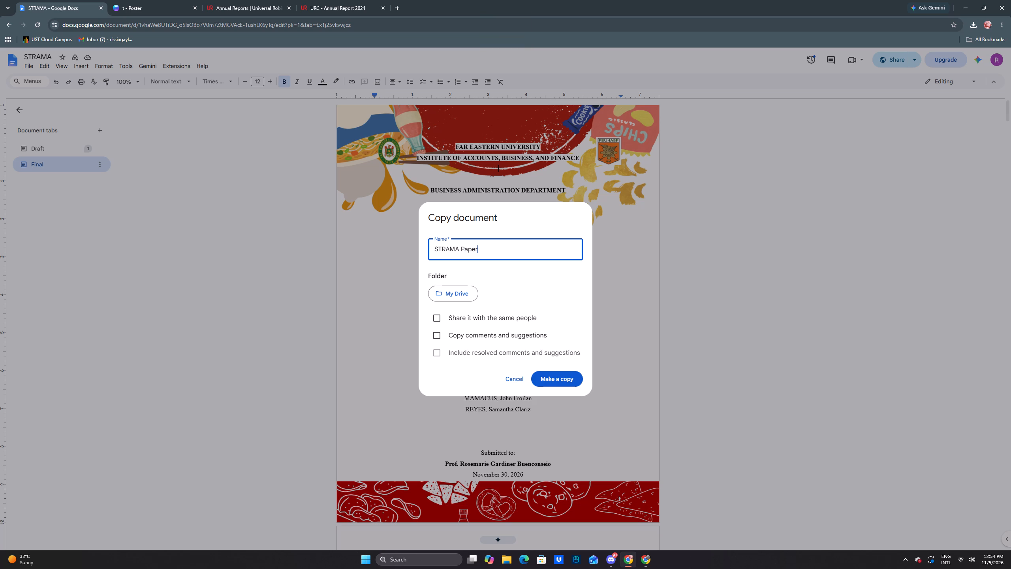
{"action": "left_click", "coordinate": [569, 379]}
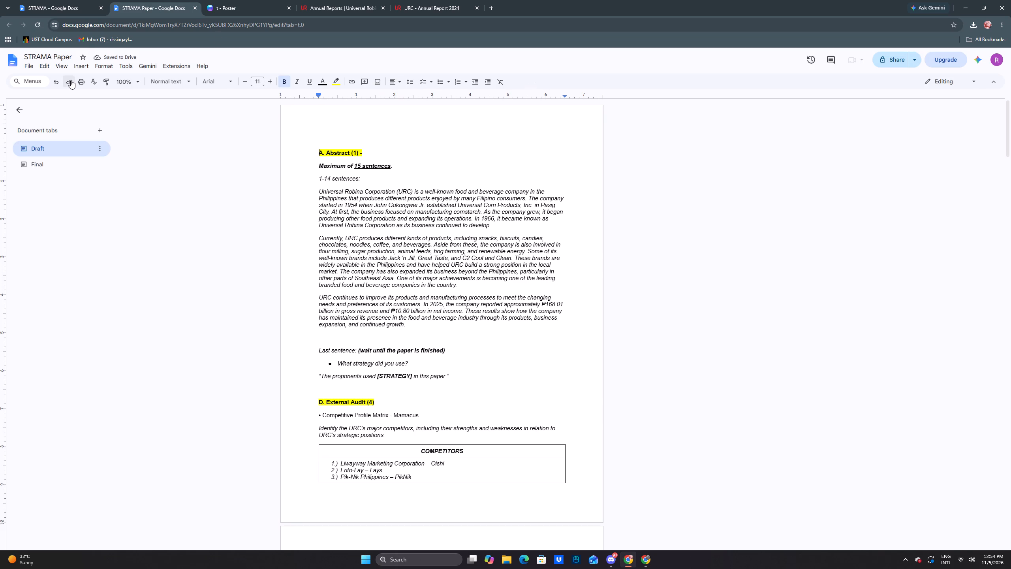
Delete the "Draft" document tab from the STRAMA Paper copy.
{"action": "left_click", "coordinate": [103, 146]}
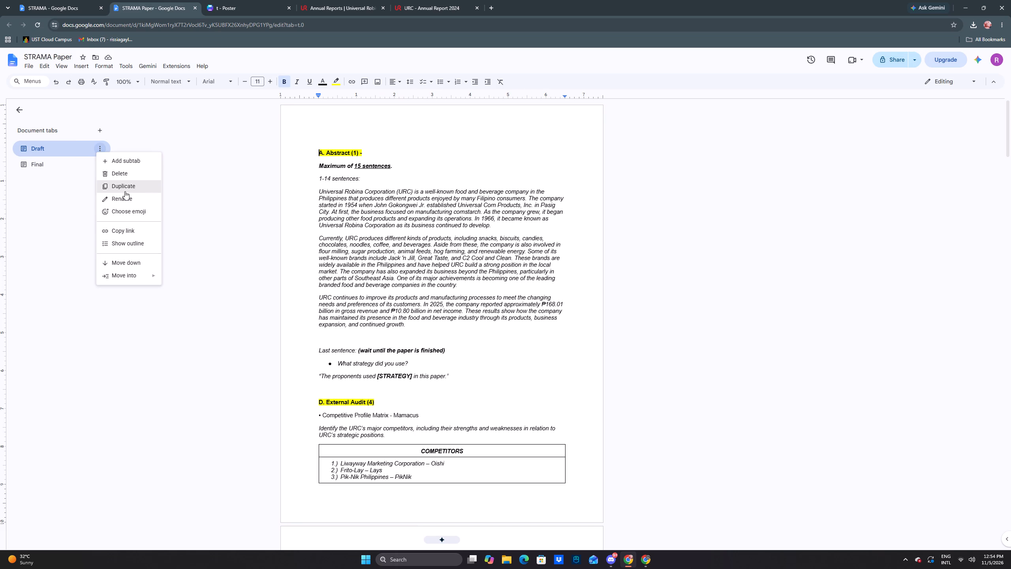
{"action": "left_click", "coordinate": [124, 177]}
{"action": "left_click", "coordinate": [546, 321]}
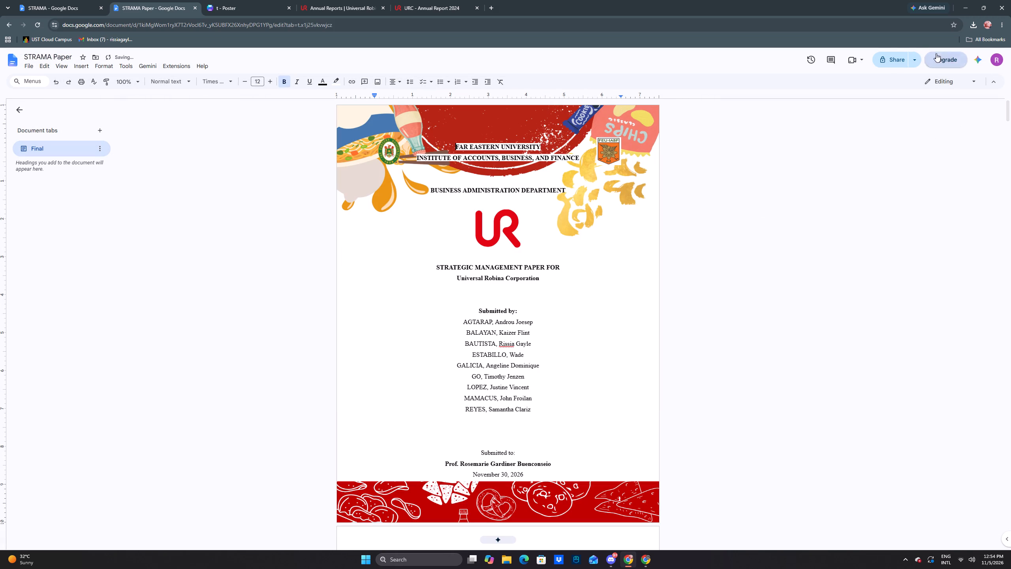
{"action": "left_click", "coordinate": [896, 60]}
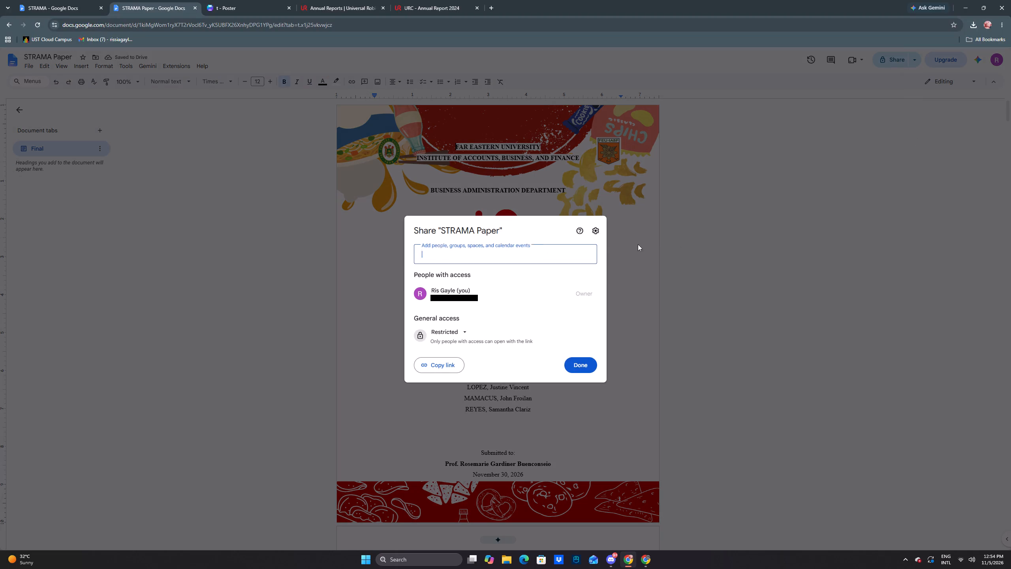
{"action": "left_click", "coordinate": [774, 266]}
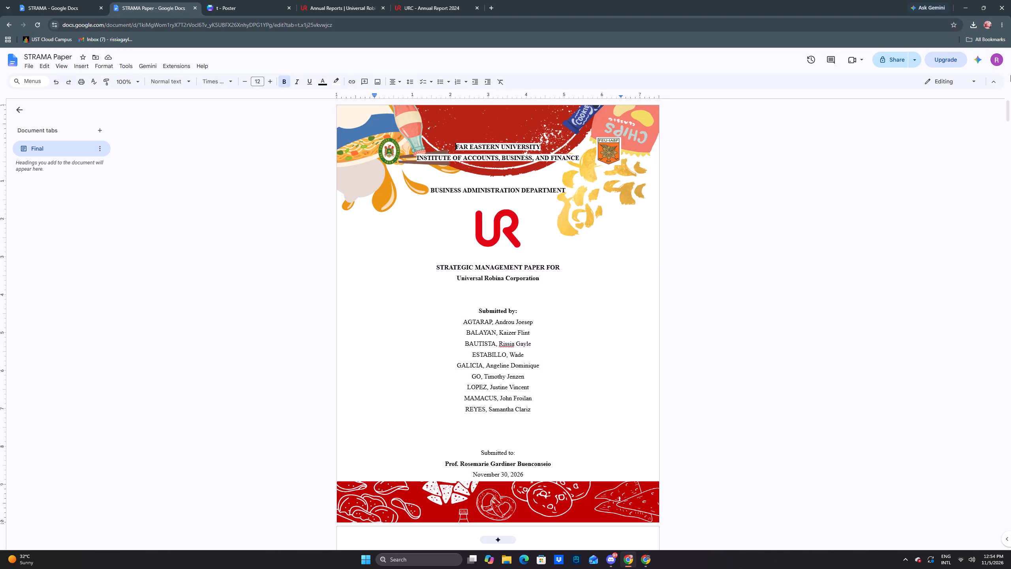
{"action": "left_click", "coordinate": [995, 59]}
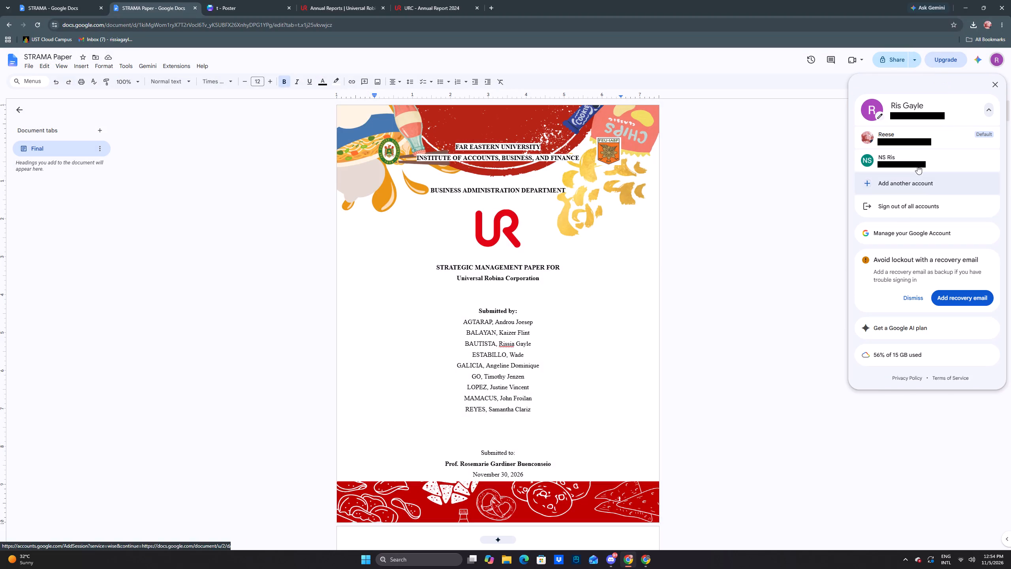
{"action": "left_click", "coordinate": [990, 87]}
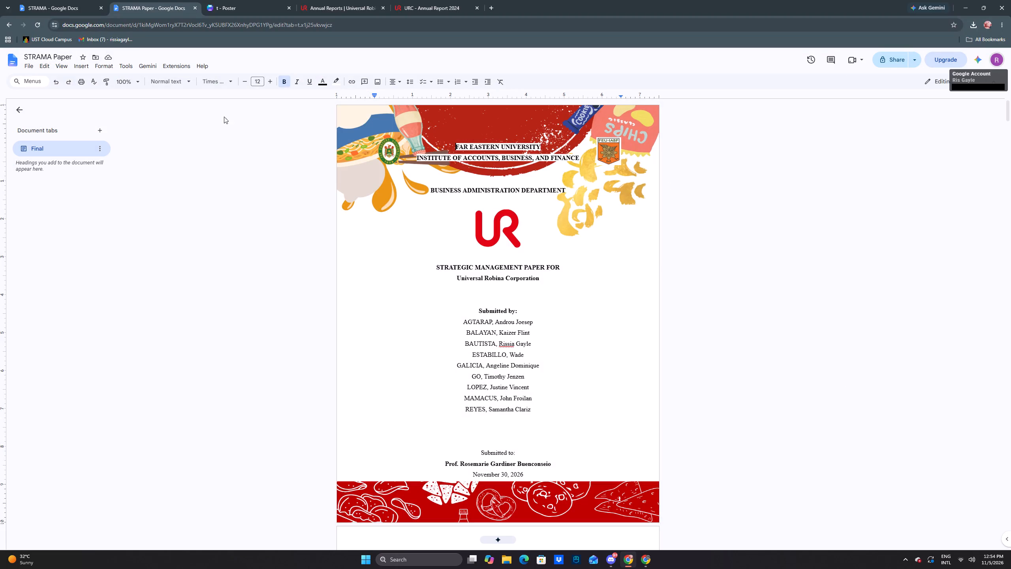
Download the STRAMA Paper document as a PDF.
{"action": "left_click", "coordinate": [29, 69]}
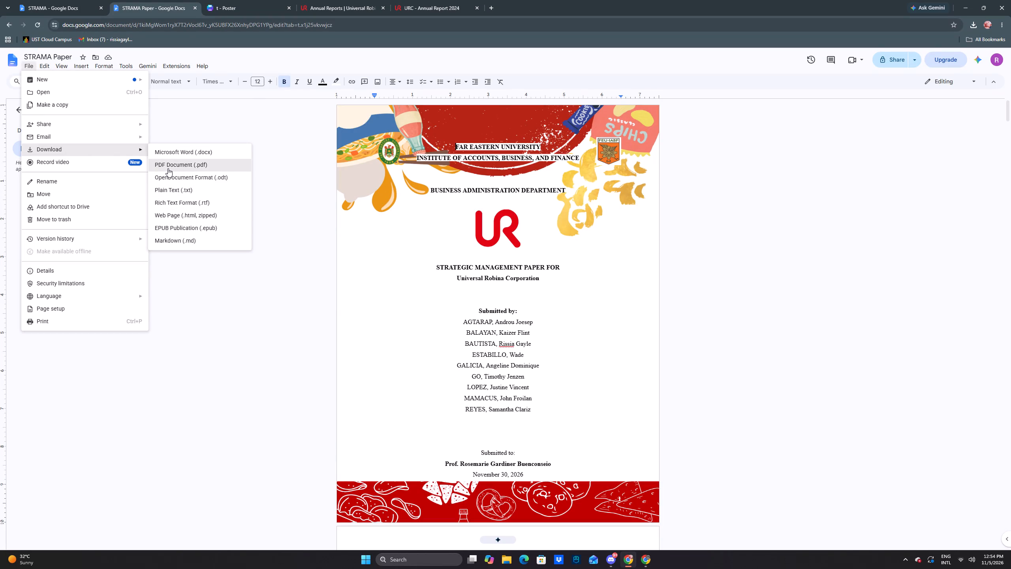
{"action": "left_click", "coordinate": [168, 168]}
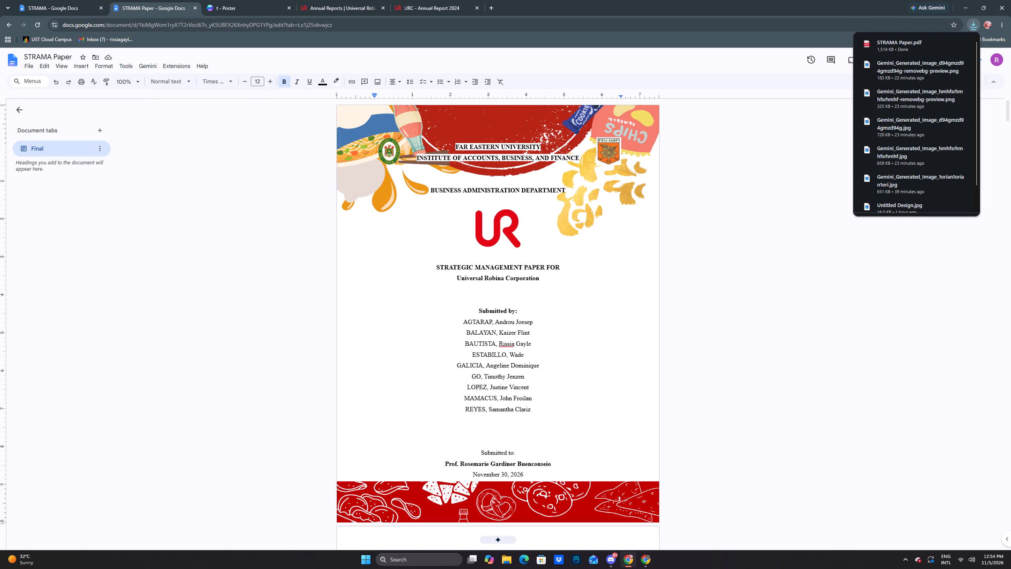
{"action": "left_click", "coordinate": [733, 209]}
Examine the layout of the cover page and the plagiarism undertaking page in the STRAMA Paper copy.
{"action": "scroll", "coordinate": [733, 209], "scroll_direction": "down", "scroll_amount": 6}
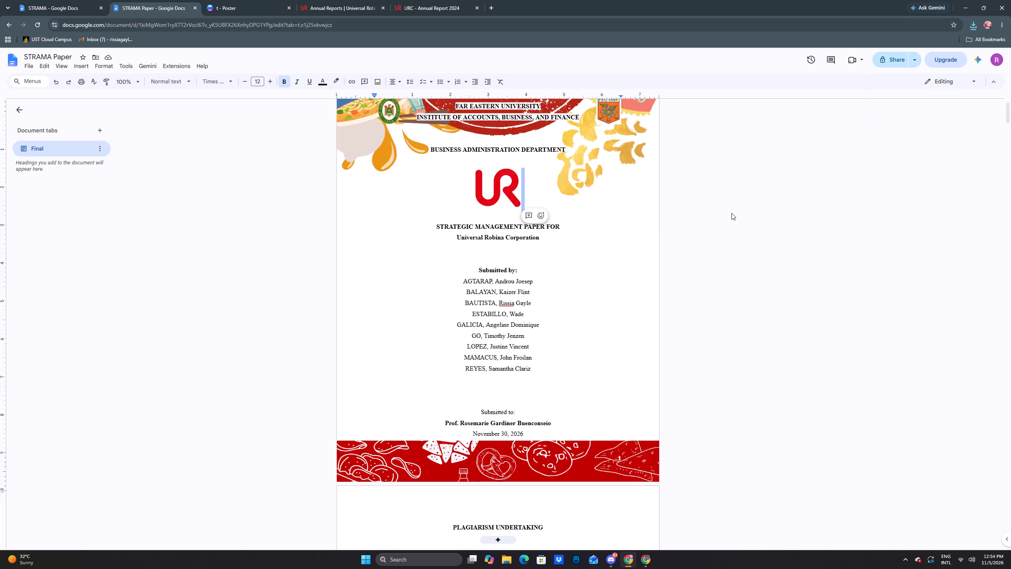
{"action": "scroll", "coordinate": [731, 213], "scroll_direction": "down", "scroll_amount": 1}
{"action": "left_click", "coordinate": [735, 221]}
{"action": "scroll", "coordinate": [734, 220], "scroll_direction": "up", "scroll_amount": 8}
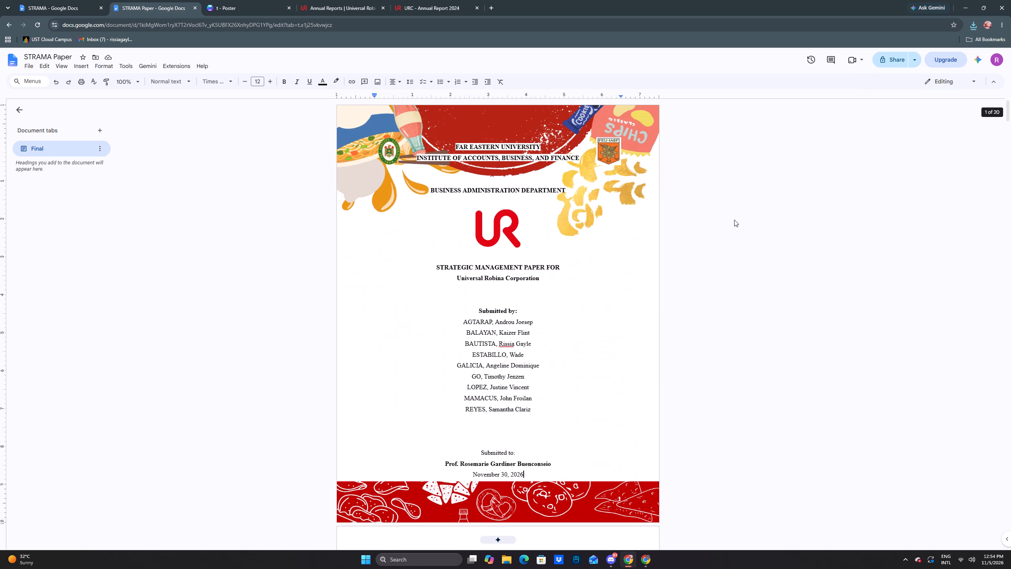
{"action": "scroll", "coordinate": [549, 366], "scroll_direction": "up", "scroll_amount": 3}
{"action": "scroll", "coordinate": [661, 316], "scroll_direction": "down", "scroll_amount": 11}
{"action": "scroll", "coordinate": [845, 222], "scroll_direction": "up", "scroll_amount": 2}
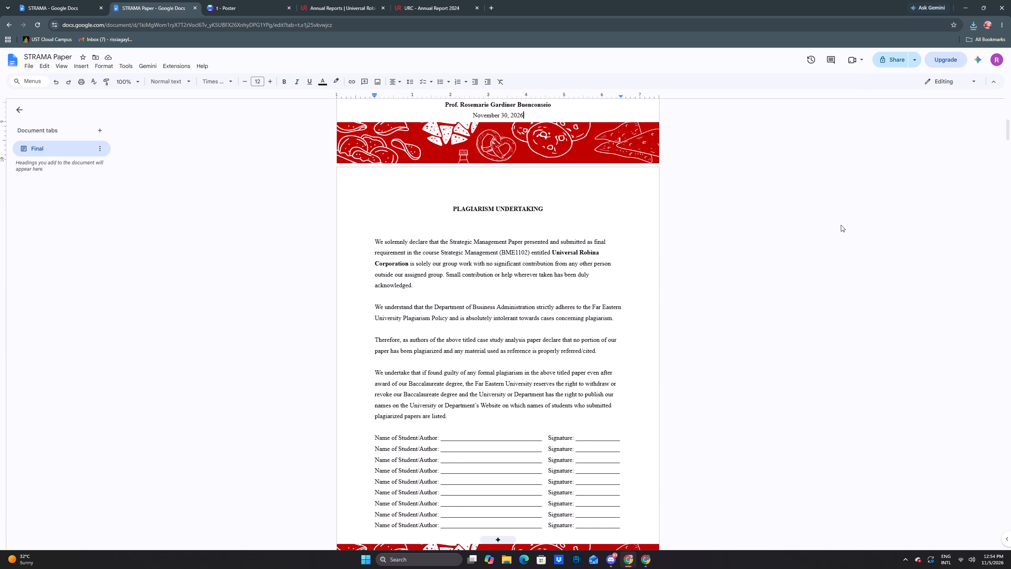
{"action": "left_click", "coordinate": [538, 198]}
{"action": "left_click", "coordinate": [537, 192]}
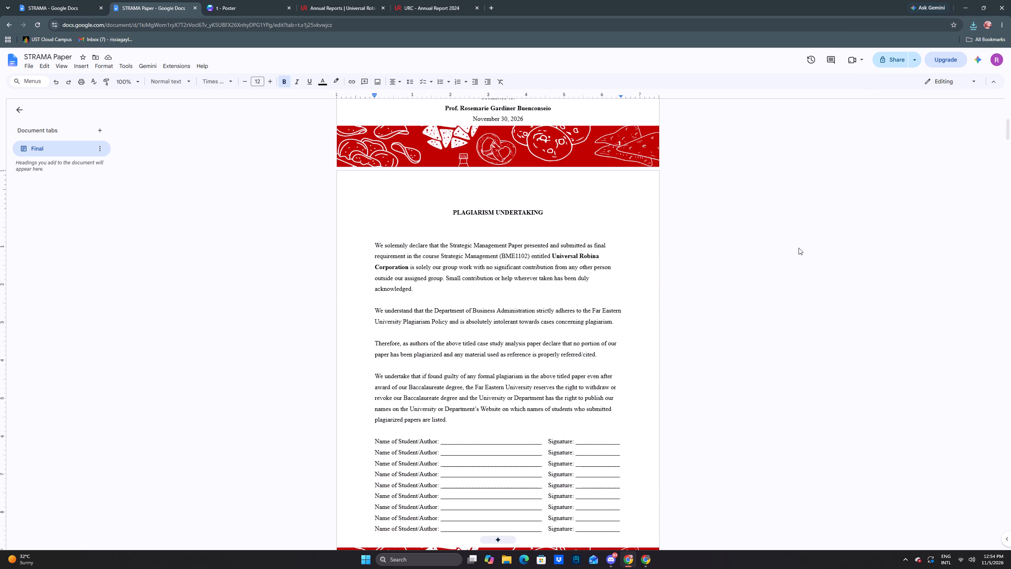
{"action": "scroll", "coordinate": [799, 248], "scroll_direction": "up", "scroll_amount": 12}
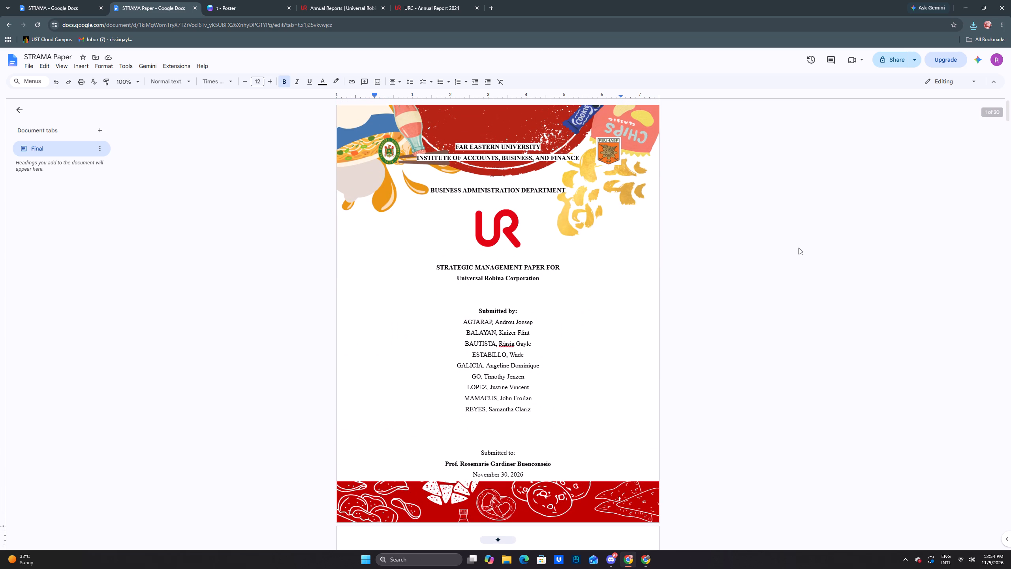
On the cover, remove the blank line above "Submitted to:" and add a line break after the date November 30, 2026.
{"action": "left_click", "coordinate": [490, 441]}
{"action": "key", "text": "BackSpace"}
{"action": "key", "text": "BackSpace"}
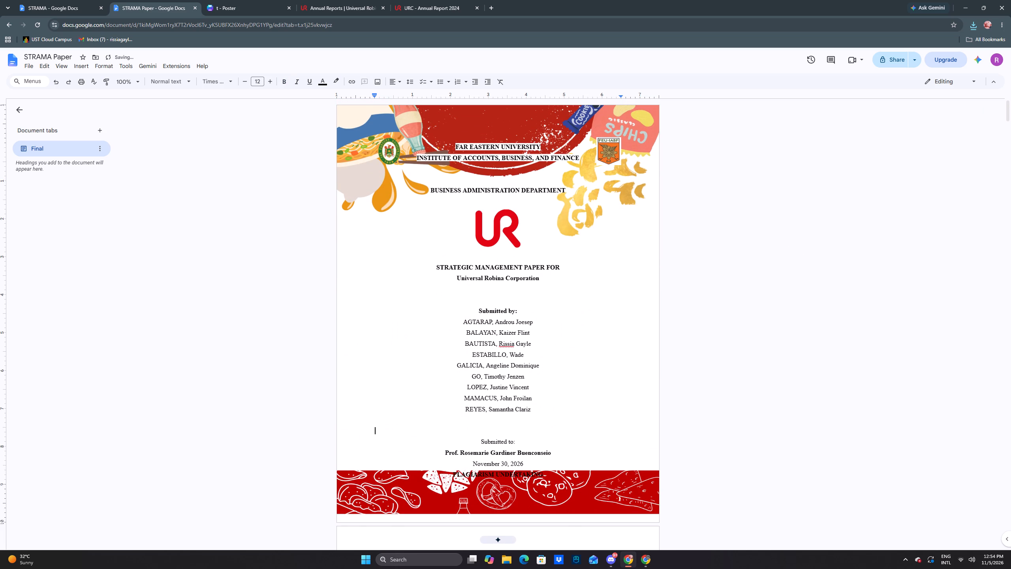
{"action": "left_click", "coordinate": [547, 462]}
{"action": "key", "text": "Return"}
{"action": "scroll", "coordinate": [556, 426], "scroll_direction": "down", "scroll_amount": 11}
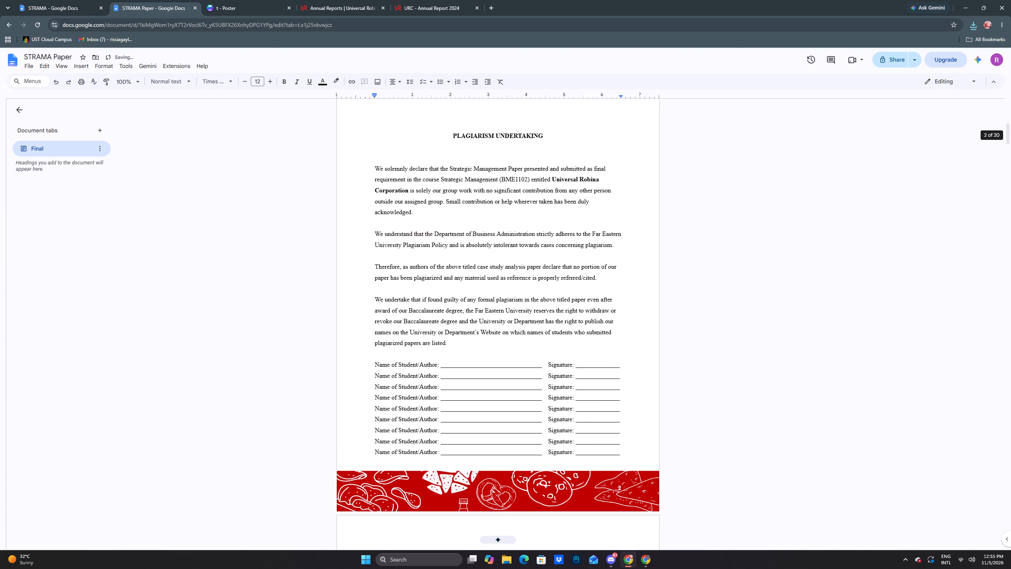
Move the red snack-pattern banner on the cover down so it clears the date and sits along the page's bottom edge.
{"action": "scroll", "coordinate": [563, 411], "scroll_direction": "up", "scroll_amount": 3}
{"action": "left_click", "coordinate": [529, 182]}
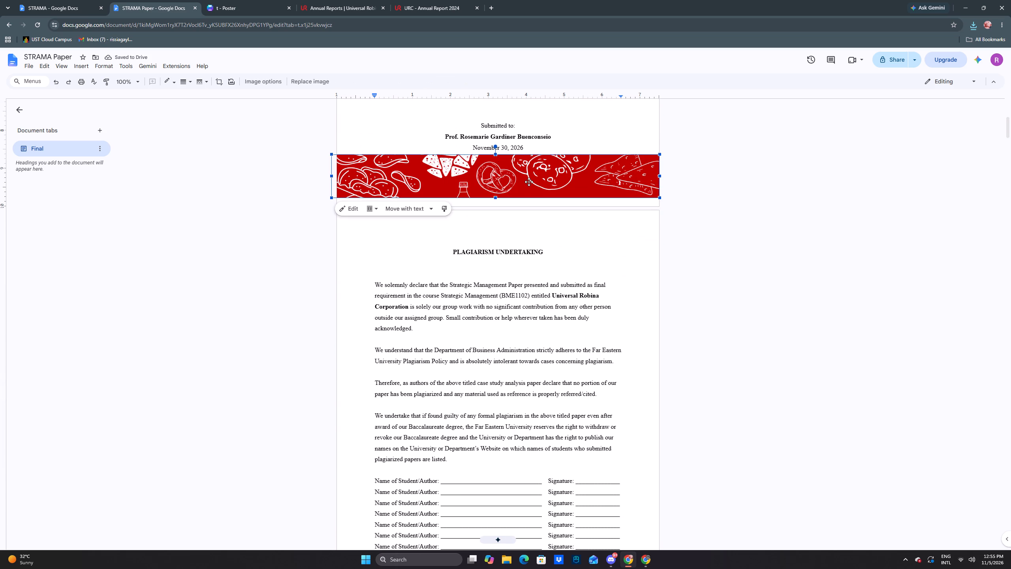
{"action": "left_click_drag", "start_coordinate": [529, 182], "coordinate": [527, 192]}
{"action": "left_click", "coordinate": [770, 247]}
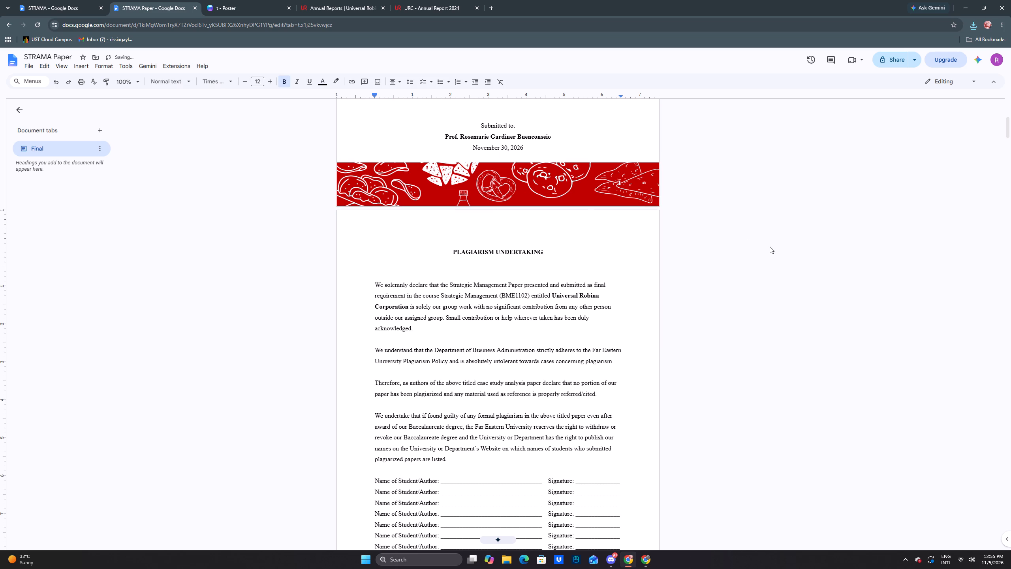
{"action": "double_click", "coordinate": [579, 190]}
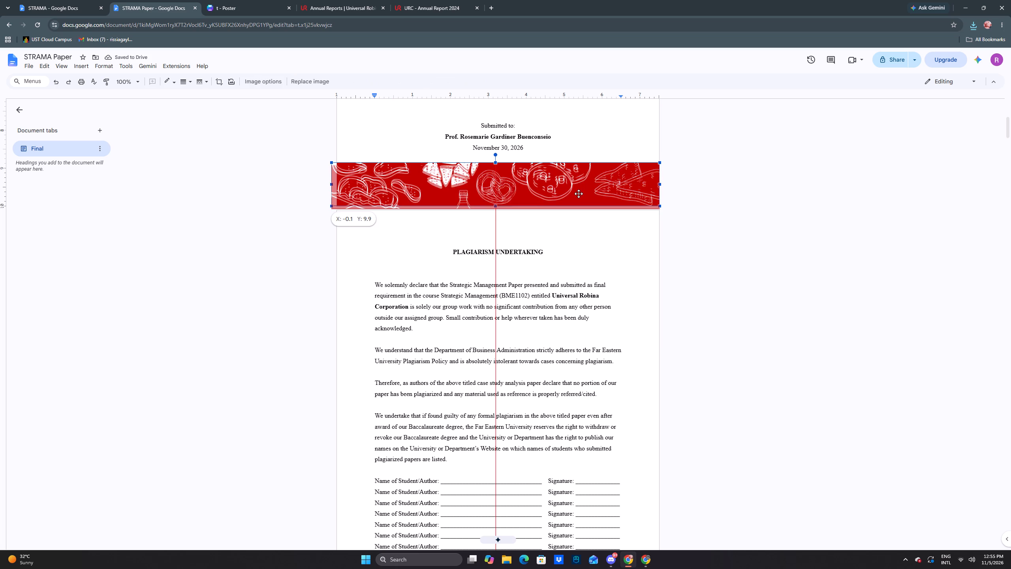
{"action": "left_click", "coordinate": [703, 214]}
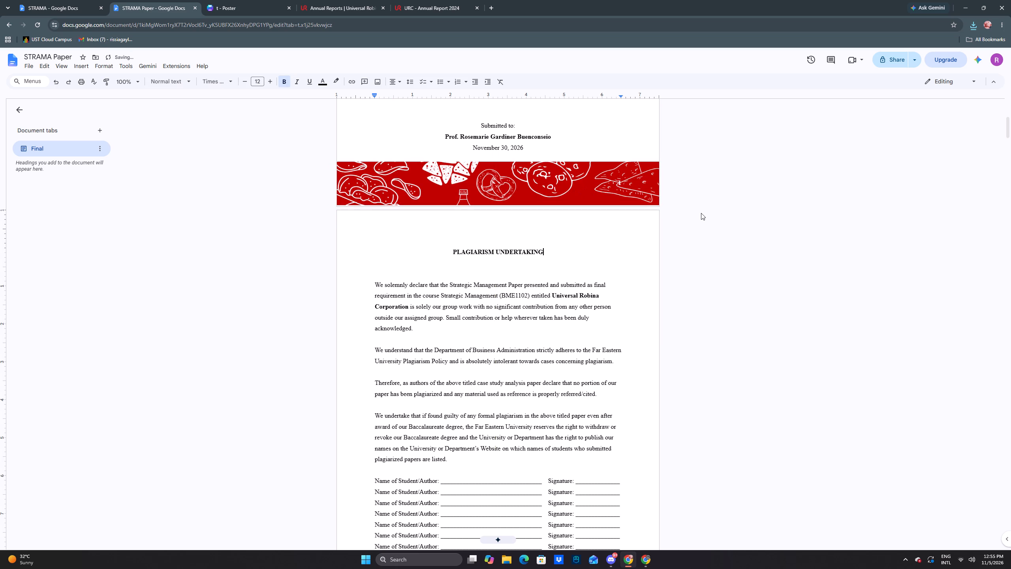
{"action": "left_click", "coordinate": [585, 175]}
{"action": "left_click_drag", "start_coordinate": [585, 175], "coordinate": [585, 178]}
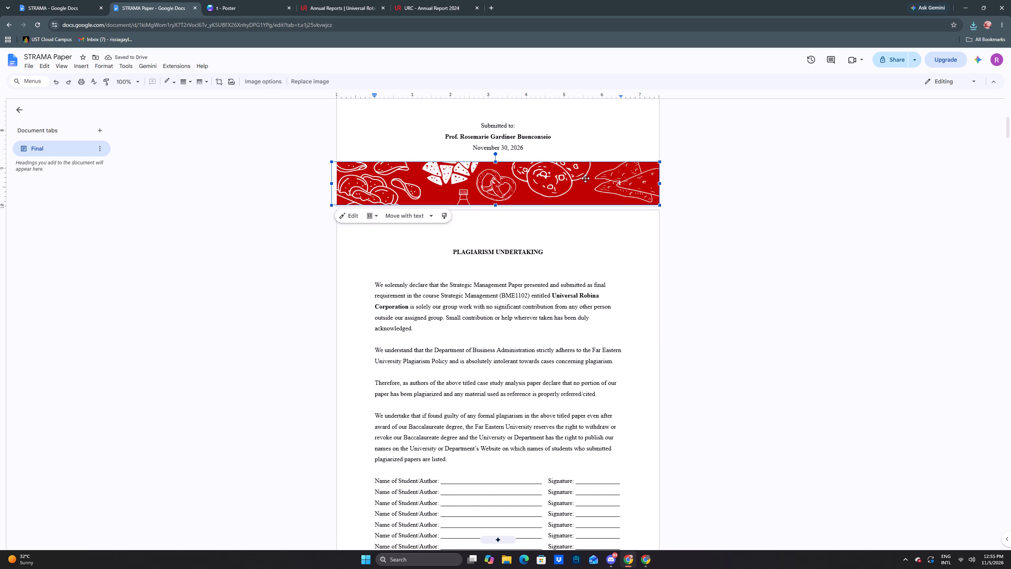
{"action": "left_click_drag", "start_coordinate": [585, 178], "coordinate": [586, 179]}
{"action": "left_click", "coordinate": [733, 203]}
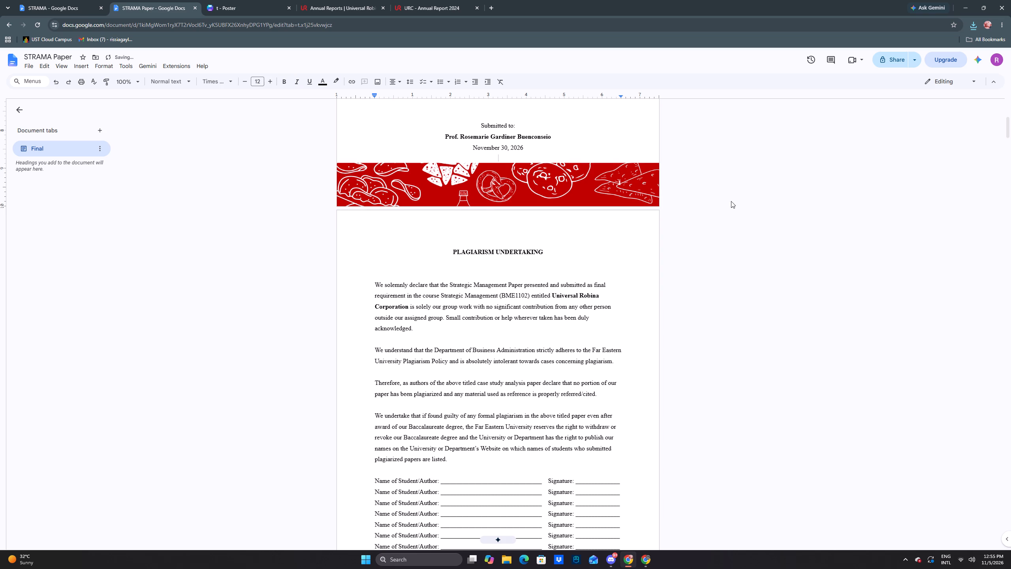
Examine the cover page and the plagiarism undertaking page, comparing the placement of their bottom banners.
{"action": "scroll", "coordinate": [729, 197], "scroll_direction": "up", "scroll_amount": 6}
{"action": "left_click", "coordinate": [615, 209]}
{"action": "scroll", "coordinate": [704, 222], "scroll_direction": "up", "scroll_amount": 3}
{"action": "left_click", "coordinate": [818, 248]}
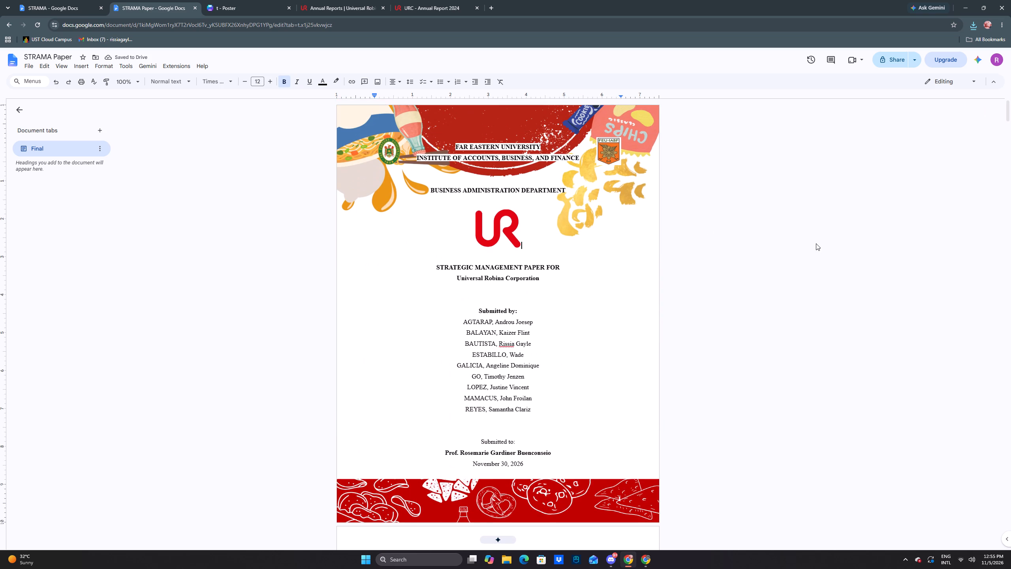
{"action": "scroll", "coordinate": [815, 242], "scroll_direction": "up", "scroll_amount": 3}
{"action": "scroll", "coordinate": [891, 206], "scroll_direction": "down", "scroll_amount": 12}
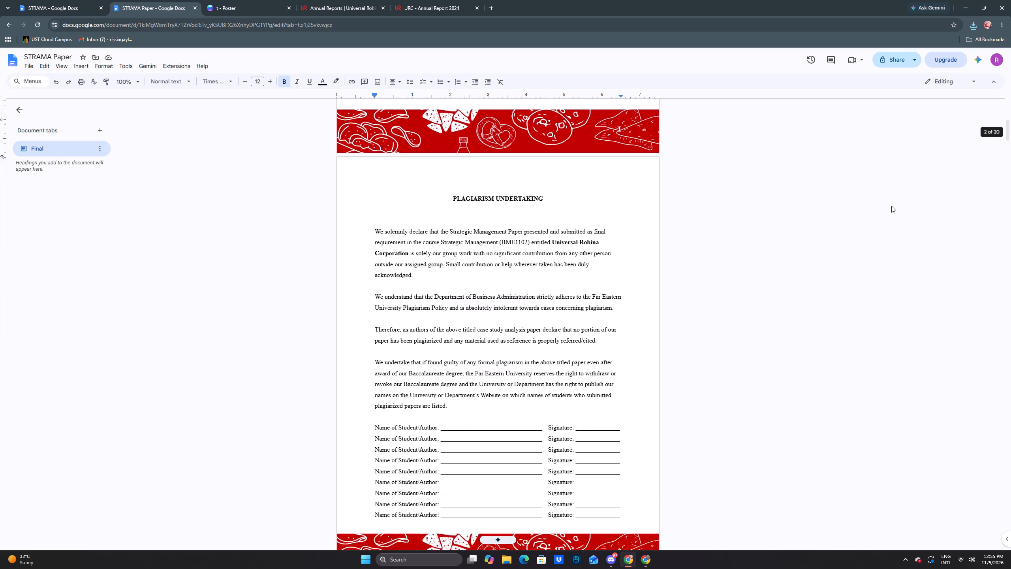
{"action": "scroll", "coordinate": [891, 206], "scroll_direction": "up", "scroll_amount": 3}
{"action": "scroll", "coordinate": [891, 206], "scroll_direction": "down", "scroll_amount": 2}
{"action": "scroll", "coordinate": [891, 206], "scroll_direction": "up", "scroll_amount": 3}
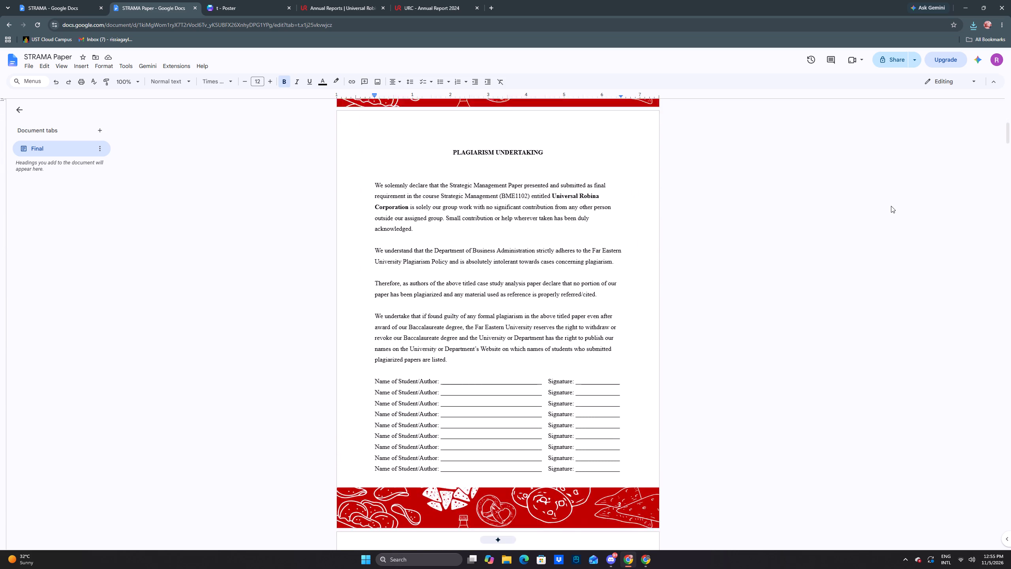
{"action": "scroll", "coordinate": [891, 206], "scroll_direction": "up", "scroll_amount": 11}
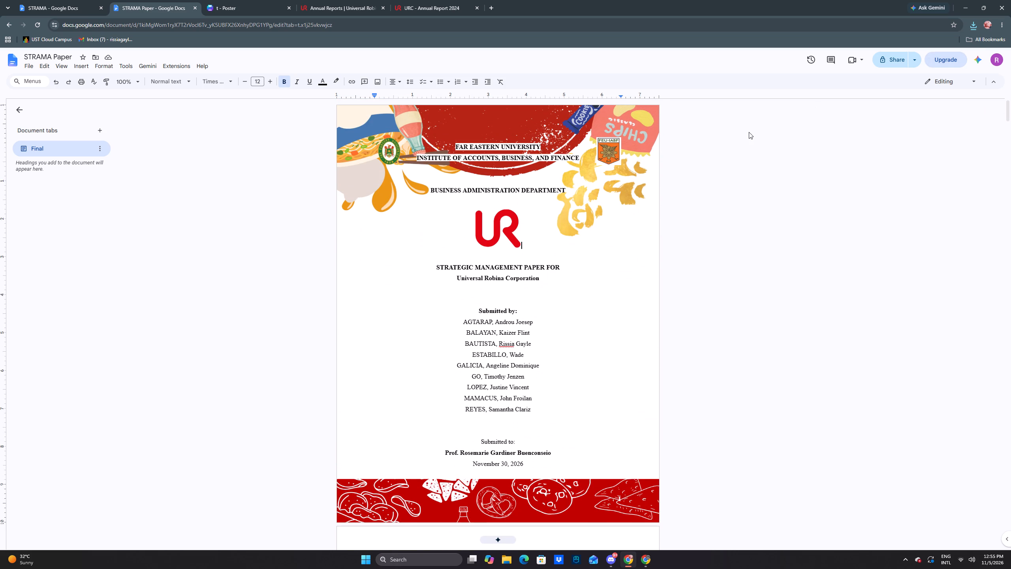
Delete the outdated STRAMA Paper PDF from the Downloads folder in File Explorer and close the window.
{"action": "left_click", "coordinate": [506, 563]}
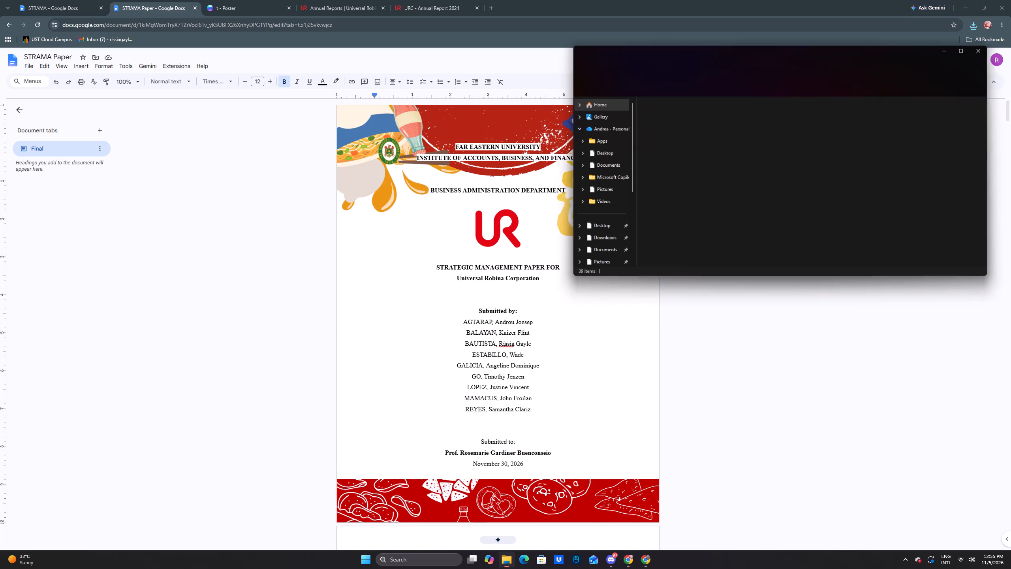
{"action": "left_click", "coordinate": [598, 242]}
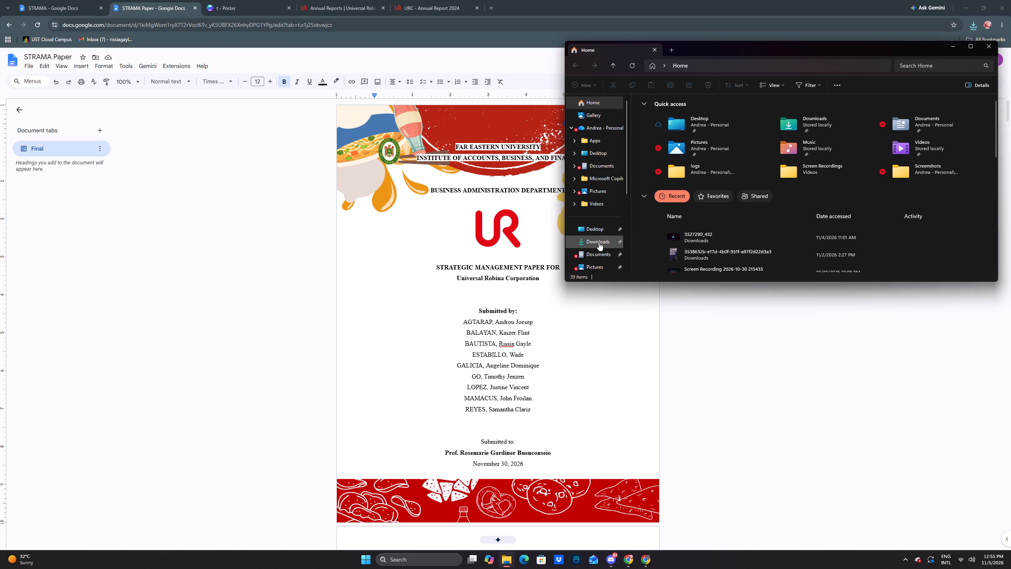
{"action": "right_click", "coordinate": [665, 132]}
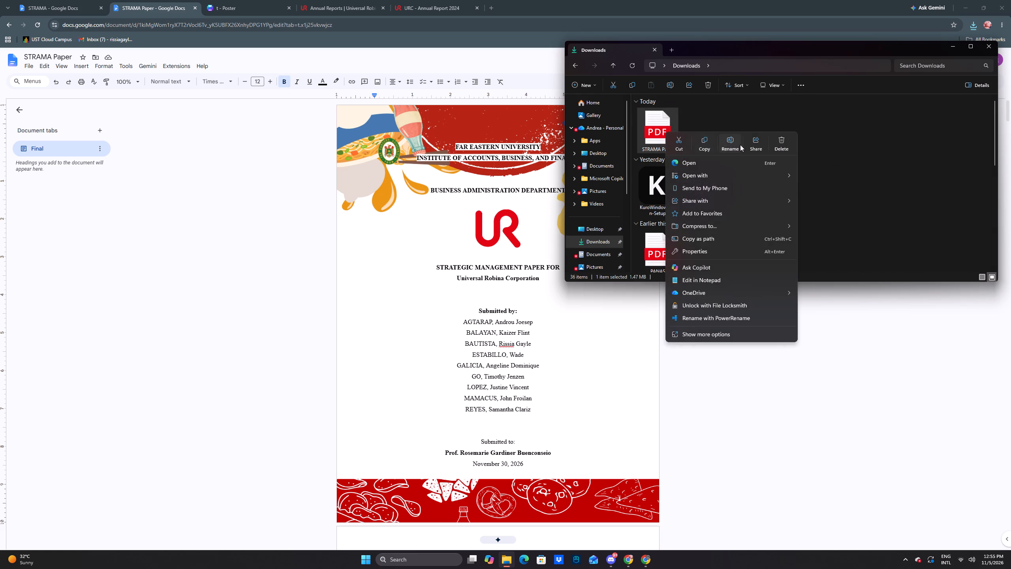
{"action": "left_click", "coordinate": [780, 142]}
{"action": "left_click", "coordinate": [986, 43]}
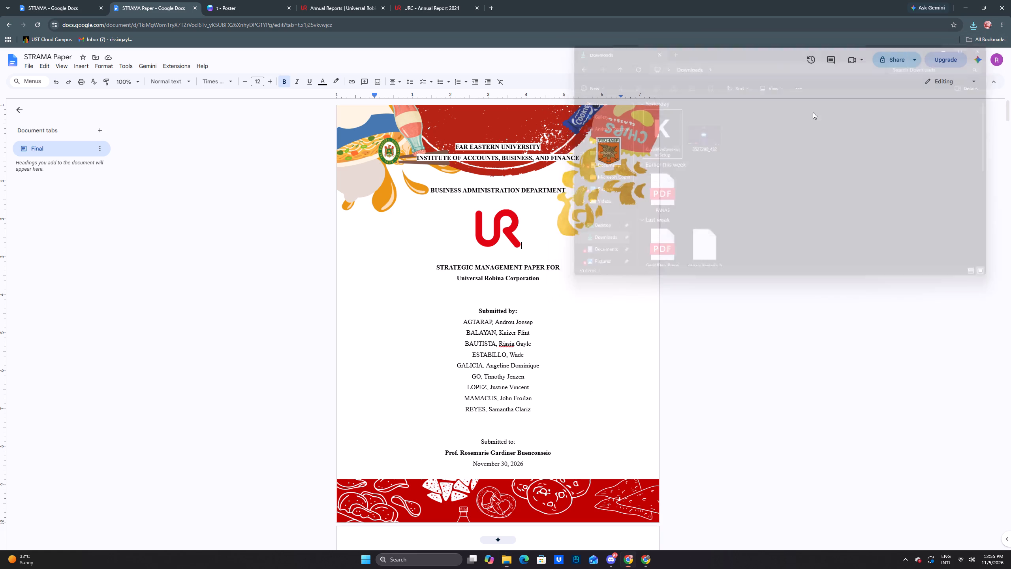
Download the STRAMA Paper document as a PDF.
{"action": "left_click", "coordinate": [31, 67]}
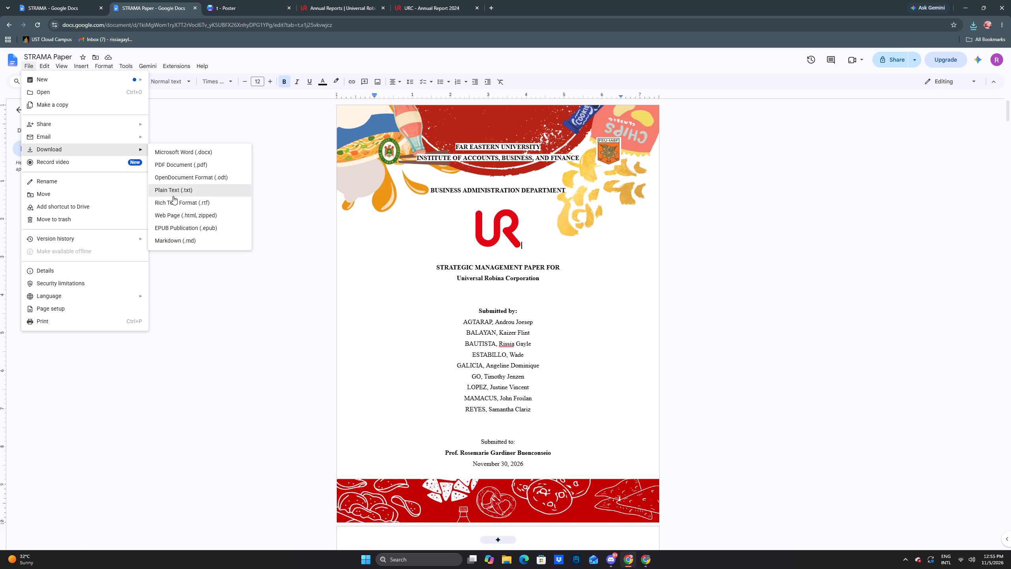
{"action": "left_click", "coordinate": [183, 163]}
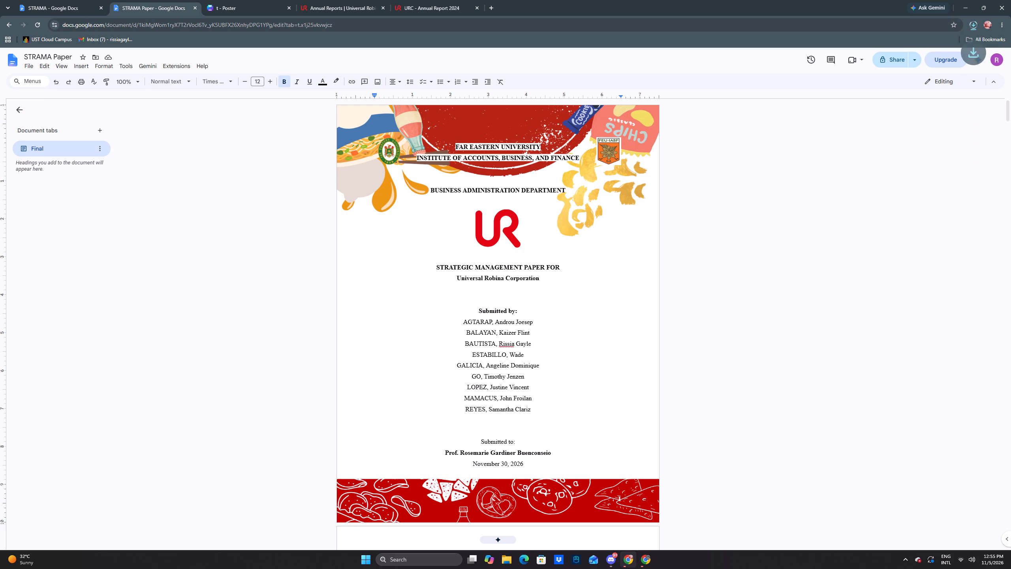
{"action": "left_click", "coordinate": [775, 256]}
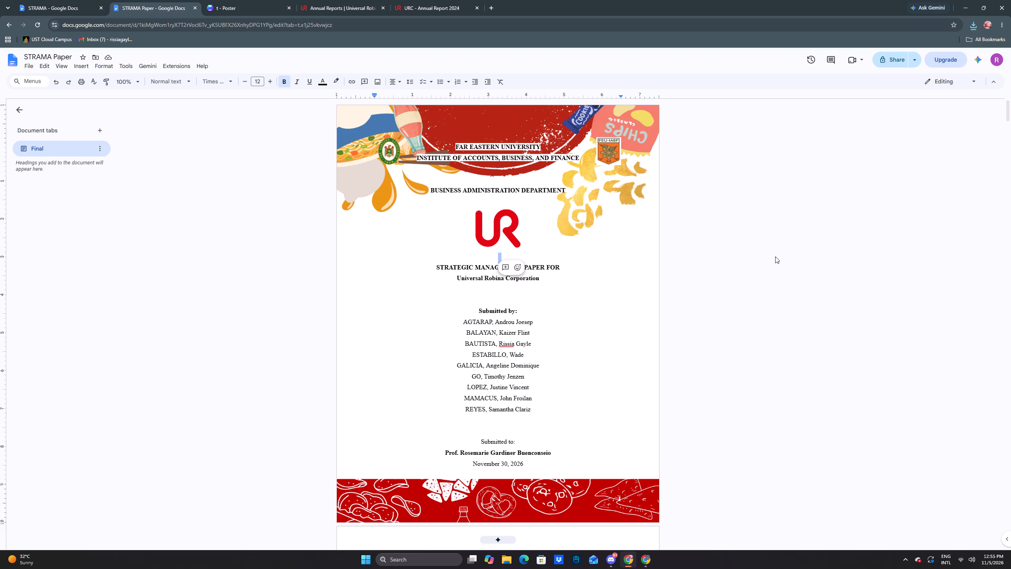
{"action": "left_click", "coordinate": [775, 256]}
Correct the professor's surname on the cover by replacing the "i" before the final "o" with "j".
{"action": "left_click", "coordinate": [549, 454]}
{"action": "key", "text": "BackSpace"}
{"action": "key", "text": "j"}
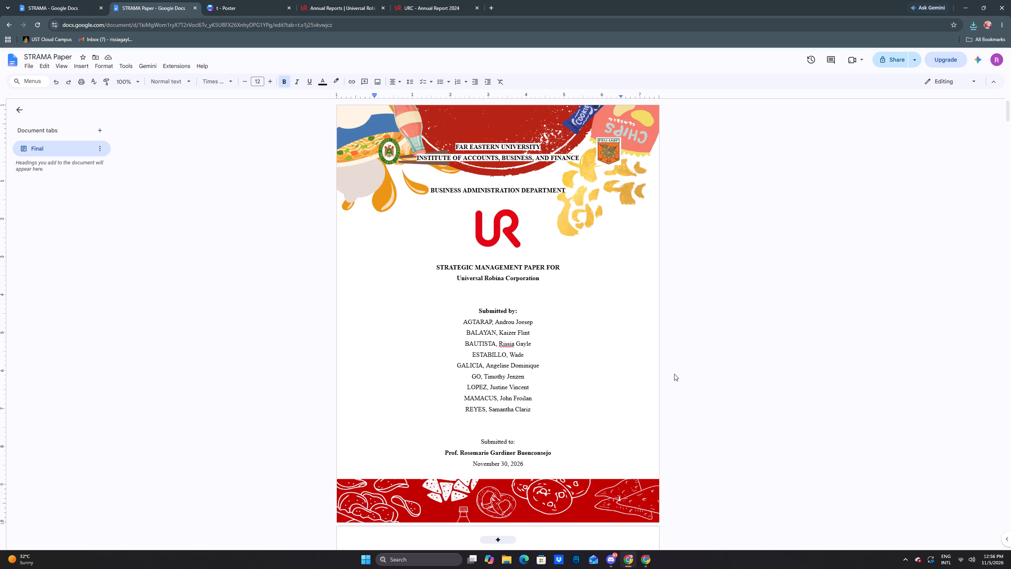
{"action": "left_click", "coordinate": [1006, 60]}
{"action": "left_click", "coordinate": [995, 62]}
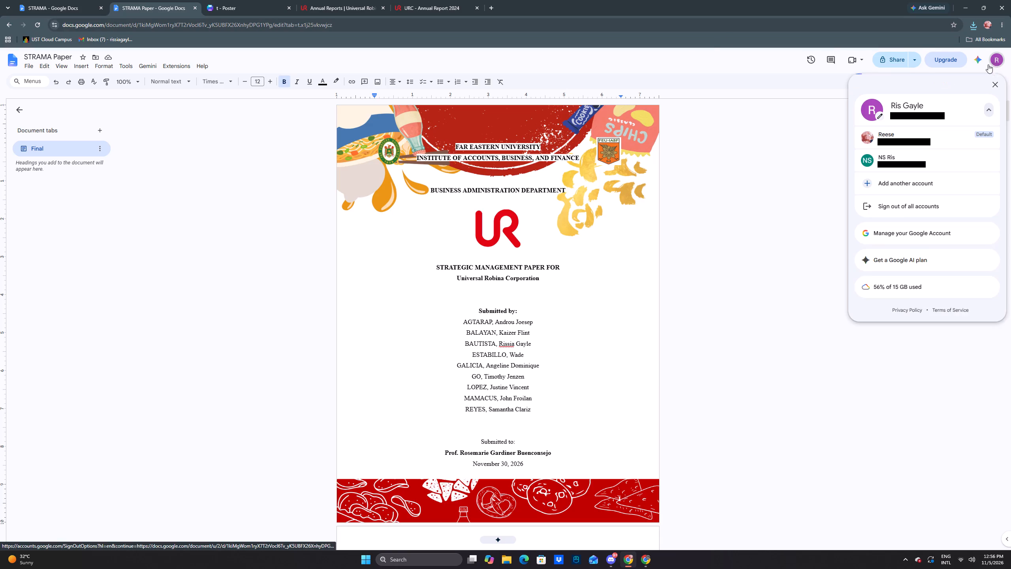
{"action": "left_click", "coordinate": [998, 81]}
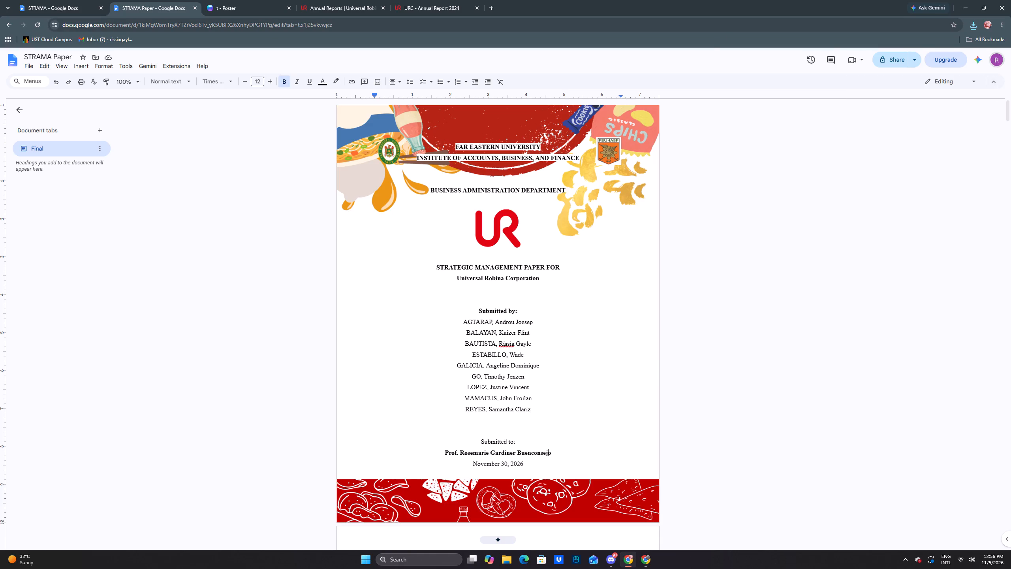
Delete the STRAMA Paper PDF with the misspelled surname from the Downloads folder in File Explorer and close the window.
{"action": "left_click", "coordinate": [506, 562]}
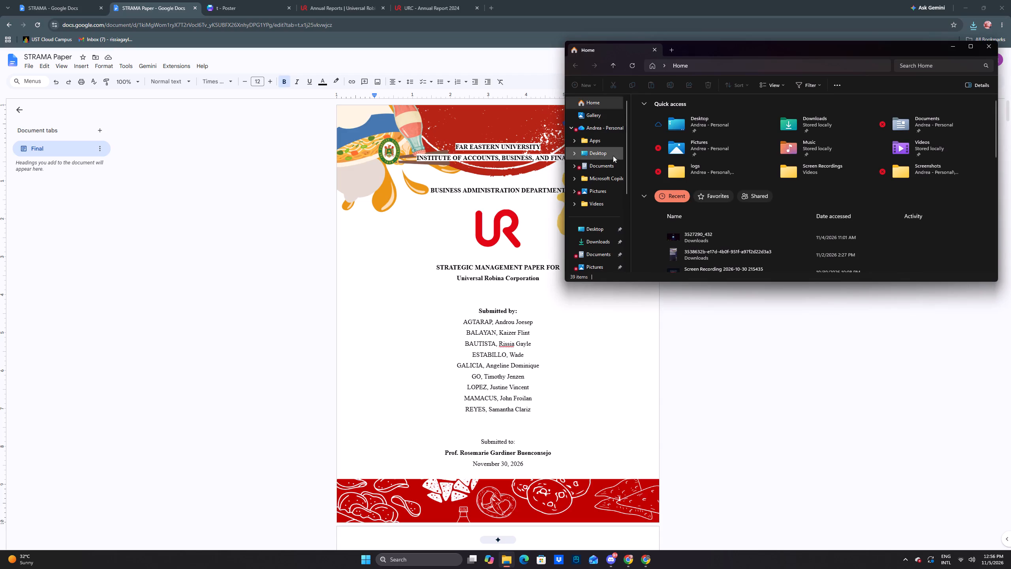
{"action": "left_click", "coordinate": [609, 246]}
{"action": "left_click", "coordinate": [643, 128]}
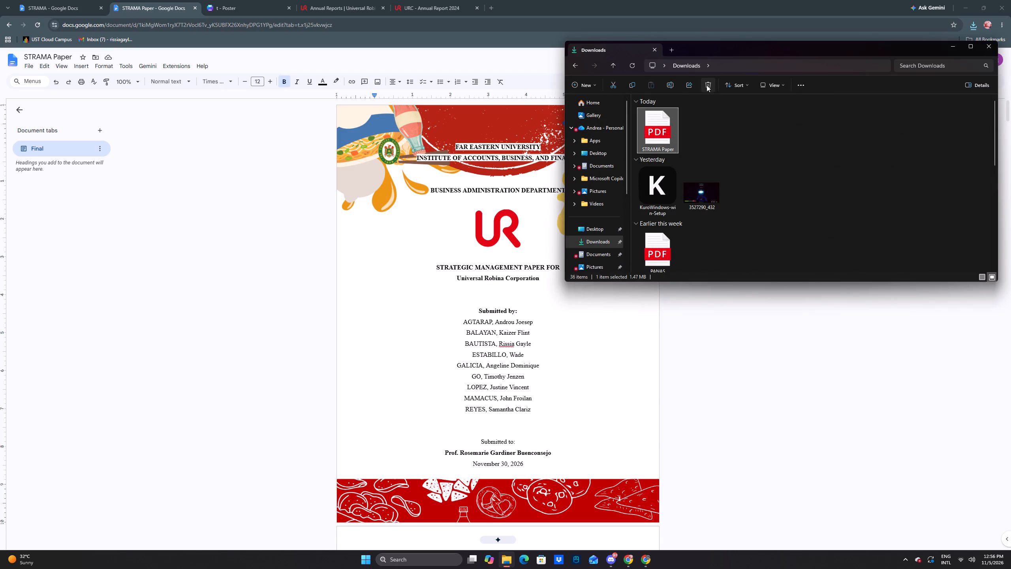
{"action": "left_click", "coordinate": [707, 85]}
{"action": "left_click", "coordinate": [991, 42]}
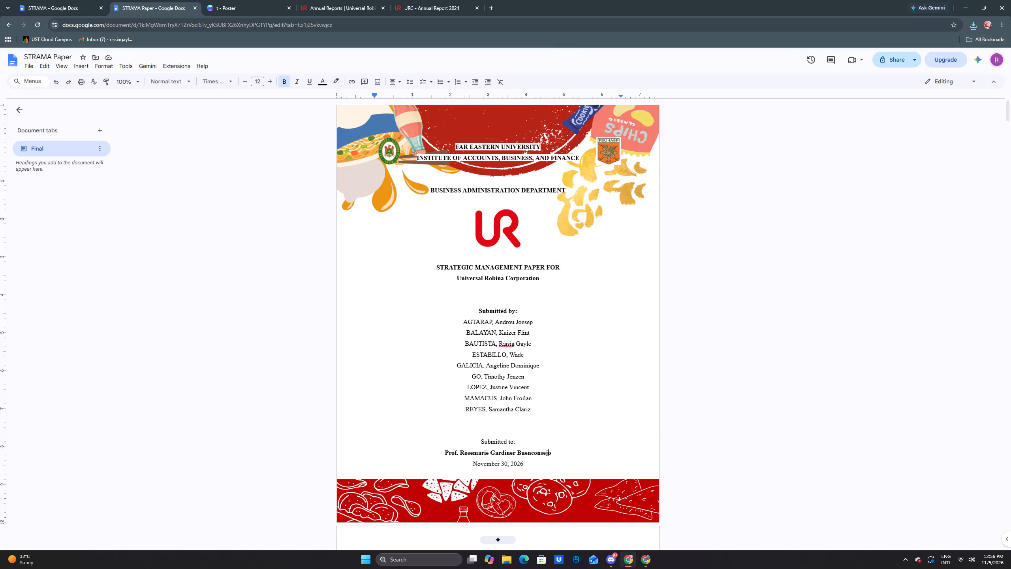
Download the corrected STRAMA Paper document as a PDF.
{"action": "left_click", "coordinate": [30, 68]}
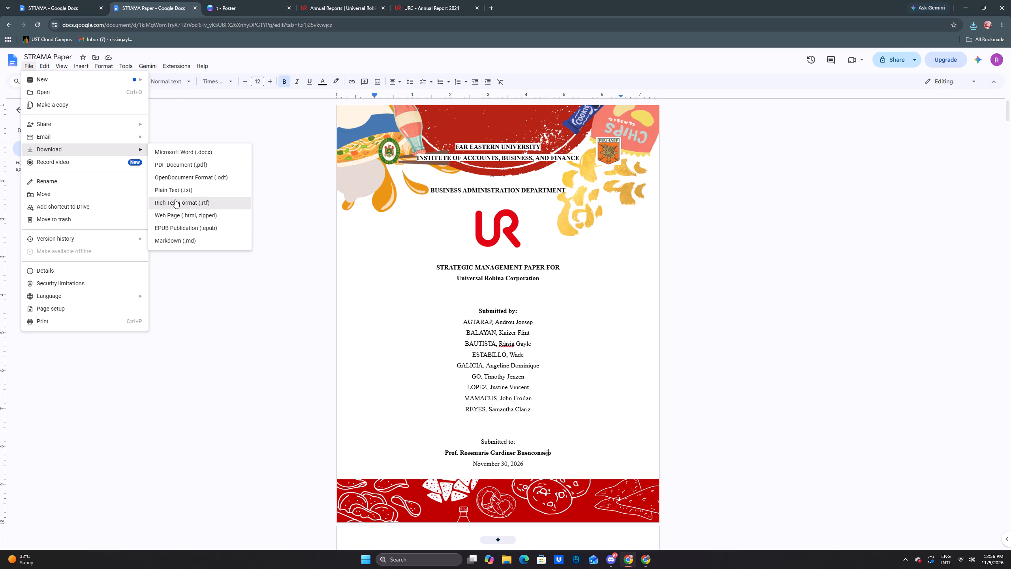
{"action": "left_click", "coordinate": [172, 168]}
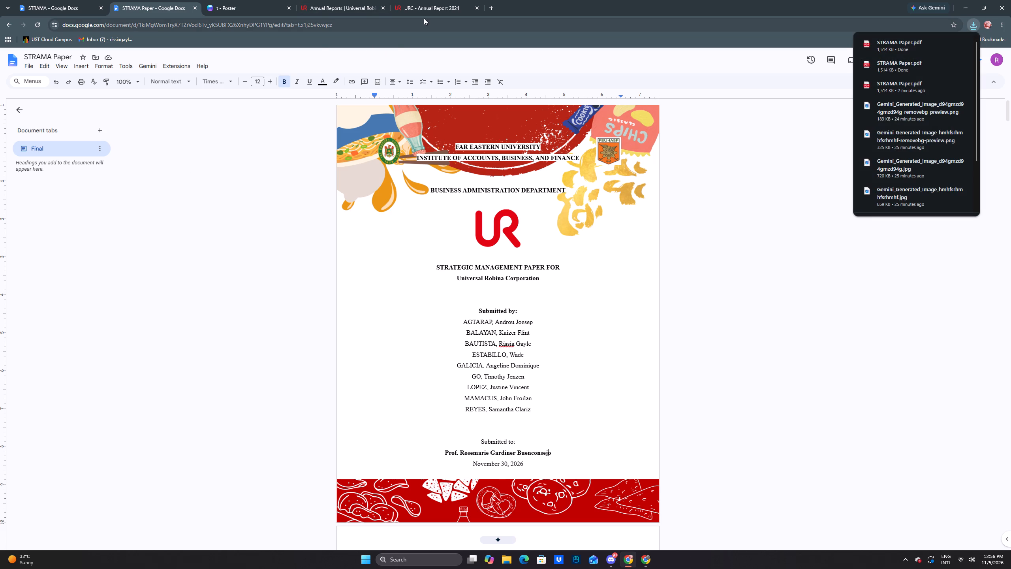
Close the Canva poster design.
{"action": "left_click", "coordinate": [229, 9]}
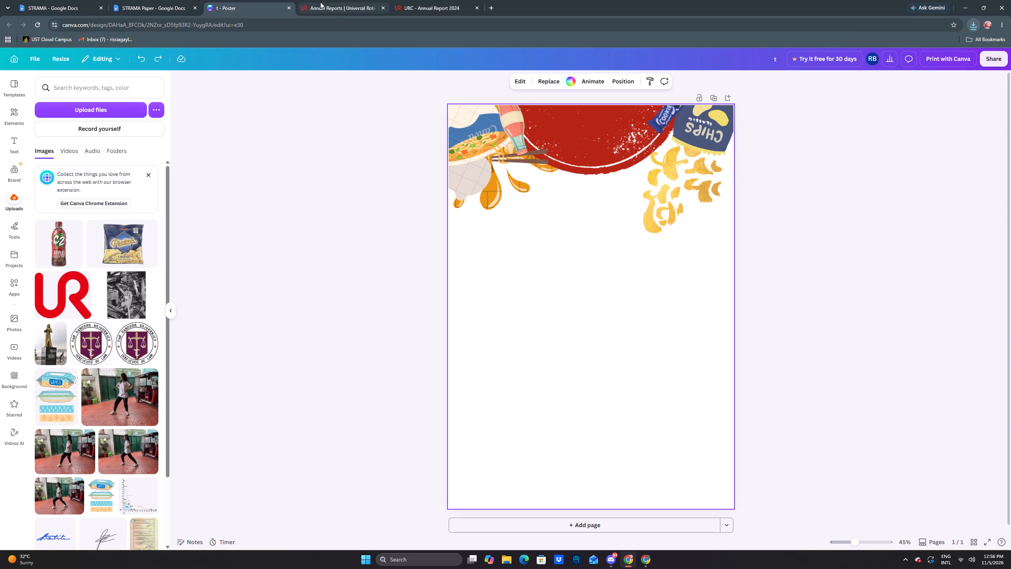
{"action": "left_click", "coordinate": [288, 8]}
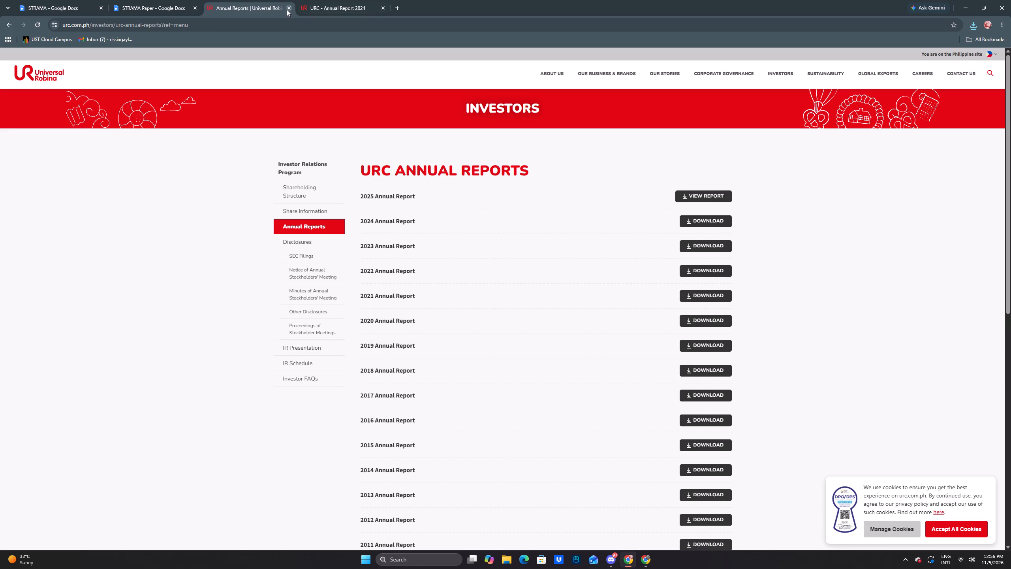
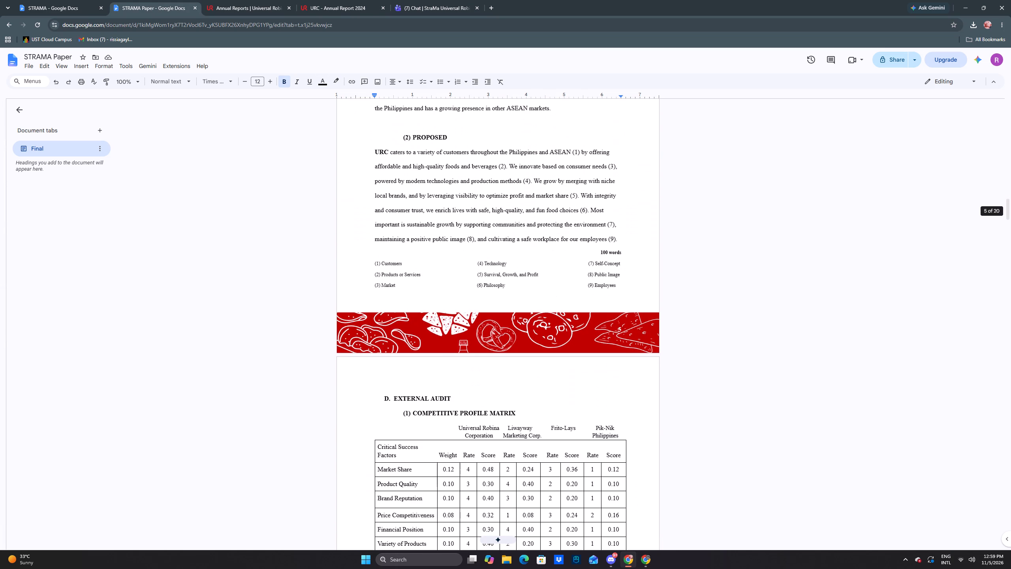
Insert a blank line above the numbered component legend under the proposed mission, and remove the extra blank line before External Audit.
{"action": "left_click", "coordinate": [371, 260]}
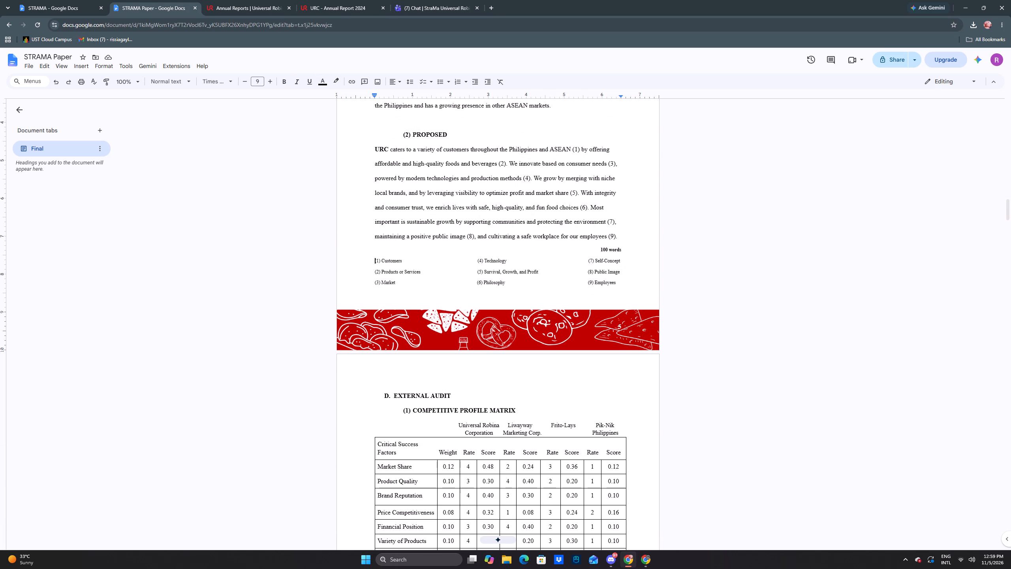
{"action": "key", "text": "Return"}
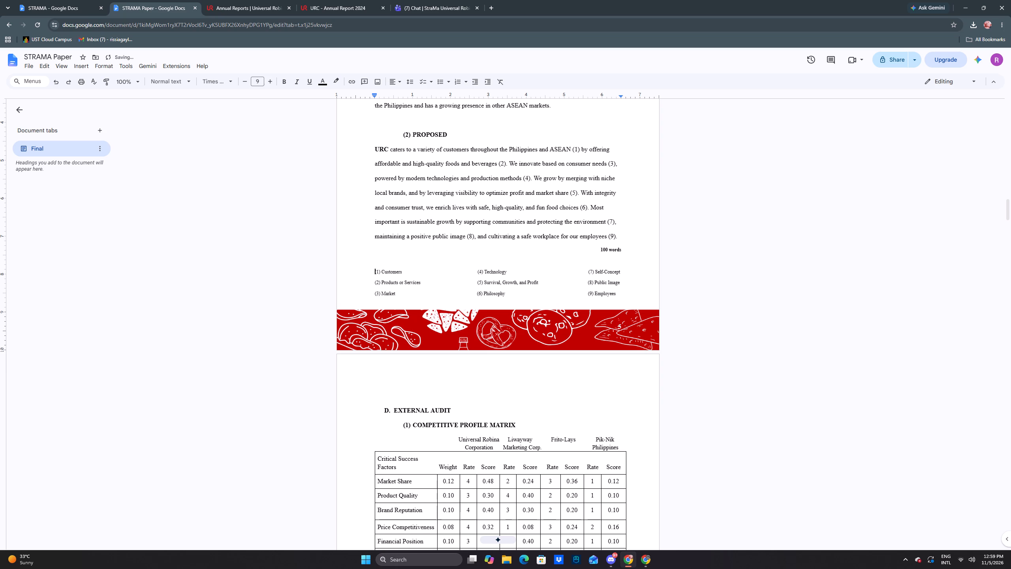
{"action": "left_click", "coordinate": [475, 394]}
{"action": "key", "text": "BackSpace"}
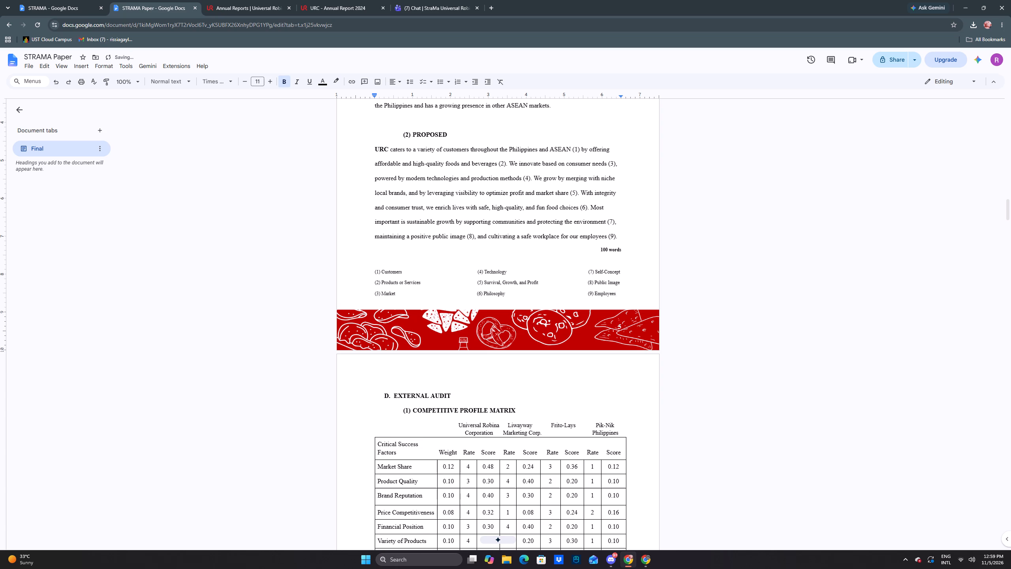
{"action": "key", "text": "Down"}
Look back through the pages from the mission statement to the cover page of the STRAMA Paper.
{"action": "scroll", "coordinate": [505, 373], "scroll_direction": "up", "scroll_amount": 4}
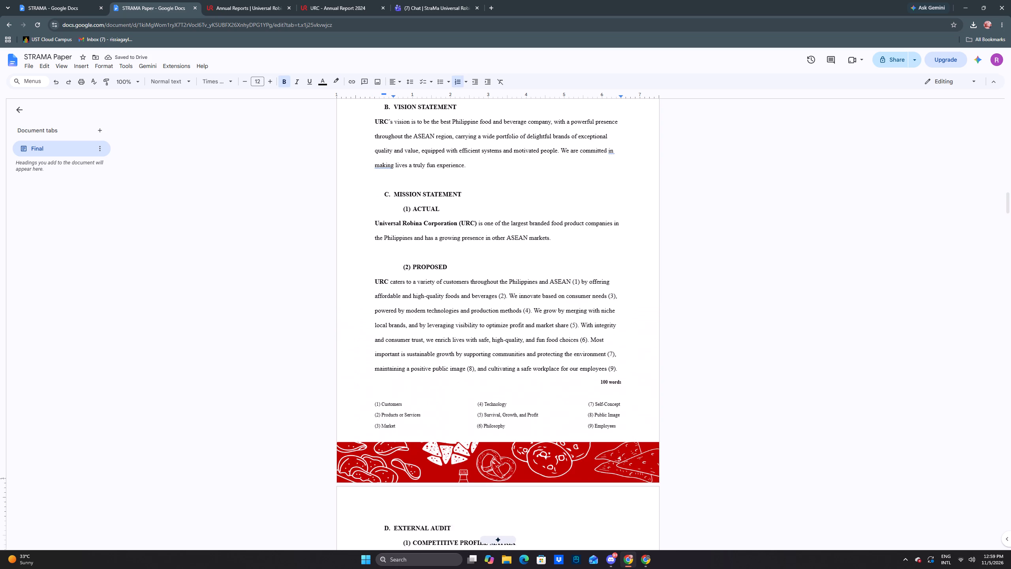
{"action": "scroll", "coordinate": [746, 229], "scroll_direction": "up", "scroll_amount": 19}
{"action": "scroll", "coordinate": [746, 229], "scroll_direction": "up", "scroll_amount": 2}
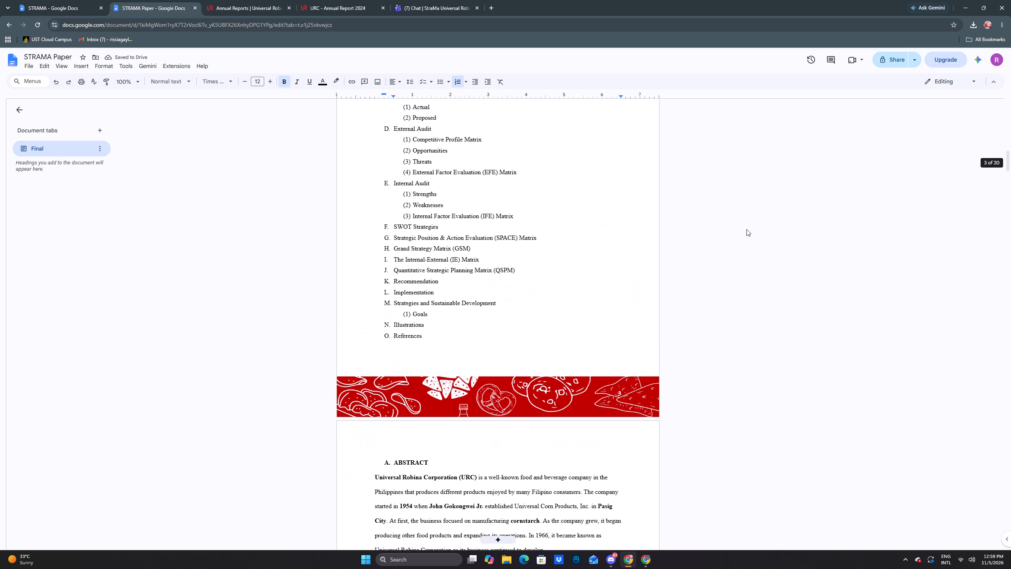
{"action": "scroll", "coordinate": [746, 229], "scroll_direction": "up", "scroll_amount": 16}
{"action": "scroll", "coordinate": [746, 229], "scroll_direction": "up", "scroll_amount": 9}
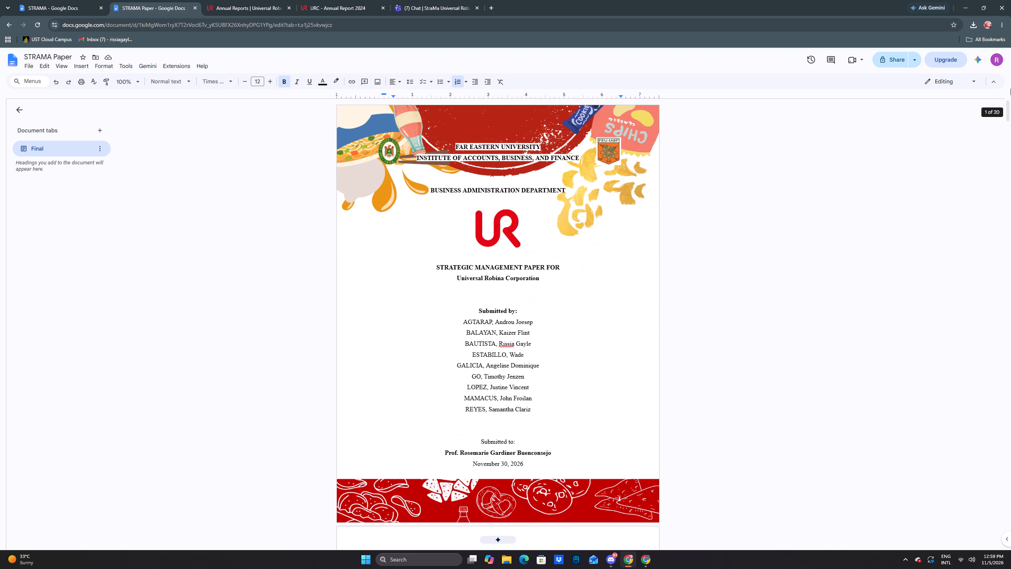
{"action": "left_click", "coordinate": [1008, 103]}
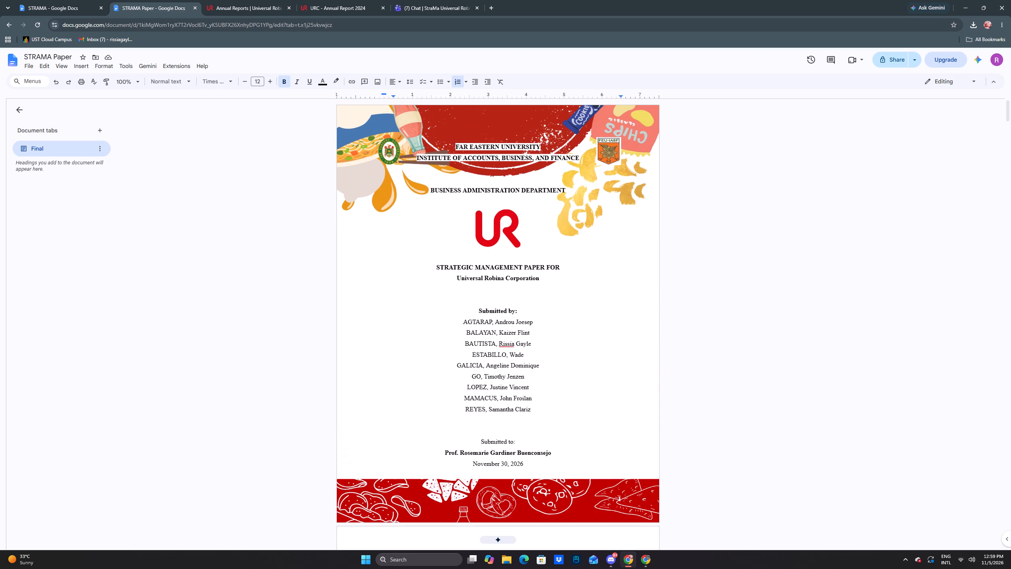
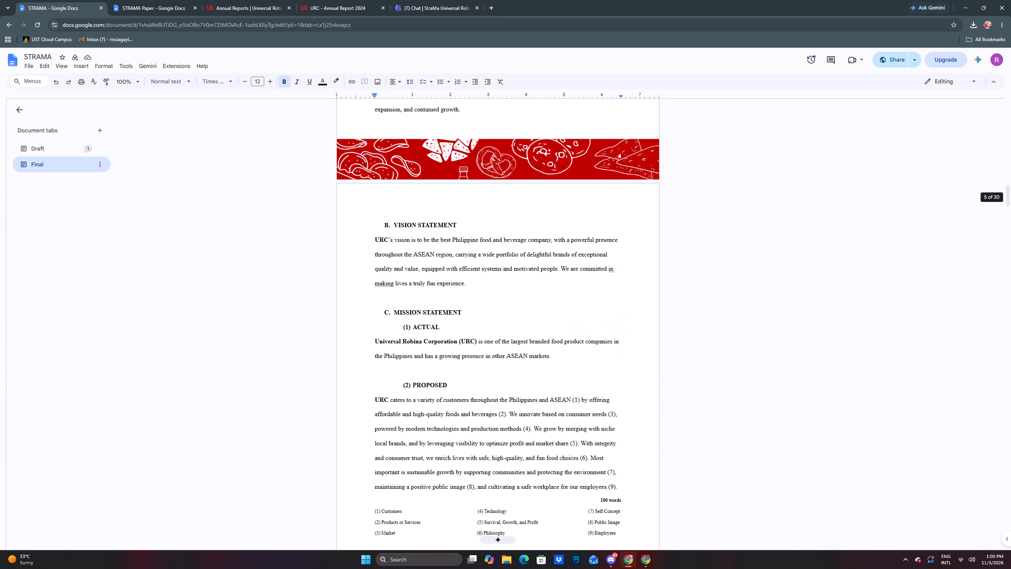
In the STRAMA document, insert a blank line above the numbered mission component legend and remove the extra blank line before External Audit.
{"action": "scroll", "coordinate": [558, 264], "scroll_direction": "down", "scroll_amount": 5}
{"action": "left_click", "coordinate": [630, 291]}
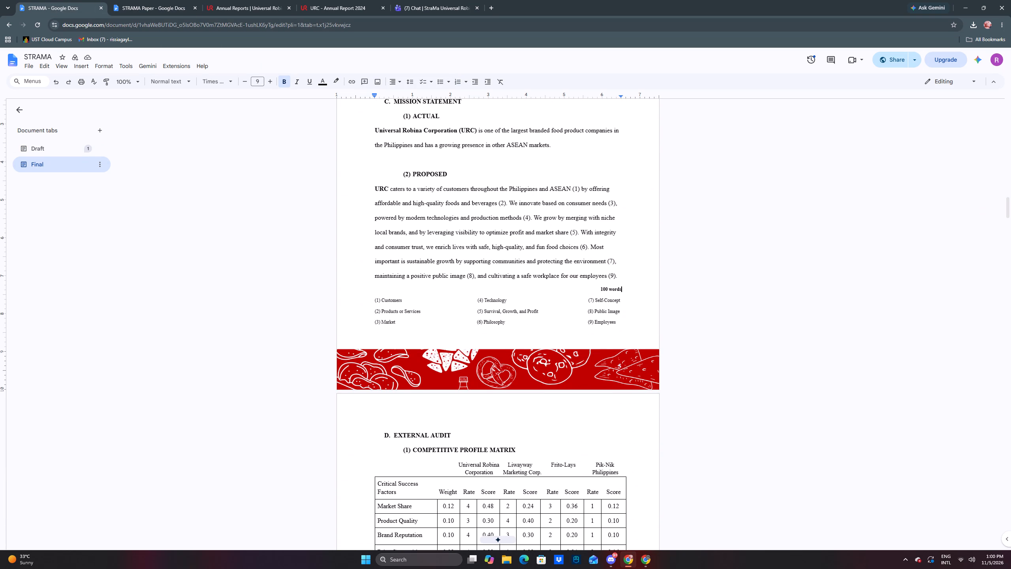
{"action": "key", "text": "Return"}
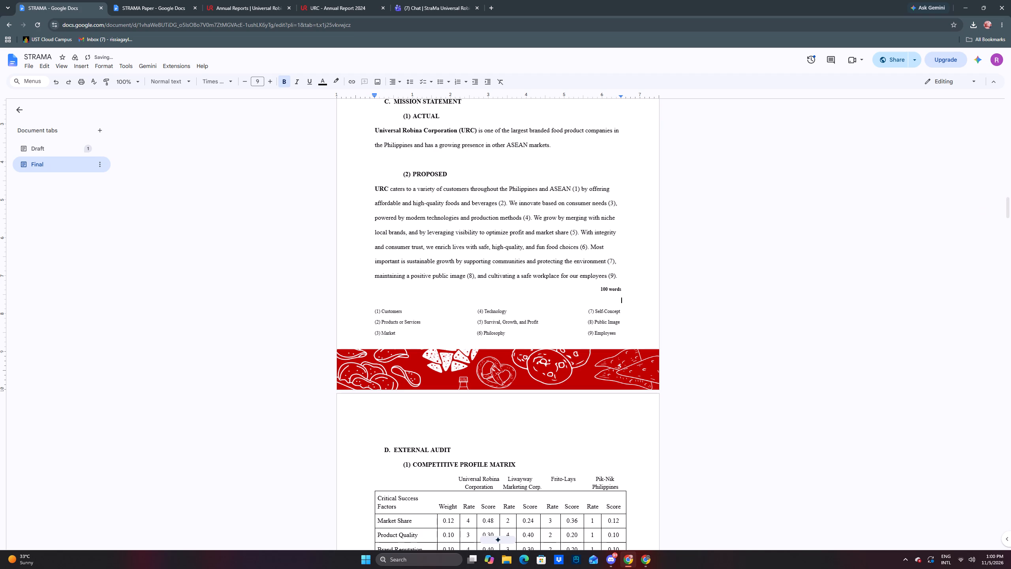
{"action": "left_click", "coordinate": [510, 437]}
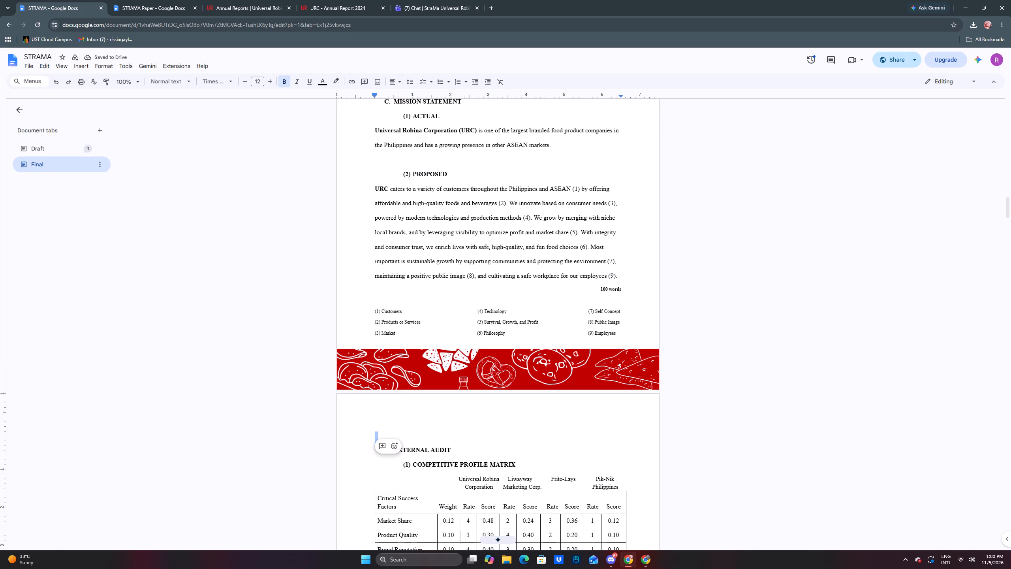
{"action": "left_click", "coordinate": [489, 428]}
{"action": "key", "text": "BackSpace"}
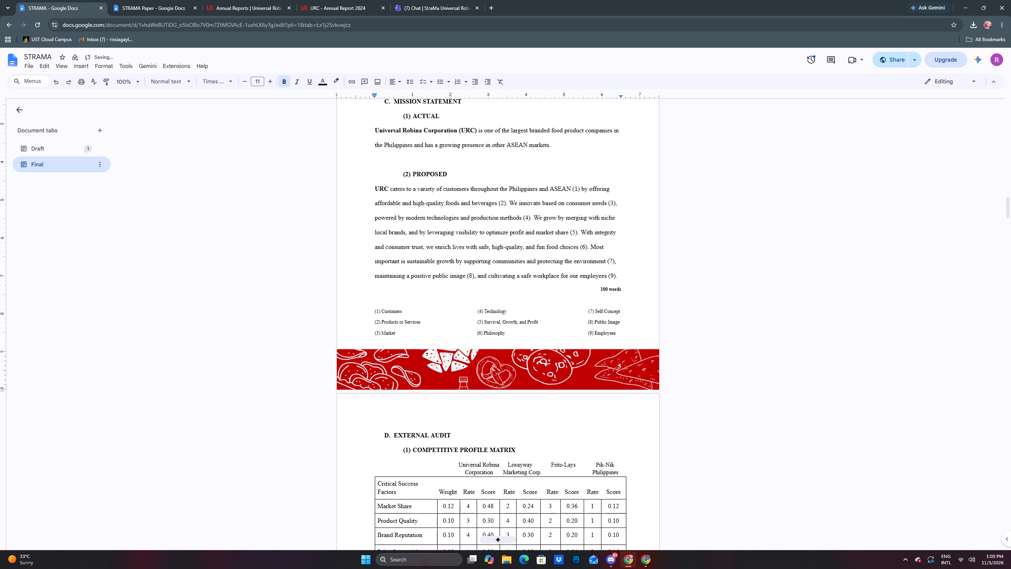
On the cover page, remove the extra blank line above "Submitted to:" and add one after the date to keep Plagiarism Undertaking off the cover.
{"action": "scroll", "coordinate": [506, 439], "scroll_direction": "up", "scroll_amount": 16}
{"action": "scroll", "coordinate": [506, 439], "scroll_direction": "up", "scroll_amount": 13}
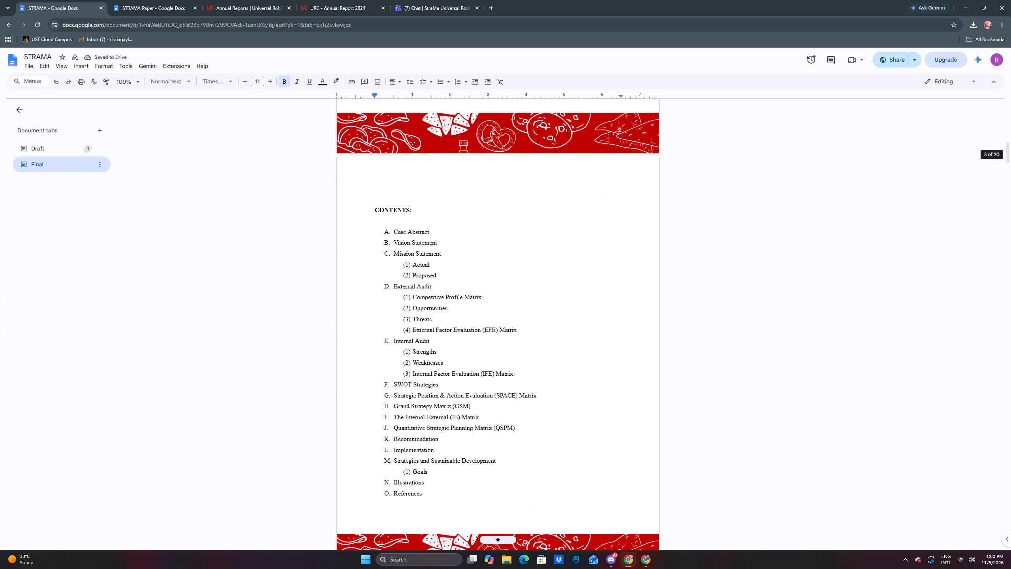
{"action": "scroll", "coordinate": [500, 432], "scroll_direction": "up", "scroll_amount": 19}
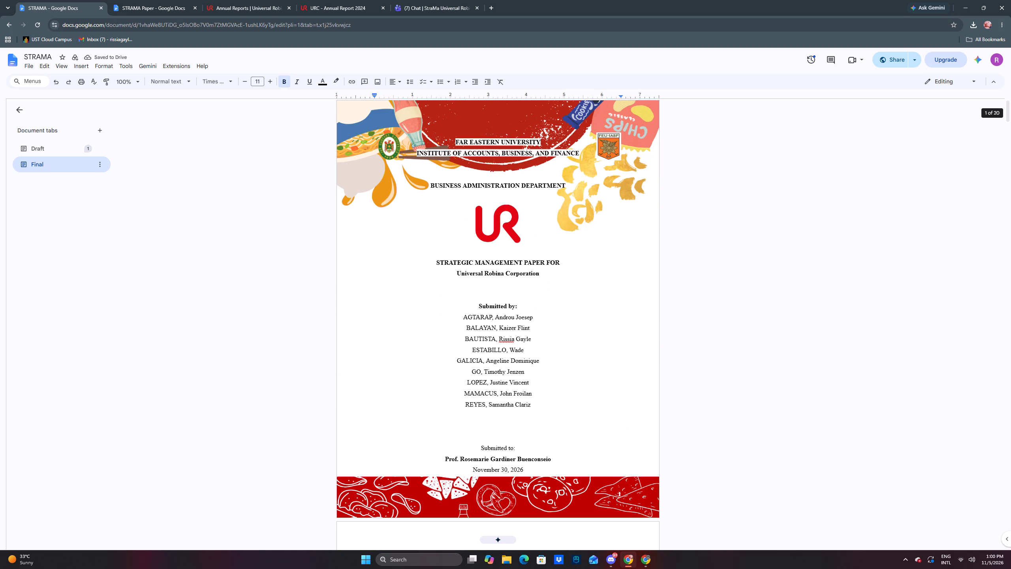
{"action": "left_click", "coordinate": [498, 436]}
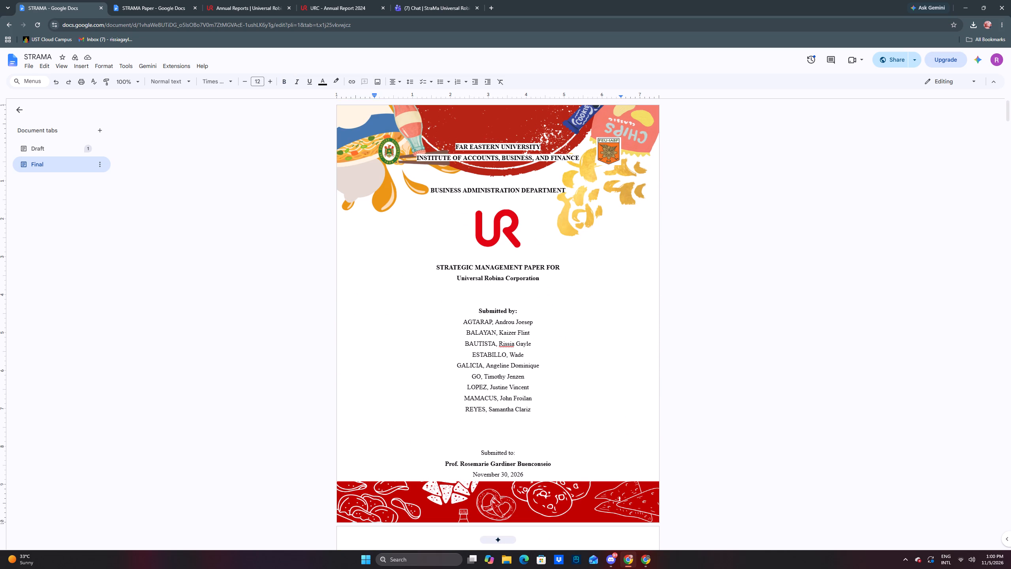
{"action": "key", "text": "BackSpace"}
{"action": "key", "text": "BackSpace"}
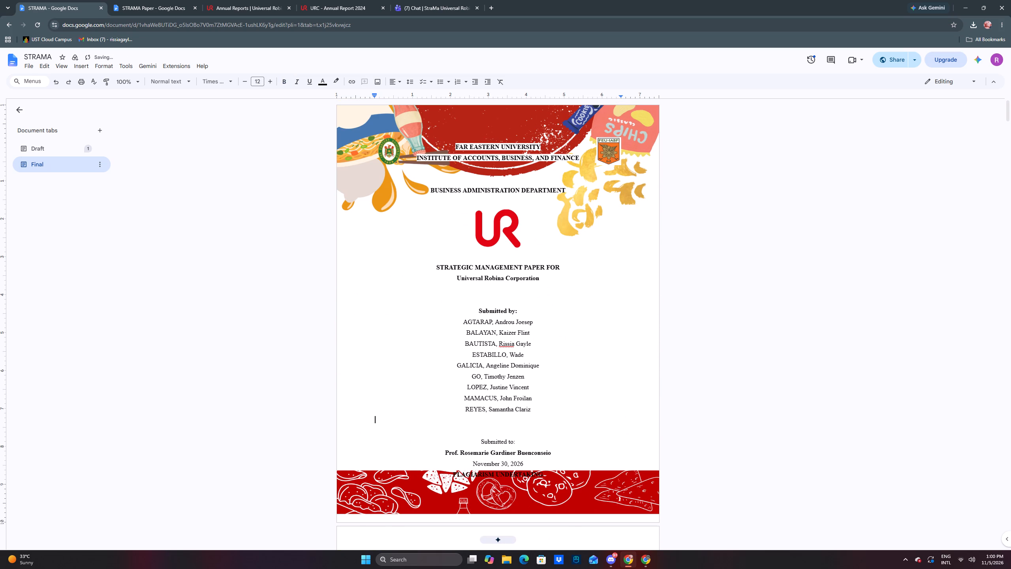
{"action": "left_click", "coordinate": [570, 462]}
{"action": "key", "text": "Return"}
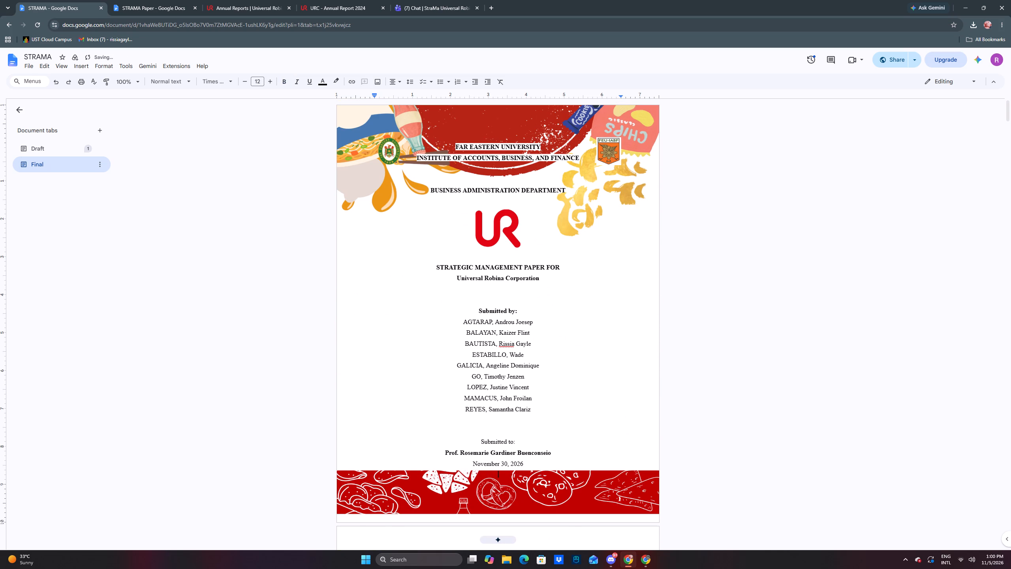
Move the red food-pattern banner on the cover down toward the page's bottom edge, to about Y 9.8.
{"action": "double_click", "coordinate": [526, 492]}
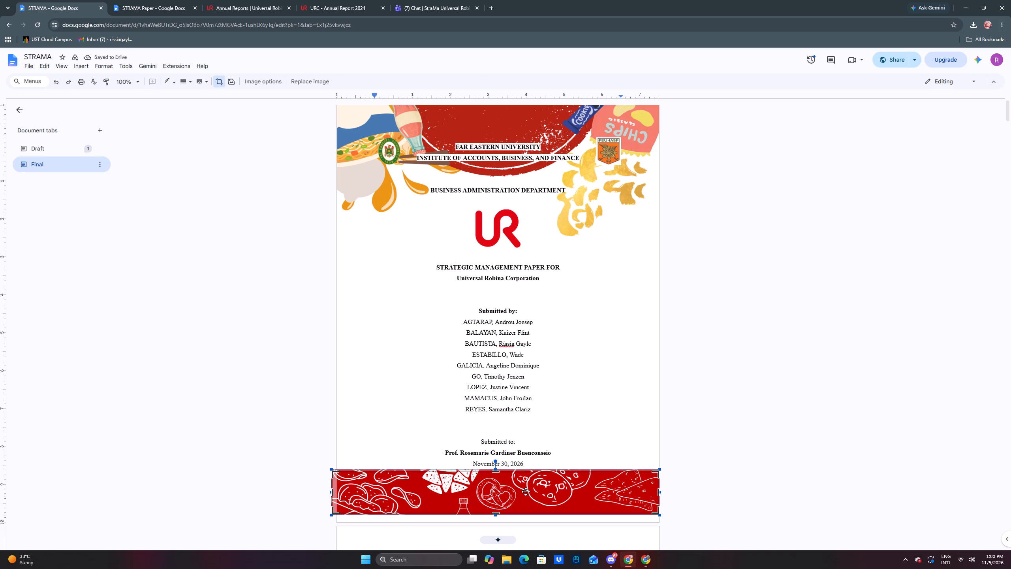
{"action": "left_click", "coordinate": [700, 441]}
{"action": "left_click", "coordinate": [577, 495]}
{"action": "left_click_drag", "start_coordinate": [577, 493], "coordinate": [577, 494]}
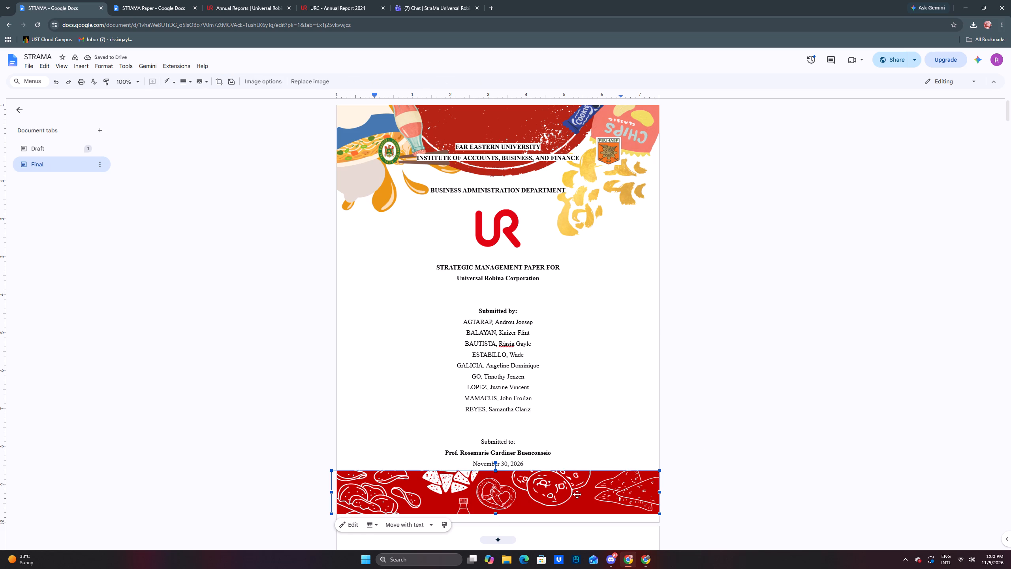
{"action": "left_click_drag", "start_coordinate": [577, 494], "coordinate": [577, 503]}
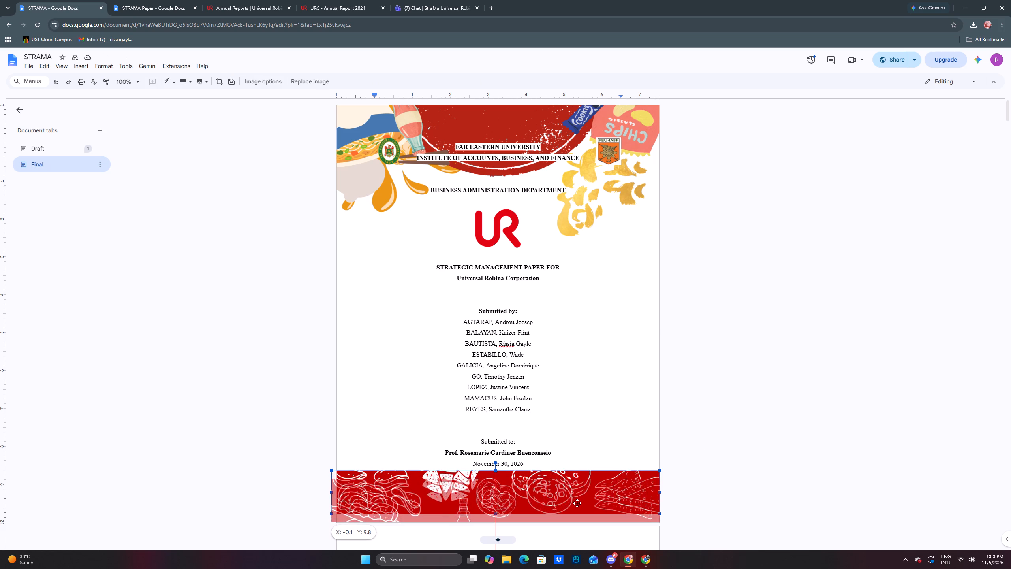
{"action": "left_click_drag", "start_coordinate": [577, 503], "coordinate": [577, 504]}
{"action": "left_click", "coordinate": [737, 463]}
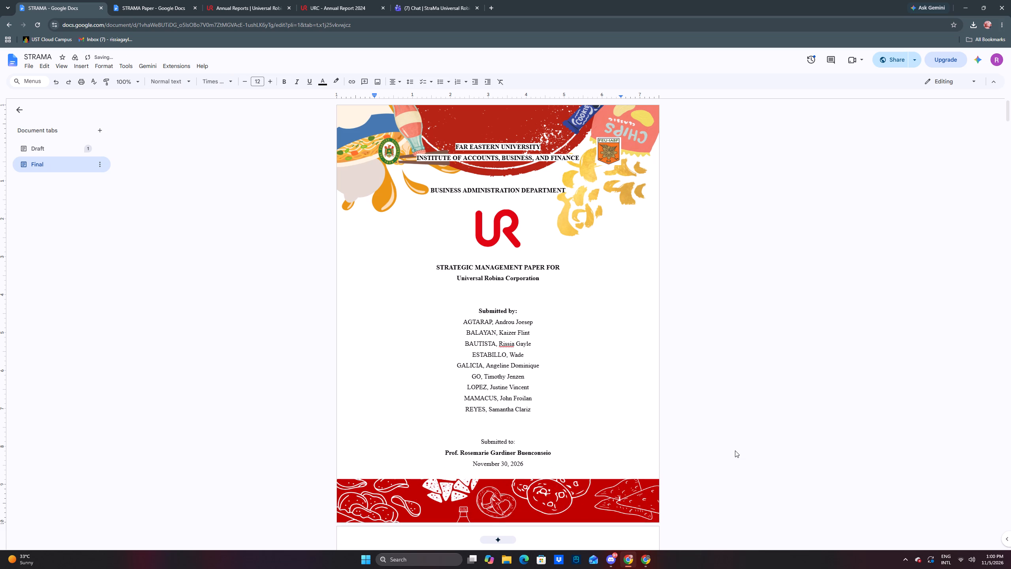
Compare the cover banner with the Plagiarism Undertaking page's banner and nudge the cover banner down to about Y 9.9.
{"action": "scroll", "coordinate": [733, 450], "scroll_direction": "down", "scroll_amount": 13}
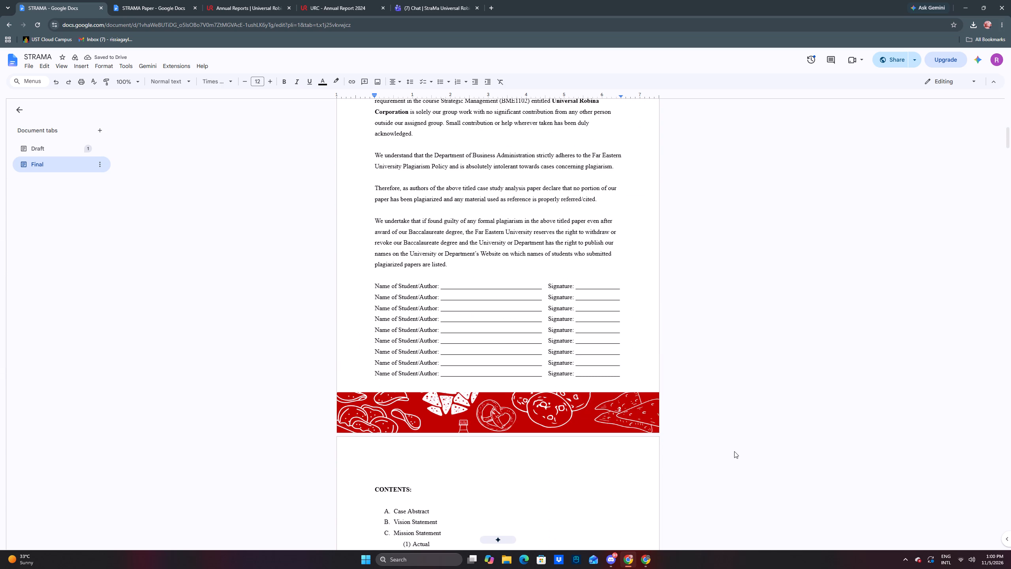
{"action": "scroll", "coordinate": [733, 450], "scroll_direction": "up", "scroll_amount": 4}
{"action": "scroll", "coordinate": [731, 449], "scroll_direction": "down", "scroll_amount": 3}
{"action": "scroll", "coordinate": [724, 445], "scroll_direction": "up", "scroll_amount": 3}
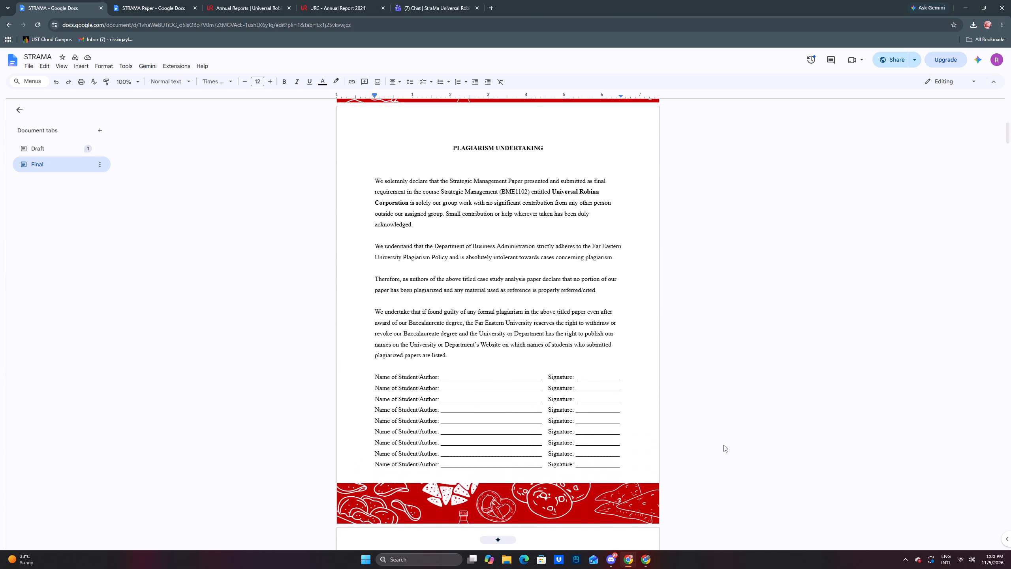
{"action": "scroll", "coordinate": [723, 445], "scroll_direction": "down", "scroll_amount": 3}
{"action": "scroll", "coordinate": [723, 445], "scroll_direction": "up", "scroll_amount": 5}
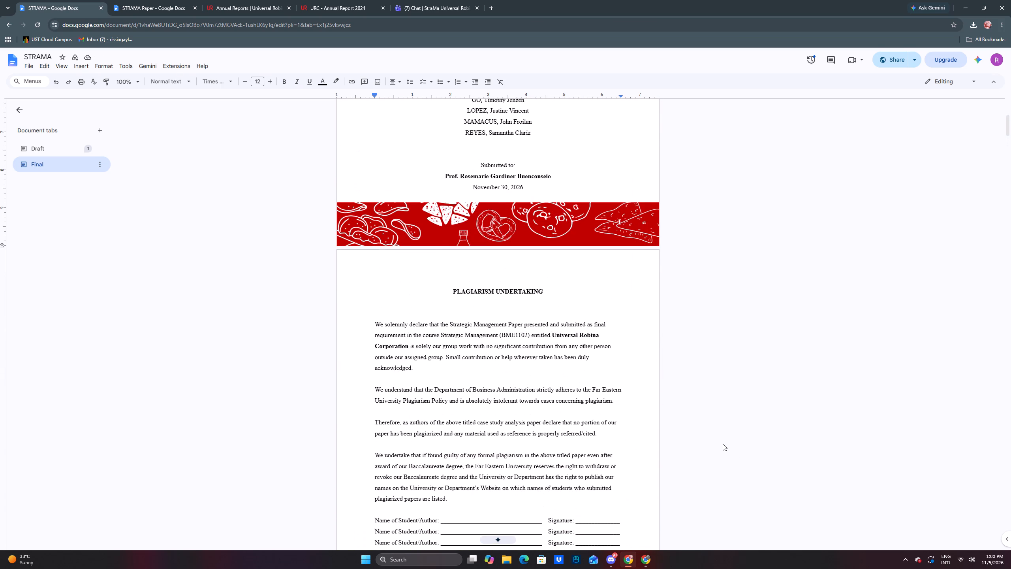
{"action": "scroll", "coordinate": [620, 317], "scroll_direction": "down", "scroll_amount": 4}
{"action": "scroll", "coordinate": [620, 323], "scroll_direction": "up", "scroll_amount": 4}
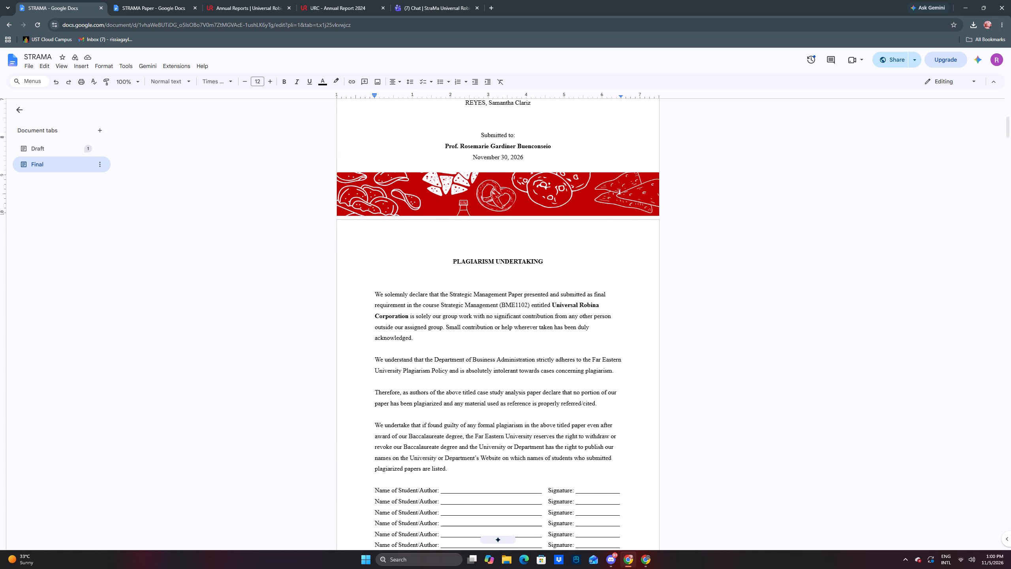
{"action": "left_click", "coordinate": [581, 223]}
{"action": "left_click", "coordinate": [581, 223]}
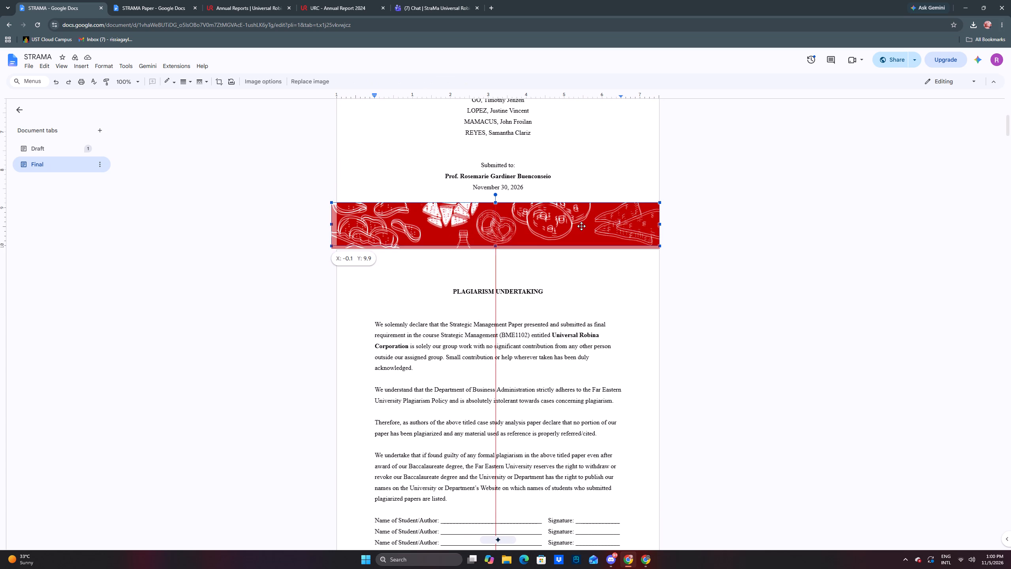
{"action": "left_click", "coordinate": [714, 276]}
Recheck against the following page's banner and nudge the cover banner further down to about Y 10.0.
{"action": "scroll", "coordinate": [714, 272], "scroll_direction": "down", "scroll_amount": 6}
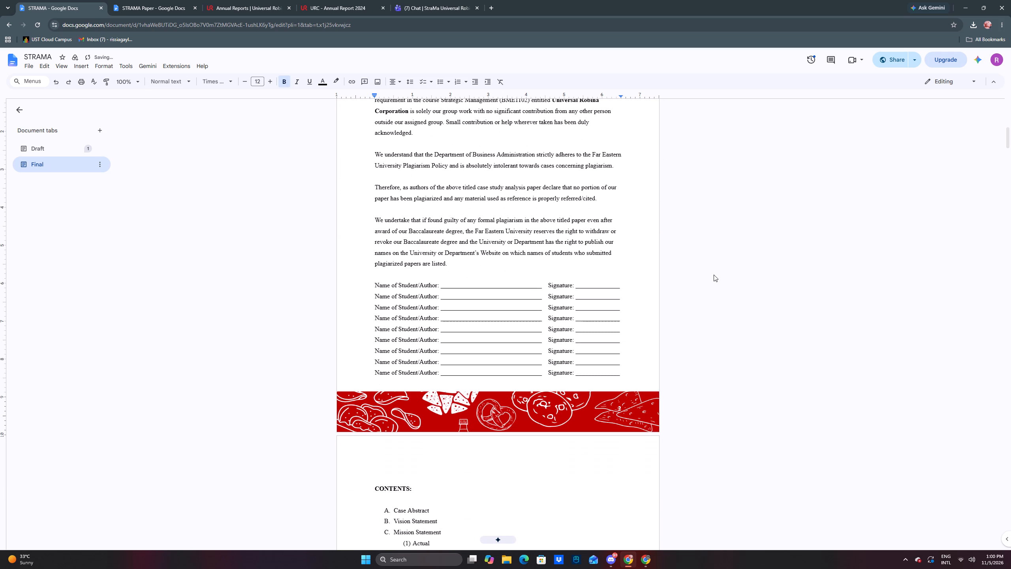
{"action": "scroll", "coordinate": [708, 265], "scroll_direction": "up", "scroll_amount": 3}
{"action": "scroll", "coordinate": [704, 259], "scroll_direction": "down", "scroll_amount": 1}
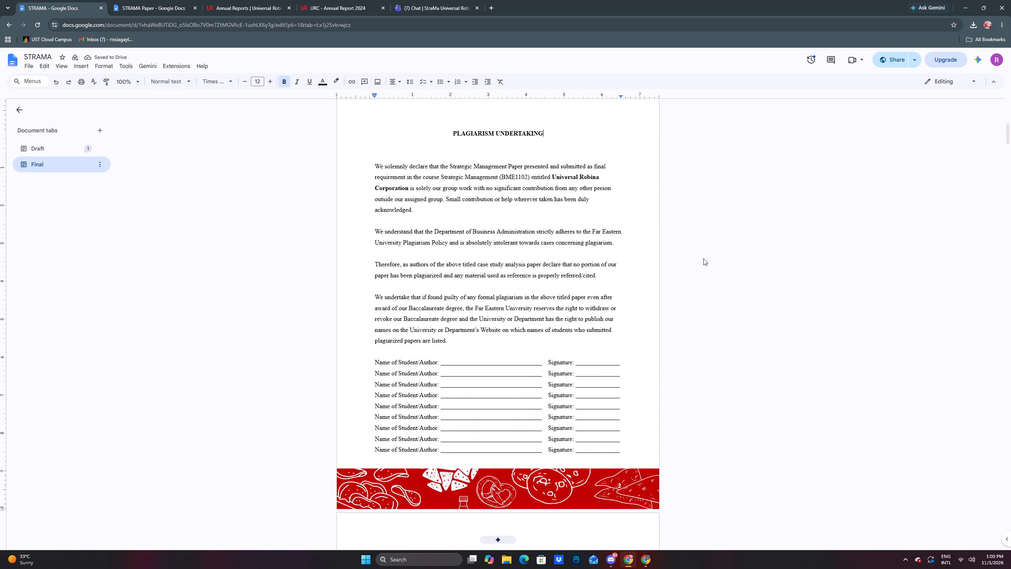
{"action": "scroll", "coordinate": [703, 258], "scroll_direction": "up", "scroll_amount": 1}
{"action": "scroll", "coordinate": [678, 233], "scroll_direction": "up", "scroll_amount": 3}
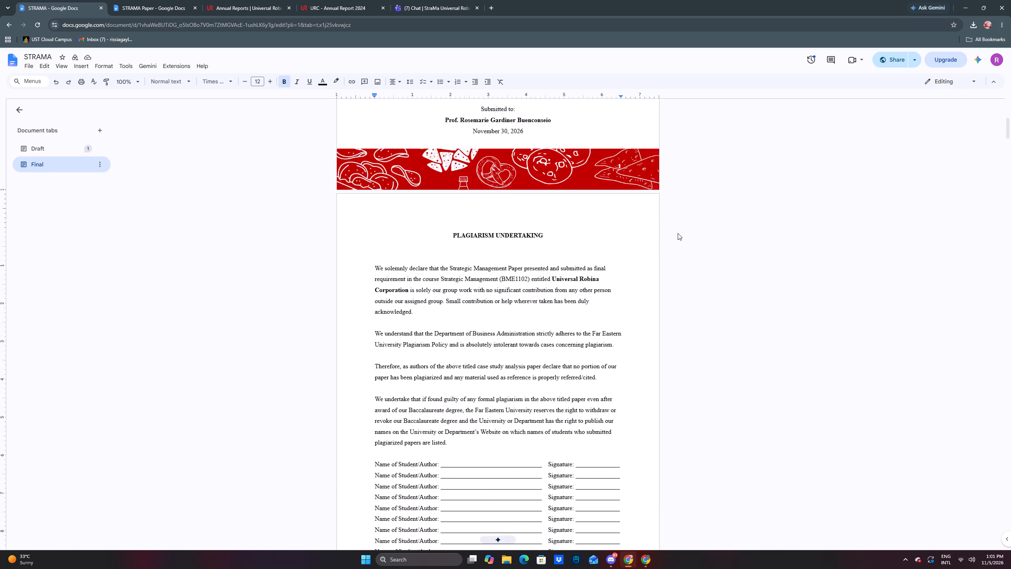
{"action": "left_click", "coordinate": [611, 220]}
{"action": "left_click", "coordinate": [611, 220]}
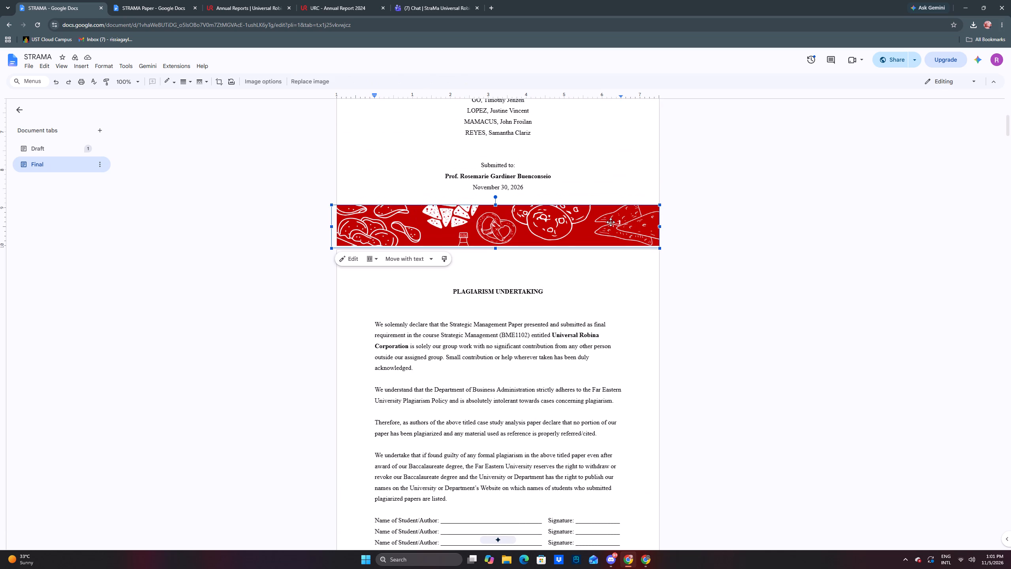
{"action": "left_click", "coordinate": [627, 224]}
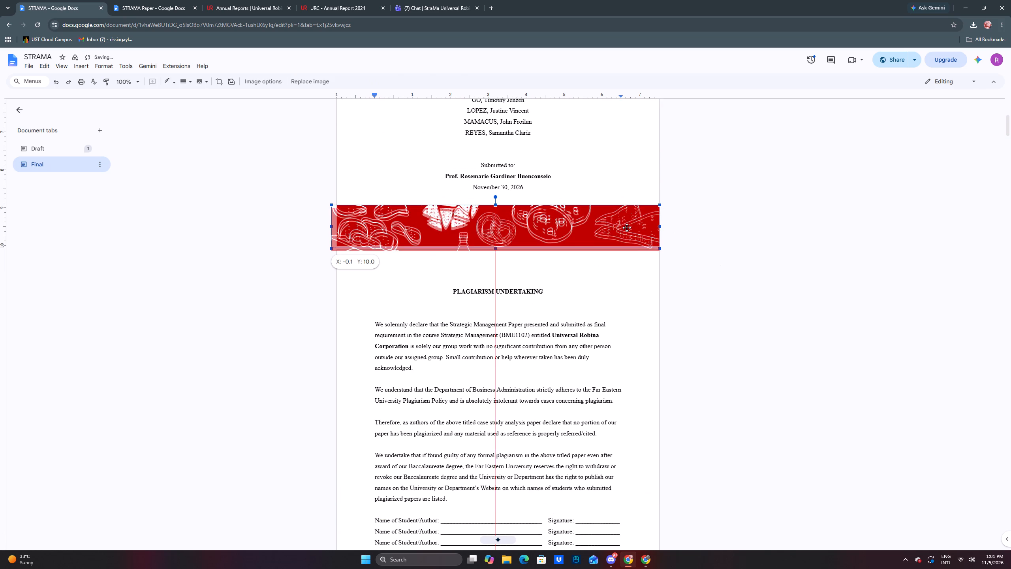
{"action": "left_click", "coordinate": [746, 281]}
Examine the banner placement on the Plagiarism Undertaking page and on the cover page.
{"action": "scroll", "coordinate": [745, 281], "scroll_direction": "down", "scroll_amount": 5}
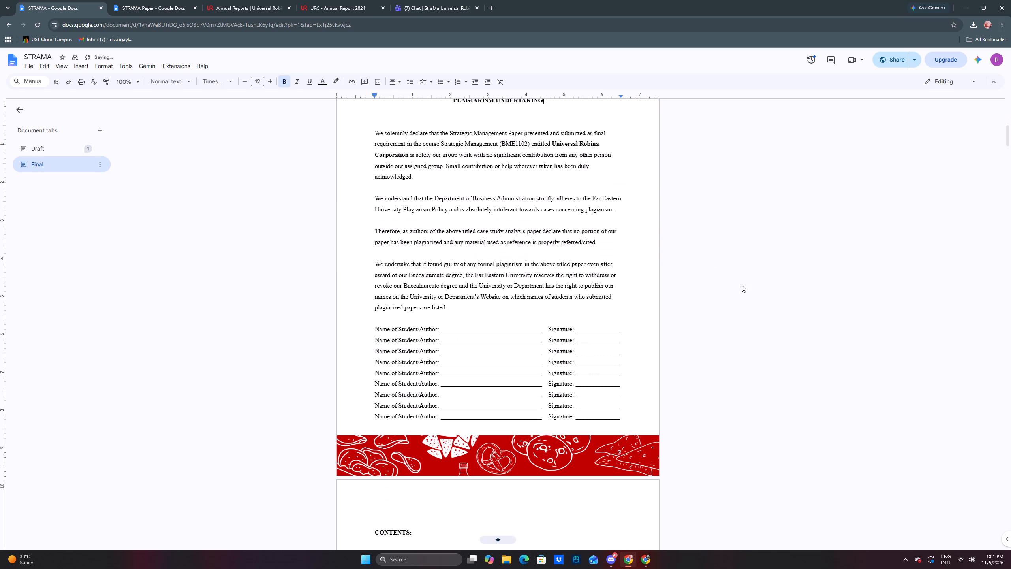
{"action": "left_click", "coordinate": [567, 473]}
{"action": "left_click", "coordinate": [566, 456]}
{"action": "double_click", "coordinate": [562, 444]}
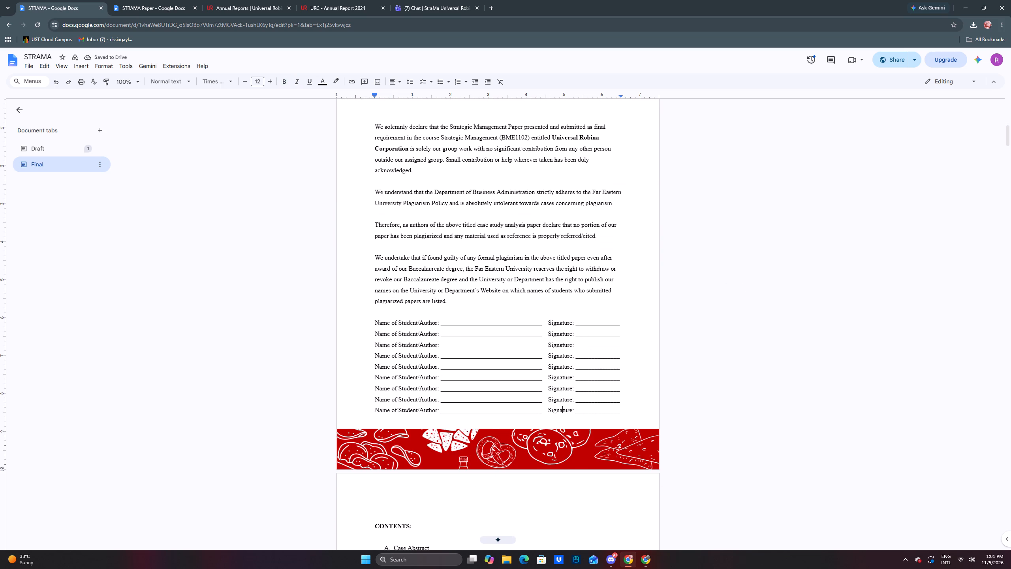
{"action": "left_click", "coordinate": [699, 387]}
{"action": "scroll", "coordinate": [661, 348], "scroll_direction": "up", "scroll_amount": 9}
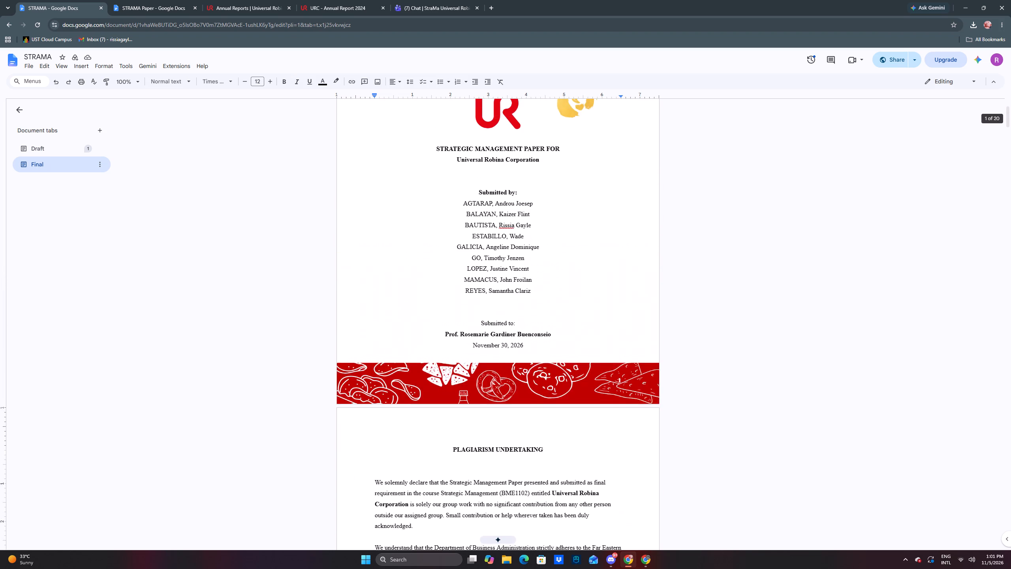
{"action": "scroll", "coordinate": [653, 334], "scroll_direction": "up", "scroll_amount": 8}
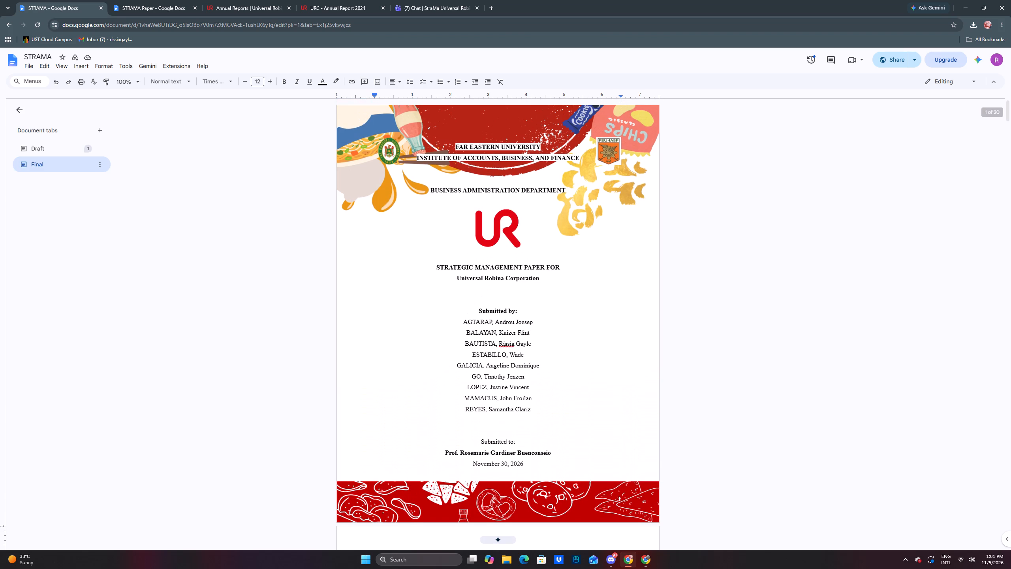
Switch to the STRAMA Paper document and nudge its cover page's red food-pattern banner slightly down to the page's bottom edge.
{"action": "left_click", "coordinate": [168, 5]}
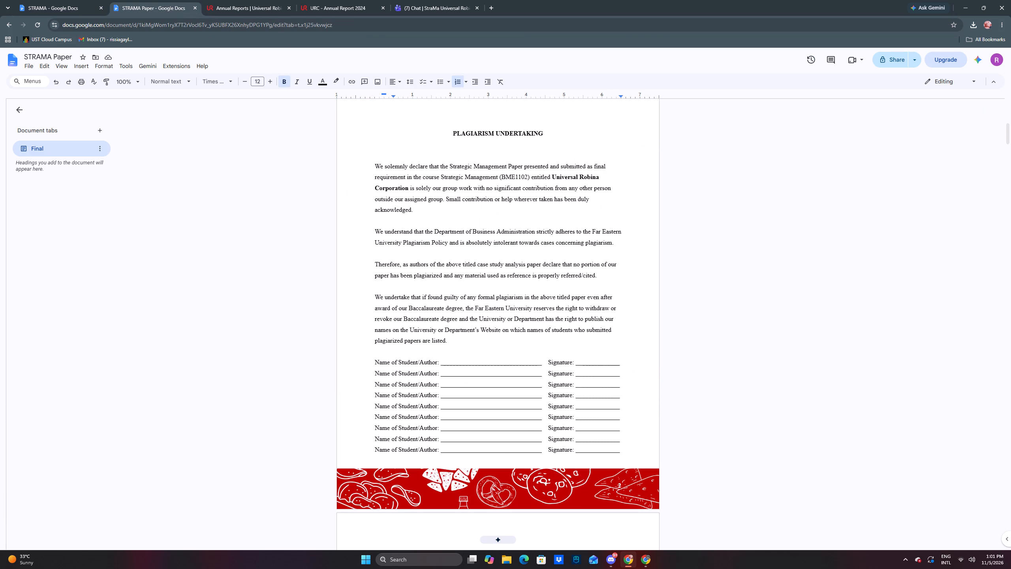
{"action": "scroll", "coordinate": [595, 219], "scroll_direction": "up", "scroll_amount": 17}
{"action": "scroll", "coordinate": [570, 207], "scroll_direction": "down", "scroll_amount": 3}
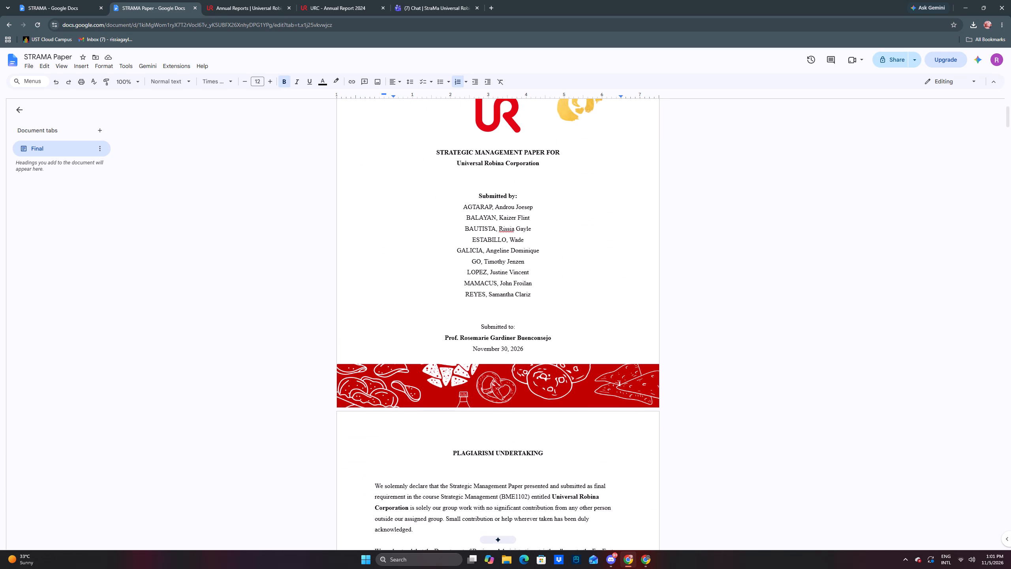
{"action": "left_click", "coordinate": [560, 384]}
{"action": "left_click", "coordinate": [559, 381]}
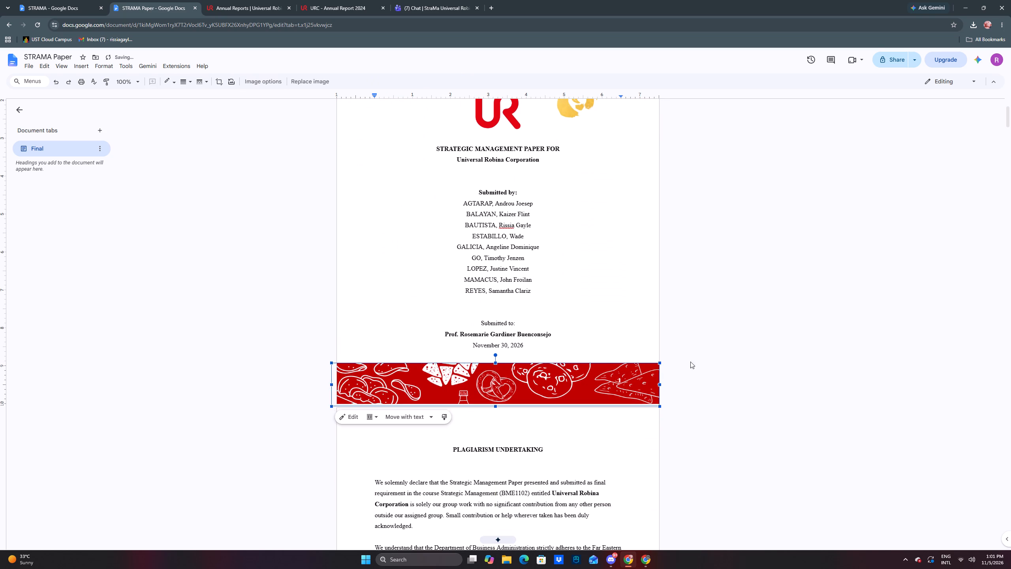
{"action": "left_click", "coordinate": [696, 360]}
Compare the cover pages of the STRAMA and STRAMA Paper documents for matching layout and banner position.
{"action": "left_click", "coordinate": [77, 7]}
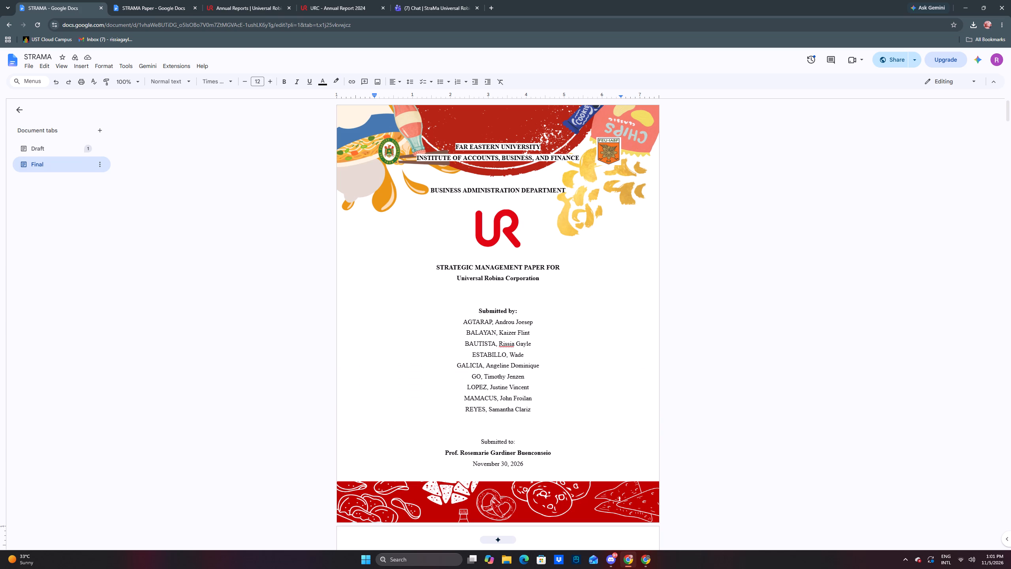
{"action": "left_click", "coordinate": [179, 5]}
{"action": "scroll", "coordinate": [584, 185], "scroll_direction": "up", "scroll_amount": 9}
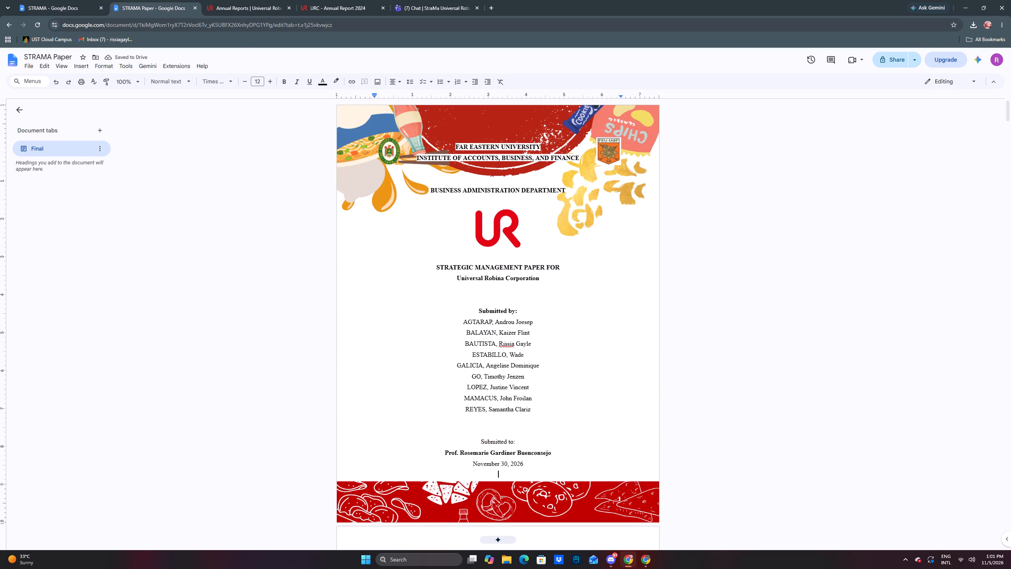
{"action": "left_click", "coordinate": [74, 6]}
{"action": "left_click", "coordinate": [117, 1]}
{"action": "left_click", "coordinate": [60, 0]}
{"action": "scroll", "coordinate": [658, 193], "scroll_direction": "down", "scroll_amount": 3}
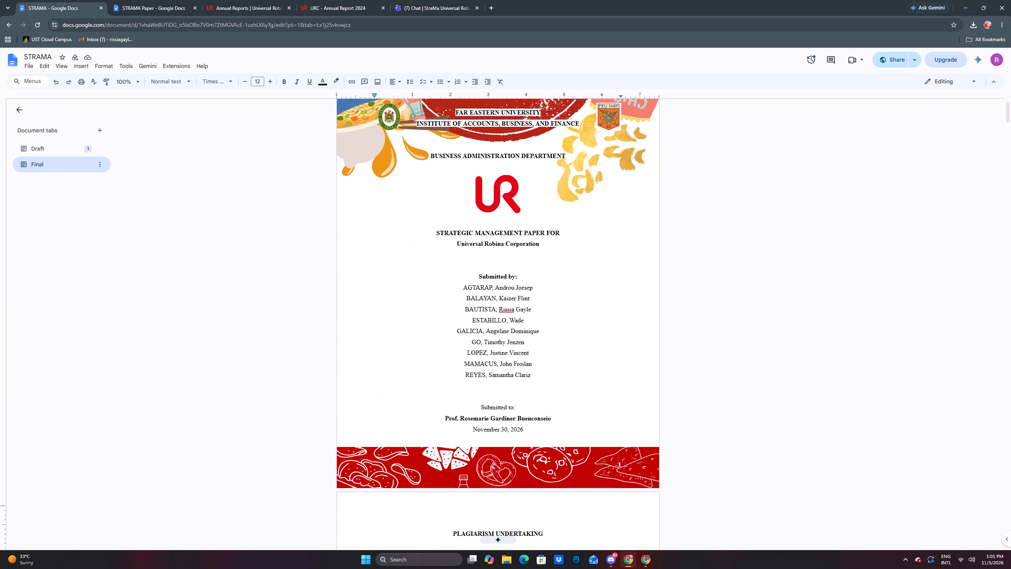
Examine the page layout and bottom banners of the STRAMA document's Final version from the cover through the opportunities and threats pages.
{"action": "scroll", "coordinate": [658, 195], "scroll_direction": "down", "scroll_amount": 20}
{"action": "scroll", "coordinate": [658, 195], "scroll_direction": "down", "scroll_amount": 20}
{"action": "scroll", "coordinate": [658, 195], "scroll_direction": "down", "scroll_amount": 4}
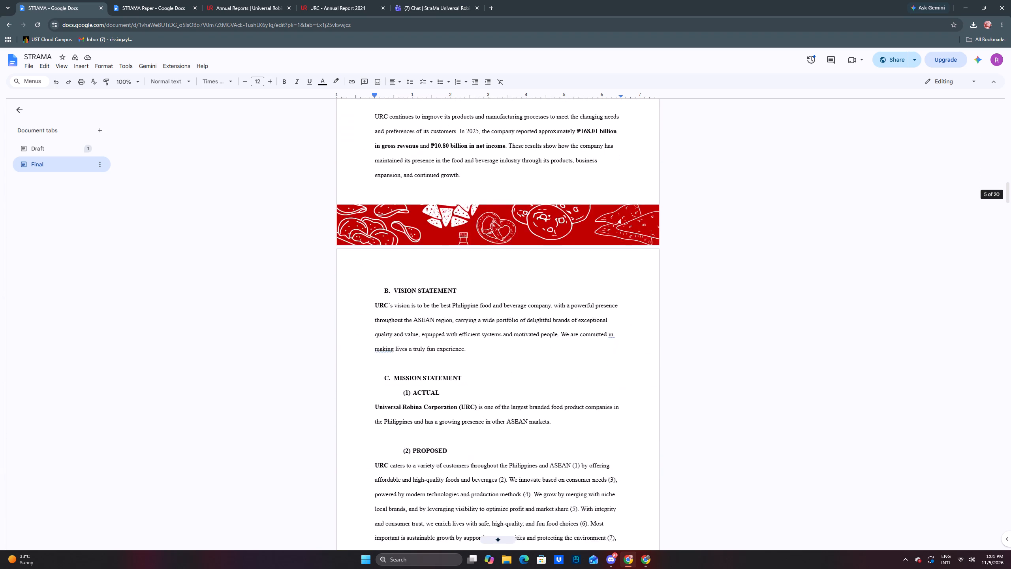
{"action": "scroll", "coordinate": [656, 193], "scroll_direction": "down", "scroll_amount": 20}
{"action": "scroll", "coordinate": [656, 193], "scroll_direction": "down", "scroll_amount": 13}
{"action": "scroll", "coordinate": [656, 193], "scroll_direction": "up", "scroll_amount": 11}
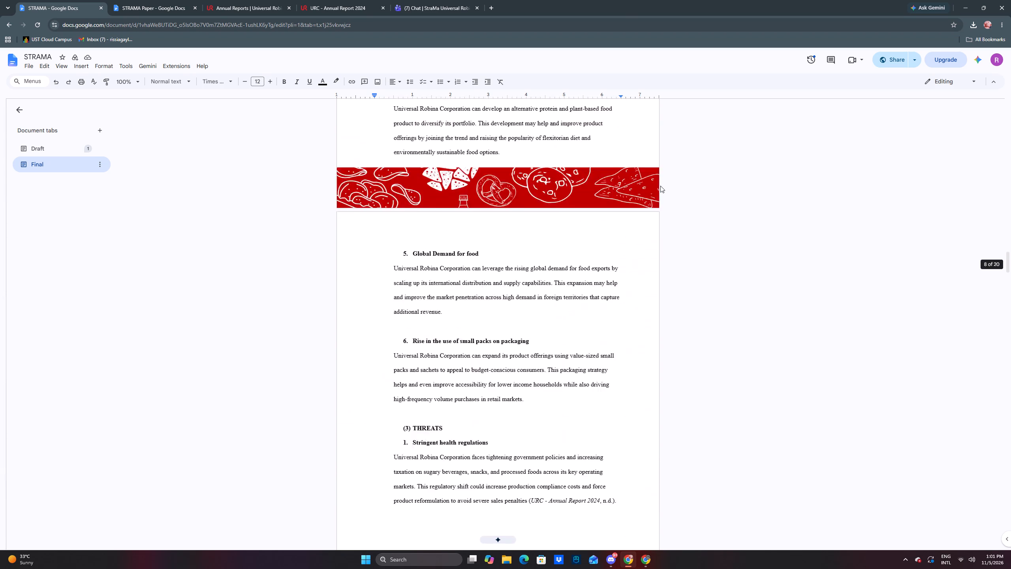
{"action": "scroll", "coordinate": [660, 186], "scroll_direction": "up", "scroll_amount": 13}
{"action": "scroll", "coordinate": [660, 185], "scroll_direction": "up", "scroll_amount": 12}
{"action": "scroll", "coordinate": [658, 185], "scroll_direction": "up", "scroll_amount": 12}
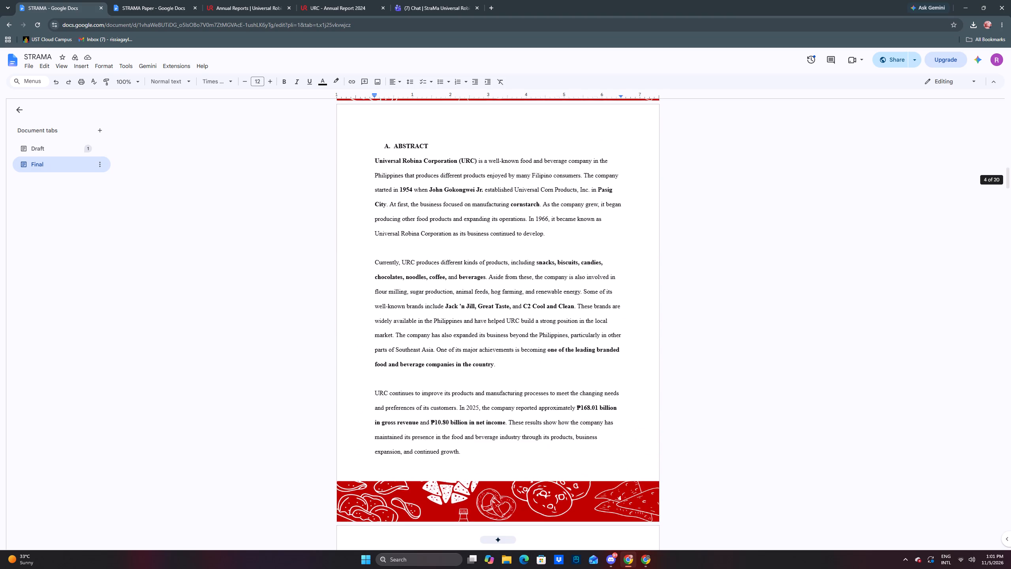
{"action": "scroll", "coordinate": [658, 185], "scroll_direction": "up", "scroll_amount": 19}
{"action": "scroll", "coordinate": [646, 184], "scroll_direction": "up", "scroll_amount": 20}
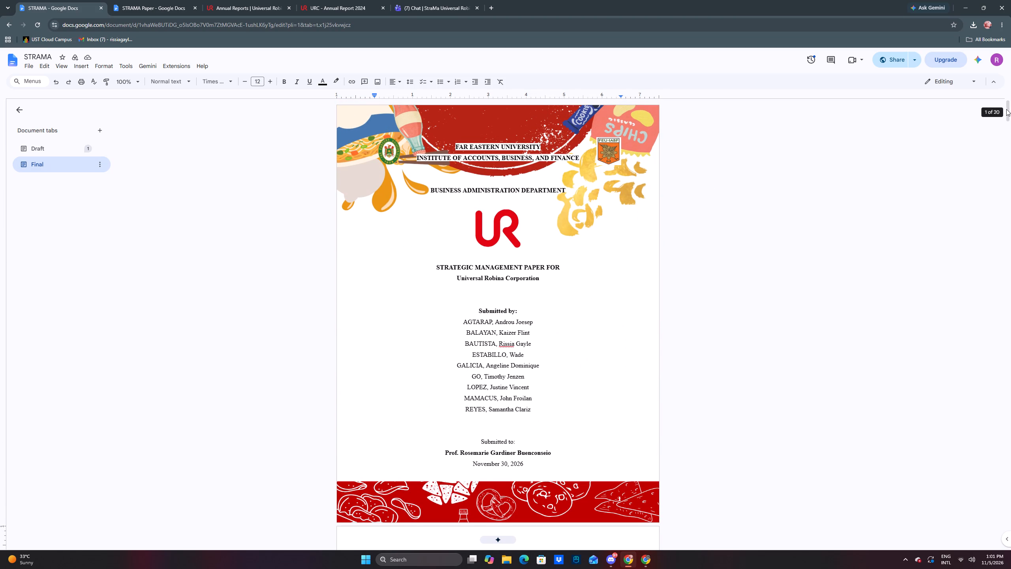
Review the whole STRAMA document from the cover to the Goals and Illustrations headings and back, checking the banner on each page.
{"action": "left_click_drag", "start_coordinate": [1009, 110], "coordinate": [1010, 108]}
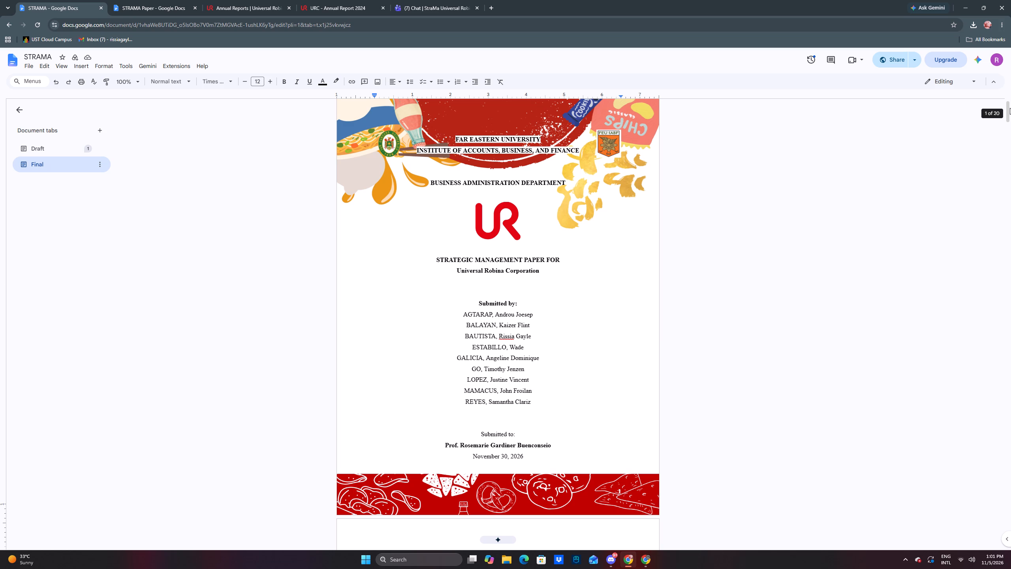
{"action": "left_click_drag", "start_coordinate": [1010, 108], "coordinate": [1009, 110]}
{"action": "left_click_drag", "start_coordinate": [1009, 110], "coordinate": [1000, 105]}
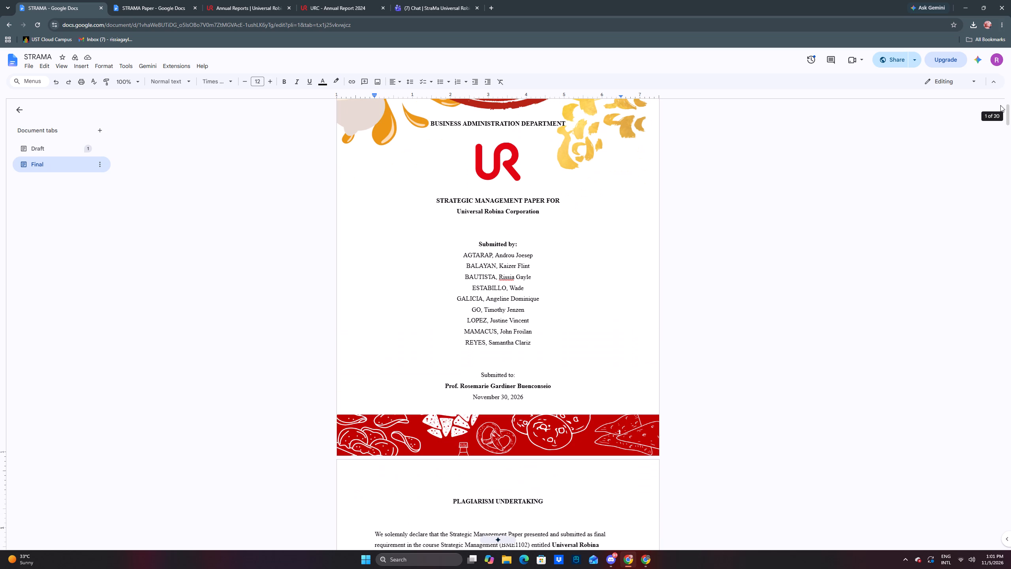
{"action": "left_click_drag", "start_coordinate": [1000, 105], "coordinate": [1000, 105]}
{"action": "left_click_drag", "start_coordinate": [1000, 105], "coordinate": [994, 106]}
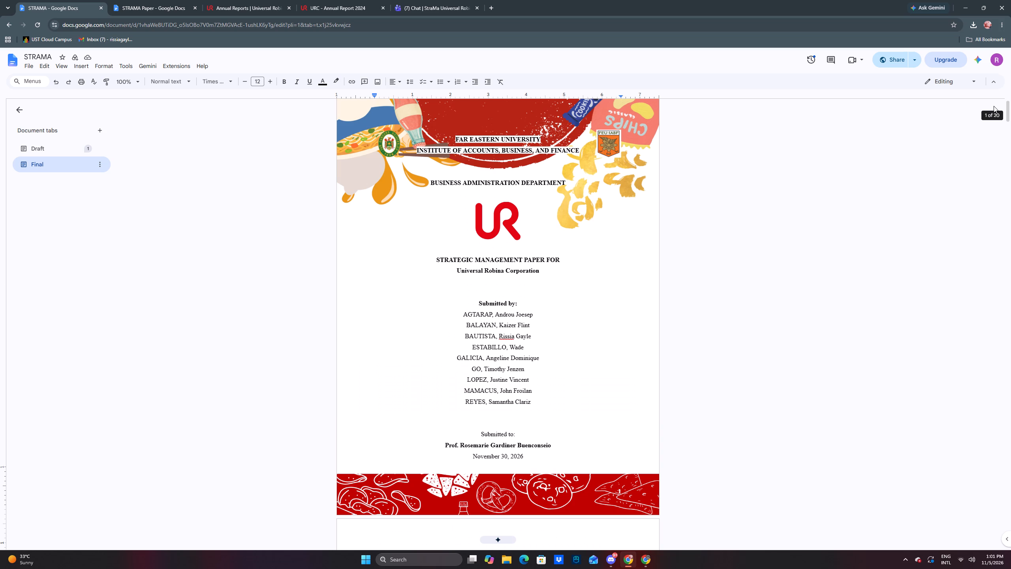
{"action": "left_click_drag", "start_coordinate": [994, 106], "coordinate": [1009, 178]}
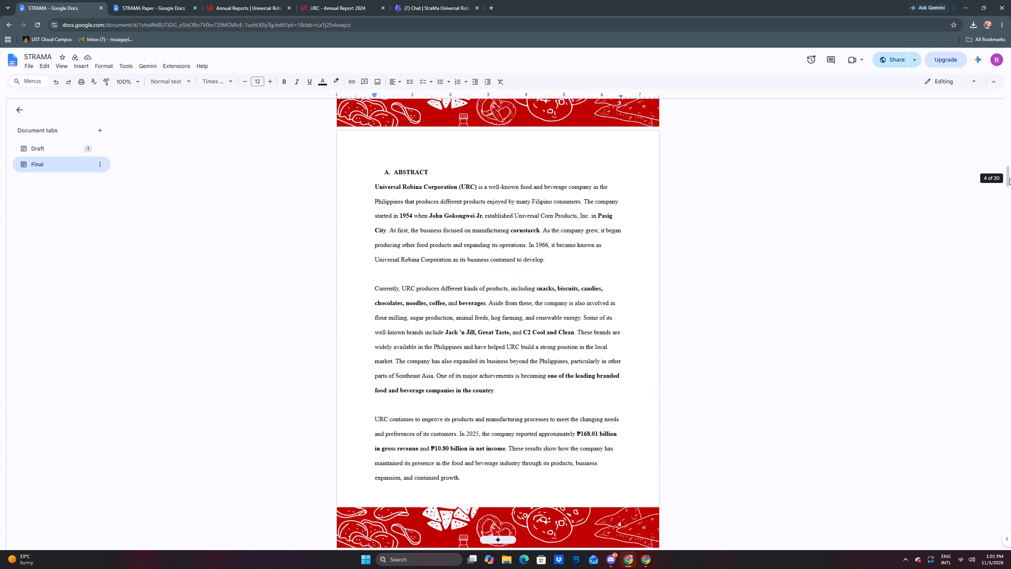
{"action": "left_click_drag", "start_coordinate": [1009, 178], "coordinate": [1005, 499]}
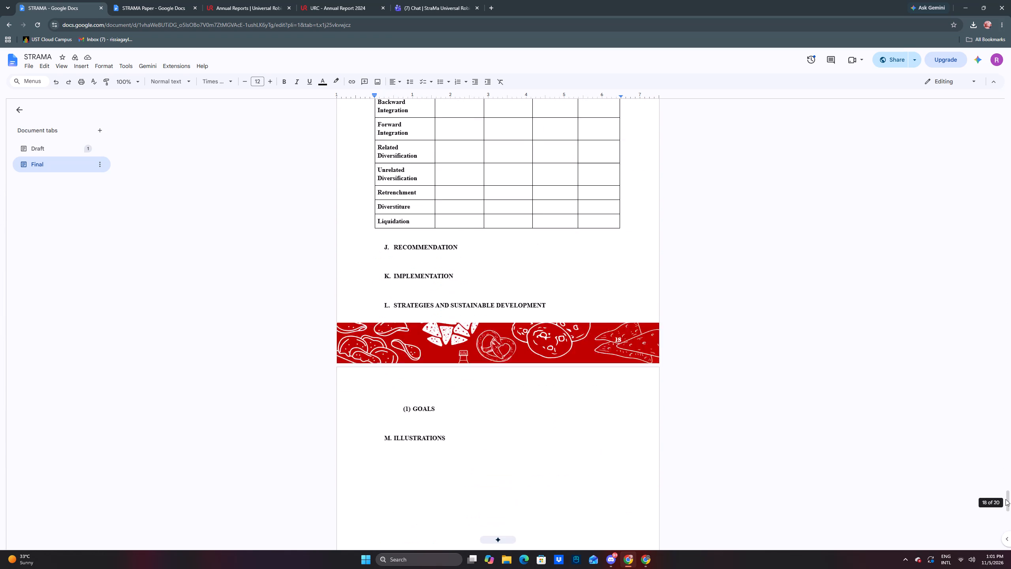
{"action": "left_click_drag", "start_coordinate": [1005, 499], "coordinate": [968, 306]}
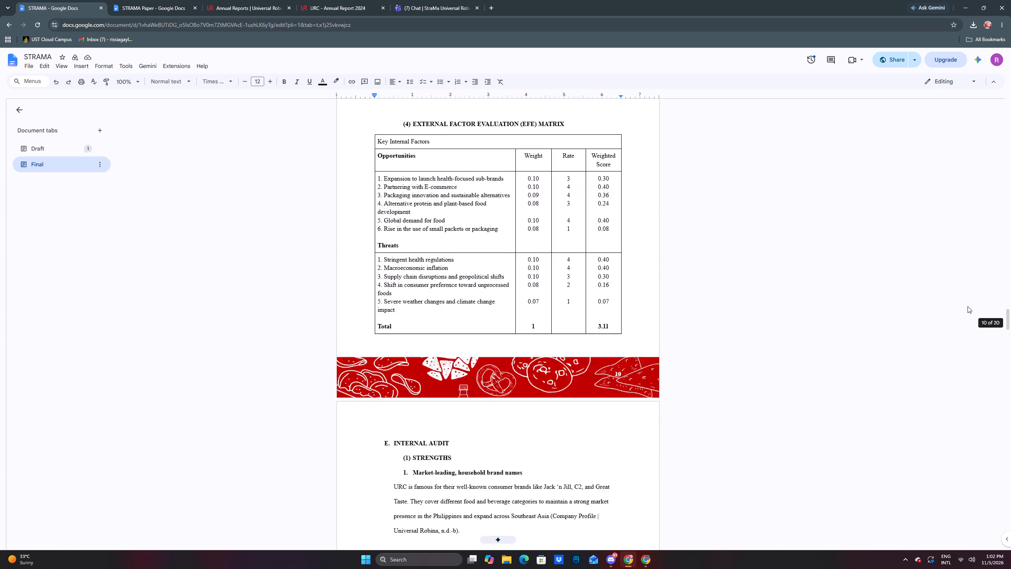
{"action": "left_click_drag", "start_coordinate": [968, 306], "coordinate": [953, 85]}
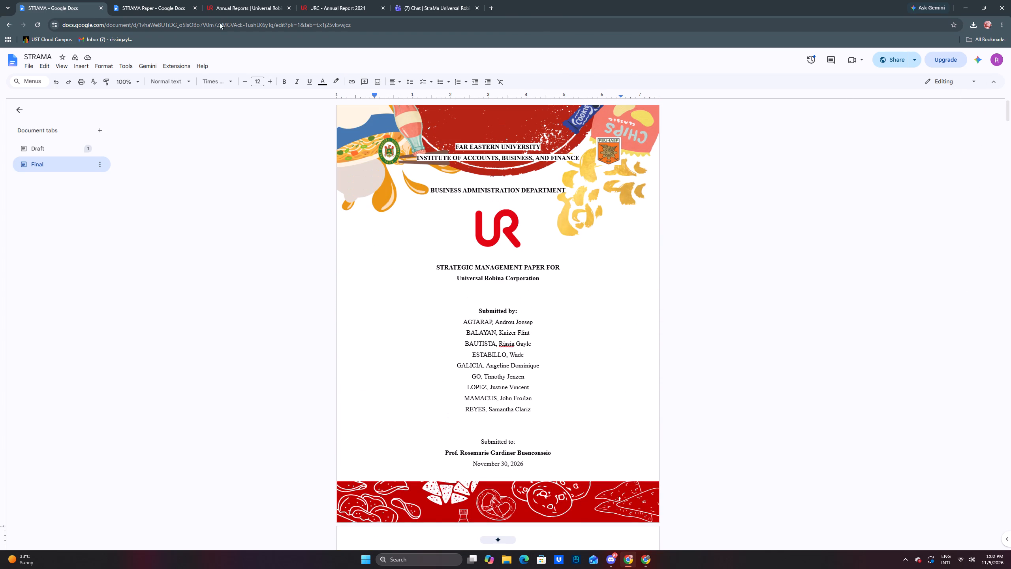
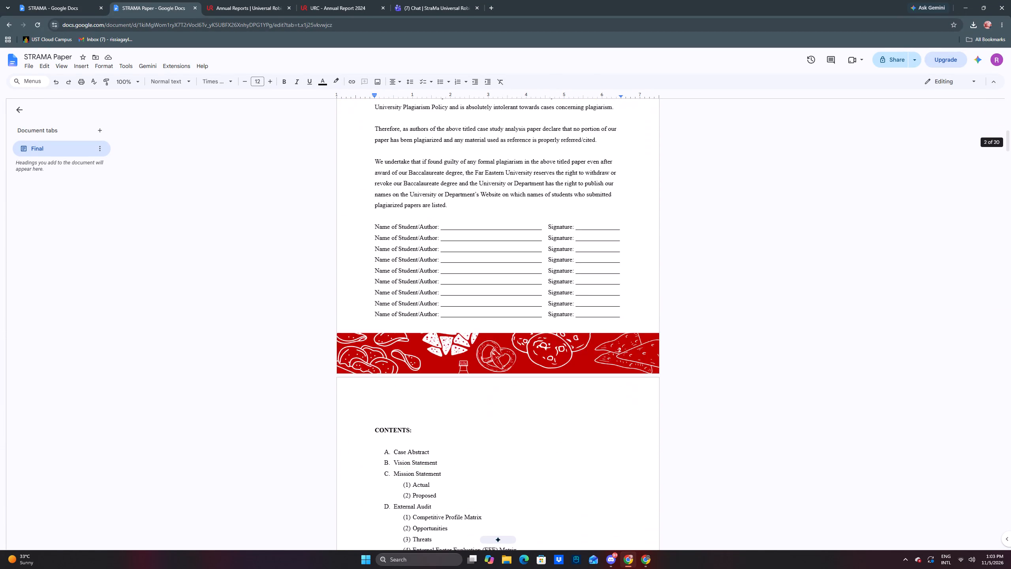
Review the STRAMA Paper pages from the plagiarism declaration through the References, checking page spacing and bottom banners.
{"action": "scroll", "coordinate": [428, 137], "scroll_direction": "down", "scroll_amount": 20}
{"action": "scroll", "coordinate": [428, 137], "scroll_direction": "down", "scroll_amount": 20}
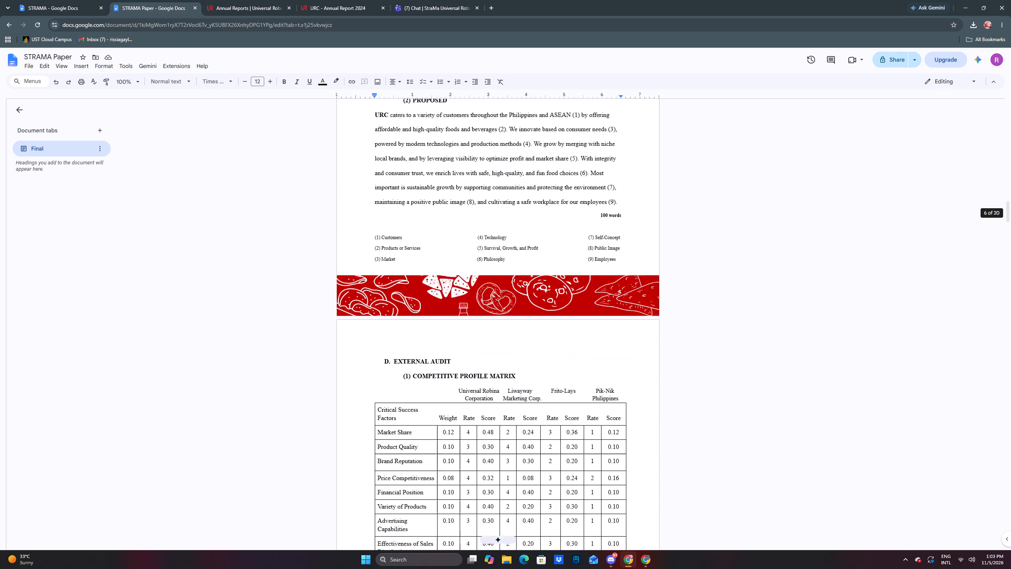
{"action": "scroll", "coordinate": [436, 131], "scroll_direction": "down", "scroll_amount": 20}
{"action": "scroll", "coordinate": [436, 131], "scroll_direction": "down", "scroll_amount": 19}
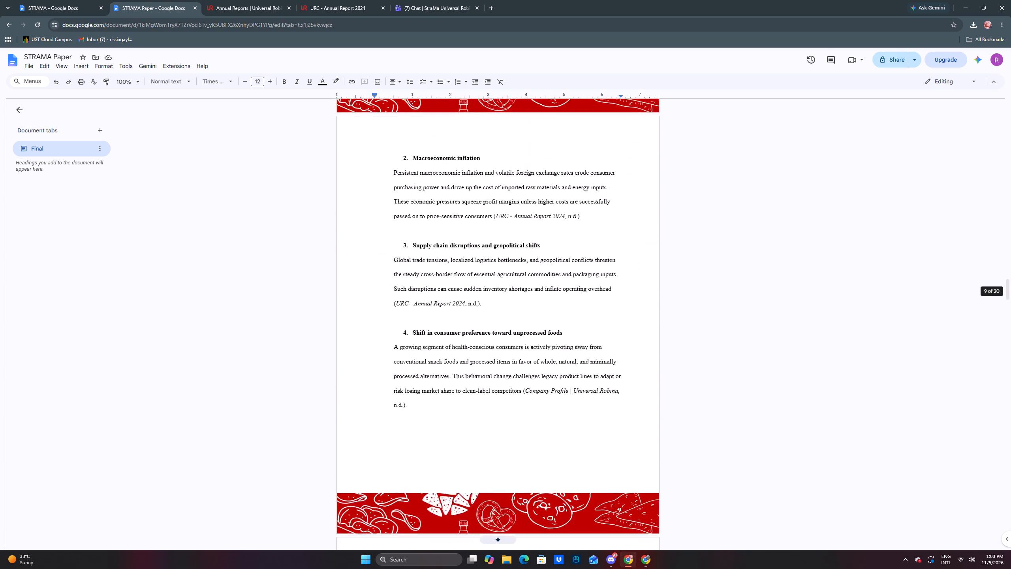
{"action": "scroll", "coordinate": [433, 130], "scroll_direction": "down", "scroll_amount": 14}
{"action": "scroll", "coordinate": [410, 48], "scroll_direction": "up", "scroll_amount": 1}
{"action": "scroll", "coordinate": [417, 3], "scroll_direction": "down", "scroll_amount": 6}
{"action": "scroll", "coordinate": [535, 226], "scroll_direction": "down", "scroll_amount": 3}
{"action": "scroll", "coordinate": [534, 284], "scroll_direction": "down", "scroll_amount": 7}
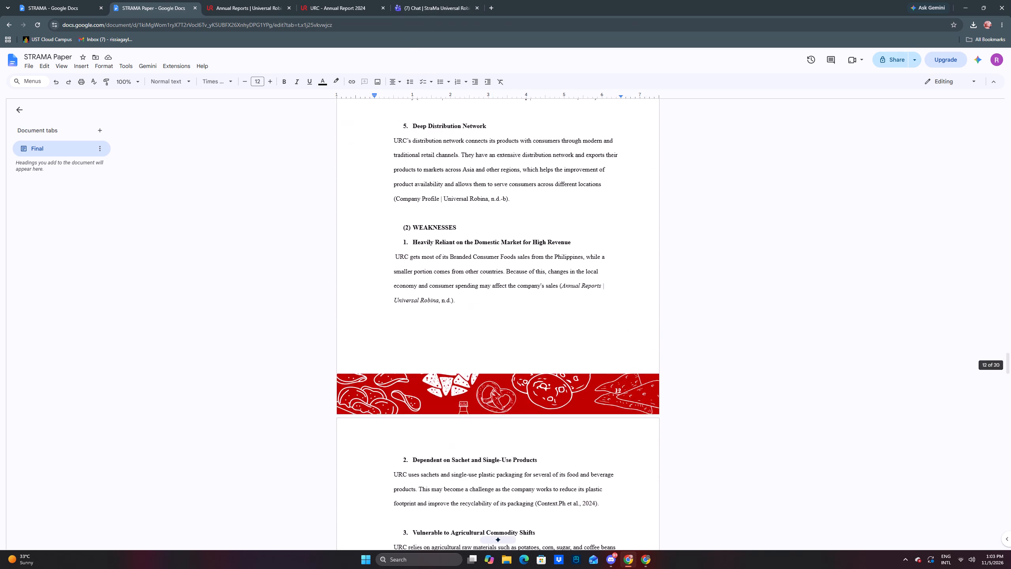
{"action": "scroll", "coordinate": [534, 281], "scroll_direction": "down", "scroll_amount": 20}
{"action": "scroll", "coordinate": [534, 281], "scroll_direction": "down", "scroll_amount": 20}
{"action": "scroll", "coordinate": [534, 281], "scroll_direction": "down", "scroll_amount": 10}
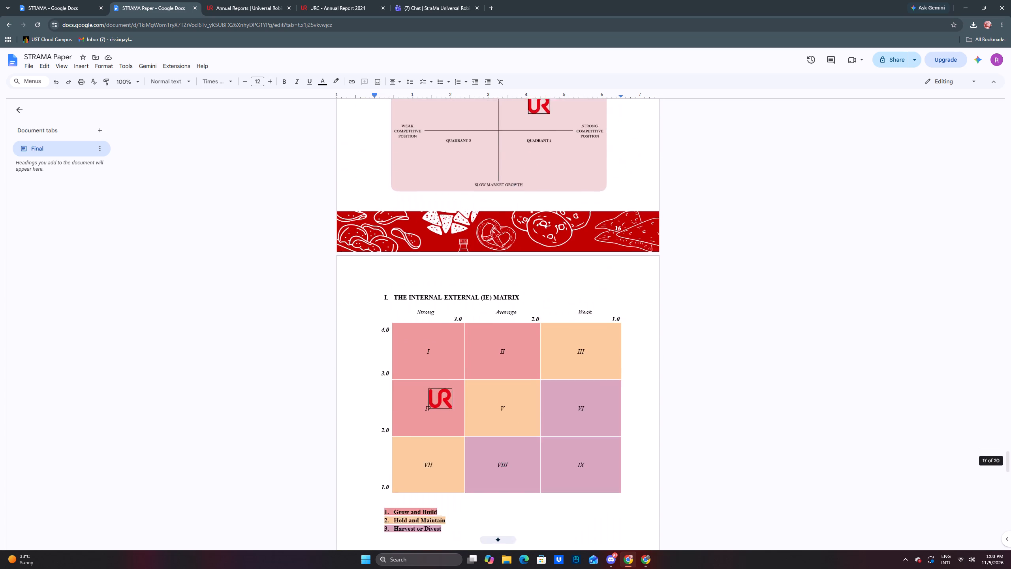
{"action": "scroll", "coordinate": [532, 280], "scroll_direction": "down", "scroll_amount": 20}
{"action": "scroll", "coordinate": [532, 280], "scroll_direction": "down", "scroll_amount": 20}
{"action": "scroll", "coordinate": [532, 280], "scroll_direction": "down", "scroll_amount": 3}
{"action": "scroll", "coordinate": [532, 279], "scroll_direction": "up", "scroll_amount": 3}
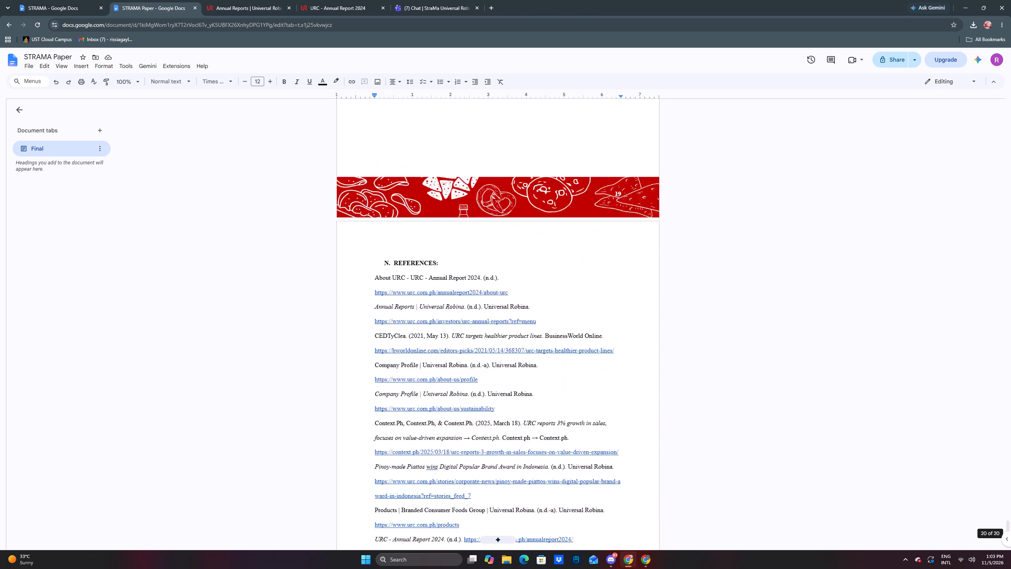
{"action": "scroll", "coordinate": [532, 279], "scroll_direction": "up", "scroll_amount": 11}
{"action": "scroll", "coordinate": [532, 279], "scroll_direction": "down", "scroll_amount": 16}
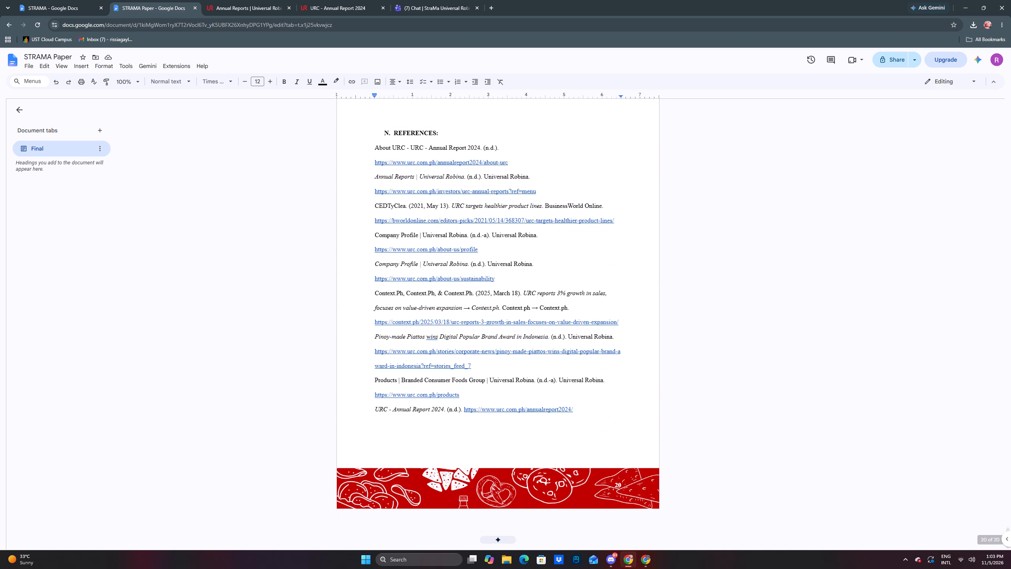
Check the layout of the STRAMA Paper pages from the References back to the Weaknesses section.
{"action": "scroll", "coordinate": [523, 279], "scroll_direction": "up", "scroll_amount": 15}
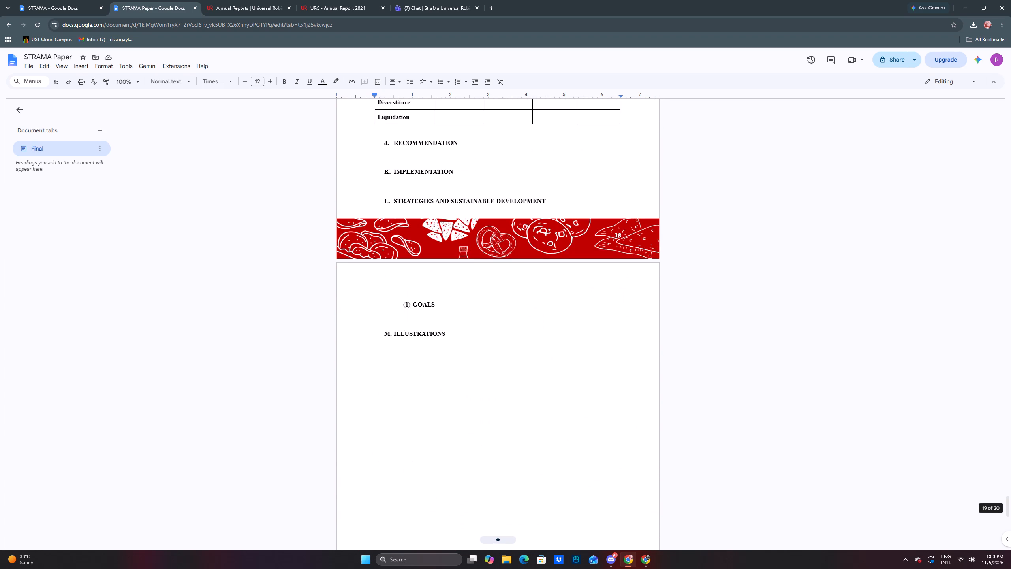
{"action": "scroll", "coordinate": [514, 278], "scroll_direction": "up", "scroll_amount": 10}
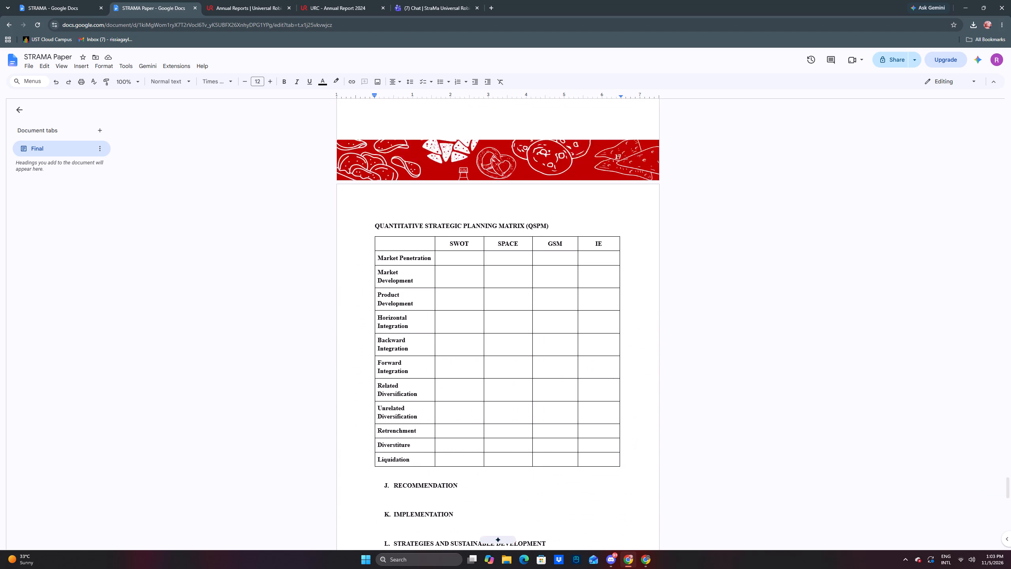
{"action": "scroll", "coordinate": [507, 267], "scroll_direction": "up", "scroll_amount": 10}
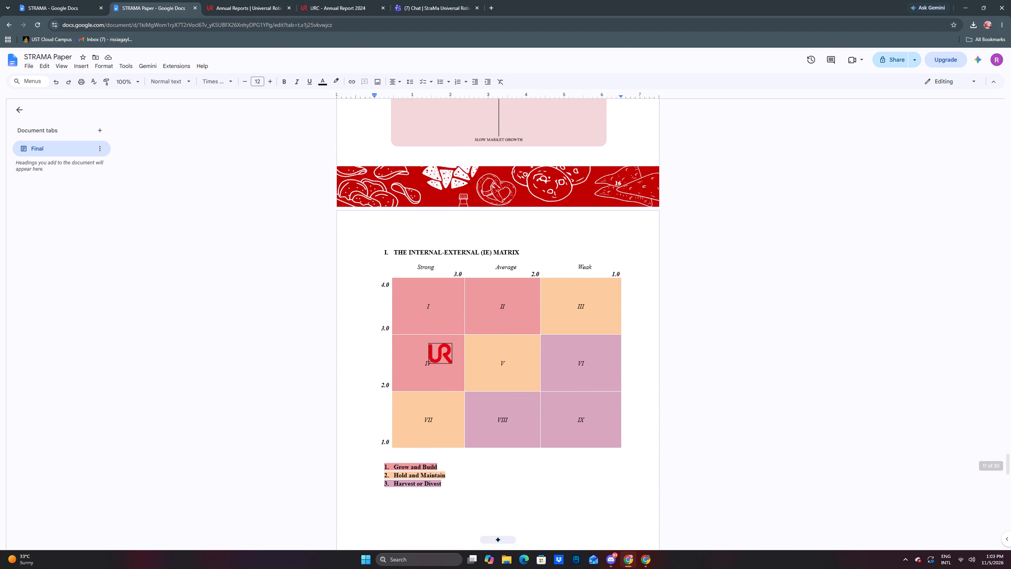
{"action": "scroll", "coordinate": [502, 257], "scroll_direction": "up", "scroll_amount": 18}
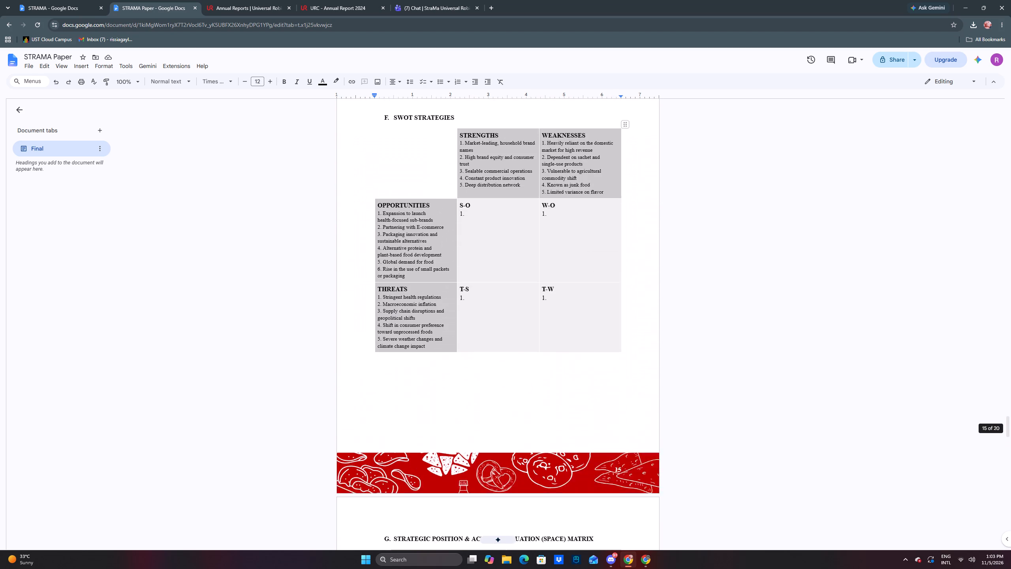
{"action": "scroll", "coordinate": [493, 245], "scroll_direction": "up", "scroll_amount": 2}
{"action": "scroll", "coordinate": [492, 243], "scroll_direction": "up", "scroll_amount": 20}
{"action": "scroll", "coordinate": [492, 243], "scroll_direction": "up", "scroll_amount": 5}
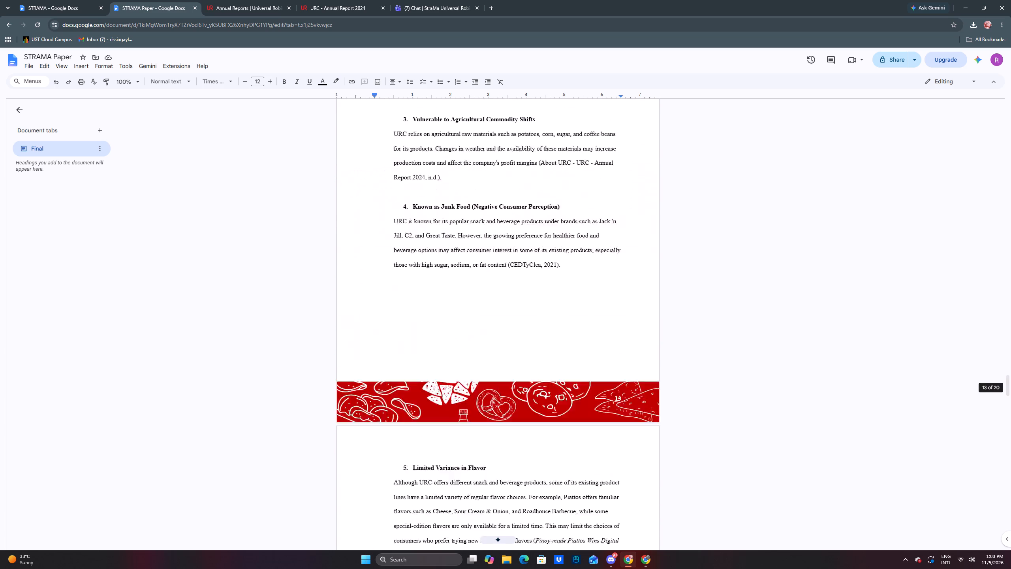
{"action": "scroll", "coordinate": [490, 239], "scroll_direction": "up", "scroll_amount": 3}
Examine the page layout of the IFE, SWOT, SPACE, Grand Strategy, Internal-External and QSPM matrix pages.
{"action": "scroll", "coordinate": [736, 206], "scroll_direction": "down", "scroll_amount": 10}
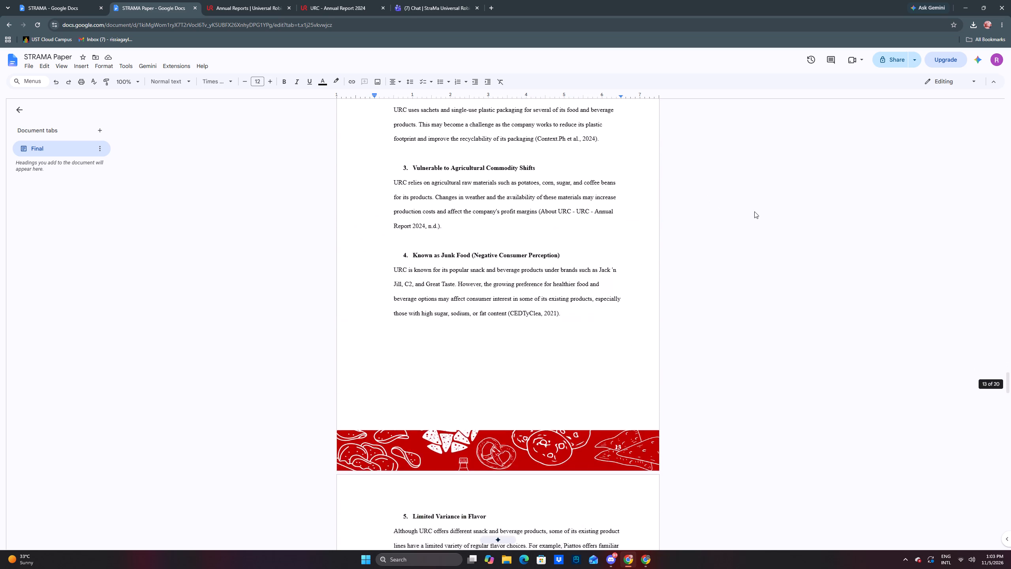
{"action": "scroll", "coordinate": [754, 211], "scroll_direction": "down", "scroll_amount": 20}
{"action": "scroll", "coordinate": [754, 211], "scroll_direction": "down", "scroll_amount": 1}
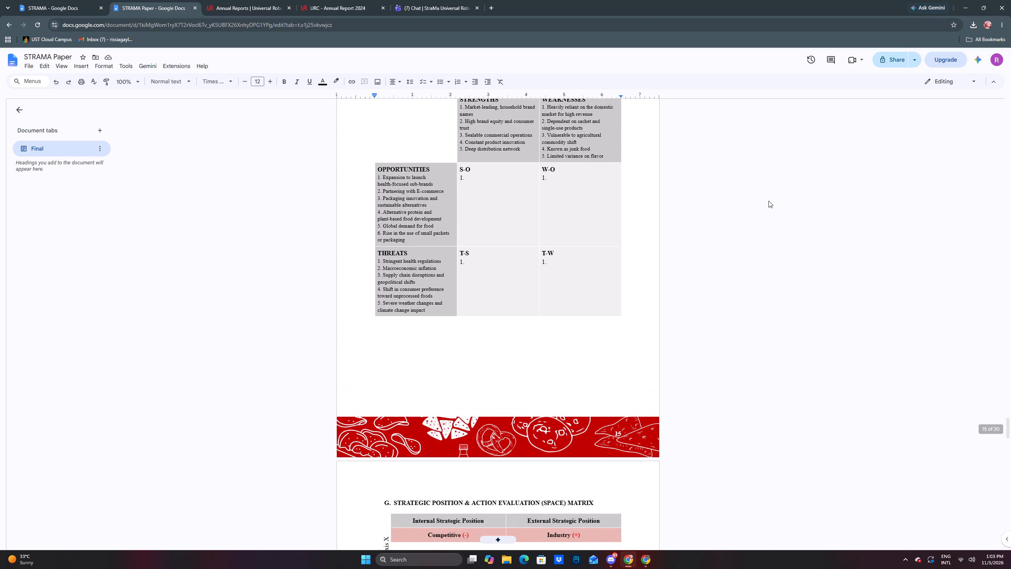
{"action": "scroll", "coordinate": [769, 201], "scroll_direction": "up", "scroll_amount": 2}
{"action": "scroll", "coordinate": [586, 234], "scroll_direction": "down", "scroll_amount": 12}
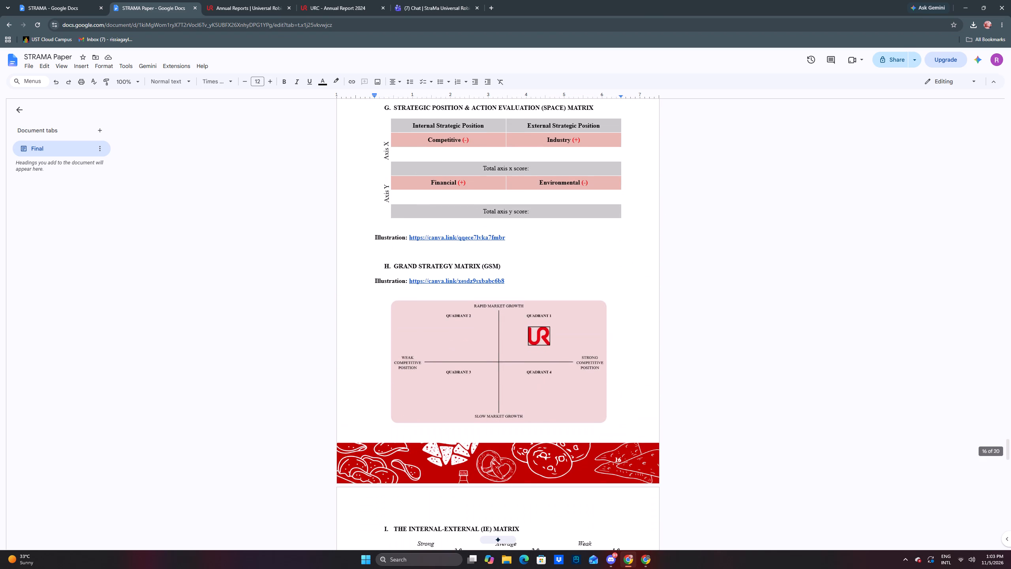
{"action": "scroll", "coordinate": [586, 235], "scroll_direction": "down", "scroll_amount": 14}
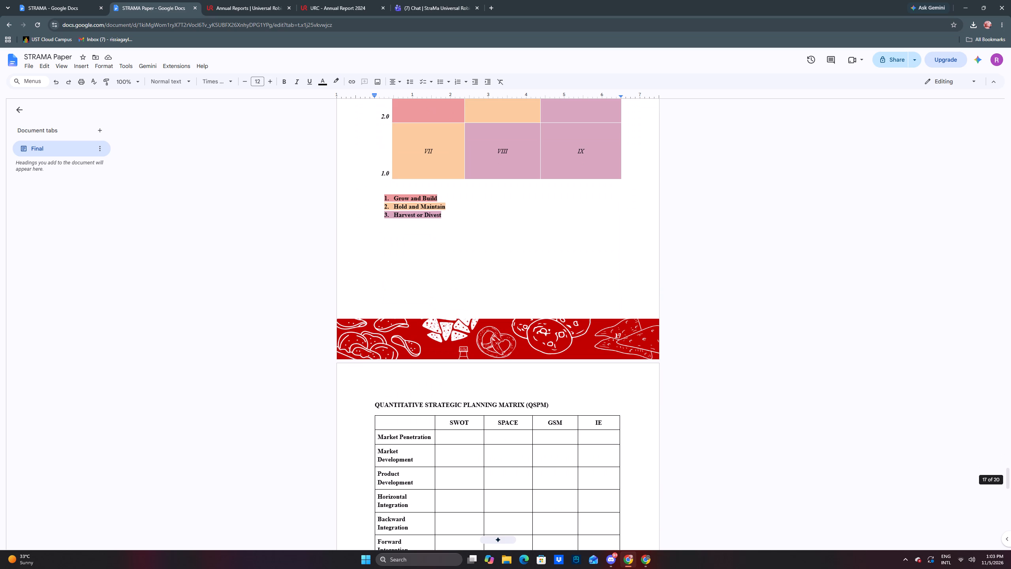
{"action": "scroll", "coordinate": [583, 229], "scroll_direction": "up", "scroll_amount": 20}
{"action": "scroll", "coordinate": [583, 229], "scroll_direction": "up", "scroll_amount": 5}
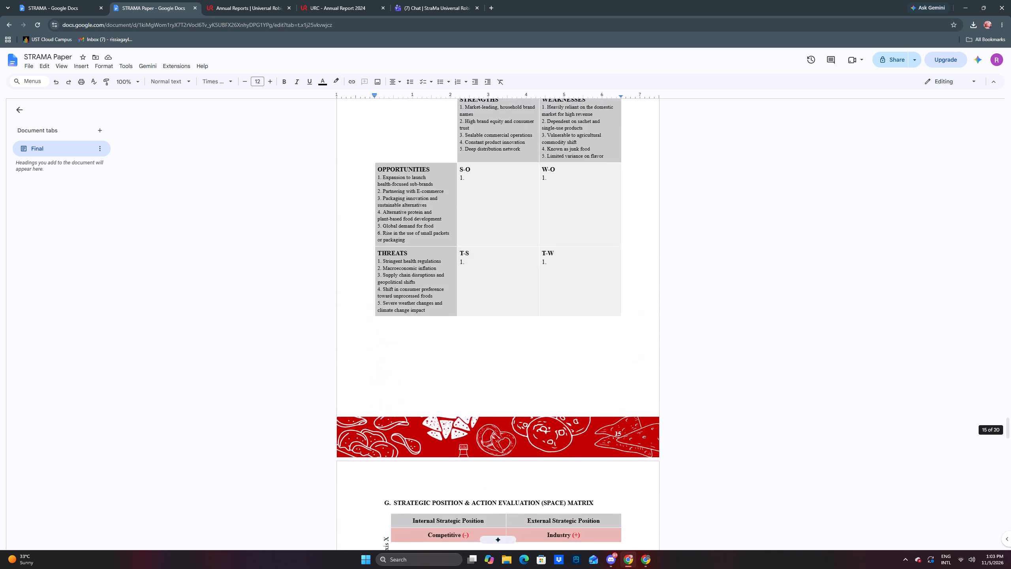
{"action": "scroll", "coordinate": [579, 223], "scroll_direction": "up", "scroll_amount": 11}
{"action": "scroll", "coordinate": [578, 222], "scroll_direction": "down", "scroll_amount": 5}
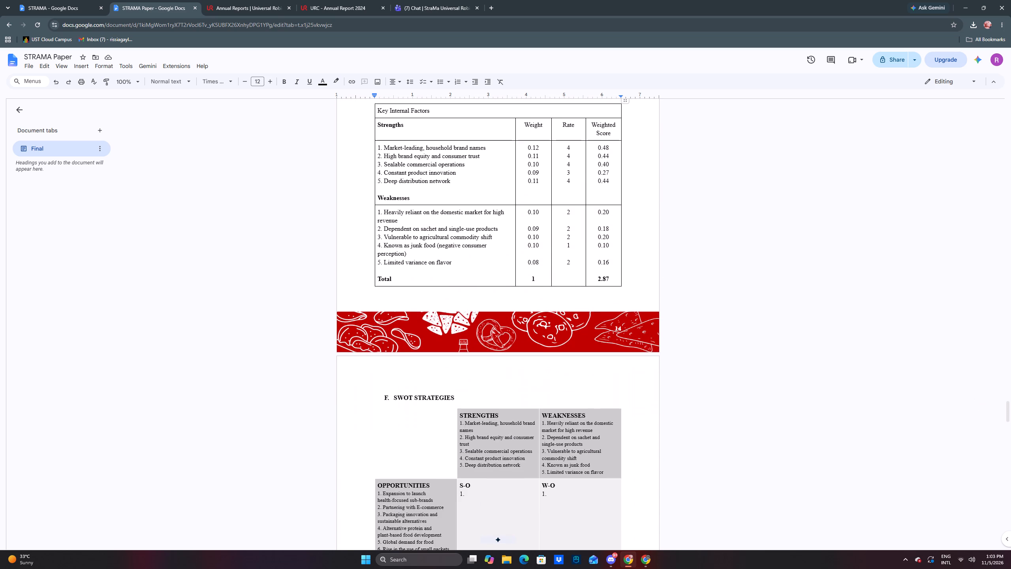
{"action": "scroll", "coordinate": [576, 224], "scroll_direction": "down", "scroll_amount": 13}
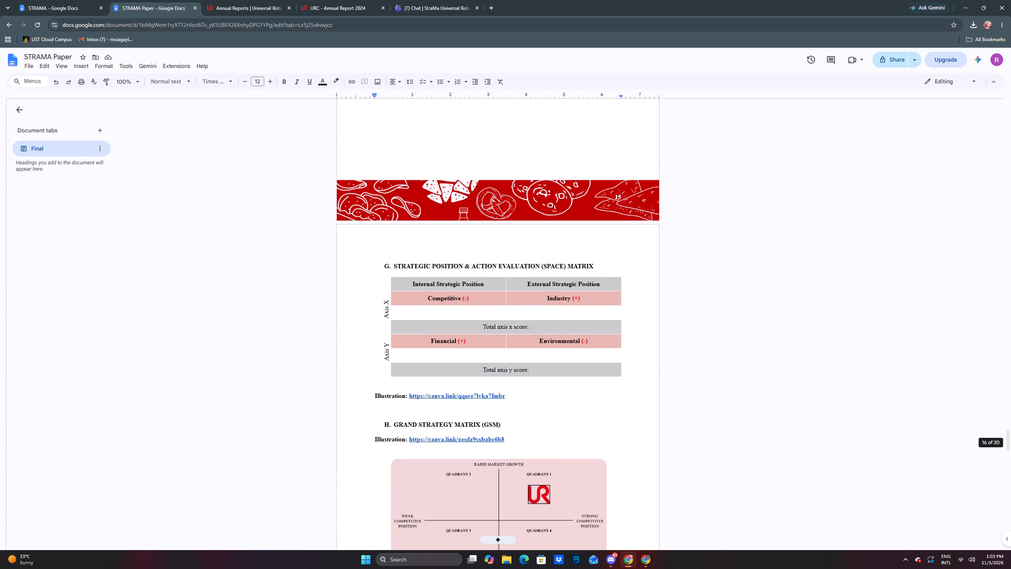
{"action": "scroll", "coordinate": [576, 225], "scroll_direction": "down", "scroll_amount": 6}
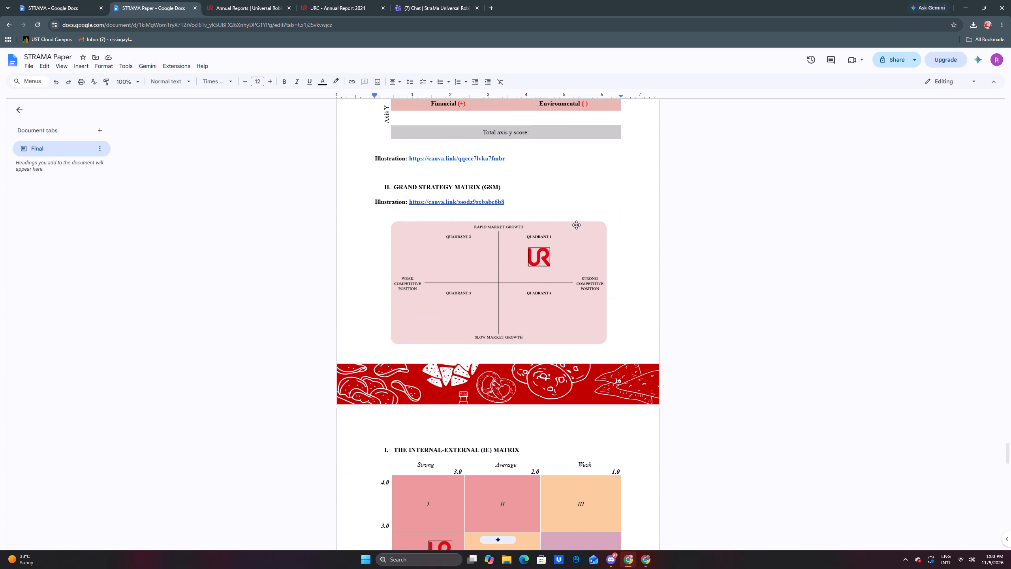
{"action": "scroll", "coordinate": [576, 225], "scroll_direction": "down", "scroll_amount": 4}
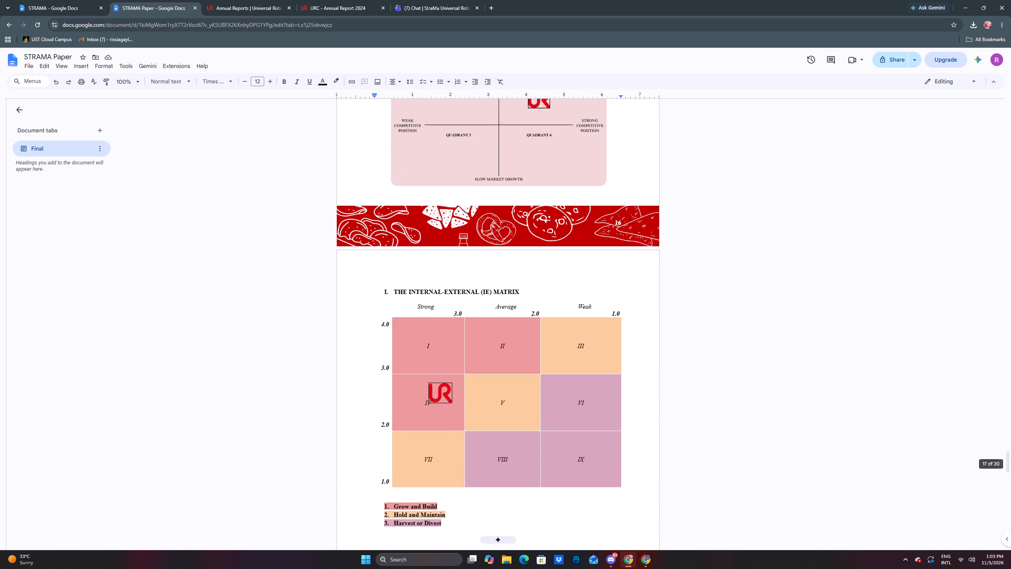
{"action": "scroll", "coordinate": [576, 225], "scroll_direction": "down", "scroll_amount": 3}
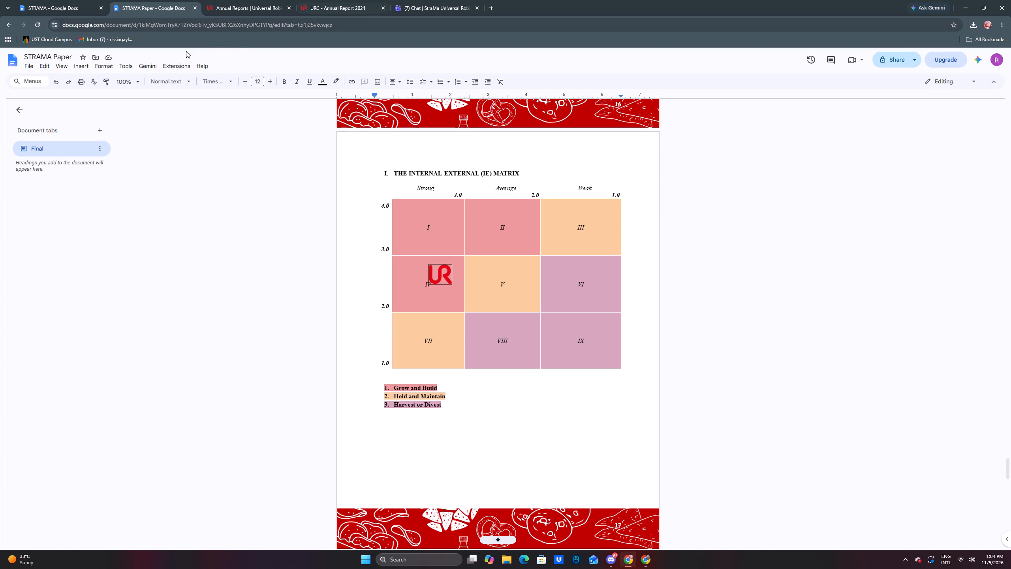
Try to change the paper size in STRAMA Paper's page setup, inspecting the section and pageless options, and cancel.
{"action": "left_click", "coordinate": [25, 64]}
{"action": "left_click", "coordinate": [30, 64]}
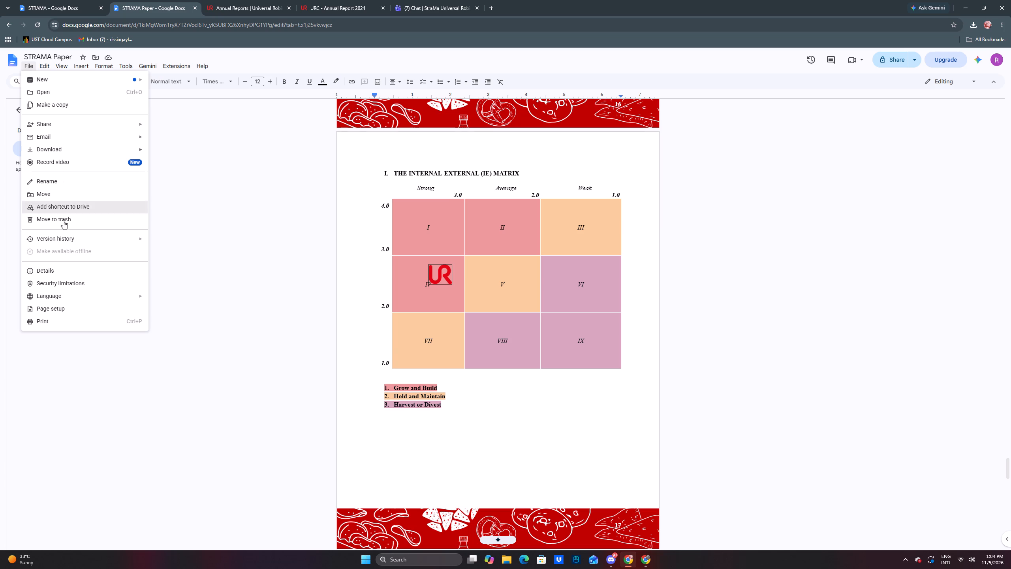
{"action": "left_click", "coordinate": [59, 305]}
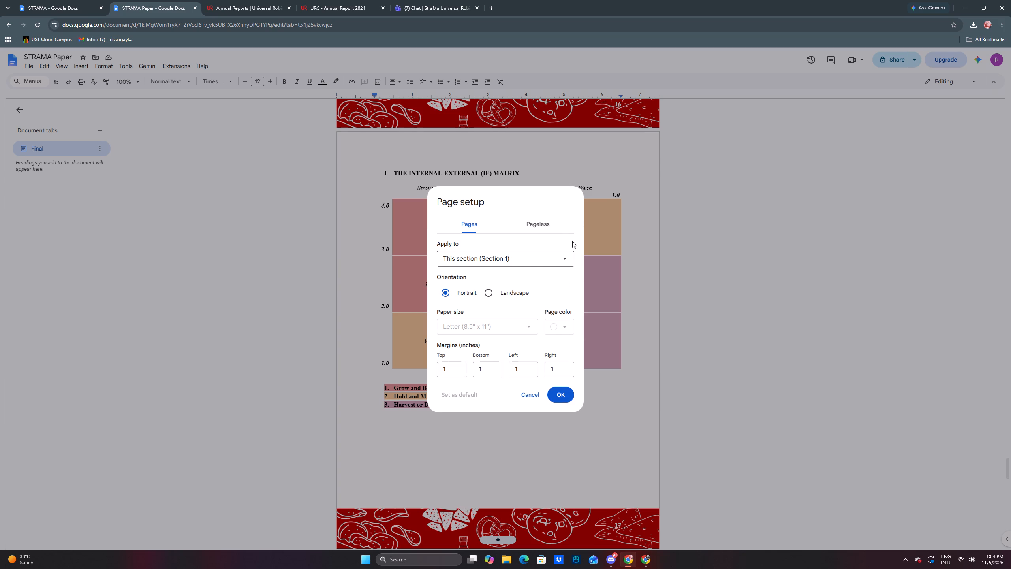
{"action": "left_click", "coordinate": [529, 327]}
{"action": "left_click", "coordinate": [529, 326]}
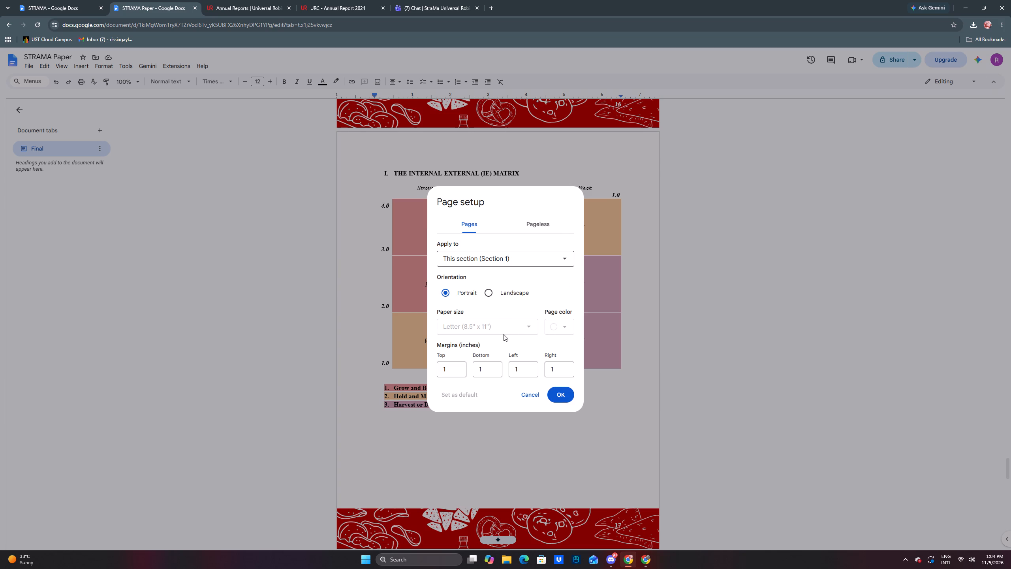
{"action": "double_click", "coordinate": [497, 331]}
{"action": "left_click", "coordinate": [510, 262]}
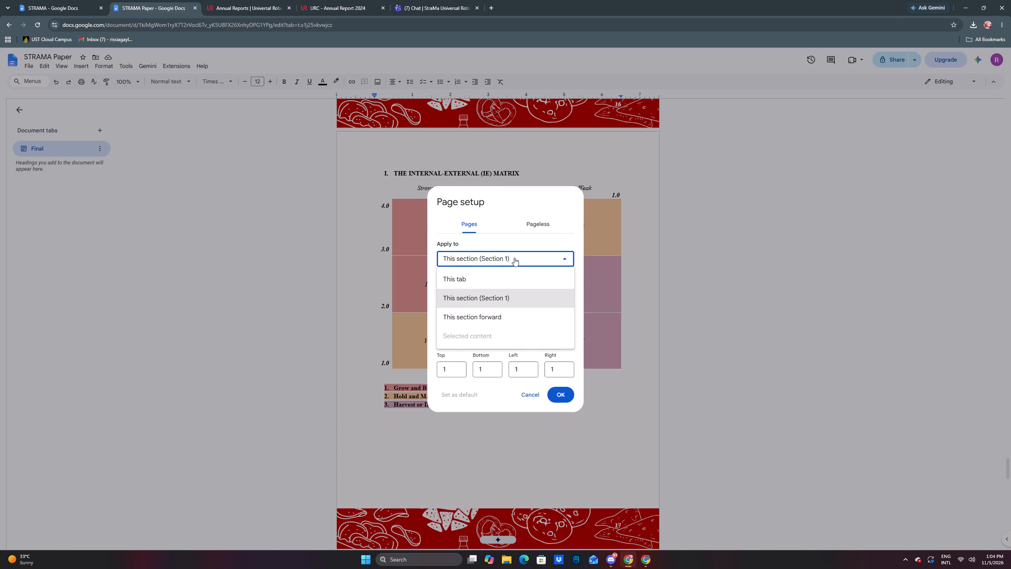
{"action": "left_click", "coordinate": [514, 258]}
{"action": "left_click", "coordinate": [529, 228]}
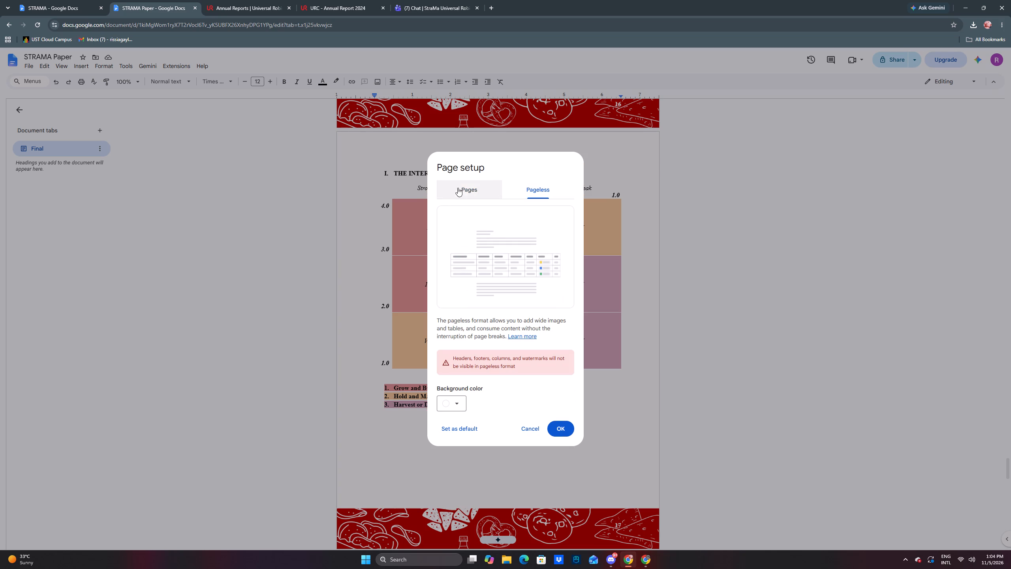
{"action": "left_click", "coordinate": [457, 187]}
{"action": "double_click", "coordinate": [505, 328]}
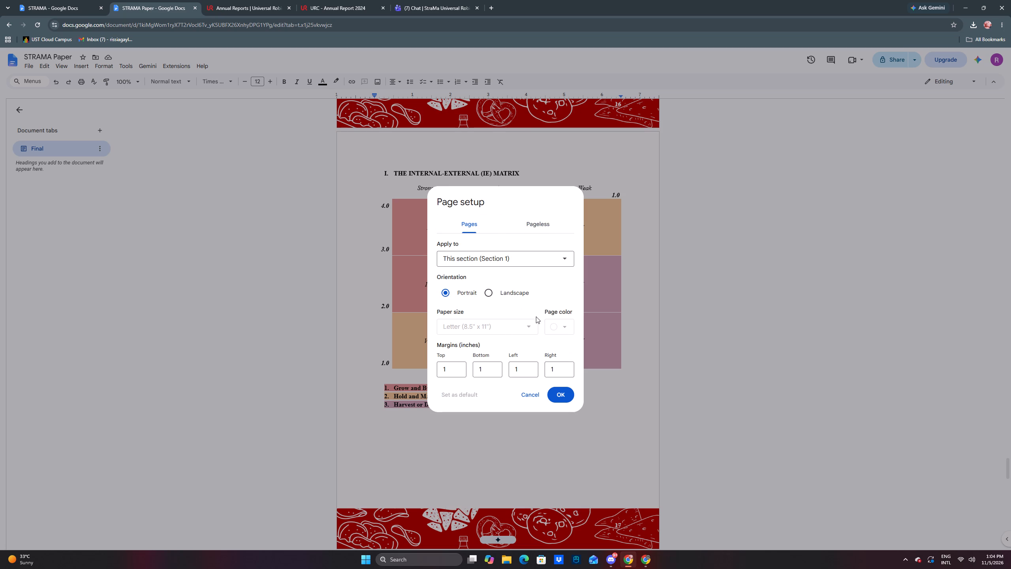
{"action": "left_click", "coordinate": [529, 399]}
Review the STRAMA Paper pages from the Internal-External Matrix back to the cover, checking spacing and banners.
{"action": "scroll", "coordinate": [661, 322], "scroll_direction": "up", "scroll_amount": 8}
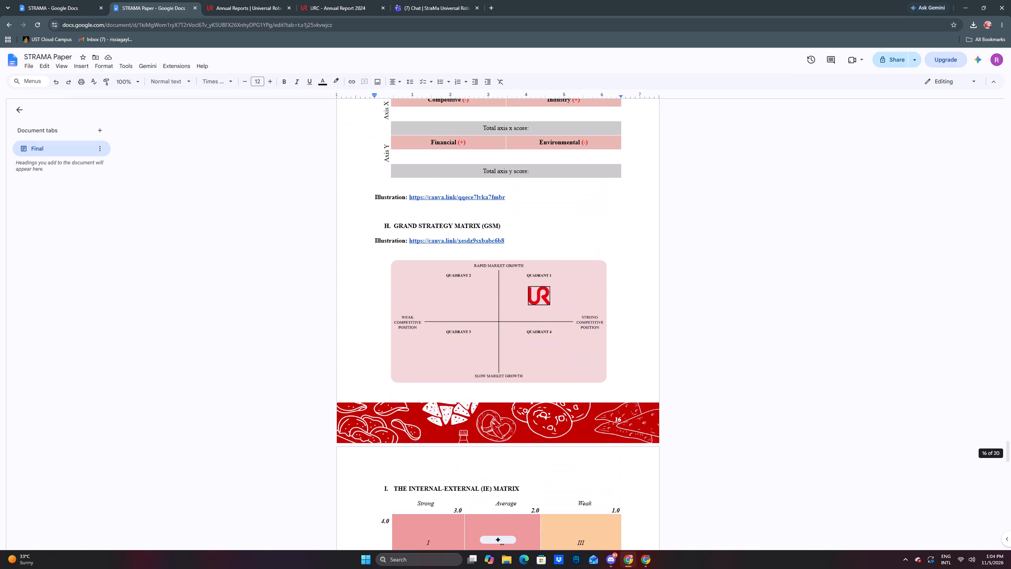
{"action": "scroll", "coordinate": [654, 313], "scroll_direction": "up", "scroll_amount": 18}
{"action": "scroll", "coordinate": [654, 313], "scroll_direction": "up", "scroll_amount": 10}
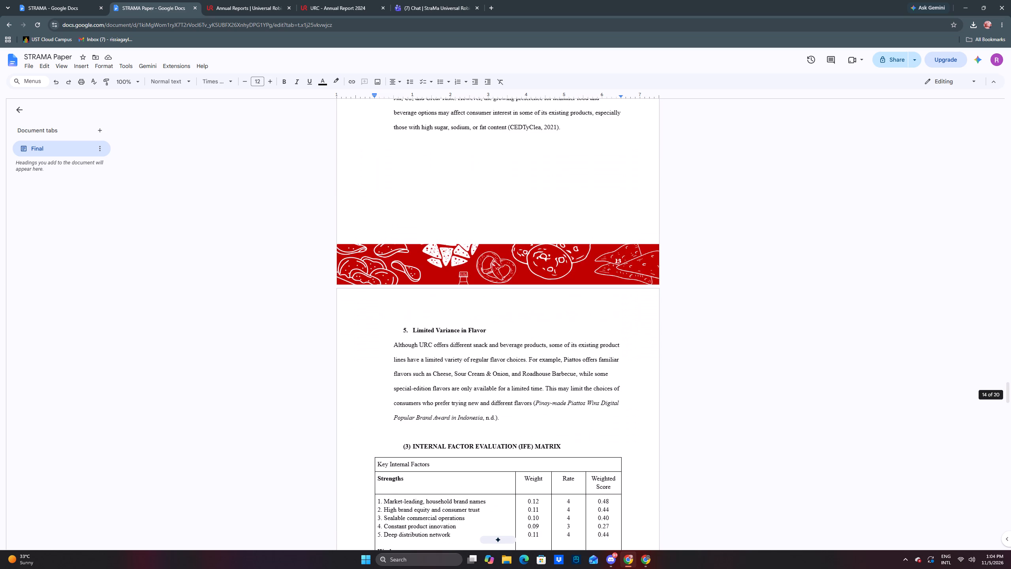
{"action": "scroll", "coordinate": [654, 313], "scroll_direction": "up", "scroll_amount": 6}
{"action": "scroll", "coordinate": [611, 309], "scroll_direction": "up", "scroll_amount": 13}
{"action": "scroll", "coordinate": [588, 307], "scroll_direction": "up", "scroll_amount": 8}
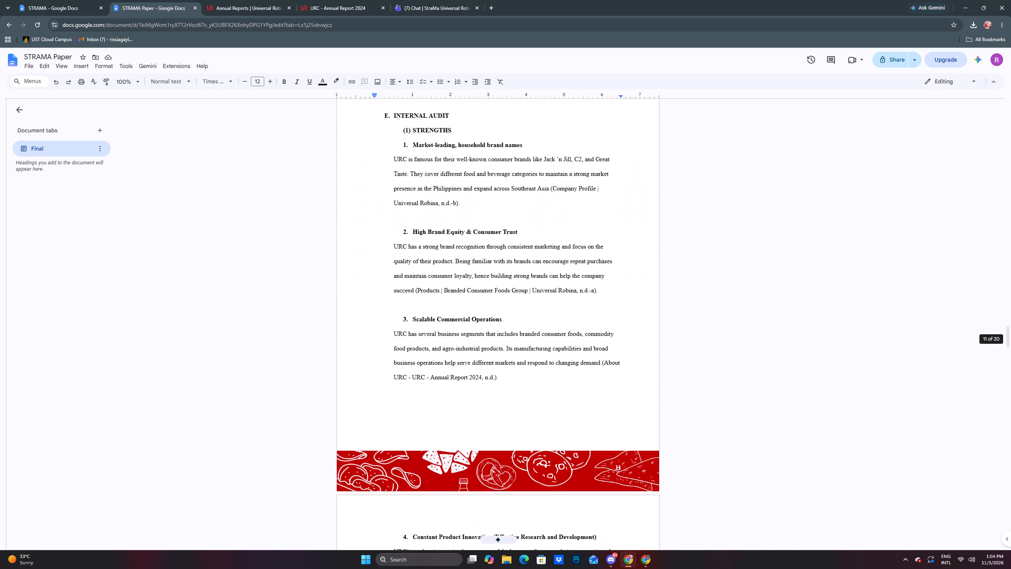
{"action": "scroll", "coordinate": [584, 306], "scroll_direction": "up", "scroll_amount": 17}
{"action": "scroll", "coordinate": [584, 306], "scroll_direction": "up", "scroll_amount": 15}
{"action": "scroll", "coordinate": [583, 305], "scroll_direction": "up", "scroll_amount": 6}
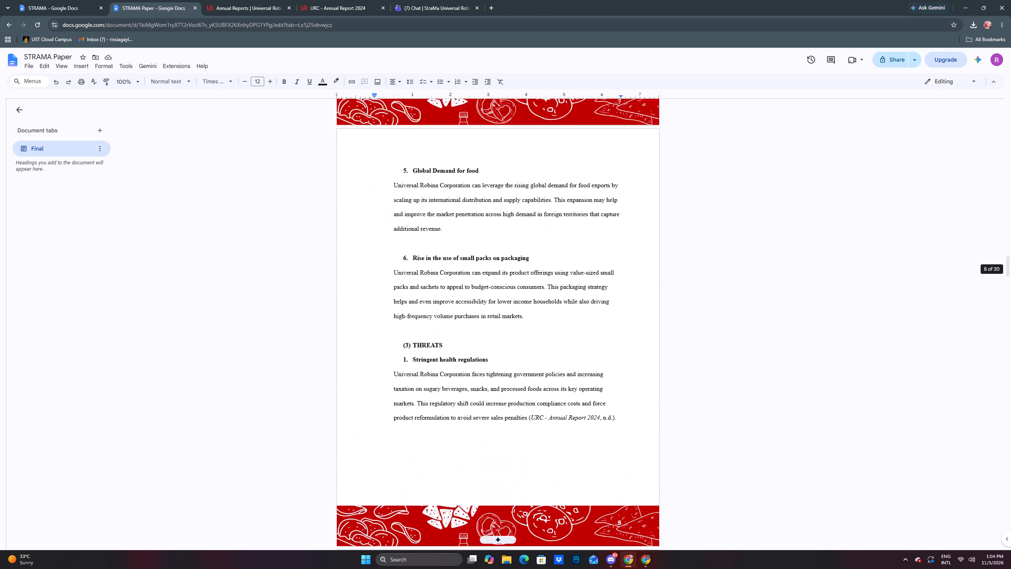
{"action": "scroll", "coordinate": [583, 305], "scroll_direction": "up", "scroll_amount": 19}
{"action": "scroll", "coordinate": [583, 305], "scroll_direction": "up", "scroll_amount": 11}
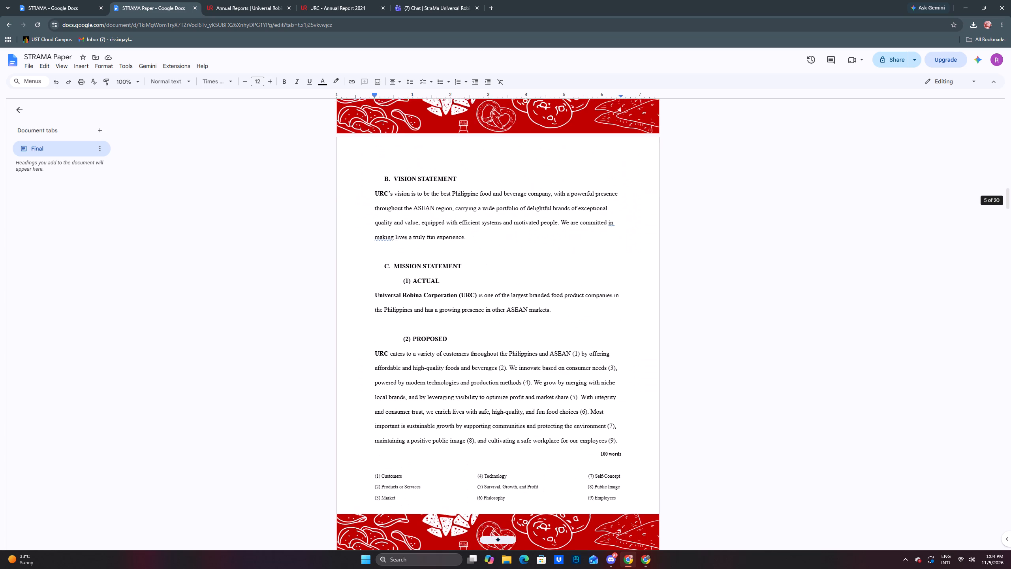
{"action": "scroll", "coordinate": [583, 305], "scroll_direction": "up", "scroll_amount": 19}
{"action": "scroll", "coordinate": [583, 305], "scroll_direction": "up", "scroll_amount": 8}
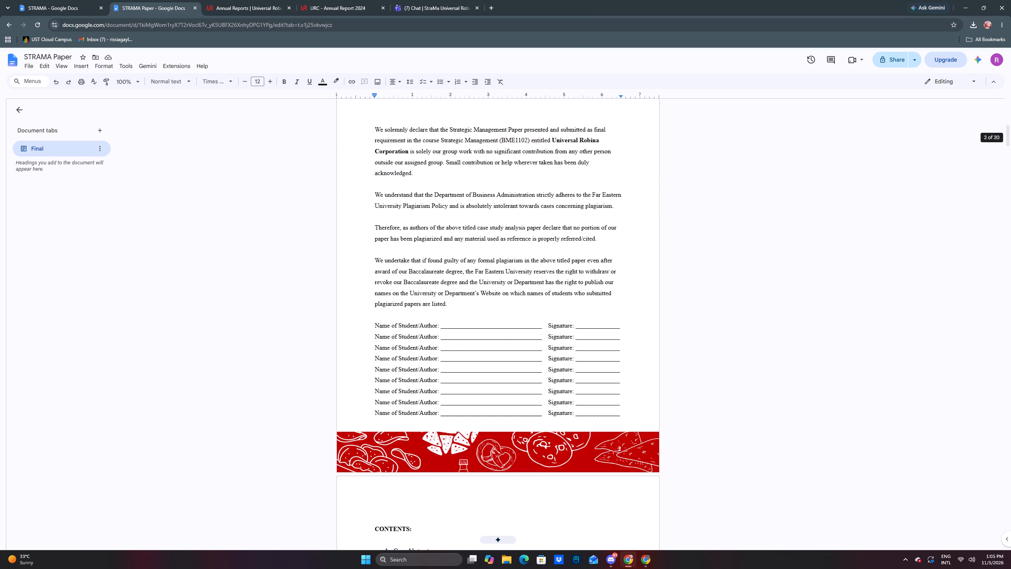
{"action": "scroll", "coordinate": [583, 305], "scroll_direction": "up", "scroll_amount": 17}
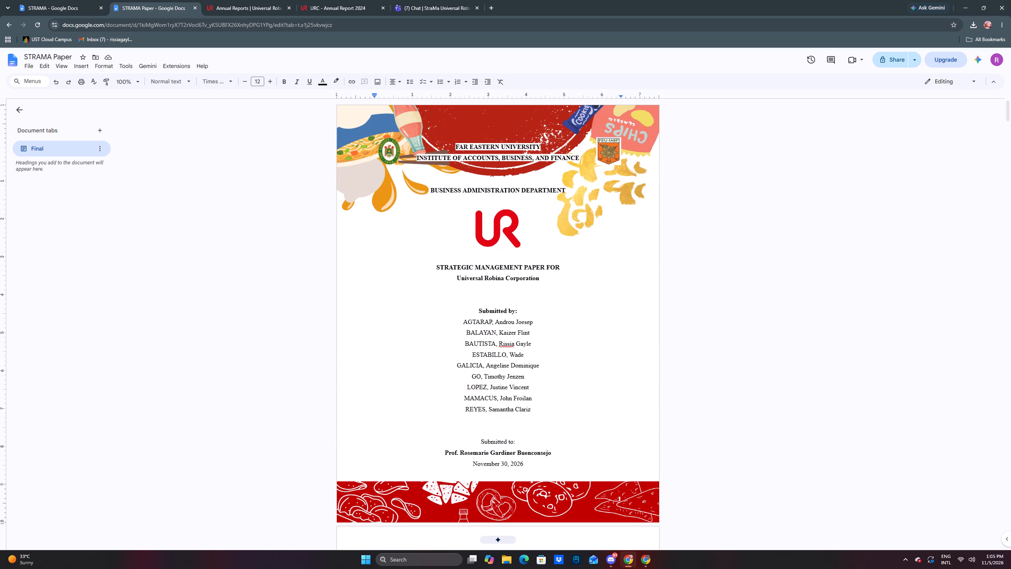
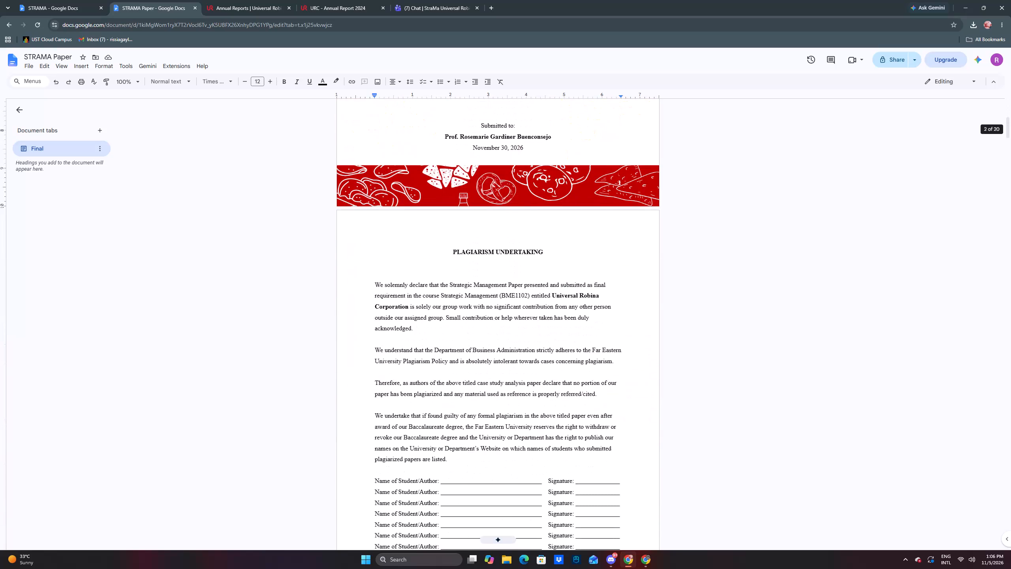
Review the STRAMA Paper pages from the Plagiarism Undertaking through the Threats section for content and layout.
{"action": "scroll", "coordinate": [572, 302], "scroll_direction": "down", "scroll_amount": 18}
{"action": "scroll", "coordinate": [572, 302], "scroll_direction": "down", "scroll_amount": 7}
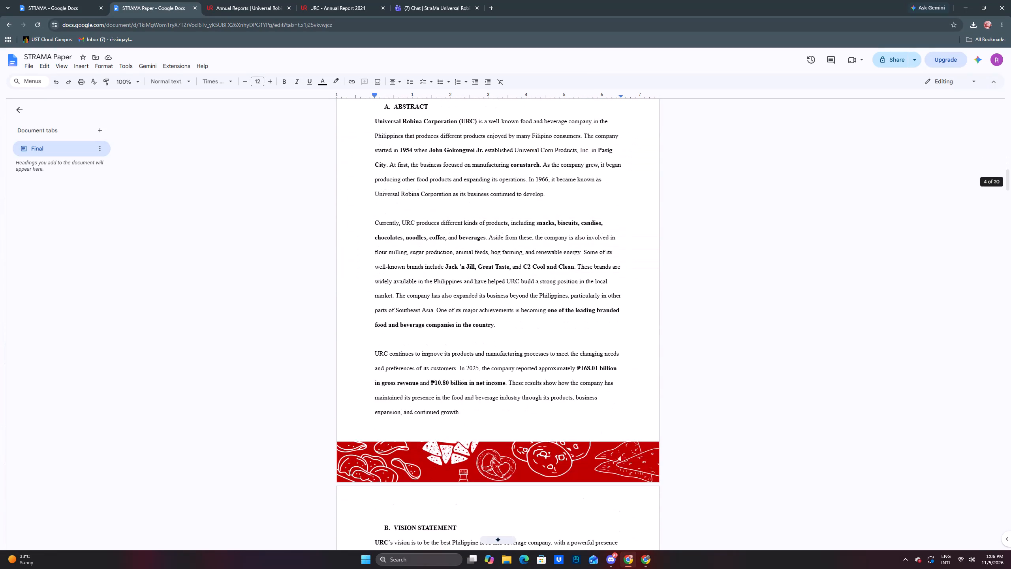
{"action": "scroll", "coordinate": [572, 302], "scroll_direction": "down", "scroll_amount": 17}
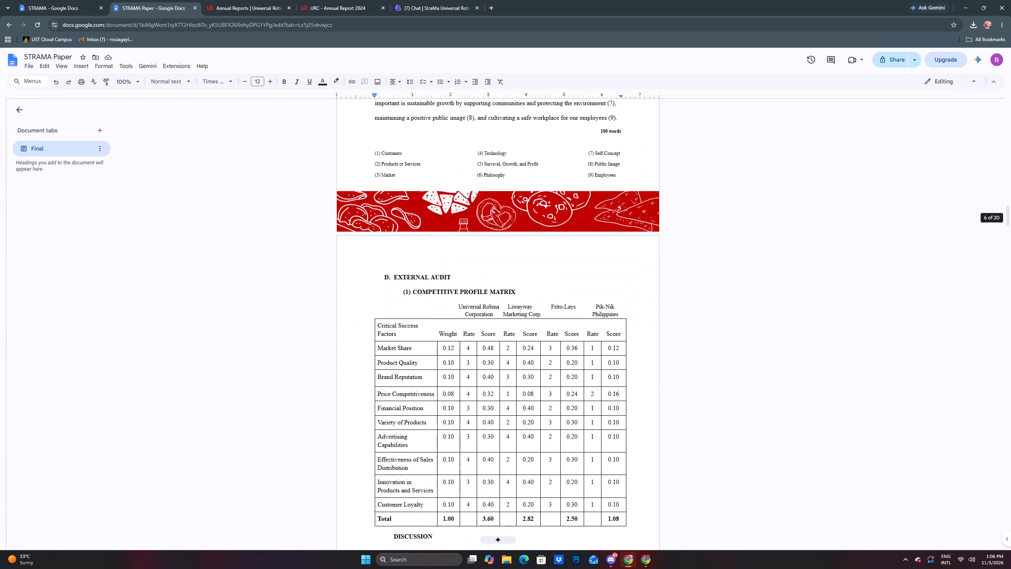
{"action": "scroll", "coordinate": [572, 302], "scroll_direction": "down", "scroll_amount": 2}
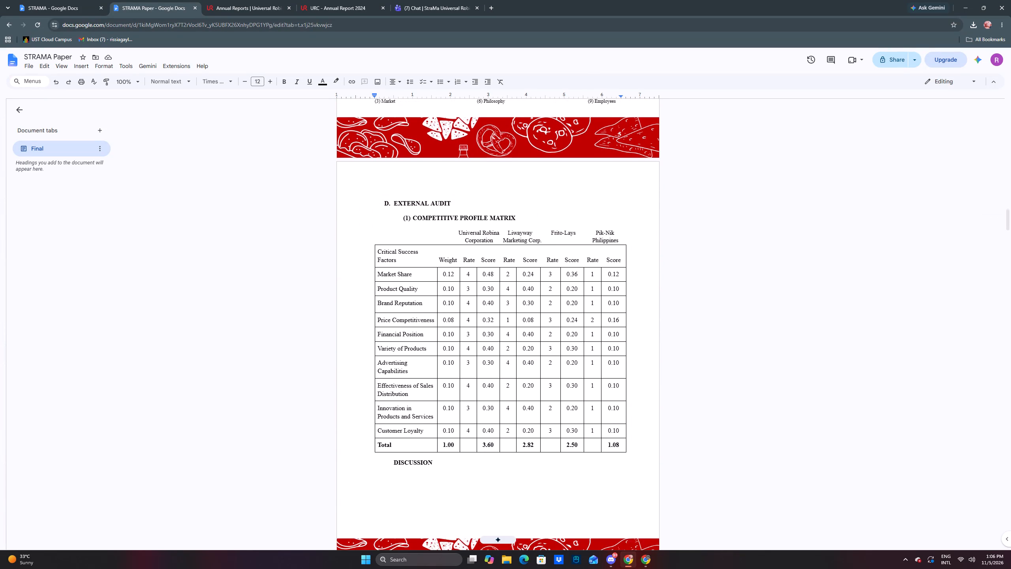
{"action": "scroll", "coordinate": [572, 302], "scroll_direction": "down", "scroll_amount": 7}
{"action": "scroll", "coordinate": [572, 302], "scroll_direction": "down", "scroll_amount": 14}
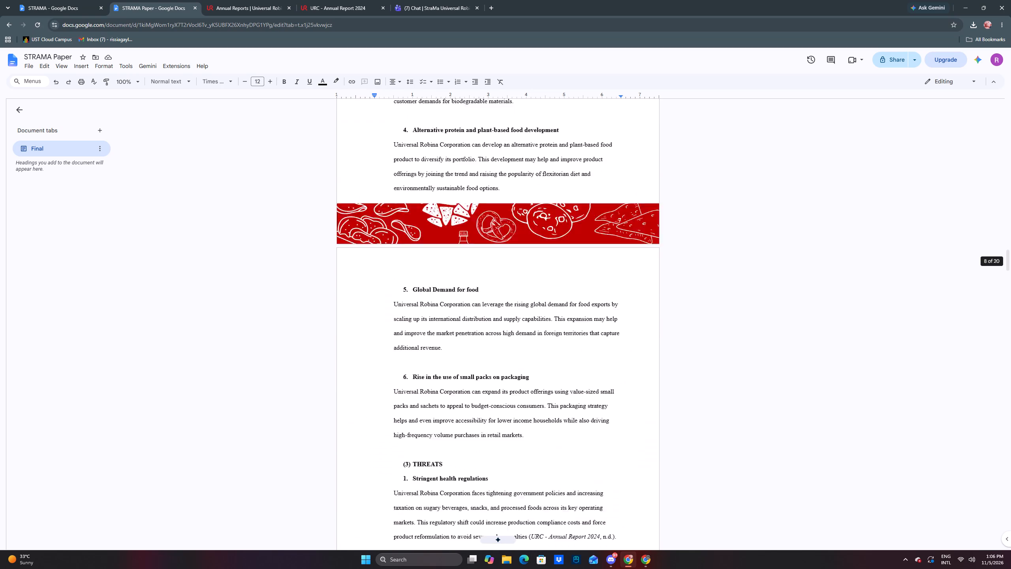
{"action": "scroll", "coordinate": [572, 302], "scroll_direction": "down", "scroll_amount": 18}
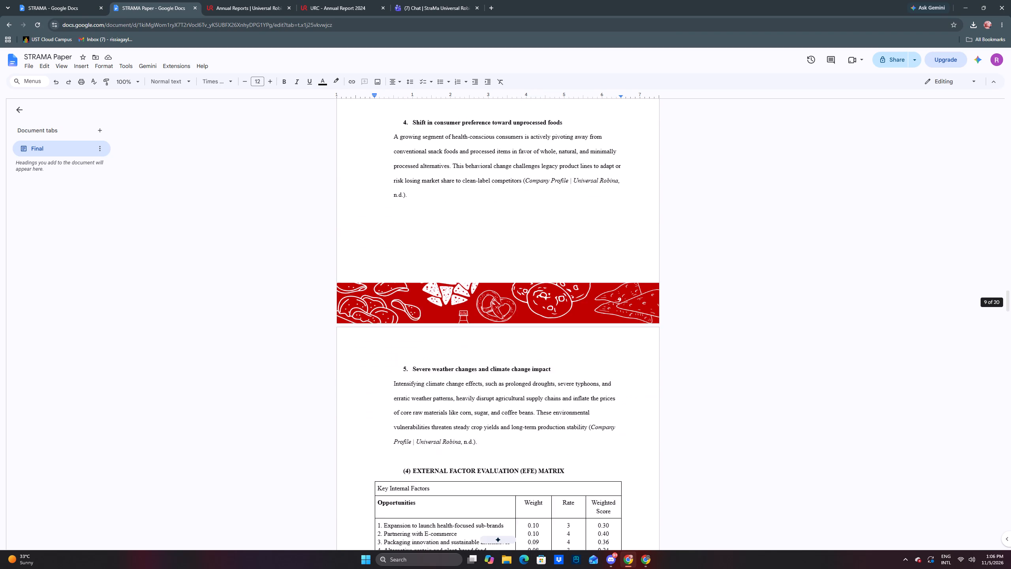
Change the heading row of the External Factor Evaluation (EFE) matrix table to read "Key External Factors".
{"action": "scroll", "coordinate": [572, 302], "scroll_direction": "down", "scroll_amount": 4}
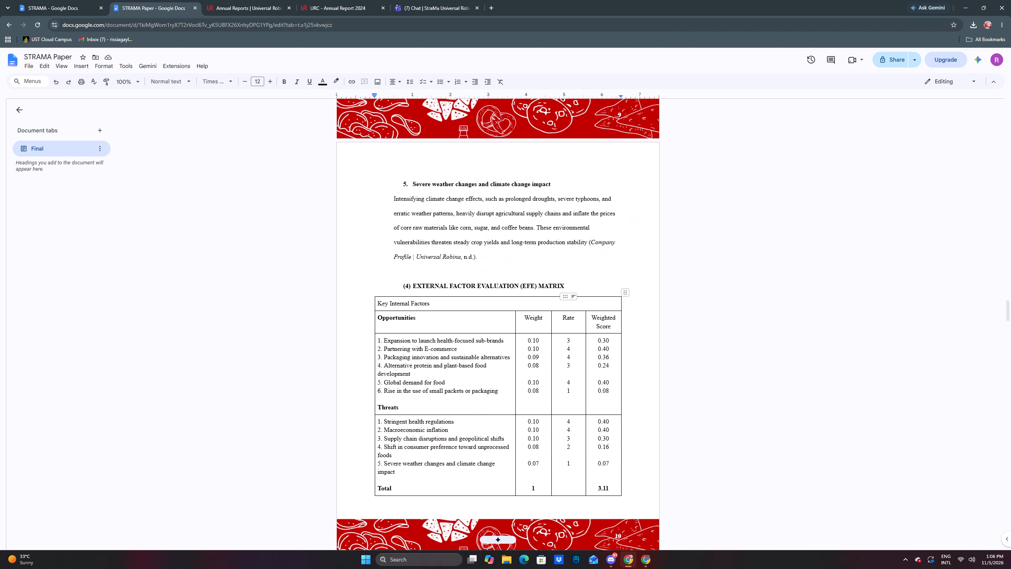
{"action": "double_click", "coordinate": [403, 303]}
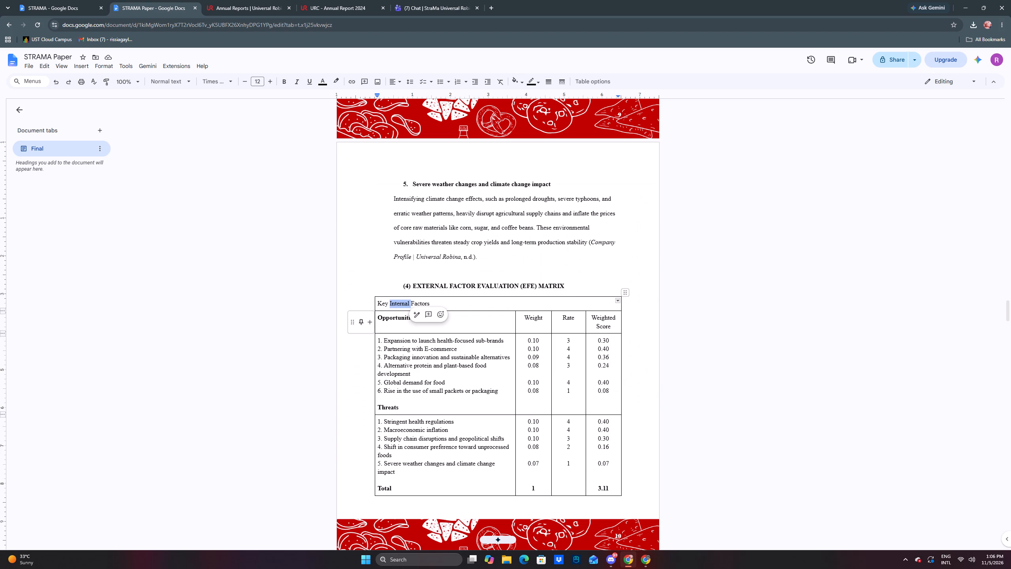
{"action": "key", "text": "e"}
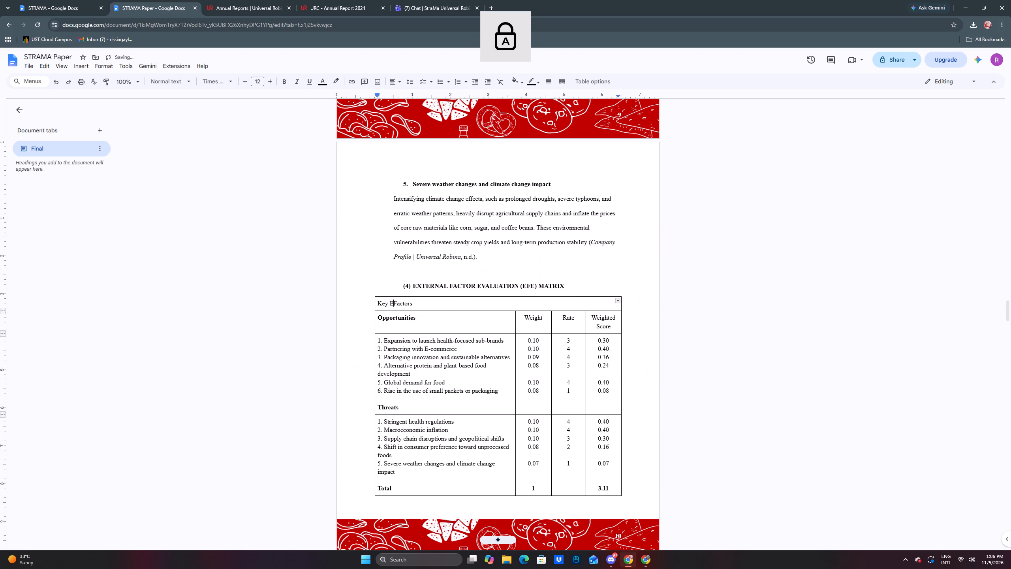
{"action": "type", "text": "xte"}
{"action": "type", "text": "rna"}
{"action": "key", "text": "l"}
{"action": "key", "text": "space"}
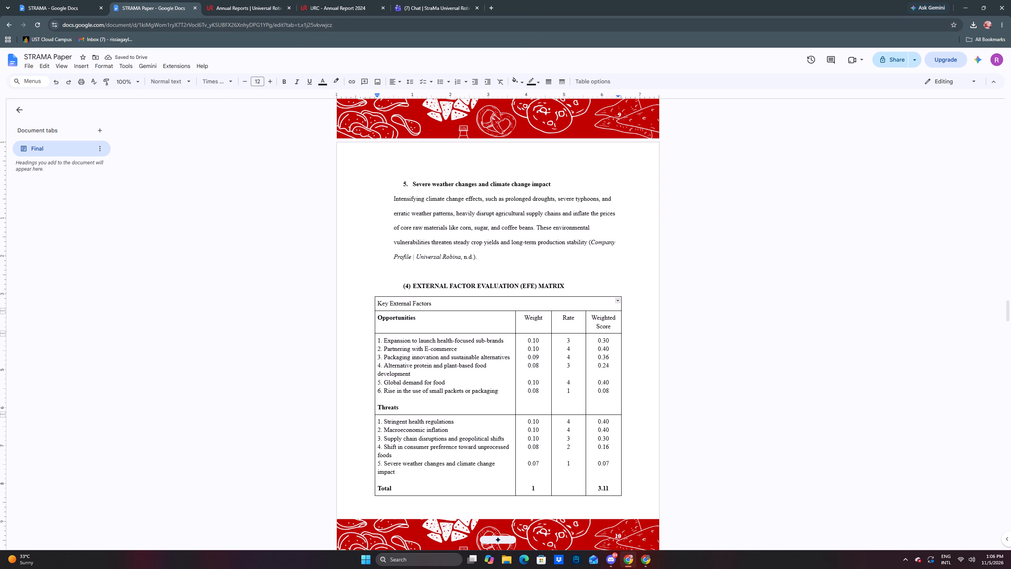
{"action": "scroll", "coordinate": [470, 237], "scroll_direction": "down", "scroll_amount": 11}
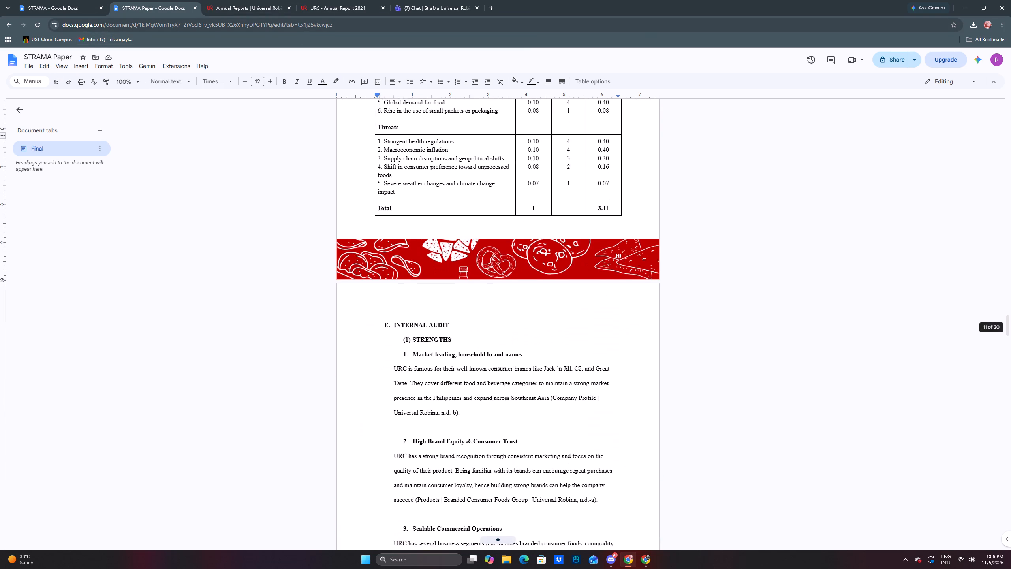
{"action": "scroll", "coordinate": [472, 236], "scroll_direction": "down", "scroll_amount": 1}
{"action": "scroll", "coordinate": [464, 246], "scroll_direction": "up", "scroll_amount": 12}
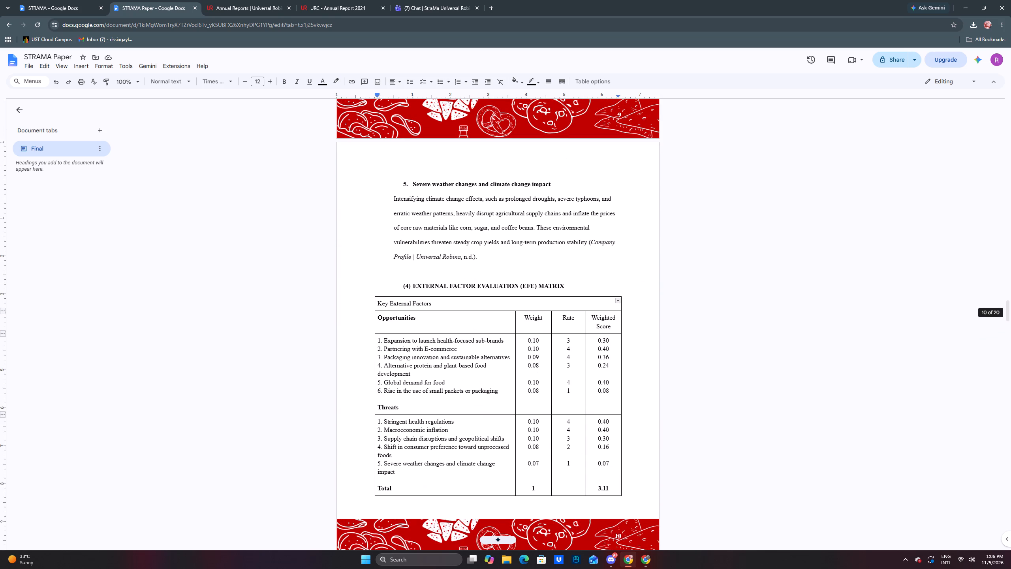
Switch to File Explorer and delete the earlier STRAMA Paper PDF from the Downloads folder.
{"action": "left_click", "coordinate": [31, 69]}
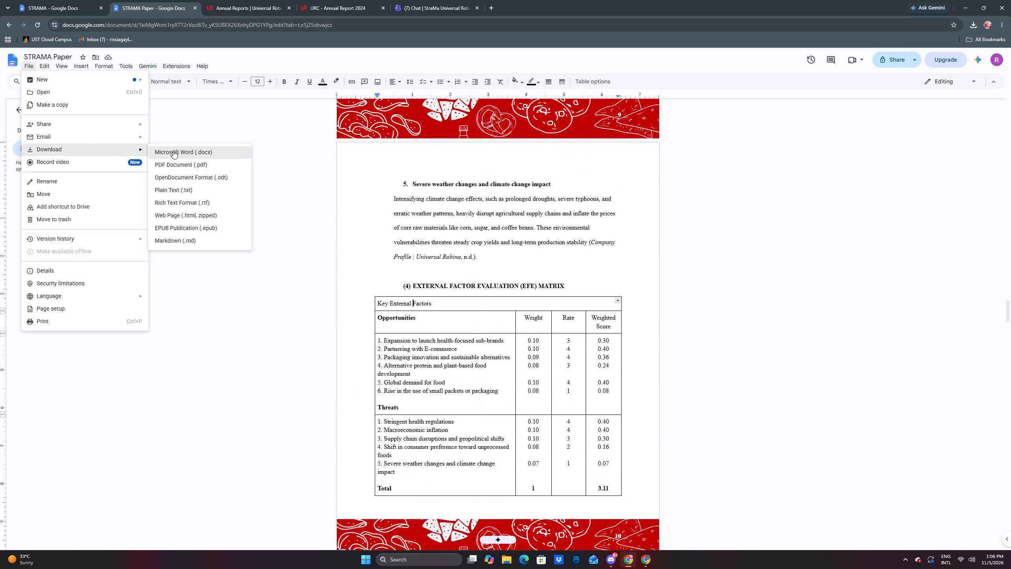
{"action": "left_click", "coordinate": [505, 566]}
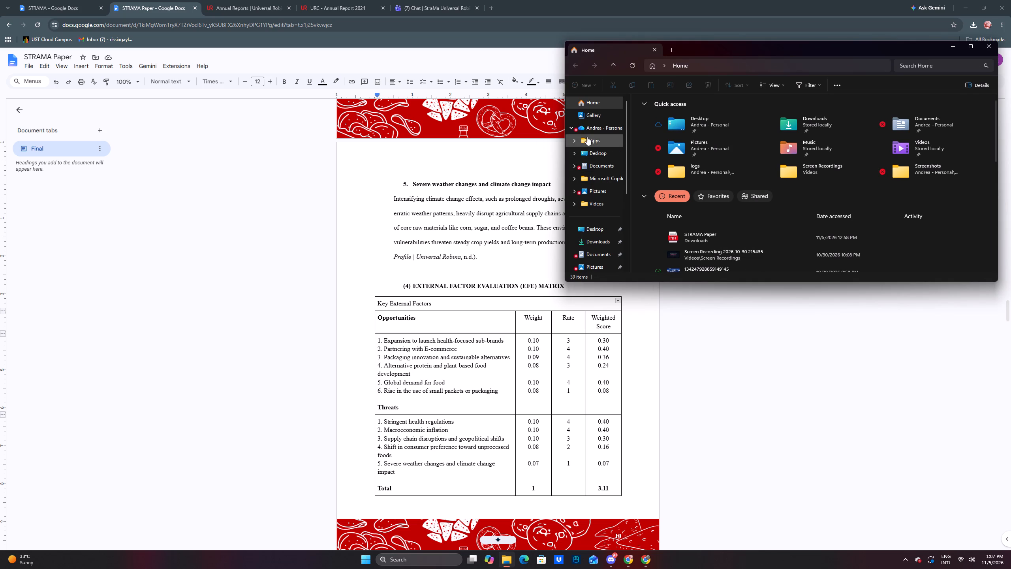
{"action": "left_click", "coordinate": [602, 238]}
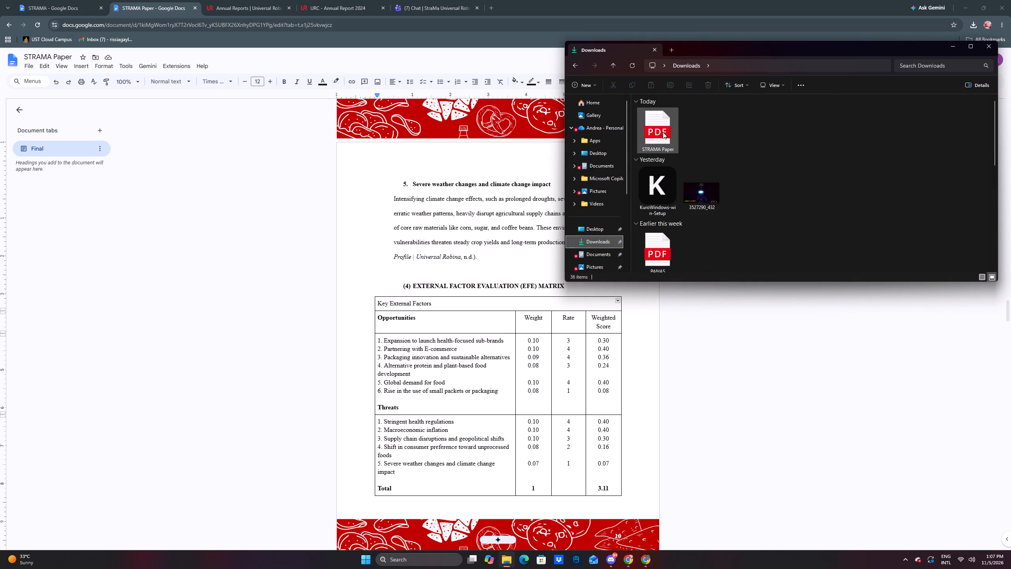
{"action": "right_click", "coordinate": [663, 132]}
{"action": "left_click", "coordinate": [777, 143]}
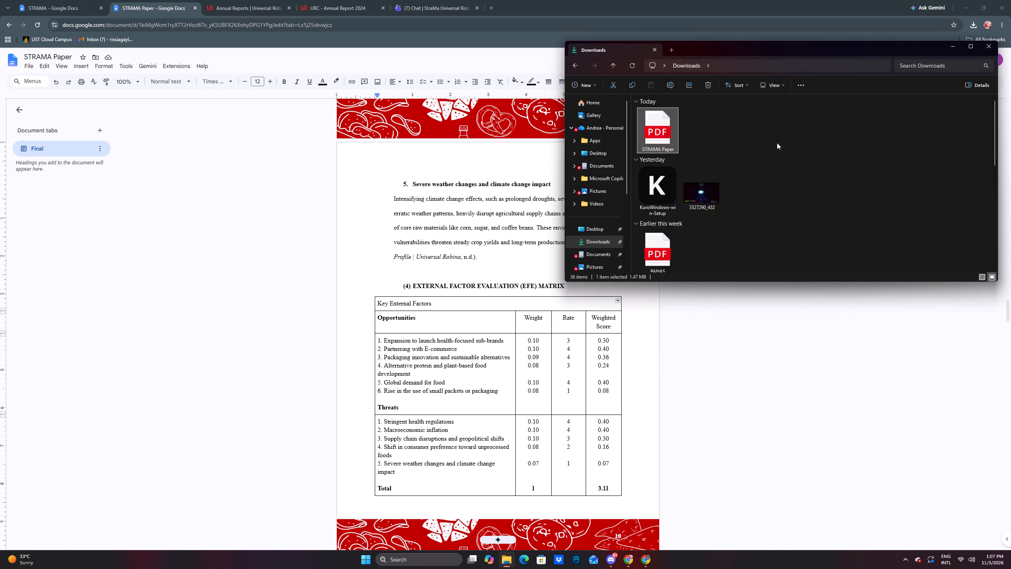
Back in Google Docs, download the corrected STRAMA Paper as a PDF document.
{"action": "left_click", "coordinate": [28, 68]}
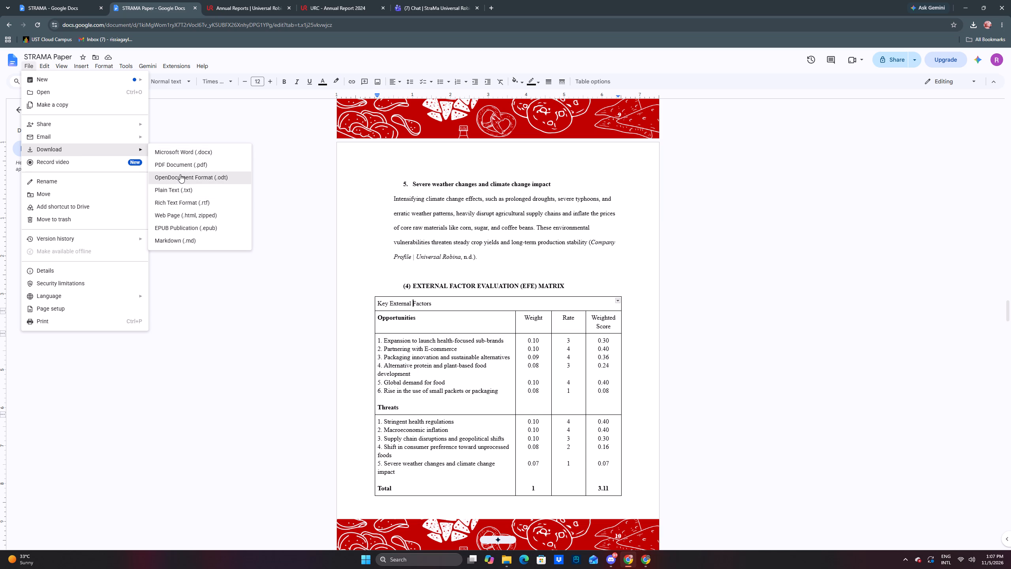
{"action": "left_click", "coordinate": [177, 169]}
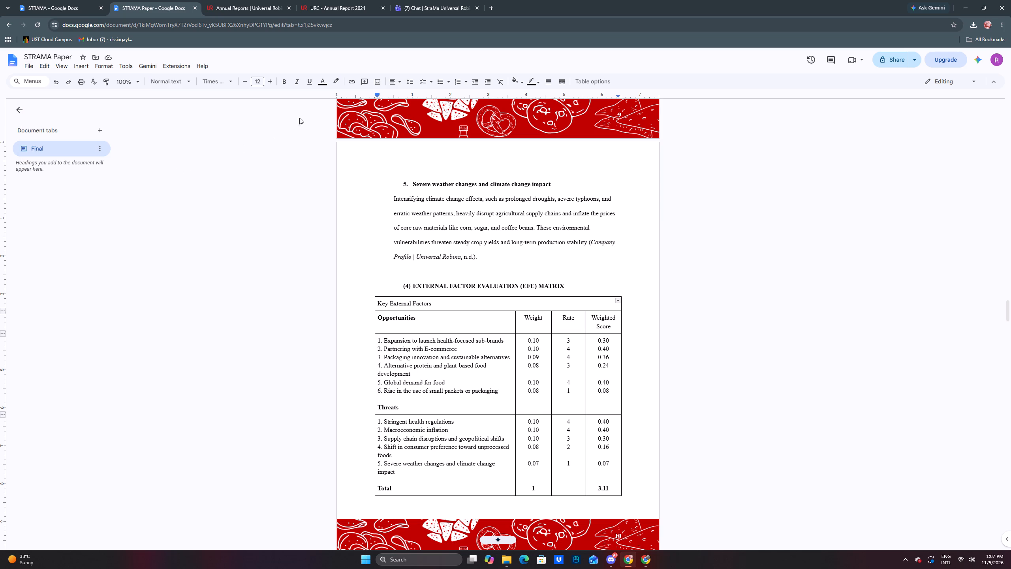
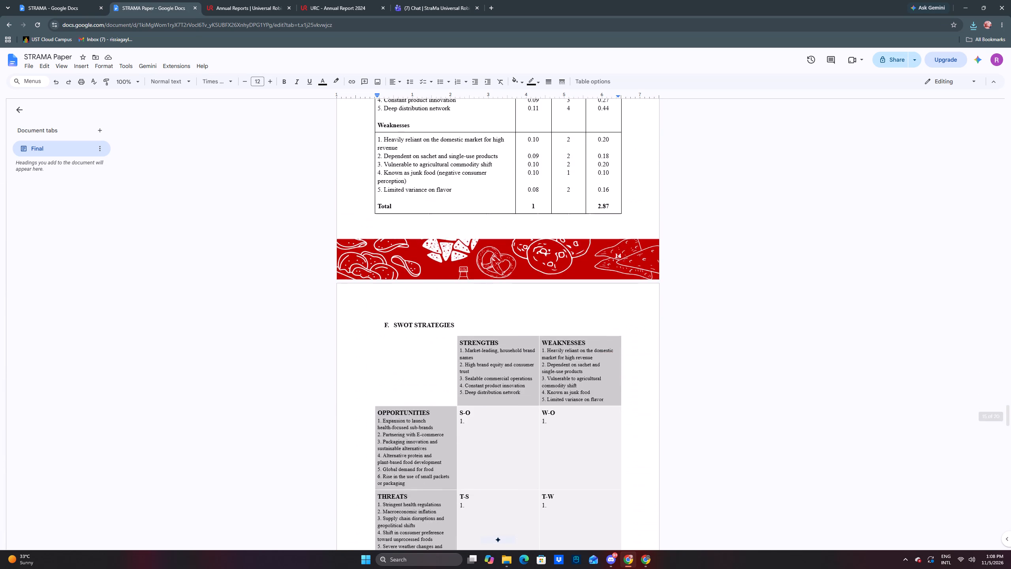
Review the closing sections of the STRAMA Paper, from SWOT Strategies through Illustrations, for content and layout.
{"action": "scroll", "coordinate": [481, 188], "scroll_direction": "down", "scroll_amount": 15}
{"action": "scroll", "coordinate": [481, 187], "scroll_direction": "down", "scroll_amount": 13}
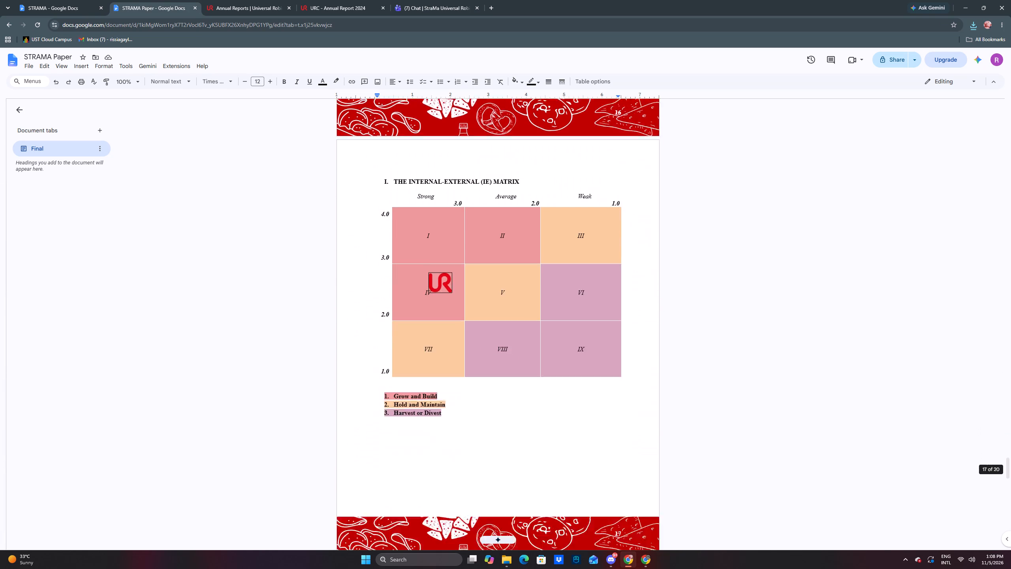
{"action": "scroll", "coordinate": [481, 187], "scroll_direction": "down", "scroll_amount": 20}
{"action": "scroll", "coordinate": [481, 187], "scroll_direction": "down", "scroll_amount": 8}
{"action": "scroll", "coordinate": [481, 170], "scroll_direction": "up", "scroll_amount": 12}
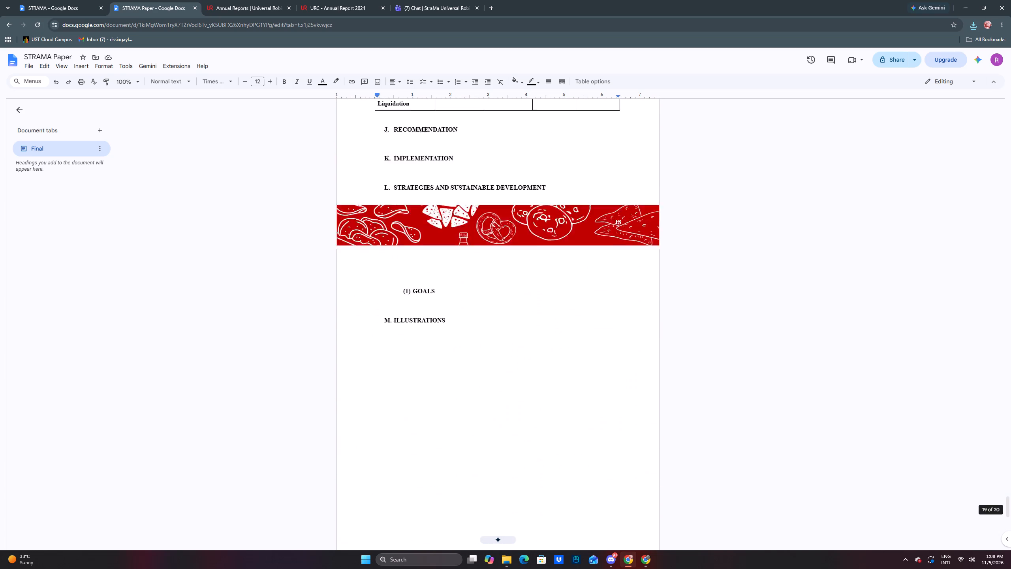
{"action": "scroll", "coordinate": [472, 157], "scroll_direction": "up", "scroll_amount": 20}
{"action": "scroll", "coordinate": [472, 157], "scroll_direction": "up", "scroll_amount": 6}
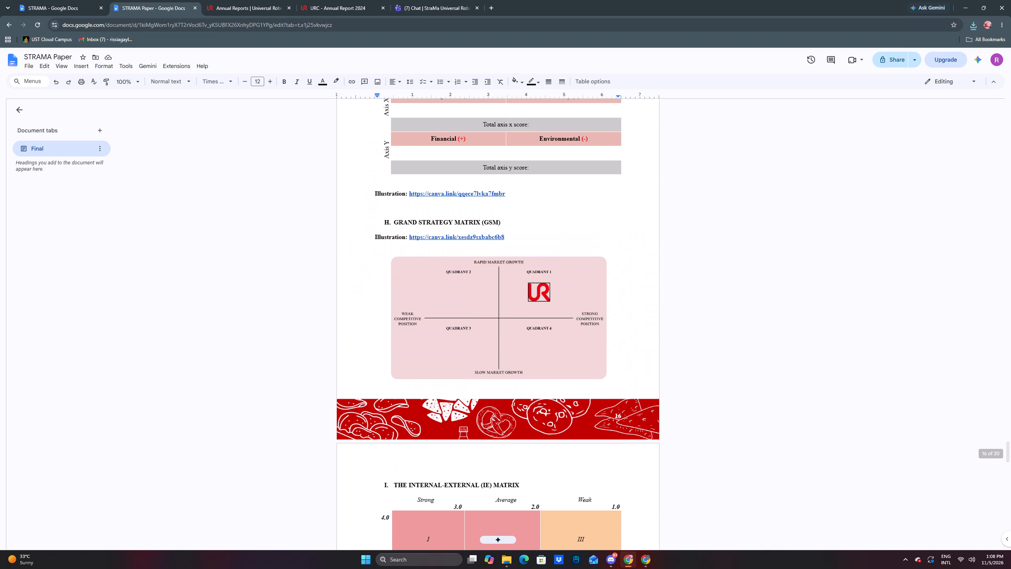
{"action": "scroll", "coordinate": [468, 152], "scroll_direction": "down", "scroll_amount": 2}
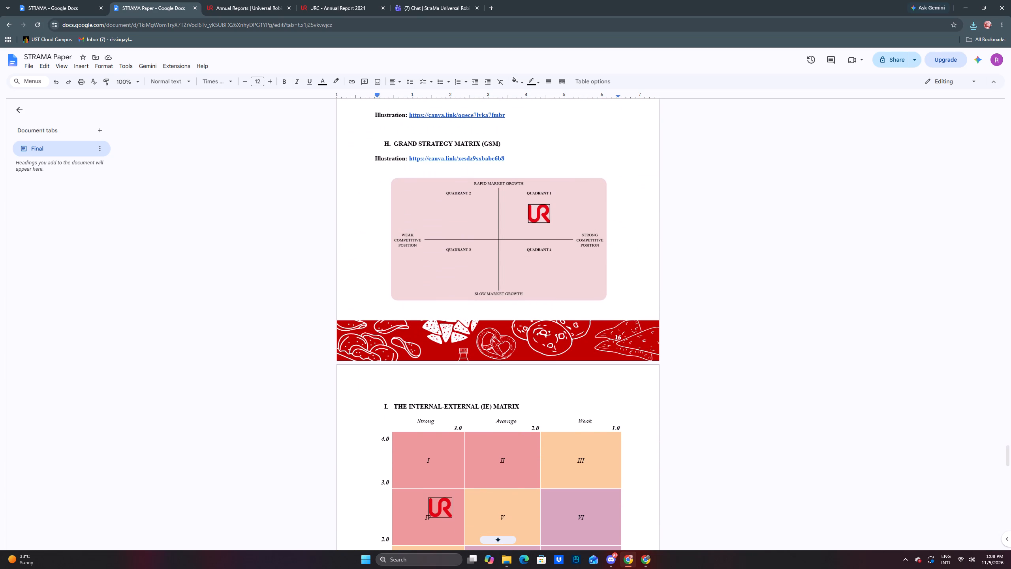
{"action": "scroll", "coordinate": [468, 152], "scroll_direction": "down", "scroll_amount": 2}
{"action": "scroll", "coordinate": [468, 152], "scroll_direction": "up", "scroll_amount": 5}
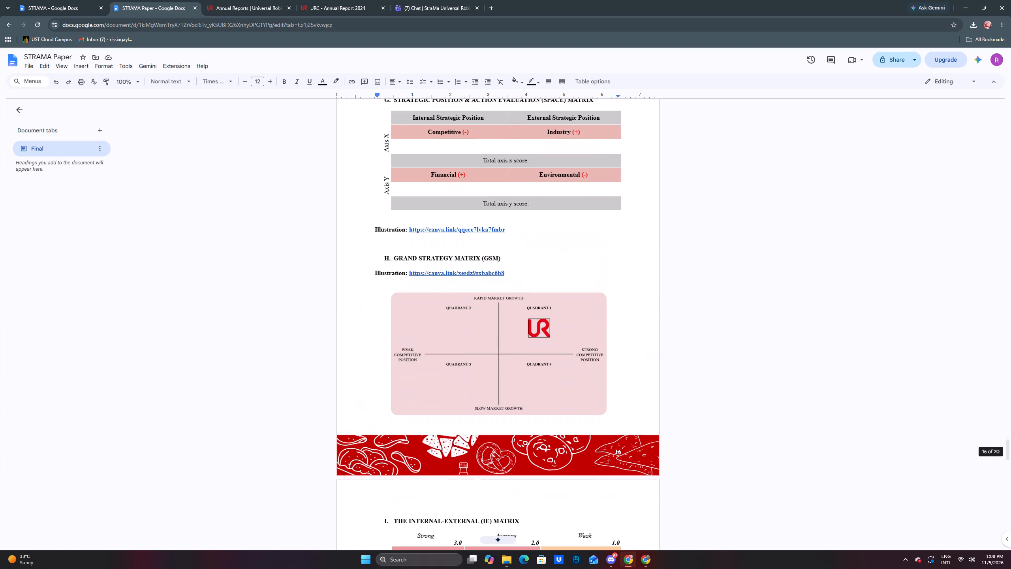
Check the earlier STRAMA Paper pages, from the Weaknesses section back through the EFE matrix, Competitive Profile Matrix and Mission Statement to the cover.
{"action": "scroll", "coordinate": [466, 149], "scroll_direction": "up", "scroll_amount": 20}
{"action": "scroll", "coordinate": [466, 149], "scroll_direction": "up", "scroll_amount": 10}
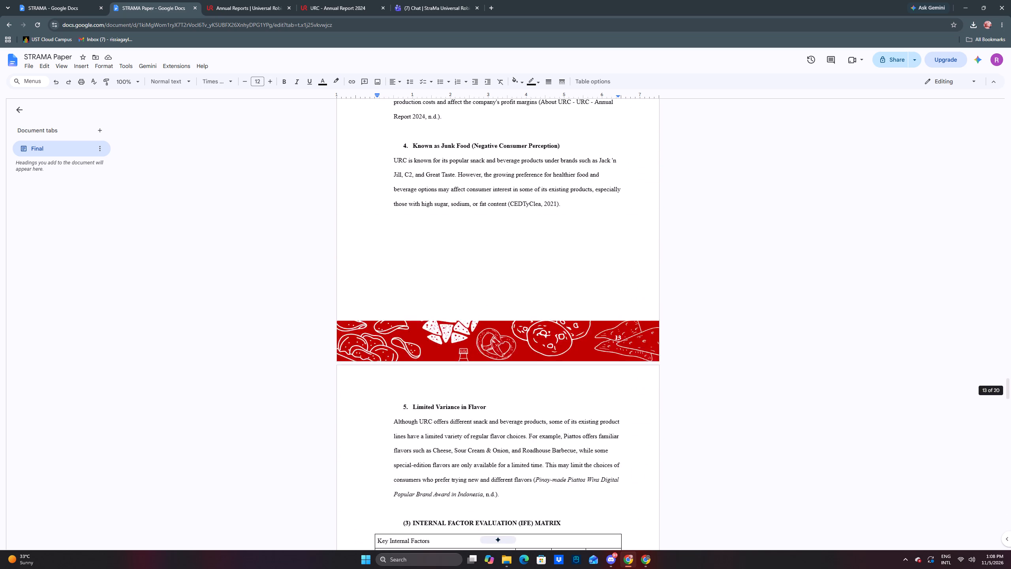
{"action": "scroll", "coordinate": [453, 127], "scroll_direction": "up", "scroll_amount": 20}
{"action": "scroll", "coordinate": [453, 127], "scroll_direction": "up", "scroll_amount": 15}
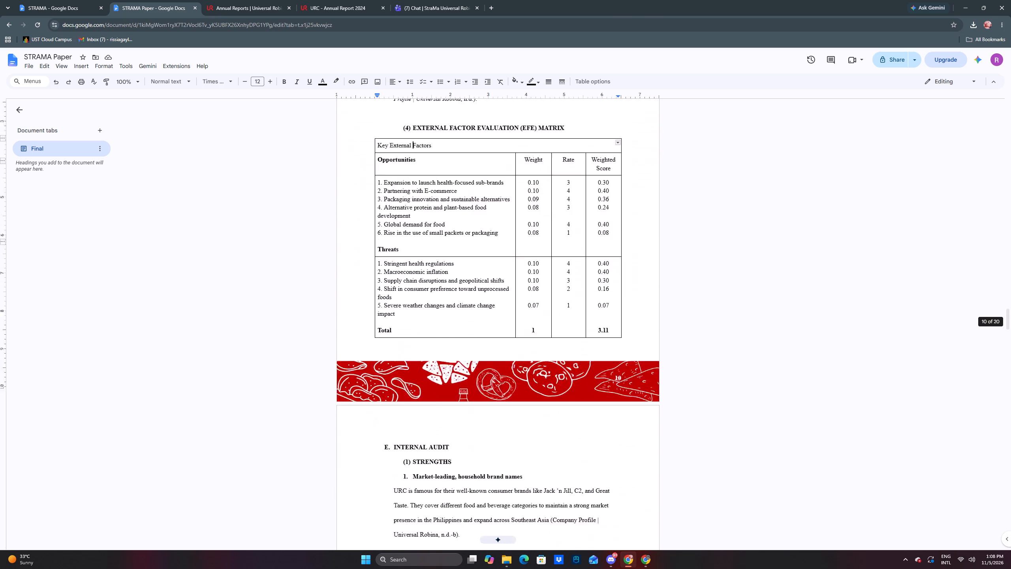
{"action": "scroll", "coordinate": [441, 107], "scroll_direction": "up", "scroll_amount": 19}
{"action": "scroll", "coordinate": [455, 250], "scroll_direction": "up", "scroll_amount": 9}
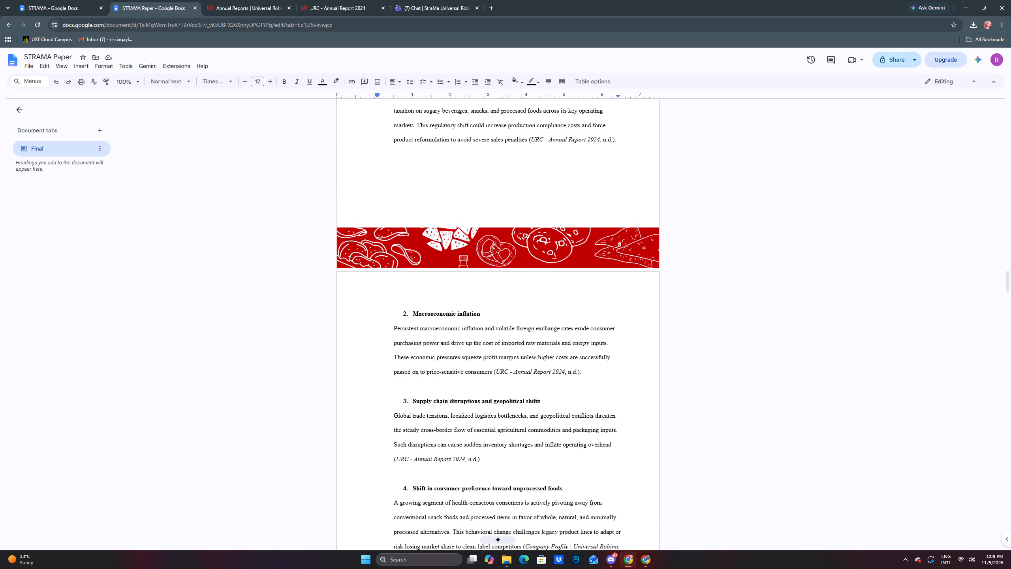
{"action": "scroll", "coordinate": [458, 223], "scroll_direction": "up", "scroll_amount": 20}
{"action": "scroll", "coordinate": [458, 223], "scroll_direction": "up", "scroll_amount": 8}
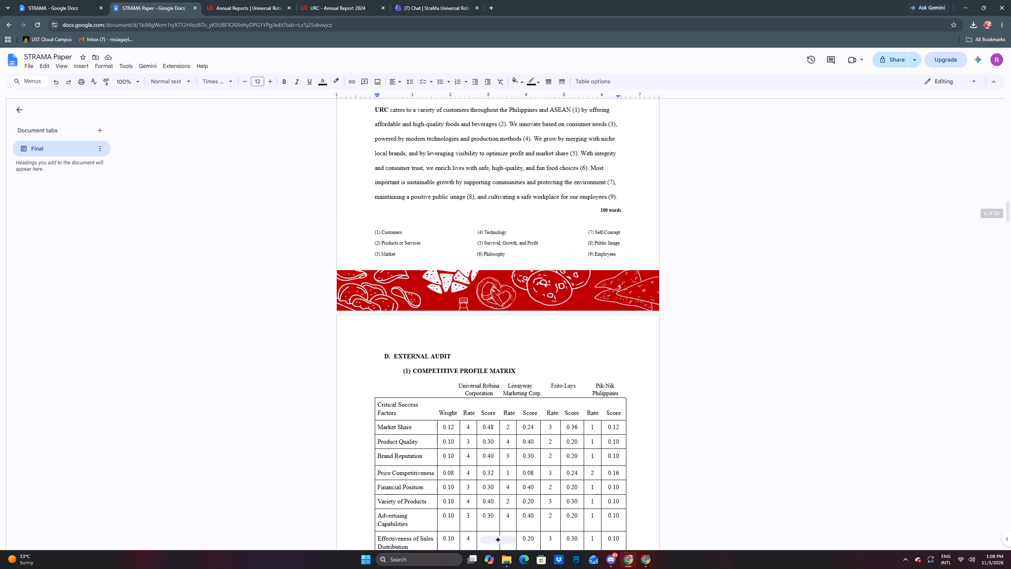
{"action": "scroll", "coordinate": [407, 317], "scroll_direction": "down", "scroll_amount": 4}
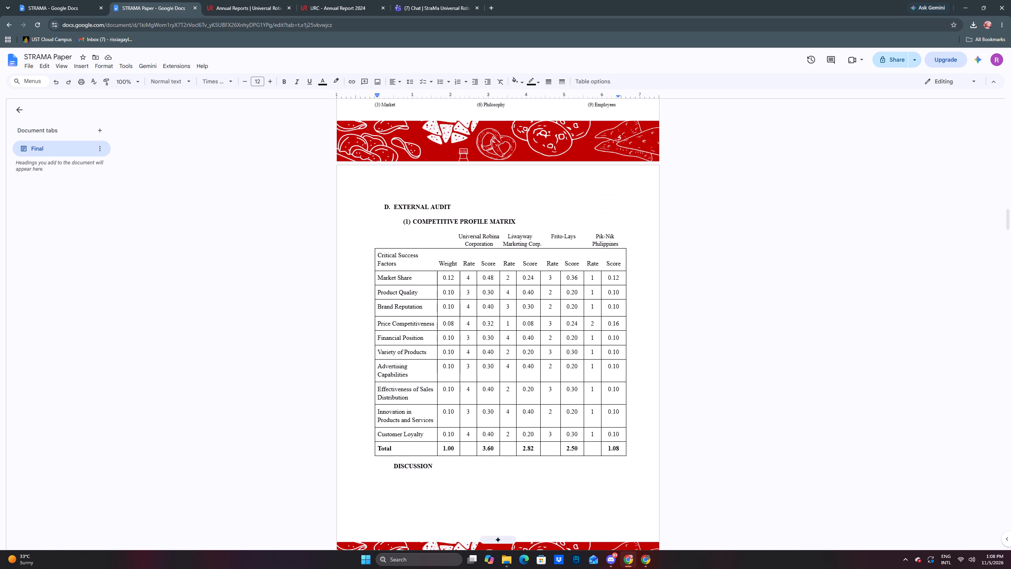
{"action": "scroll", "coordinate": [406, 307], "scroll_direction": "down", "scroll_amount": 6}
{"action": "scroll", "coordinate": [406, 307], "scroll_direction": "up", "scroll_amount": 5}
{"action": "scroll", "coordinate": [400, 298], "scroll_direction": "down", "scroll_amount": 1}
{"action": "scroll", "coordinate": [400, 298], "scroll_direction": "up", "scroll_amount": 9}
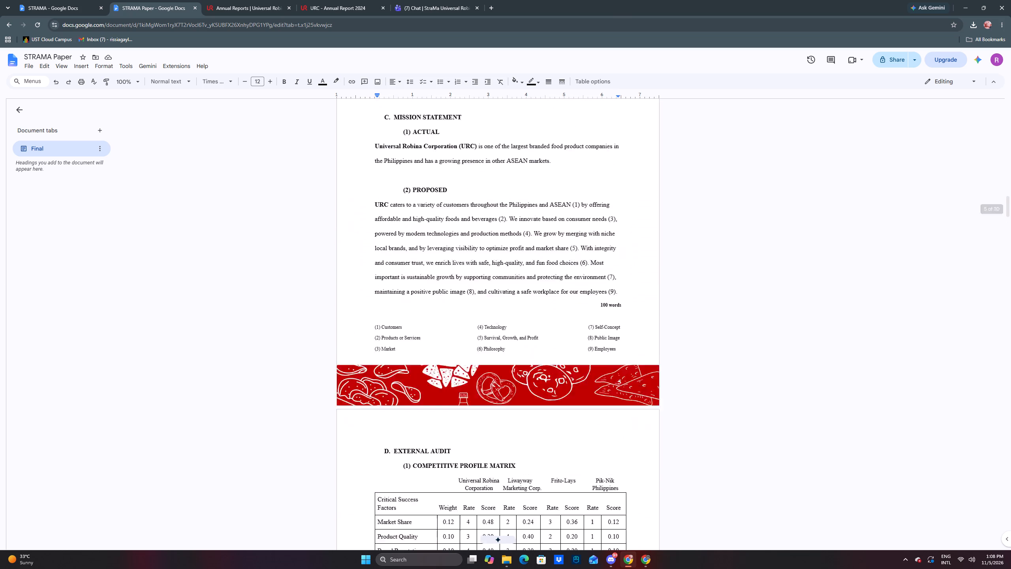
{"action": "scroll", "coordinate": [388, 283], "scroll_direction": "up", "scroll_amount": 20}
{"action": "scroll", "coordinate": [388, 283], "scroll_direction": "up", "scroll_amount": 8}
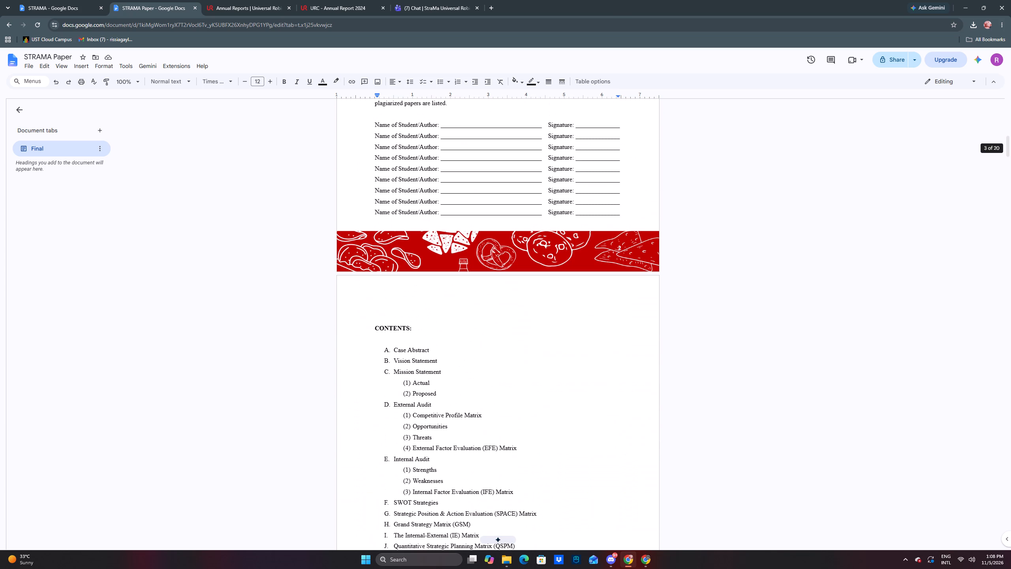
{"action": "scroll", "coordinate": [483, 233], "scroll_direction": "up", "scroll_amount": 19}
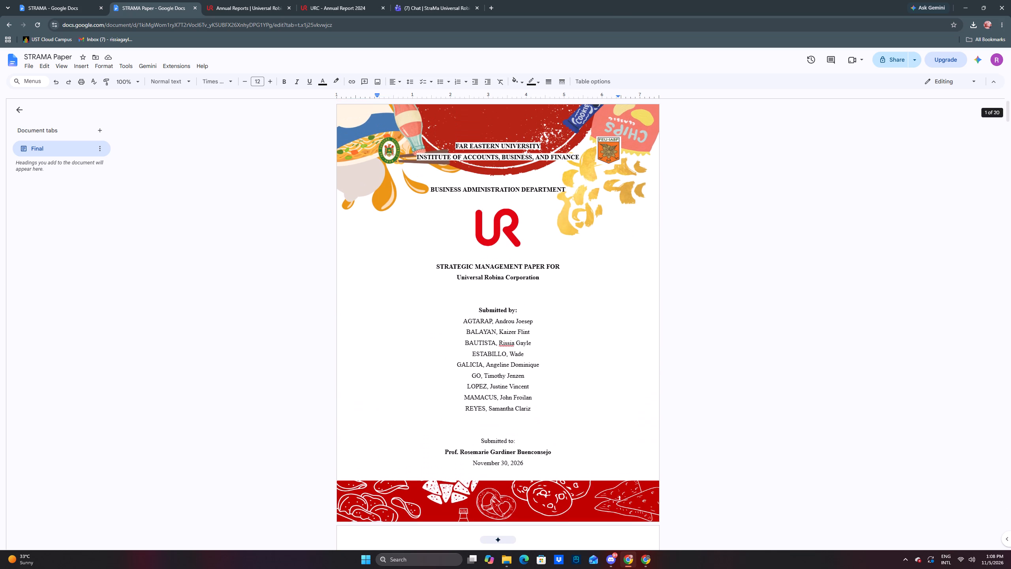
Re-examine the Internal-External, QSPM, SPACE, Grand Strategy, SWOT and IFE matrix pages for completeness and page layout.
{"action": "left_click_drag", "start_coordinate": [1006, 114], "coordinate": [1010, 328]}
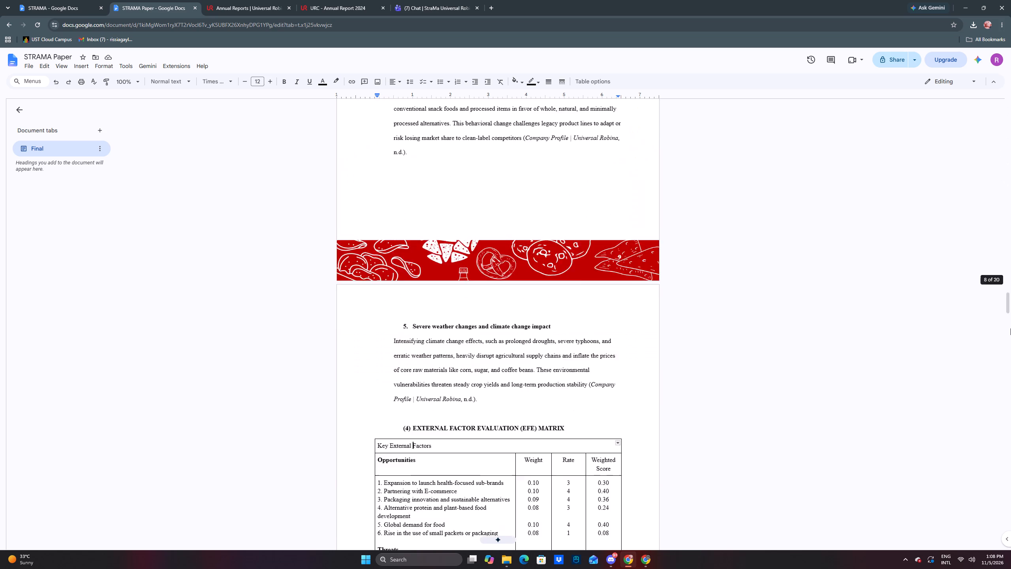
{"action": "left_click_drag", "start_coordinate": [1010, 328], "coordinate": [1009, 493]}
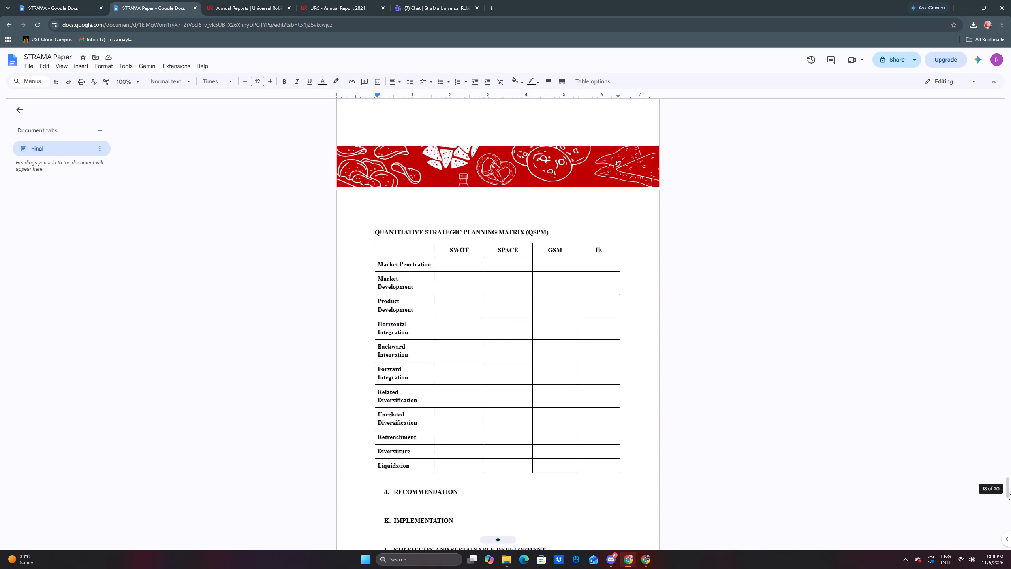
{"action": "left_click_drag", "start_coordinate": [1009, 493], "coordinate": [1005, 472]}
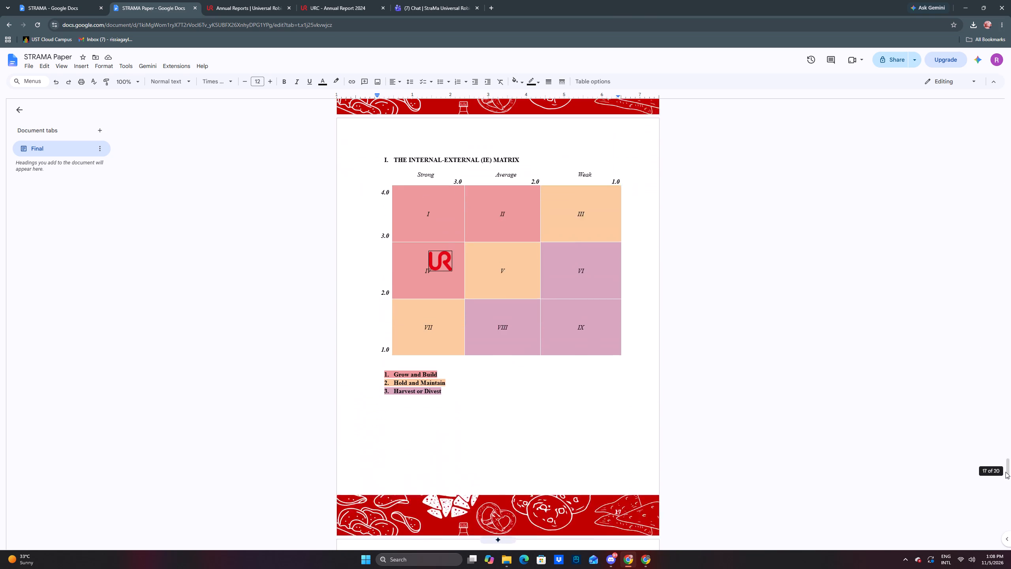
{"action": "left_click_drag", "start_coordinate": [1005, 472], "coordinate": [1005, 471]}
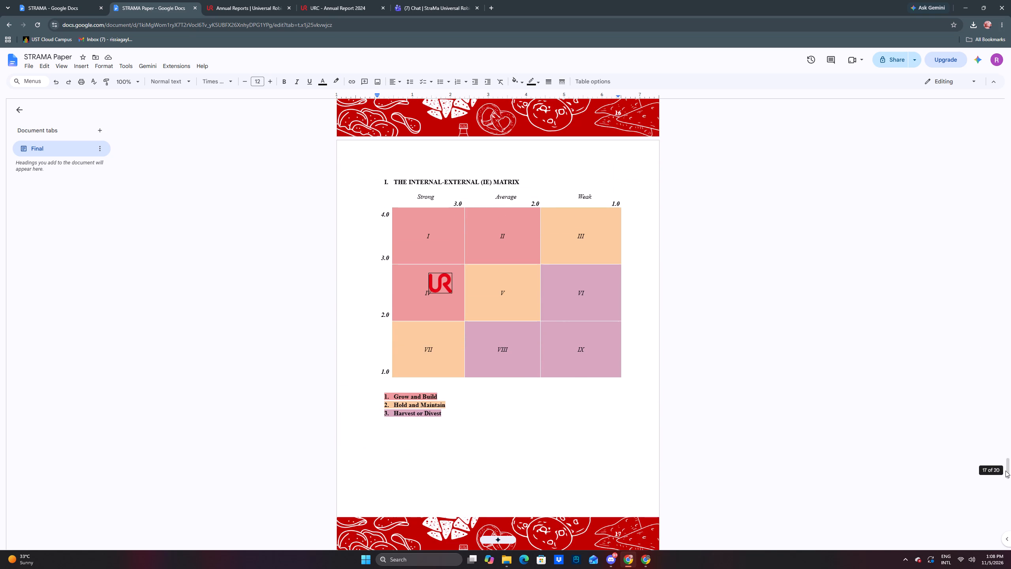
{"action": "left_click_drag", "start_coordinate": [1005, 471], "coordinate": [1003, 475]}
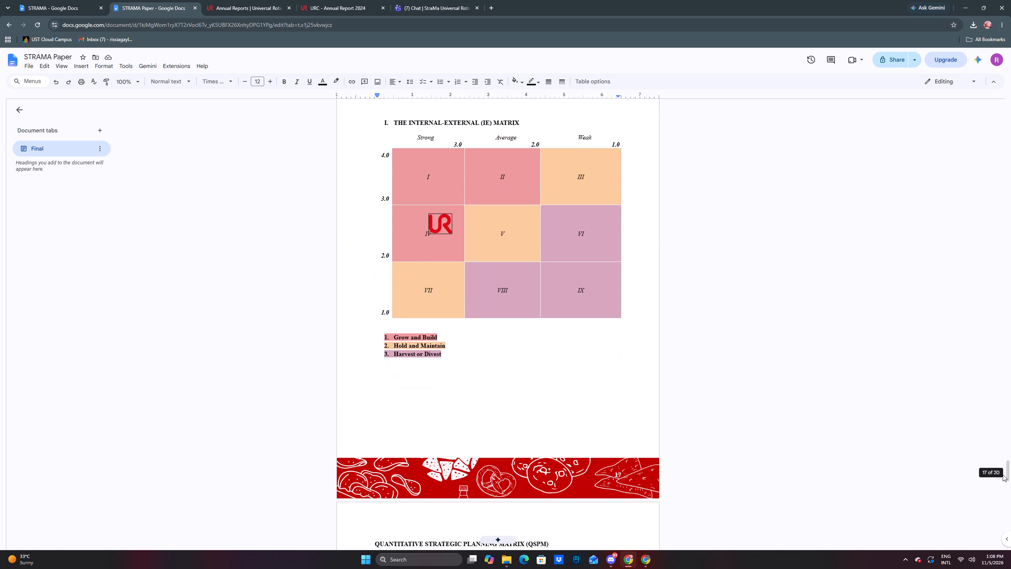
{"action": "left_click_drag", "start_coordinate": [1003, 475], "coordinate": [999, 476]}
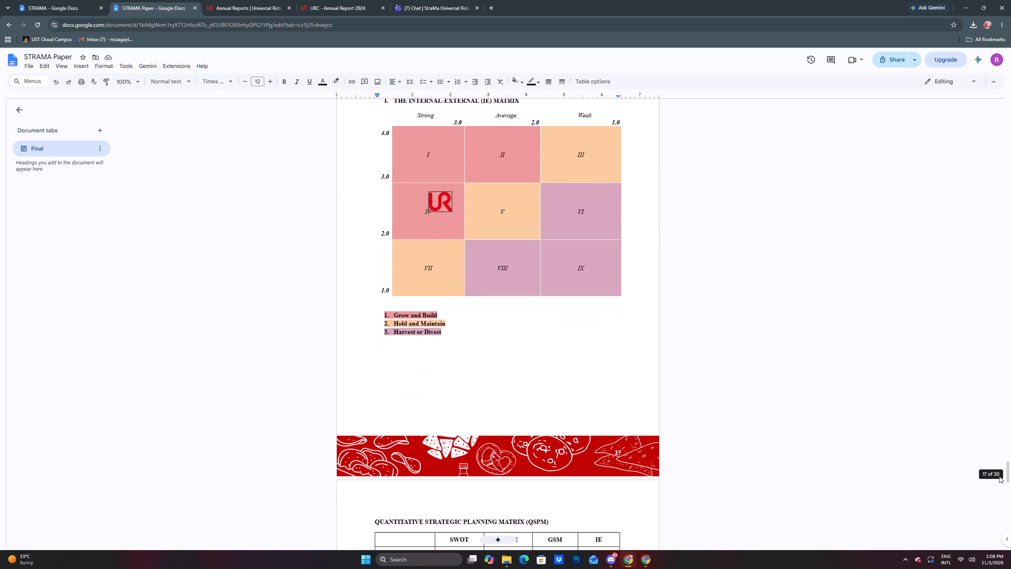
{"action": "left_click_drag", "start_coordinate": [999, 476], "coordinate": [994, 473]}
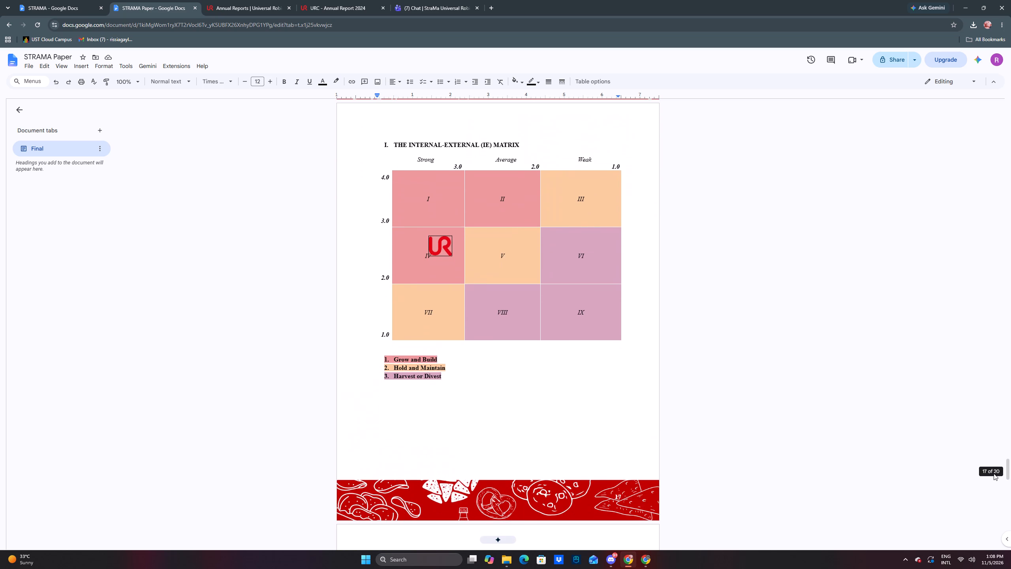
{"action": "left_click_drag", "start_coordinate": [994, 473], "coordinate": [992, 499]}
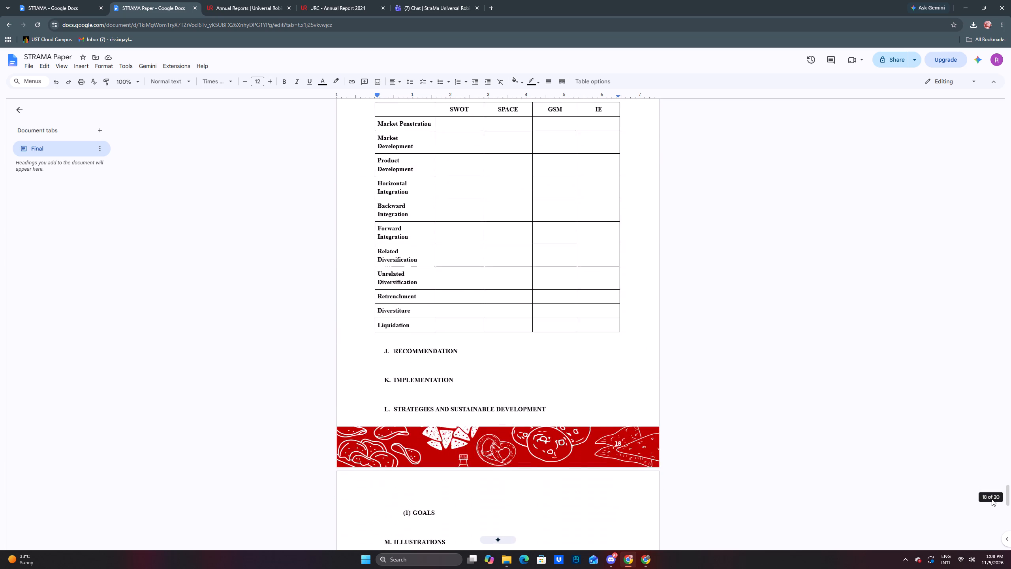
{"action": "left_click_drag", "start_coordinate": [992, 499], "coordinate": [994, 506]}
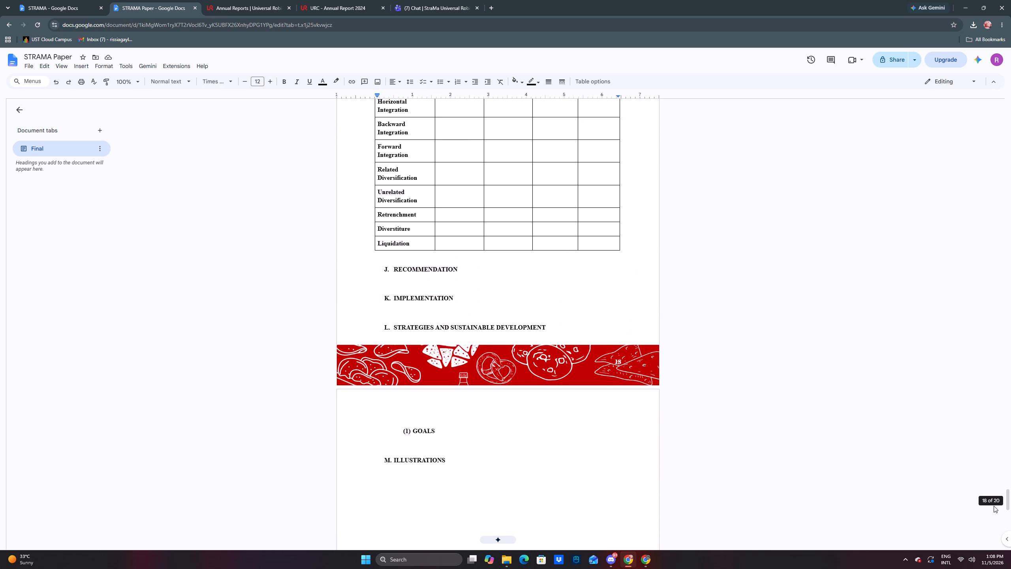
{"action": "left_click_drag", "start_coordinate": [994, 506], "coordinate": [977, 479]}
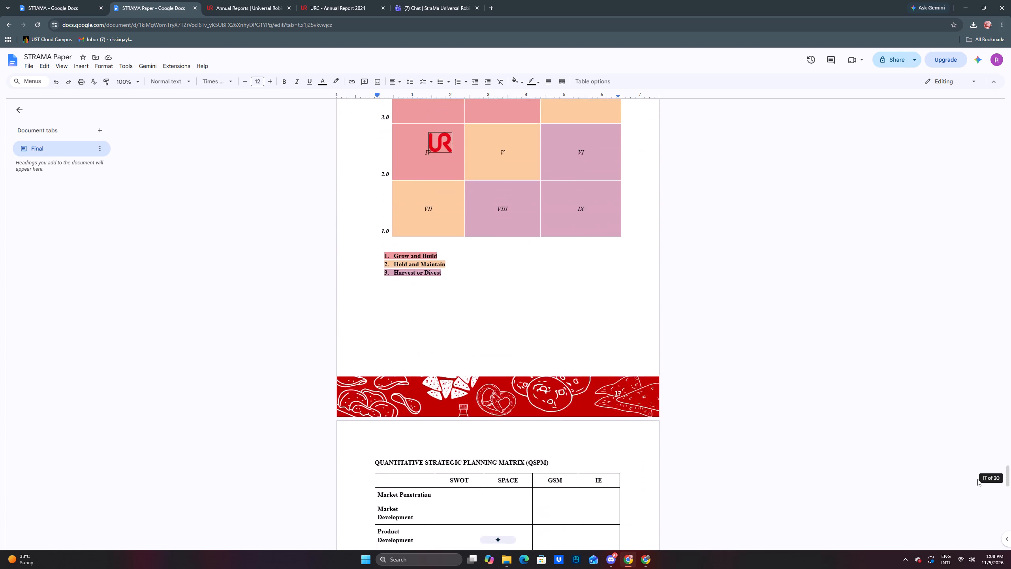
{"action": "left_click_drag", "start_coordinate": [977, 479], "coordinate": [973, 475]}
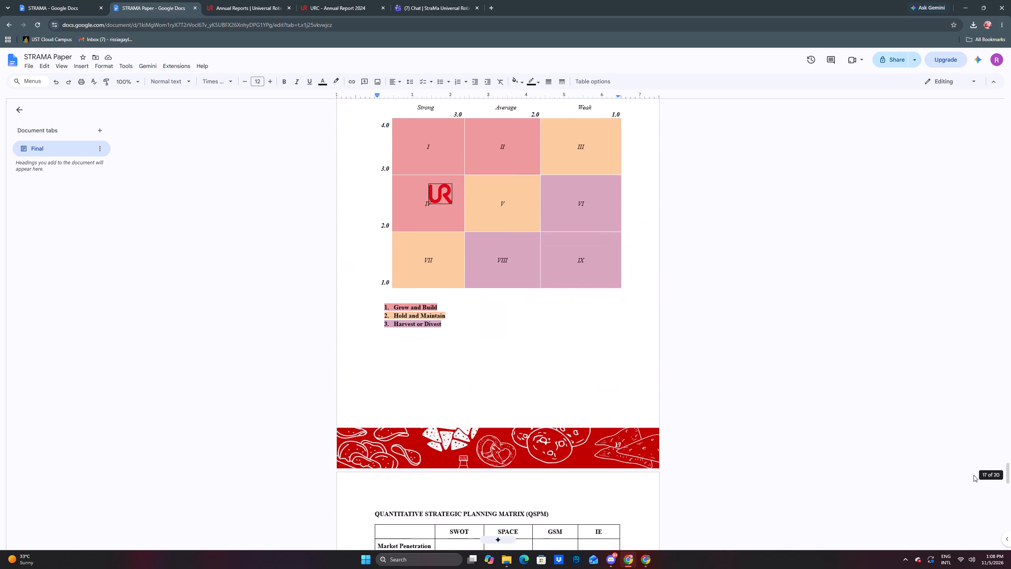
{"action": "left_click_drag", "start_coordinate": [973, 475], "coordinate": [968, 447]}
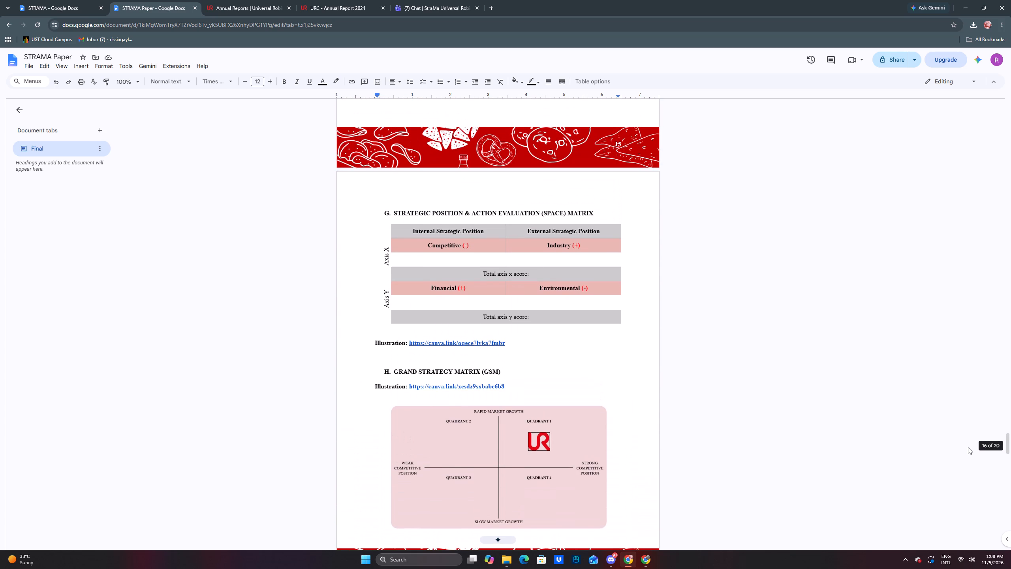
{"action": "left_click_drag", "start_coordinate": [968, 447], "coordinate": [959, 425]}
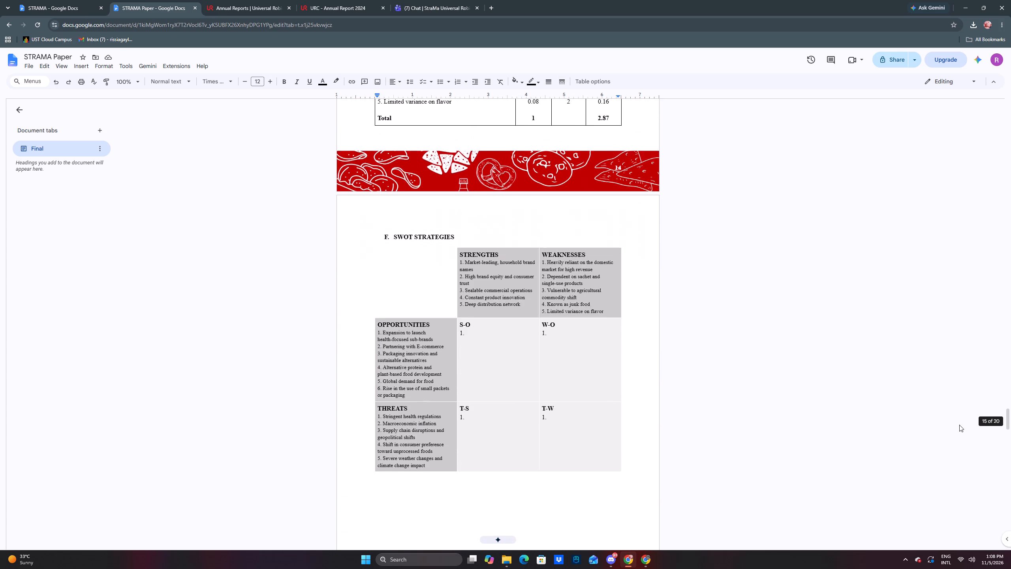
{"action": "left_click_drag", "start_coordinate": [959, 425], "coordinate": [963, 437]}
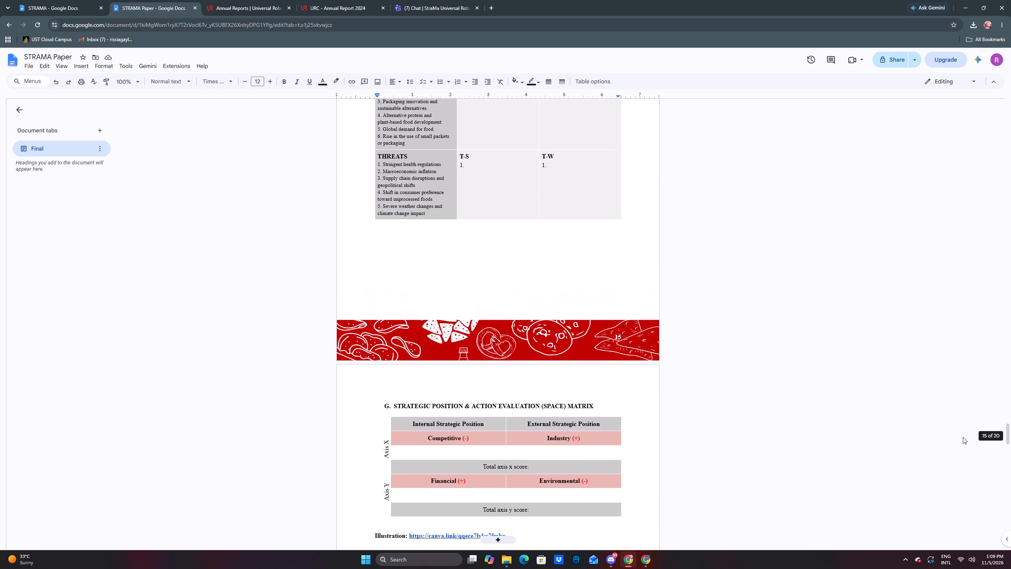
{"action": "left_click_drag", "start_coordinate": [963, 437], "coordinate": [959, 419]}
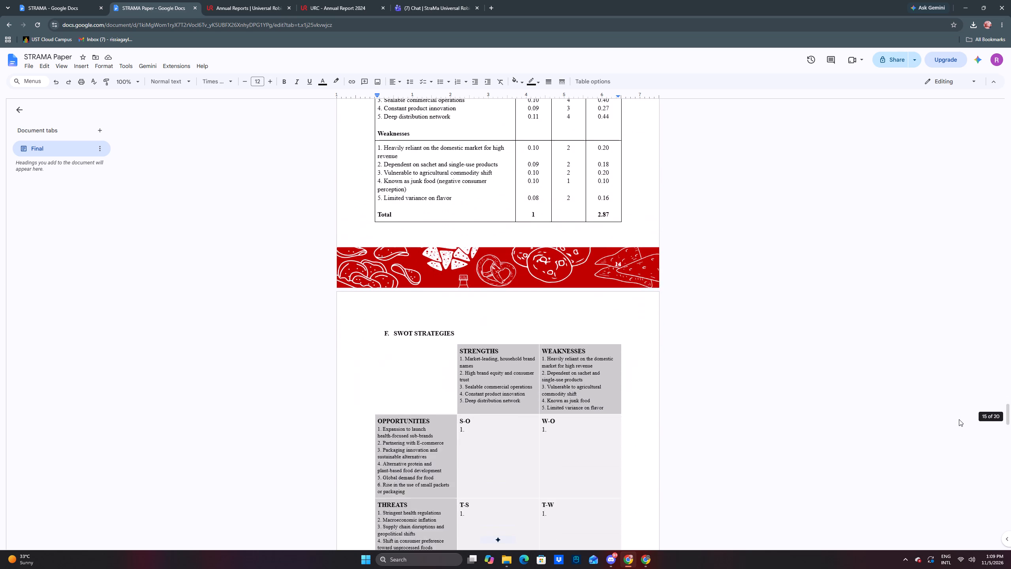
{"action": "left_click_drag", "start_coordinate": [959, 419], "coordinate": [954, 407]}
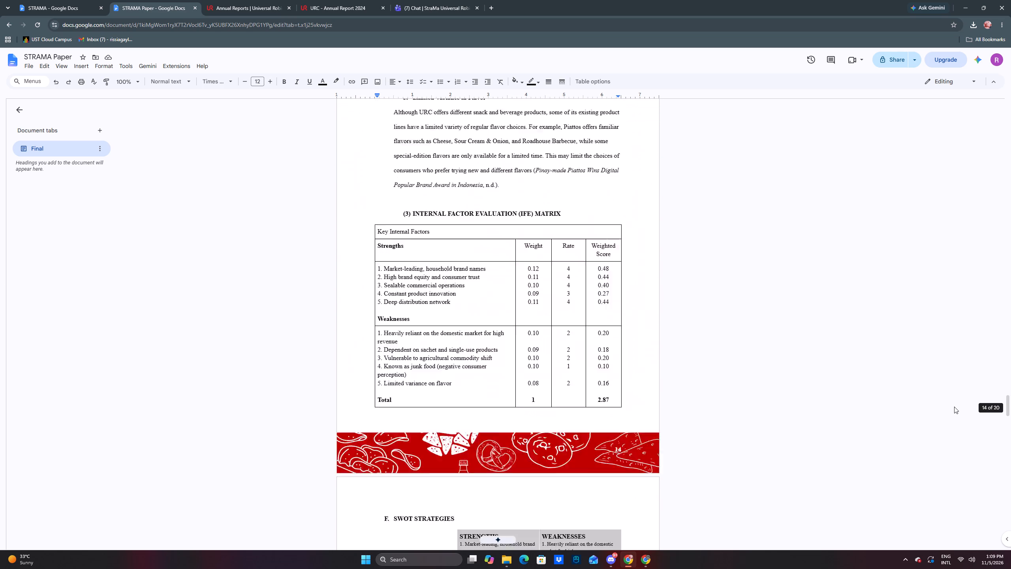
{"action": "left_click_drag", "start_coordinate": [954, 407], "coordinate": [936, 202]}
Skim the paper once more from the cover to the Internal-External matrix and return to the cover page.
{"action": "left_click_drag", "start_coordinate": [1009, 111], "coordinate": [1009, 112]}
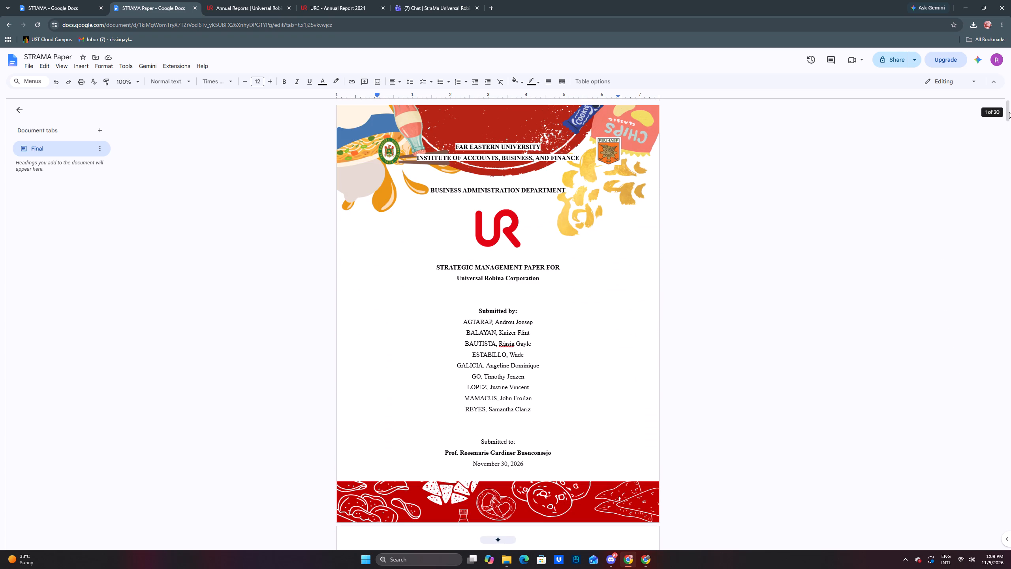
{"action": "left_click_drag", "start_coordinate": [1009, 112], "coordinate": [1010, 396]}
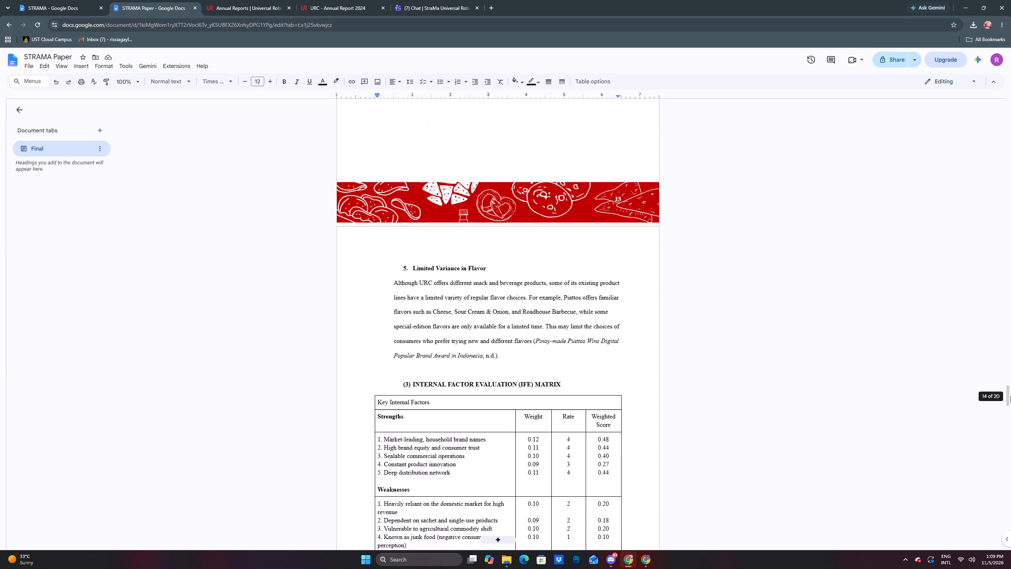
{"action": "left_click_drag", "start_coordinate": [1010, 396], "coordinate": [1010, 454]}
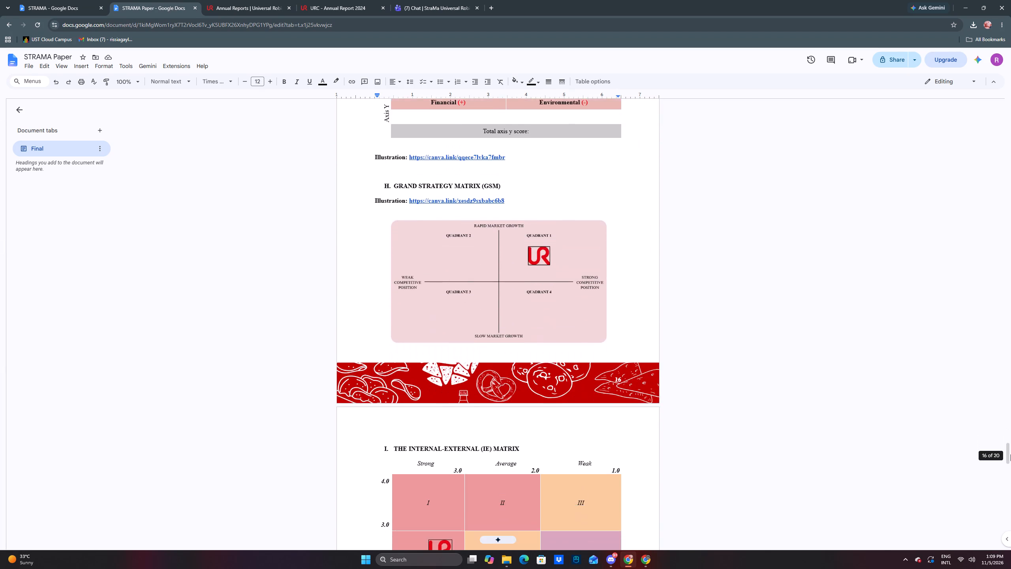
{"action": "left_click_drag", "start_coordinate": [1010, 454], "coordinate": [998, 416]}
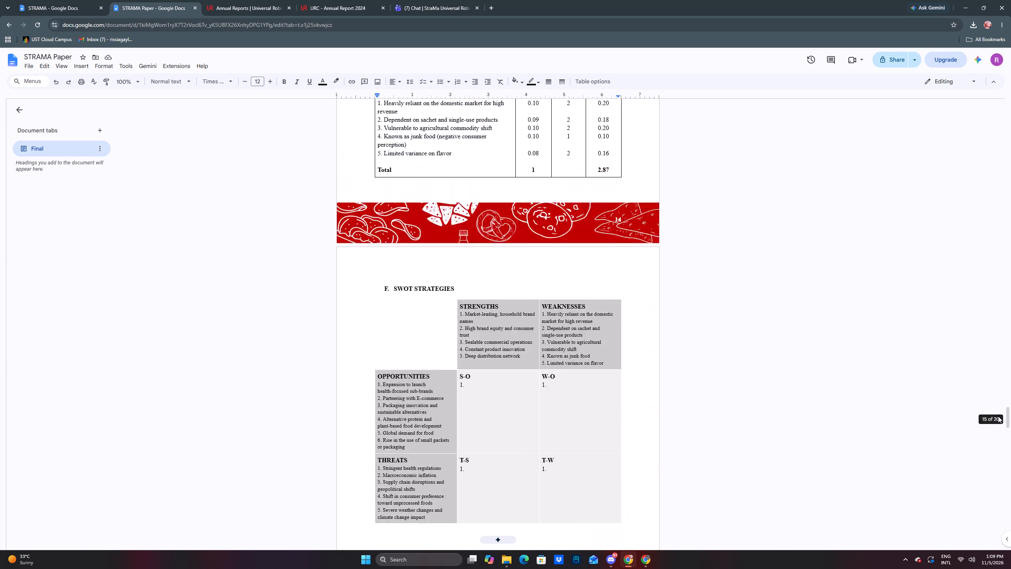
{"action": "left_click_drag", "start_coordinate": [998, 416], "coordinate": [942, 125]}
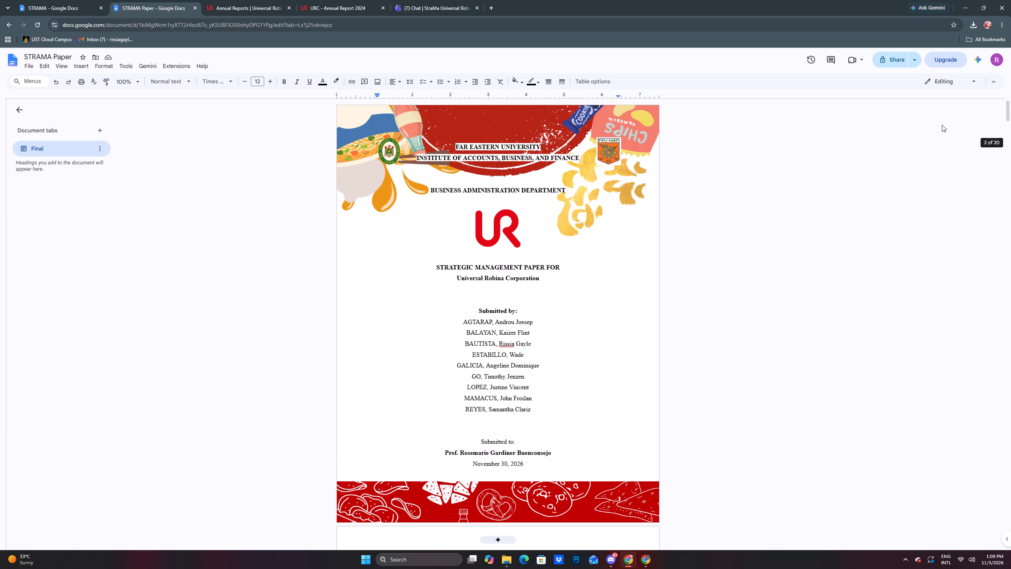
{"action": "left_click_drag", "start_coordinate": [942, 125], "coordinate": [942, 130]}
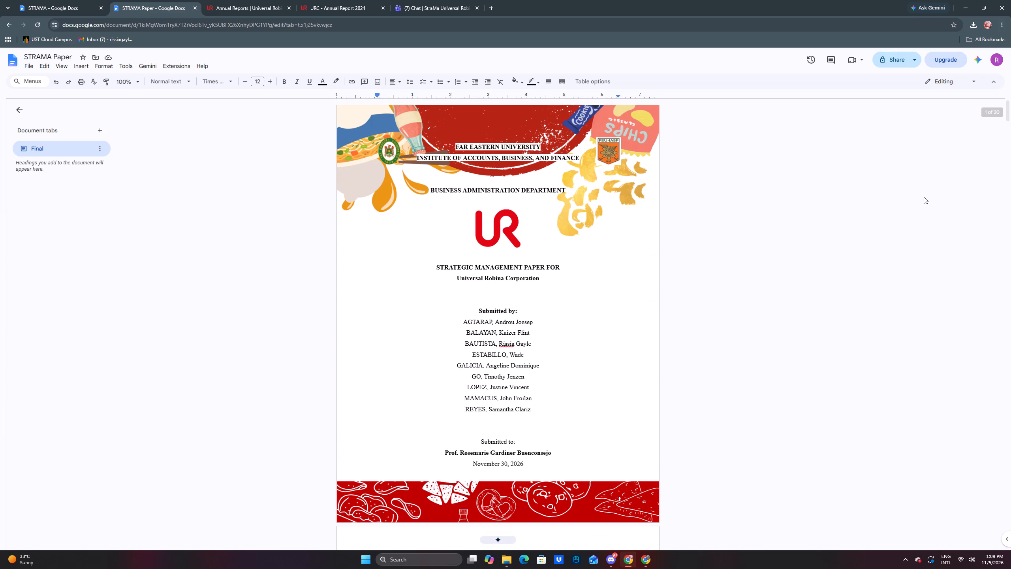
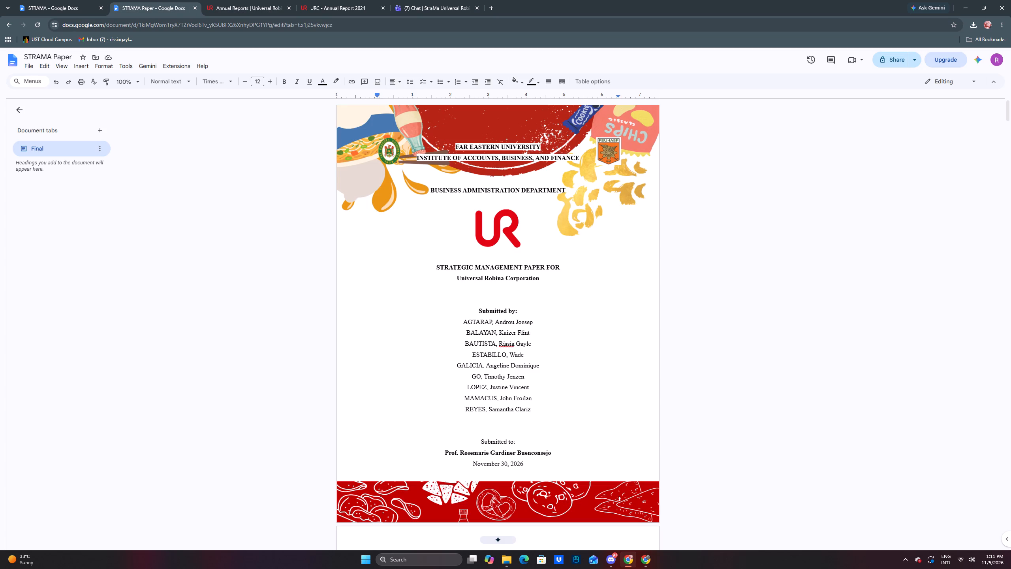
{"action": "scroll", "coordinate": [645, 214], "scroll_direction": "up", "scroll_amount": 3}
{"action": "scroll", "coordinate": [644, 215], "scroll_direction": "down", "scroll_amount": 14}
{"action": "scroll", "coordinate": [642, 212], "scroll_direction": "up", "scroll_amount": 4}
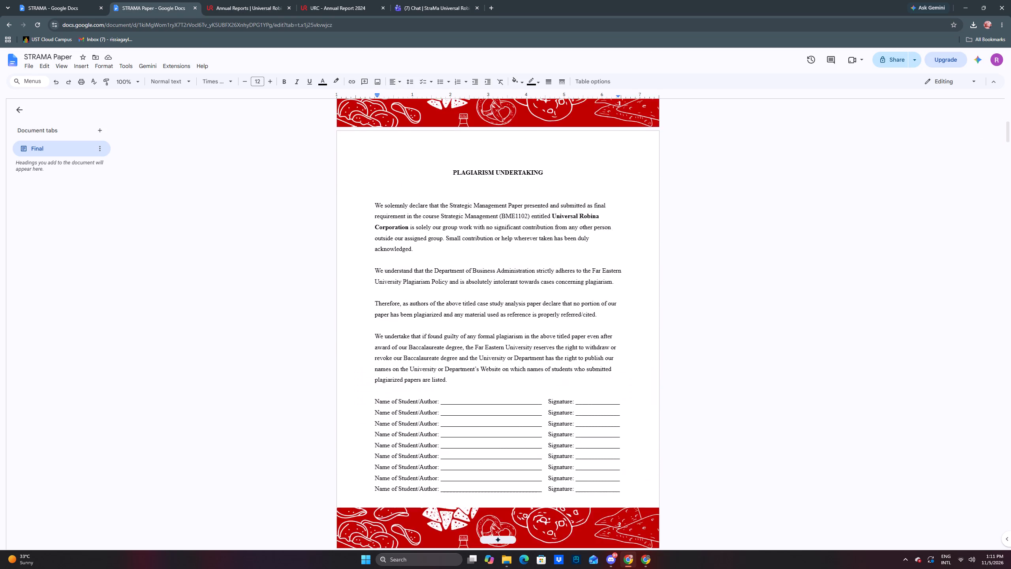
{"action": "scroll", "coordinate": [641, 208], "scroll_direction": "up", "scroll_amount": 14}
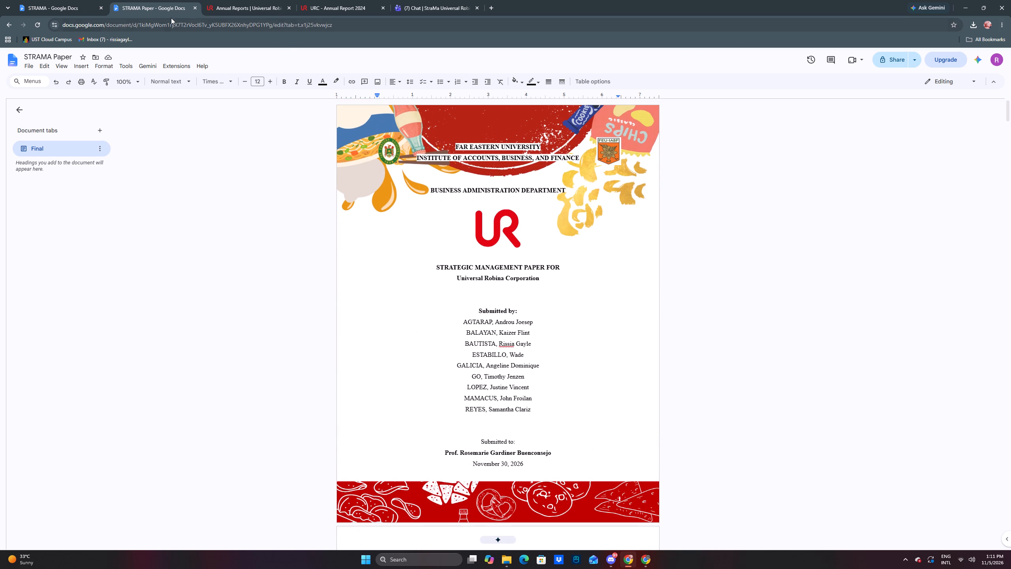
Open the Canva home page in place of the URC Annual Reports page.
{"action": "left_click", "coordinate": [238, 4]}
{"action": "left_click", "coordinate": [249, 21]}
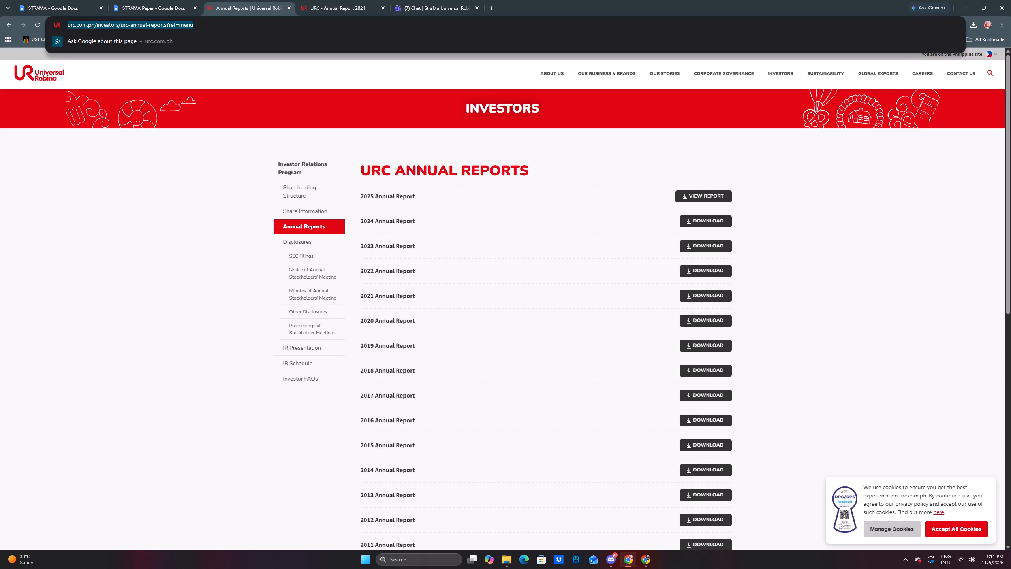
{"action": "type", "text": "canva"}
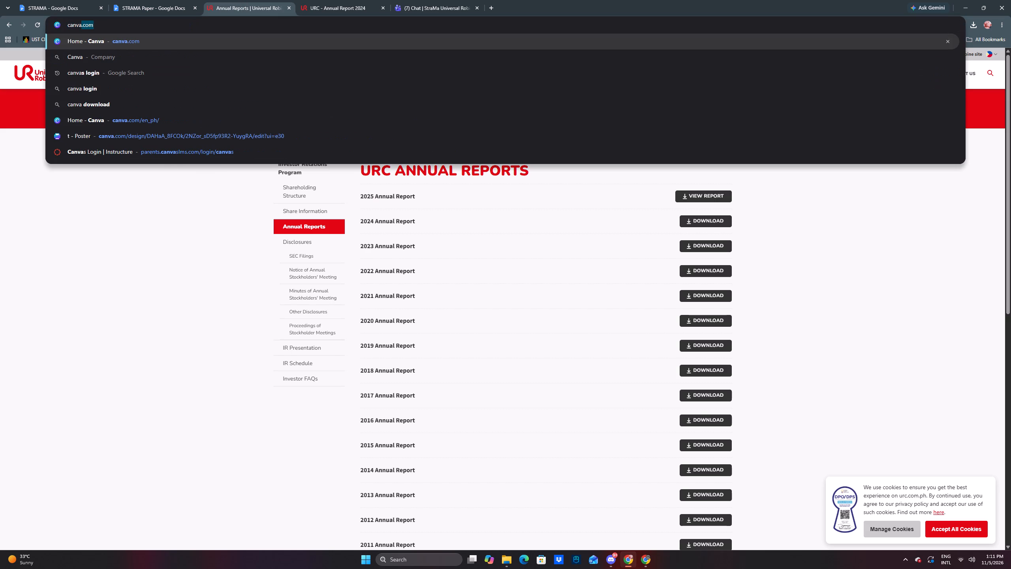
{"action": "left_click", "coordinate": [164, 37]}
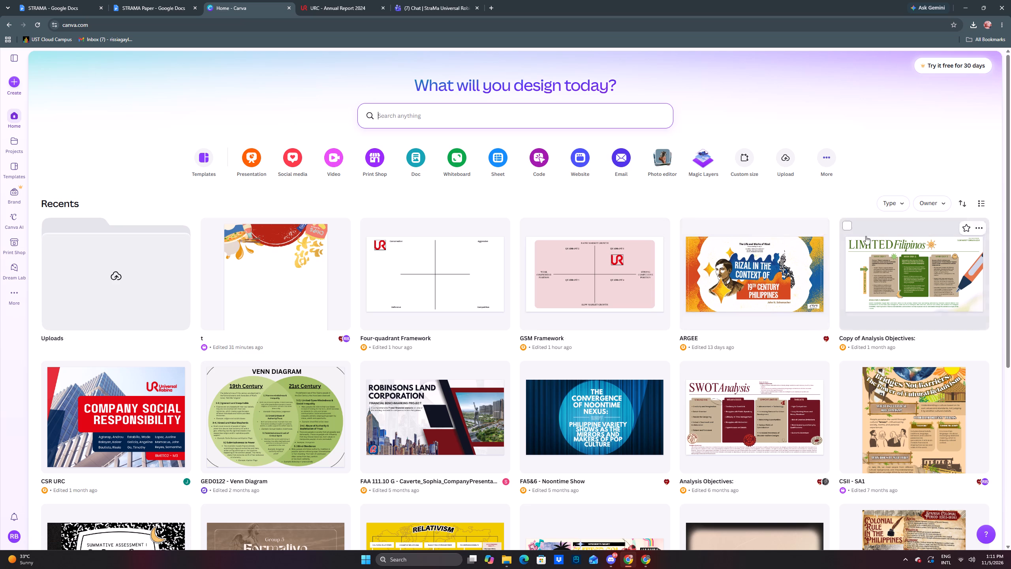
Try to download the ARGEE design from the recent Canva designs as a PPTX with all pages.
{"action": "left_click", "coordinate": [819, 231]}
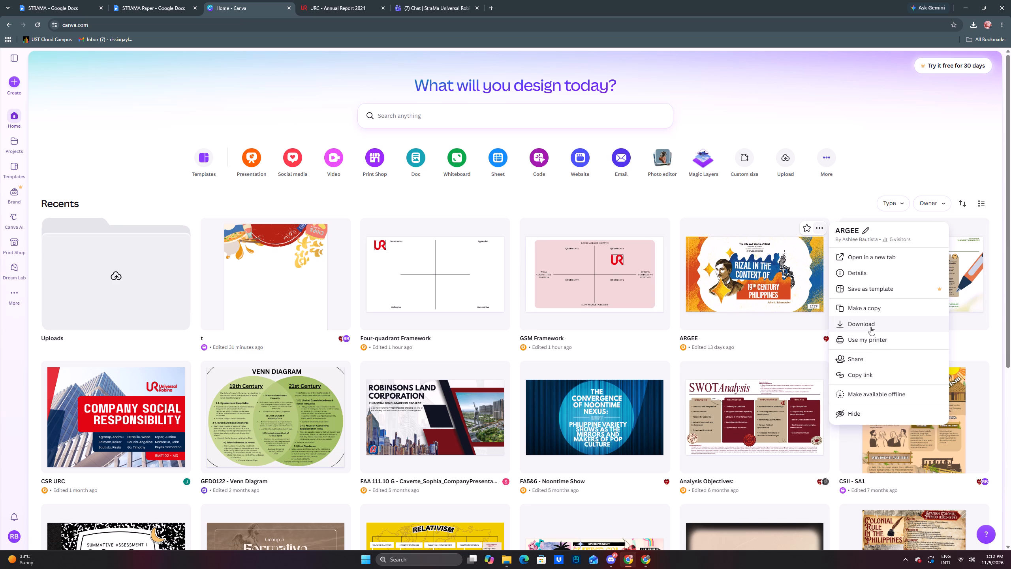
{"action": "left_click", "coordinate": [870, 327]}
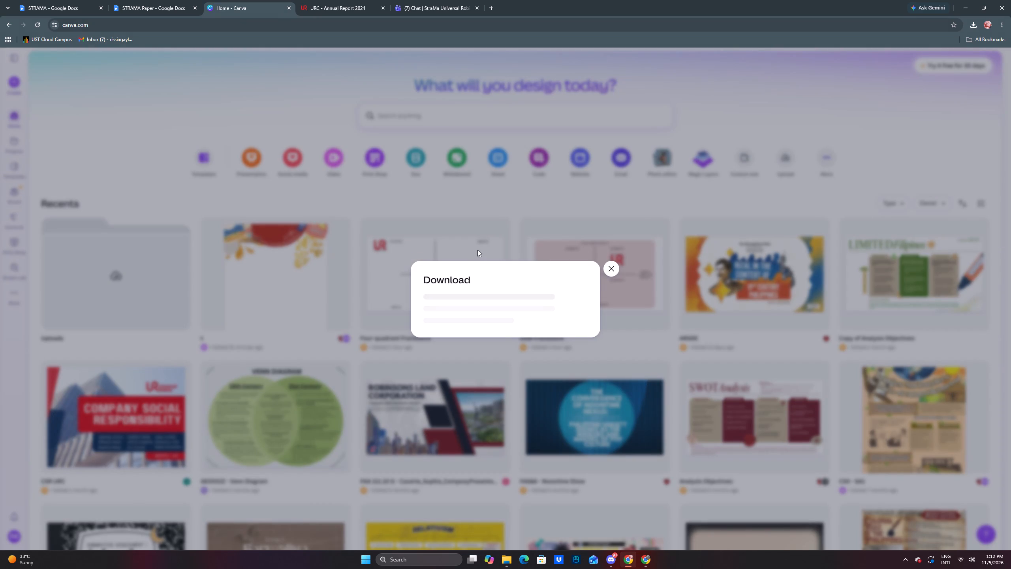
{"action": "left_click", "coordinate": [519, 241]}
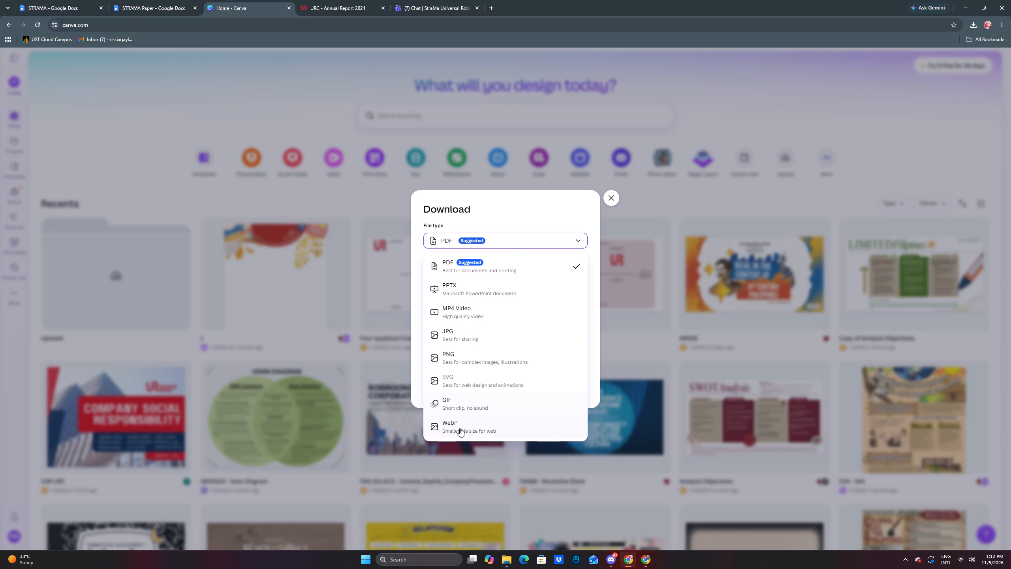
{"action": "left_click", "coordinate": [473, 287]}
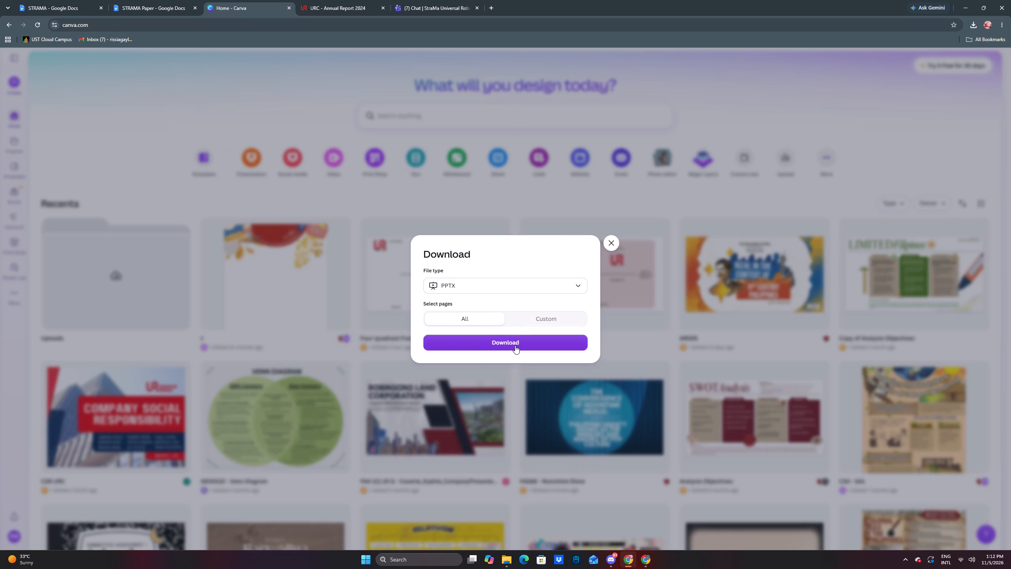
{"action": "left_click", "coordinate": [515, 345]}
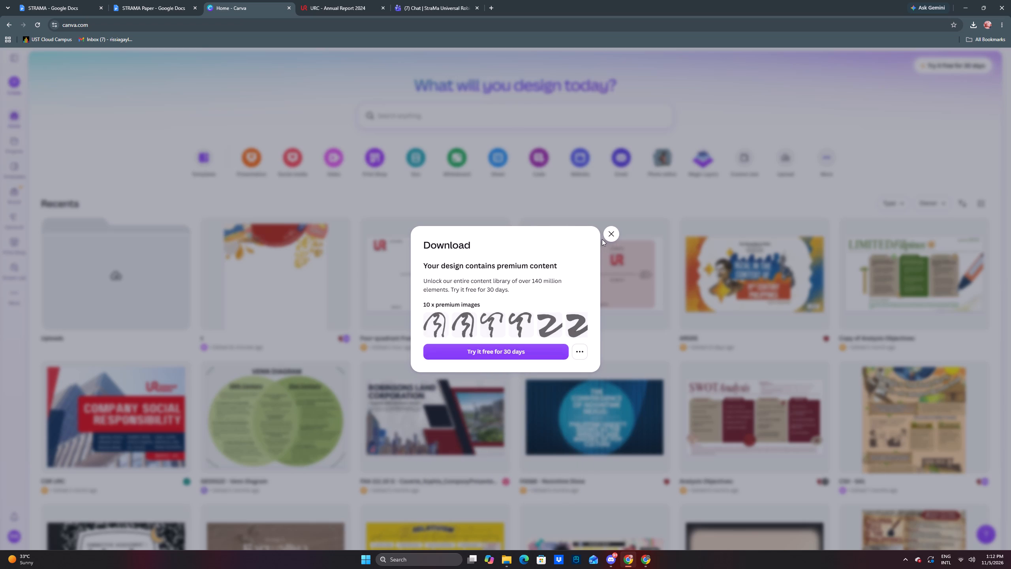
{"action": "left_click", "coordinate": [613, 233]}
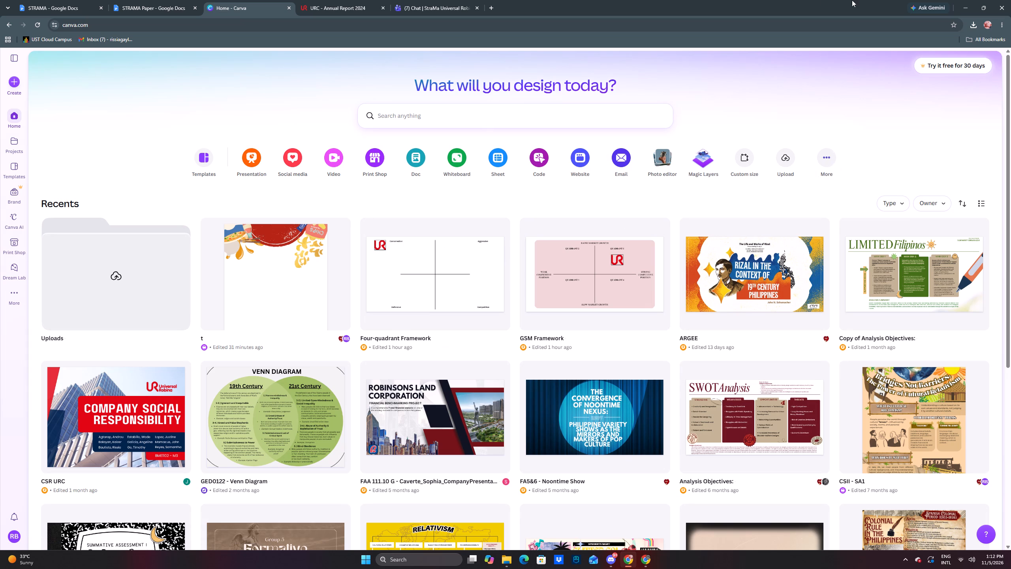
Switch to the other browser window, return to Canva's home page, and close the Untitled design and URC Annual Report 2024 tabs.
{"action": "left_click", "coordinate": [644, 565]}
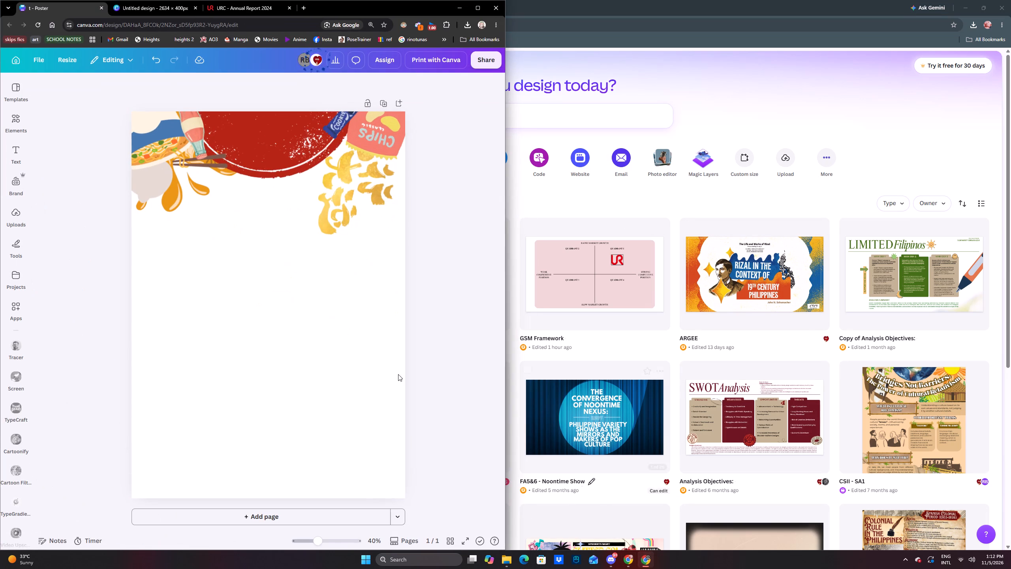
{"action": "left_click", "coordinate": [16, 57]}
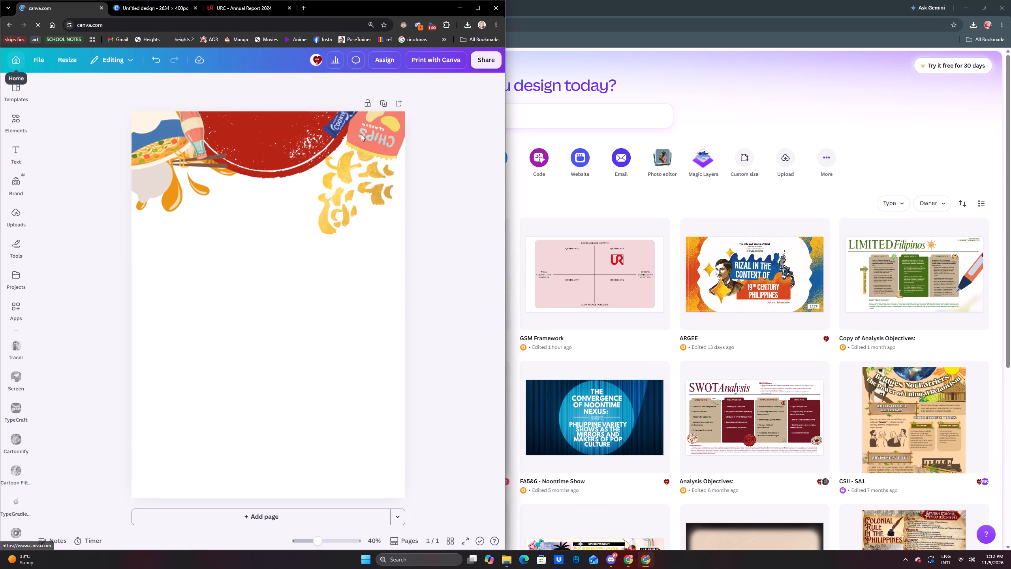
{"action": "left_click", "coordinate": [195, 9]}
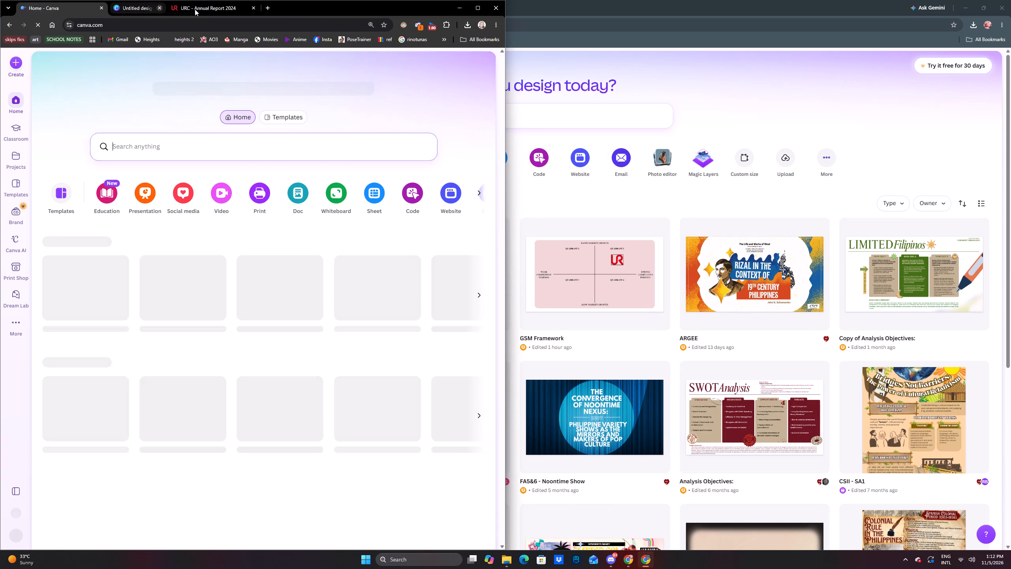
{"action": "left_click", "coordinate": [195, 9]}
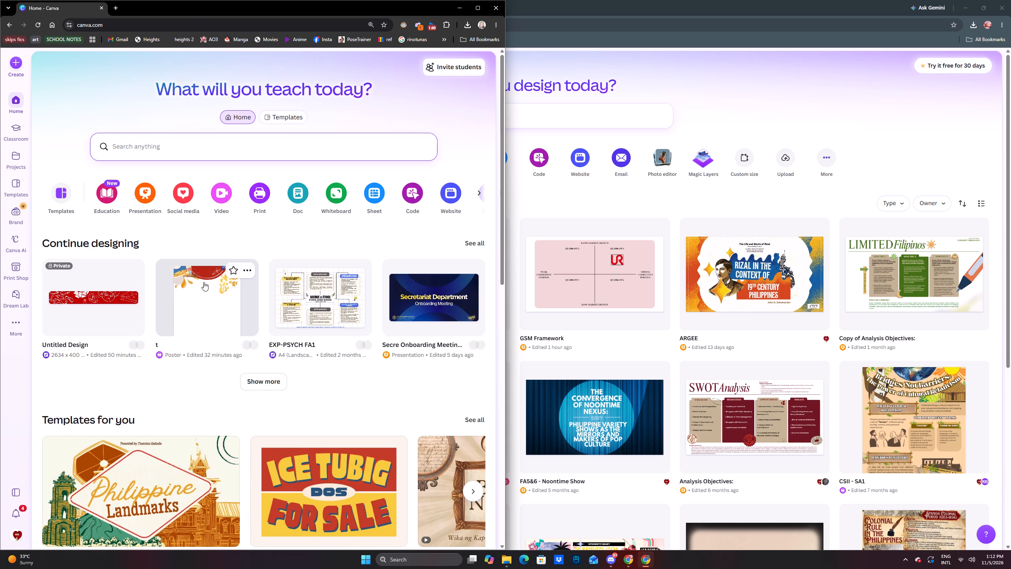
Find the ARGEE design in the full list of recent designs and download it as a PPTX file.
{"action": "left_click", "coordinate": [133, 269]}
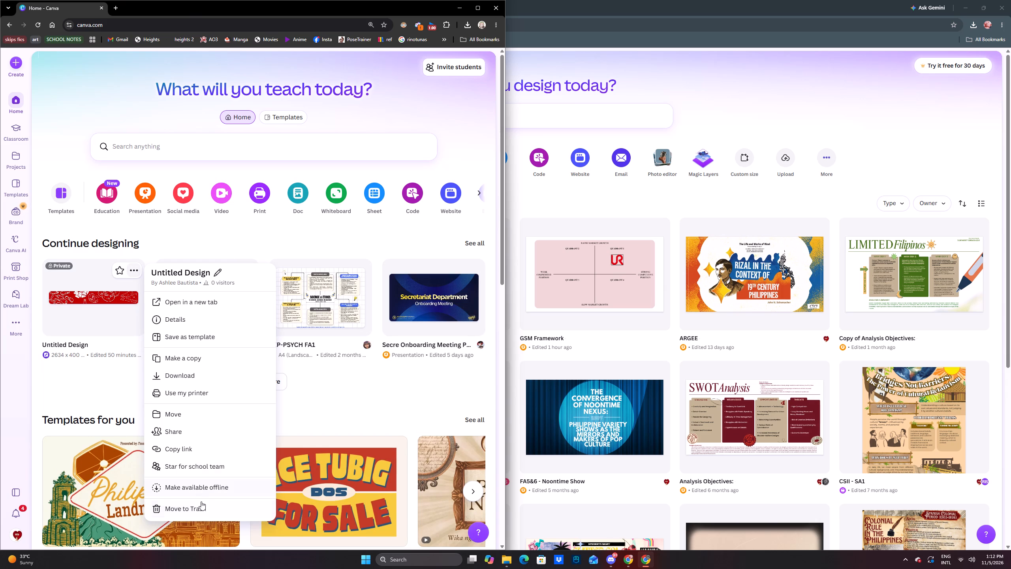
{"action": "left_click", "coordinate": [132, 269]}
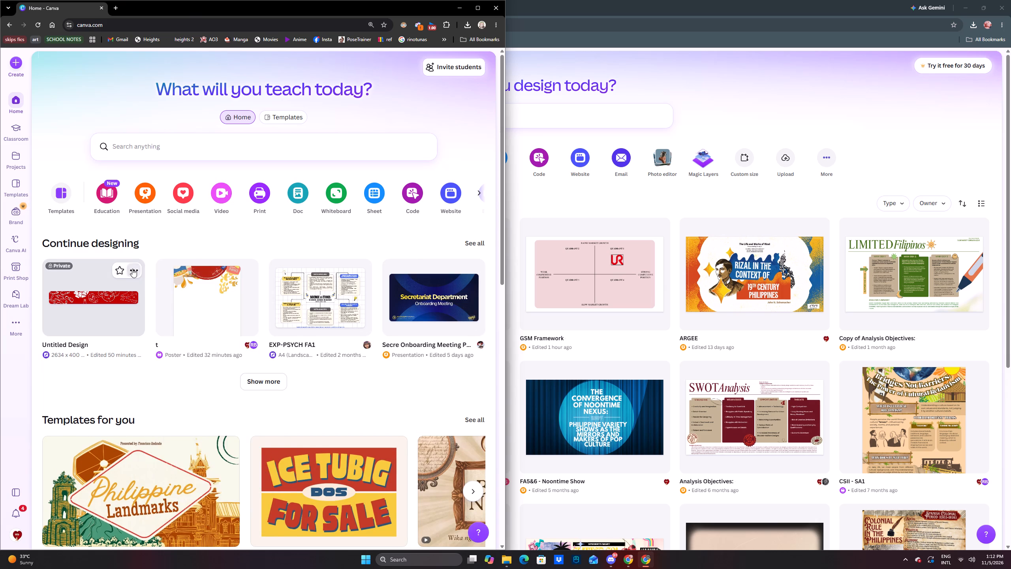
{"action": "left_click", "coordinate": [470, 243]}
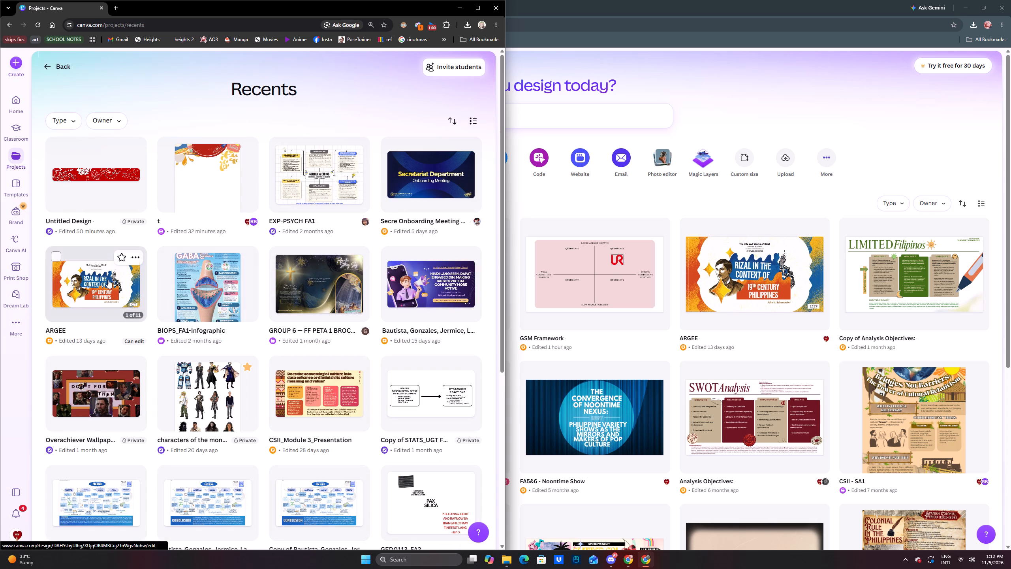
{"action": "left_click", "coordinate": [137, 259]}
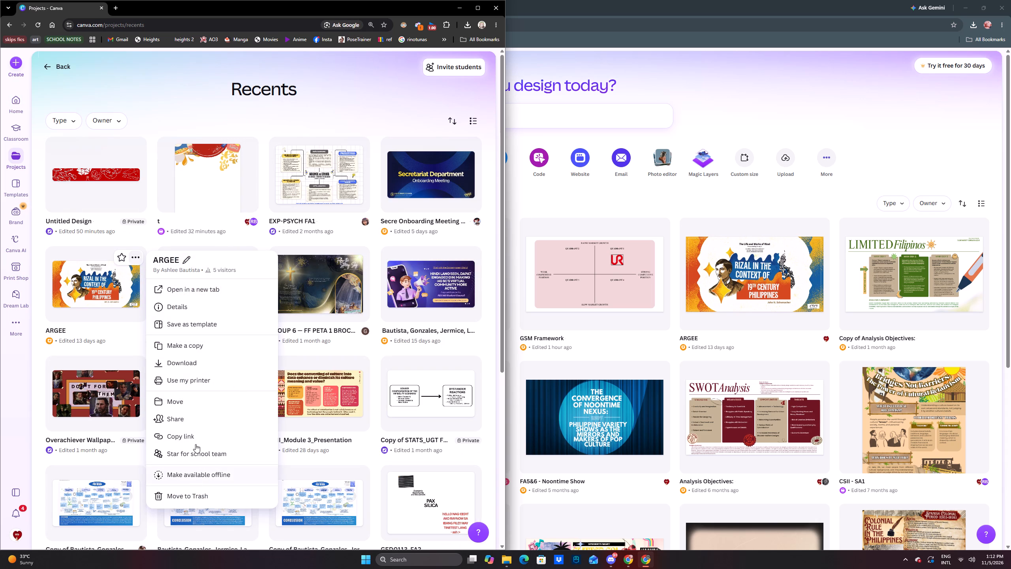
{"action": "left_click", "coordinate": [191, 362]}
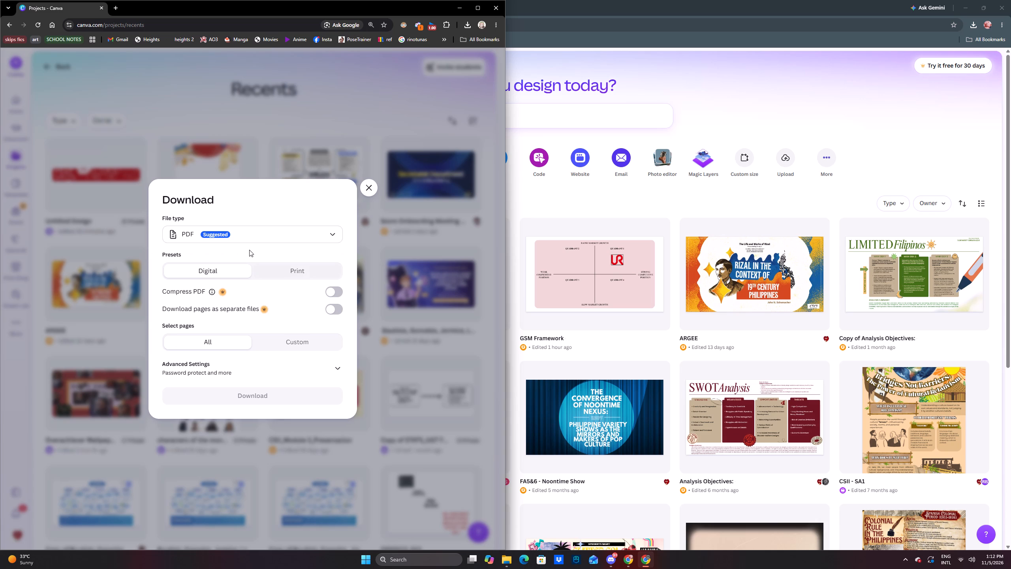
{"action": "left_click", "coordinate": [249, 239]}
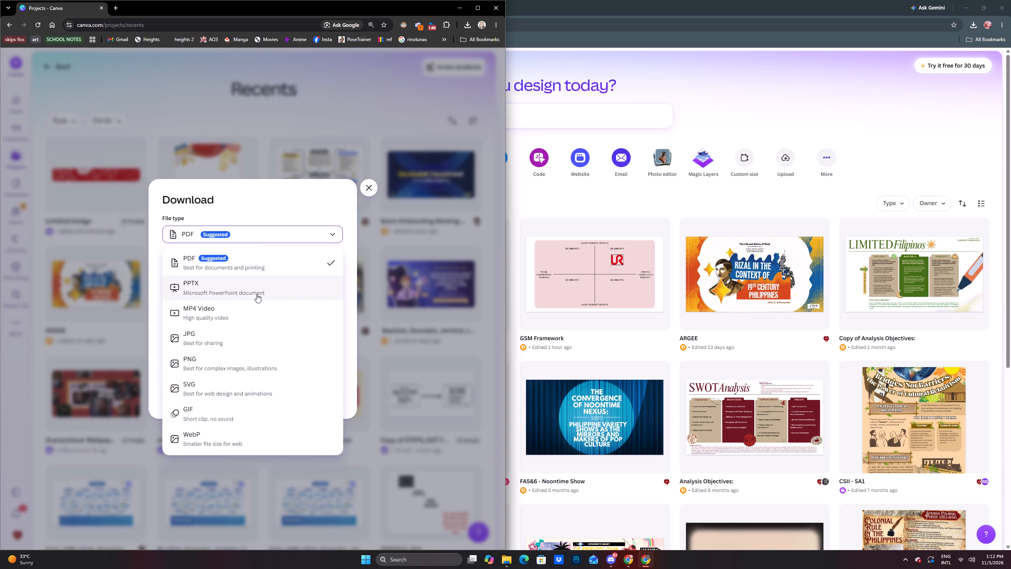
{"action": "left_click", "coordinate": [257, 294]}
{"action": "left_click", "coordinate": [290, 350]}
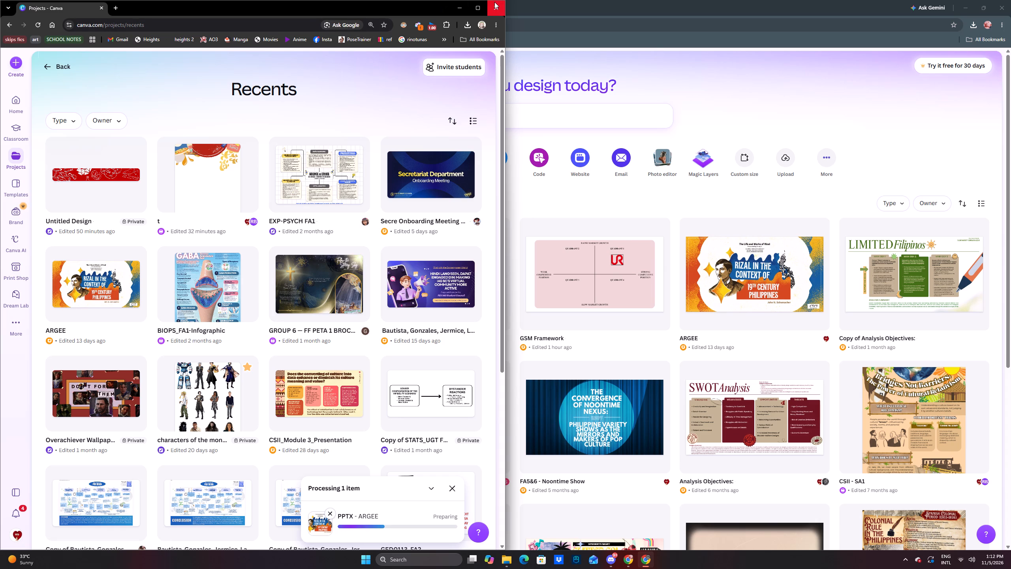
Check the browser's downloads for the ARGEE file and close this second browser window once the export is done.
{"action": "left_click", "coordinate": [472, 25]}
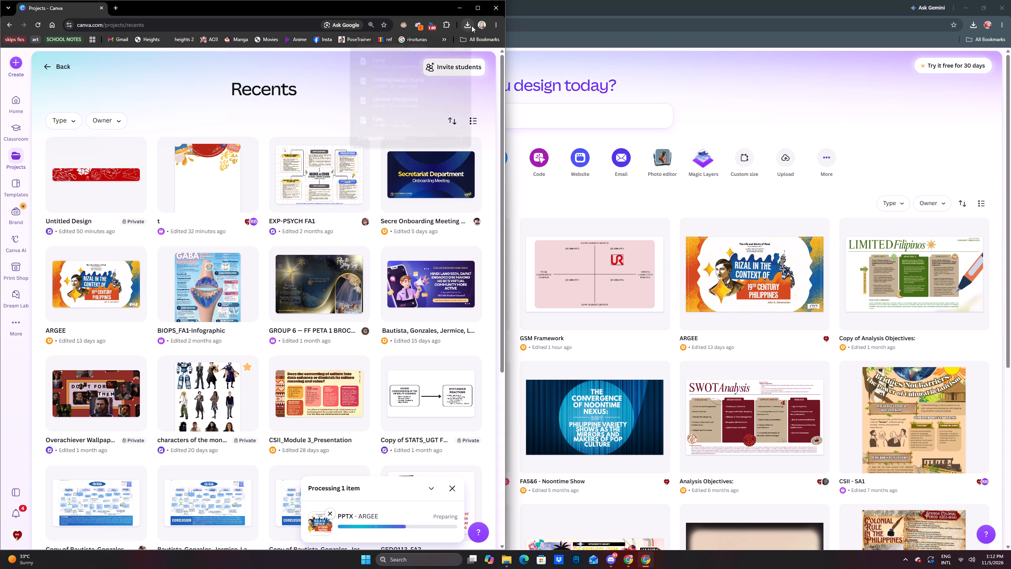
{"action": "left_click", "coordinate": [472, 26]}
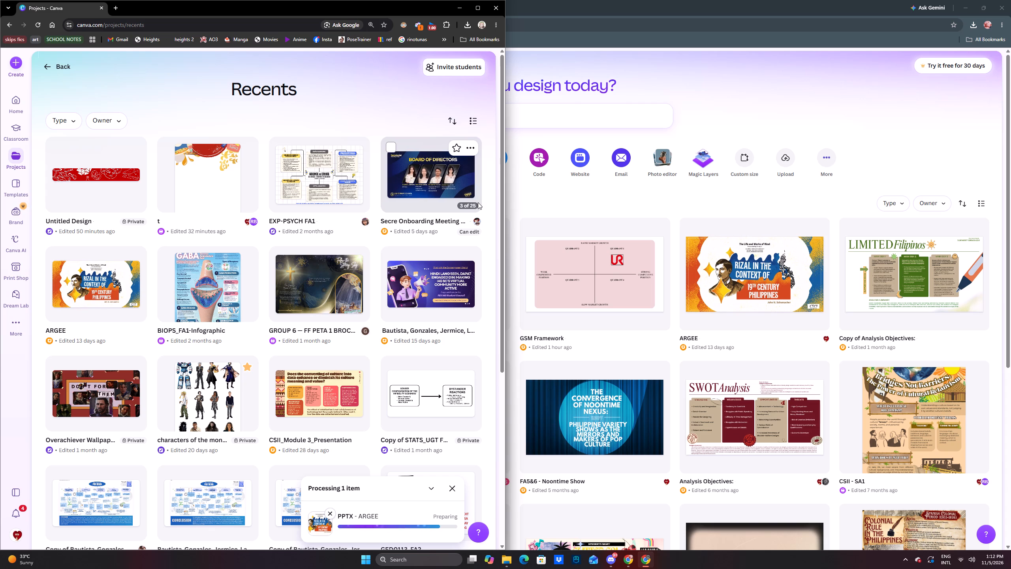
{"action": "left_click", "coordinate": [495, 6]}
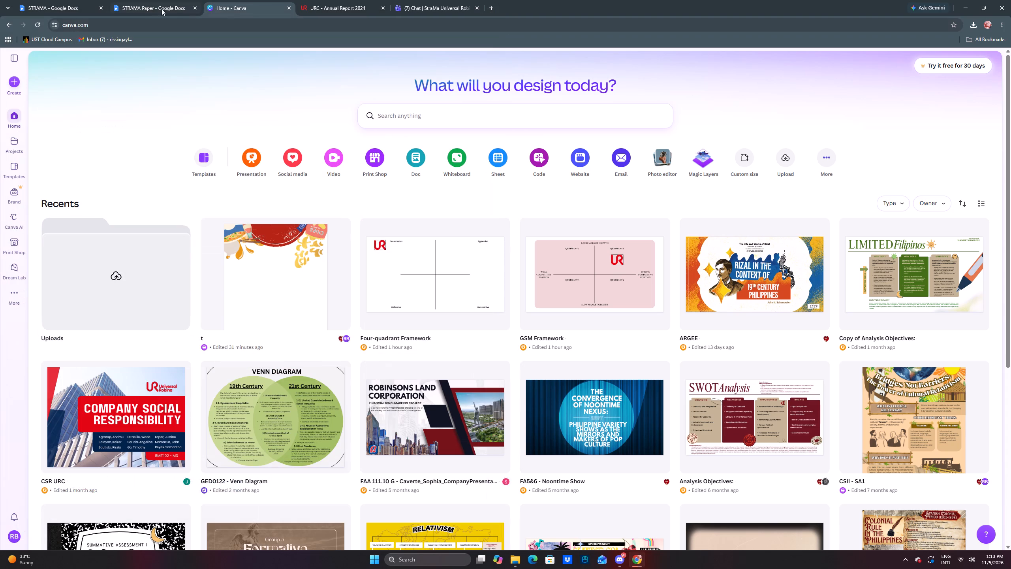
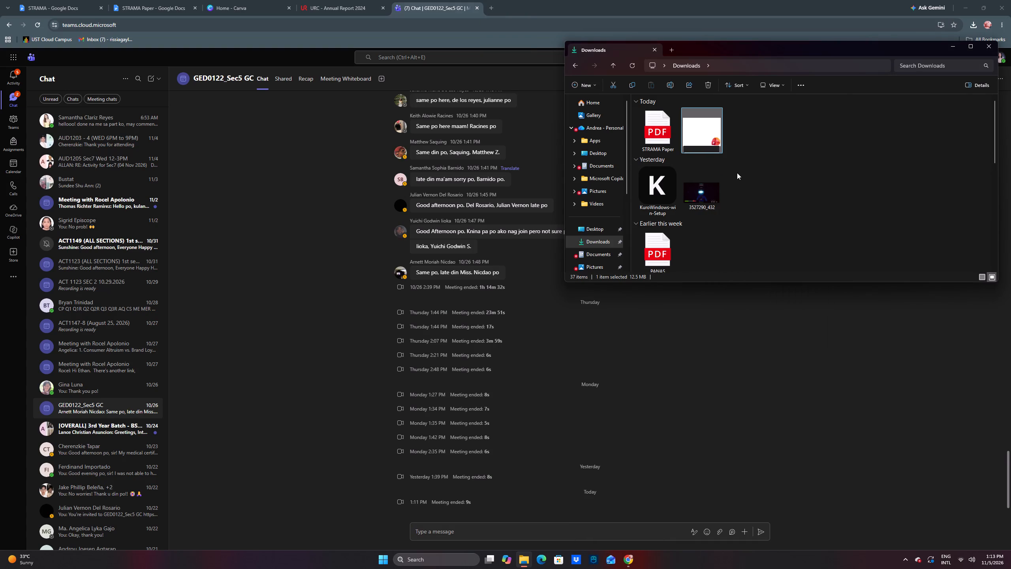
Finish renaming the downloaded presentation file in the Downloads folder as GROUP 2 PPT.
{"action": "key", "text": "BackSpace"}
{"action": "type", "text": "PT"}
{"action": "key", "text": "Return"}
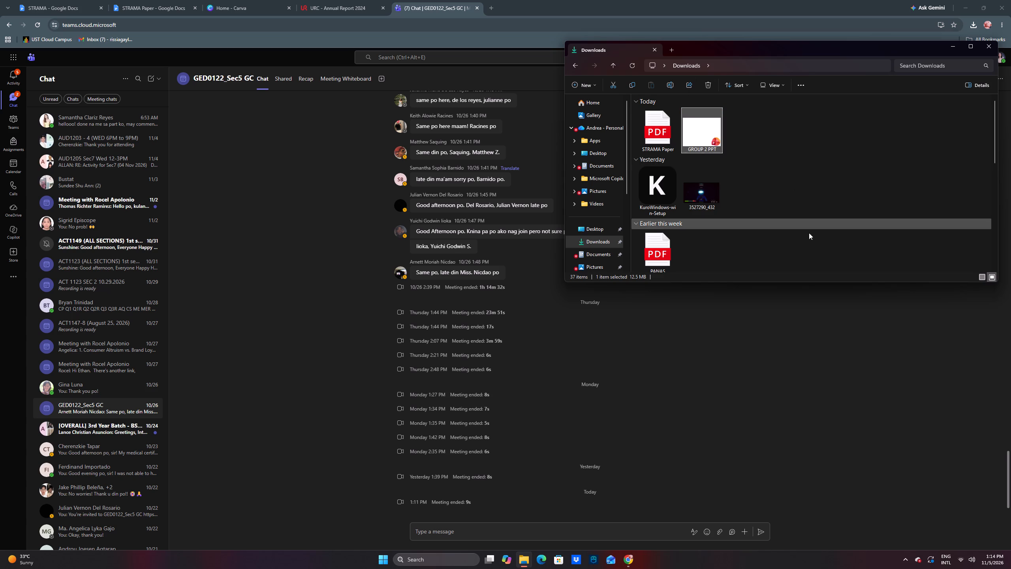
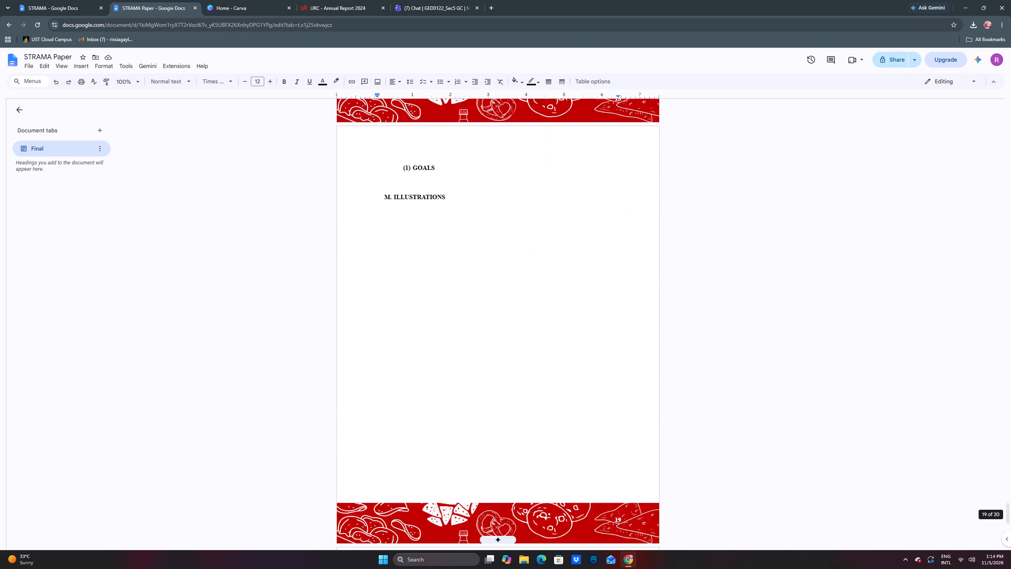
Review the STRAMA Paper document from its closing sections back to the cover page.
{"action": "scroll", "coordinate": [569, 198], "scroll_direction": "down", "scroll_amount": 16}
{"action": "scroll", "coordinate": [569, 198], "scroll_direction": "up", "scroll_amount": 20}
{"action": "scroll", "coordinate": [569, 198], "scroll_direction": "up", "scroll_amount": 1}
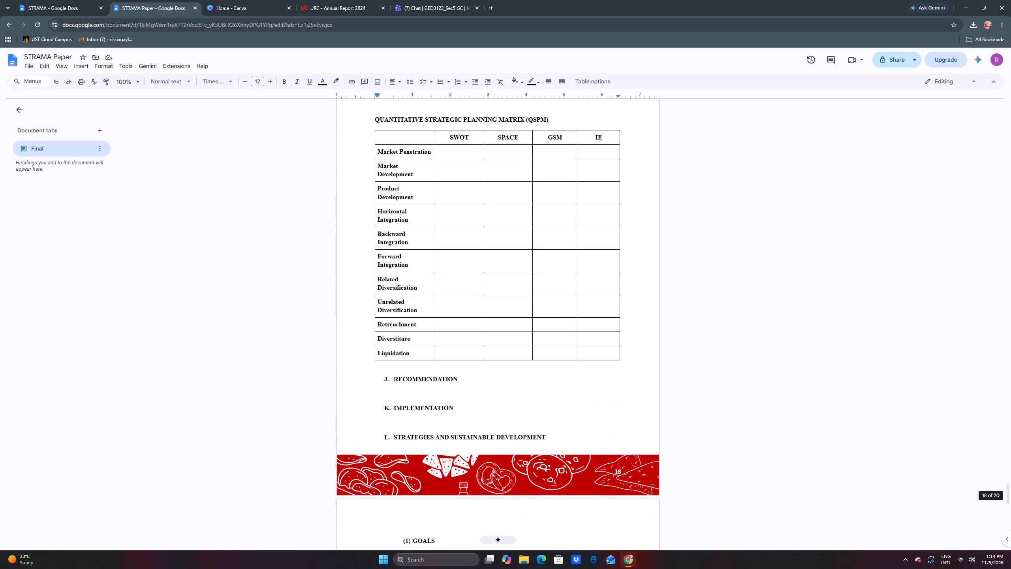
{"action": "scroll", "coordinate": [553, 155], "scroll_direction": "up", "scroll_amount": 14}
{"action": "scroll", "coordinate": [542, 132], "scroll_direction": "up", "scroll_amount": 15}
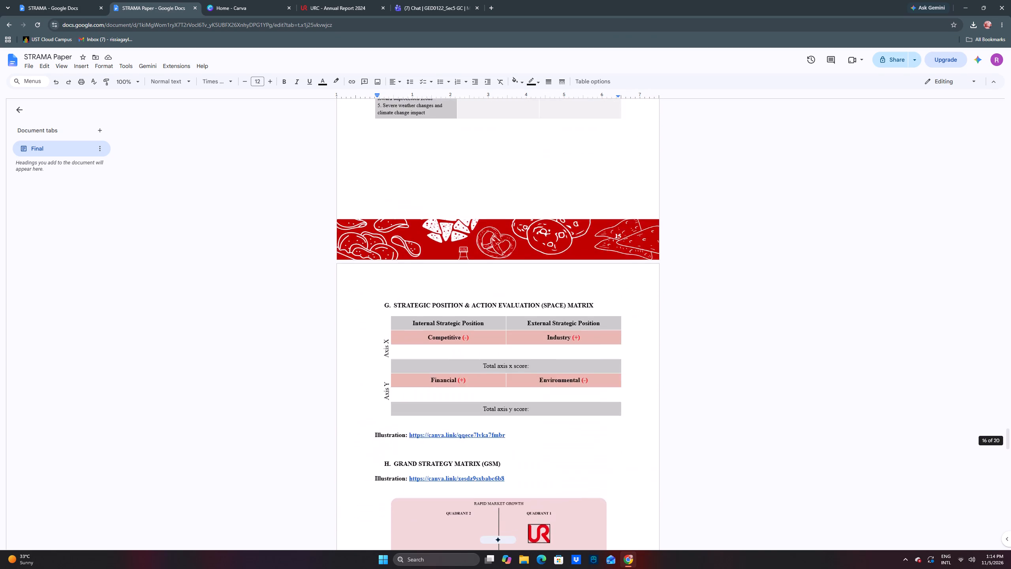
{"action": "scroll", "coordinate": [534, 122], "scroll_direction": "up", "scroll_amount": 20}
{"action": "scroll", "coordinate": [534, 122], "scroll_direction": "up", "scroll_amount": 17}
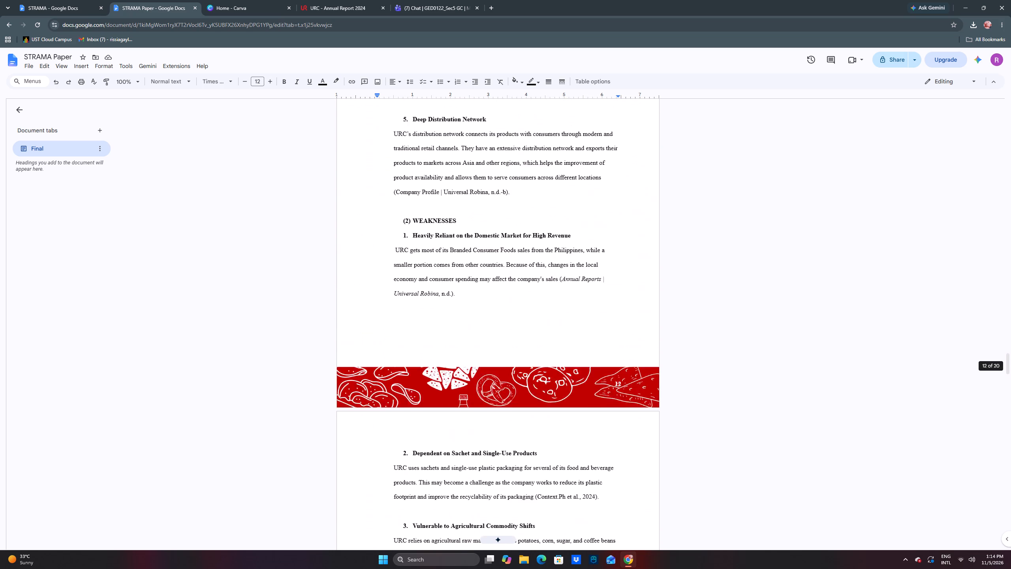
{"action": "scroll", "coordinate": [530, 119], "scroll_direction": "up", "scroll_amount": 20}
{"action": "scroll", "coordinate": [530, 119], "scroll_direction": "up", "scroll_amount": 17}
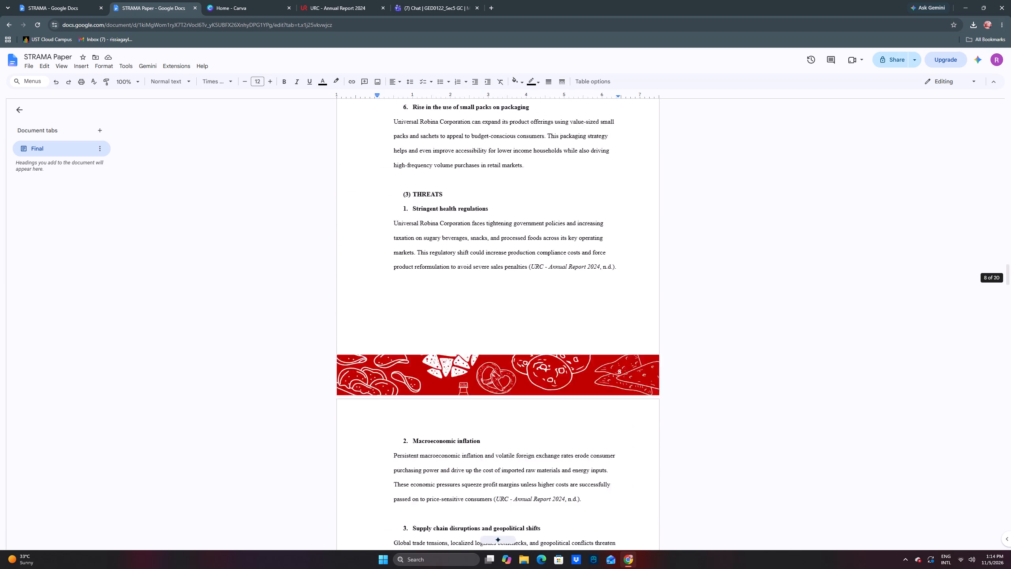
{"action": "scroll", "coordinate": [528, 118], "scroll_direction": "up", "scroll_amount": 20}
{"action": "scroll", "coordinate": [528, 118], "scroll_direction": "up", "scroll_amount": 17}
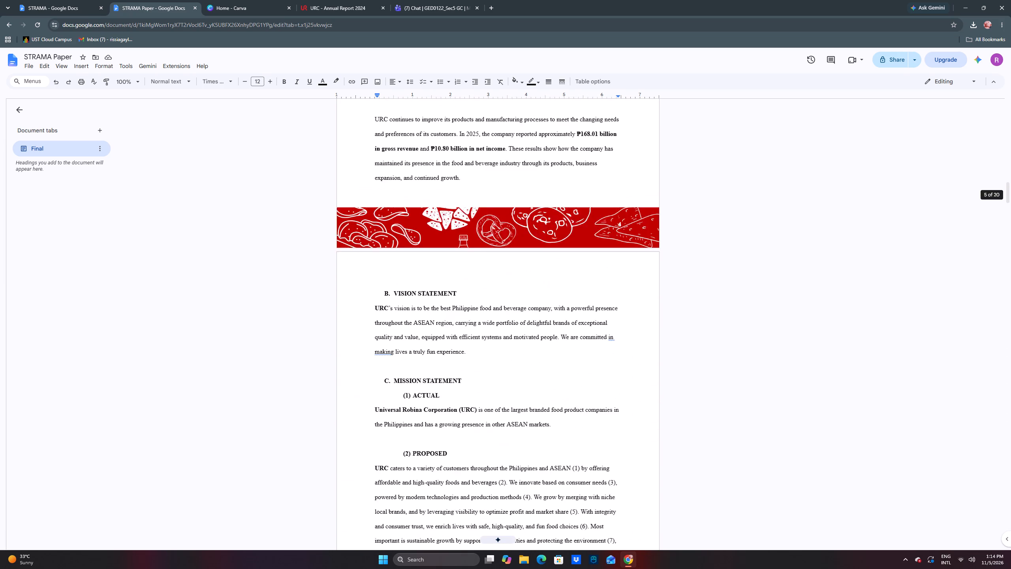
{"action": "scroll", "coordinate": [528, 118], "scroll_direction": "up", "scroll_amount": 20}
{"action": "scroll", "coordinate": [528, 118], "scroll_direction": "up", "scroll_amount": 16}
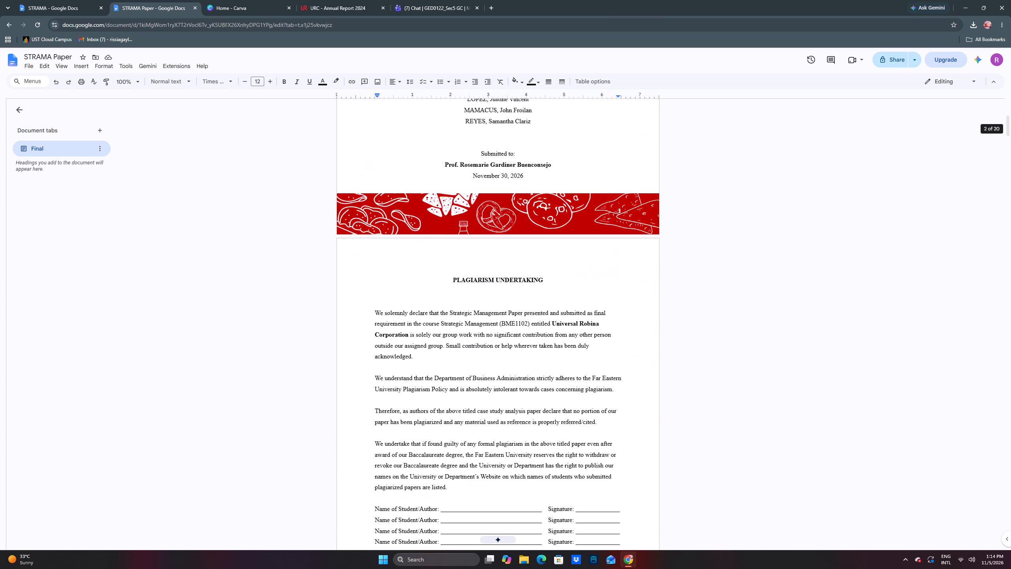
{"action": "scroll", "coordinate": [528, 117], "scroll_direction": "up", "scroll_amount": 12}
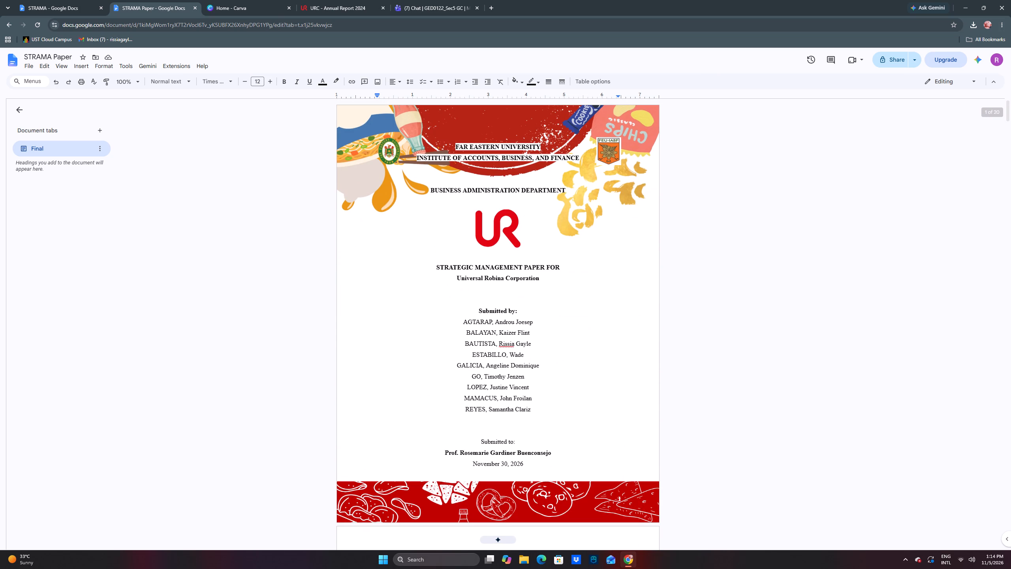
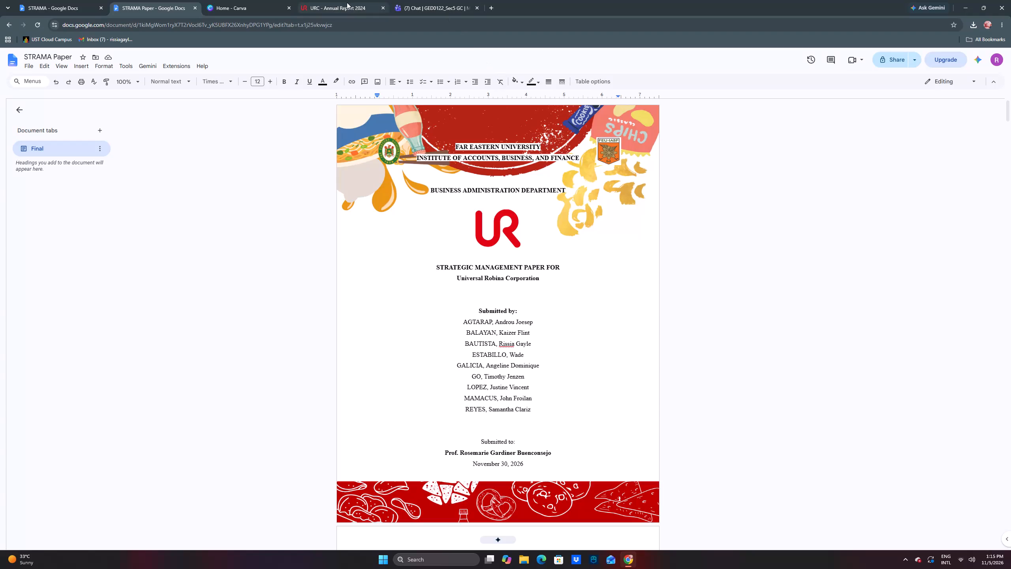
Close the Canva home page.
{"action": "left_click", "coordinate": [245, 7]}
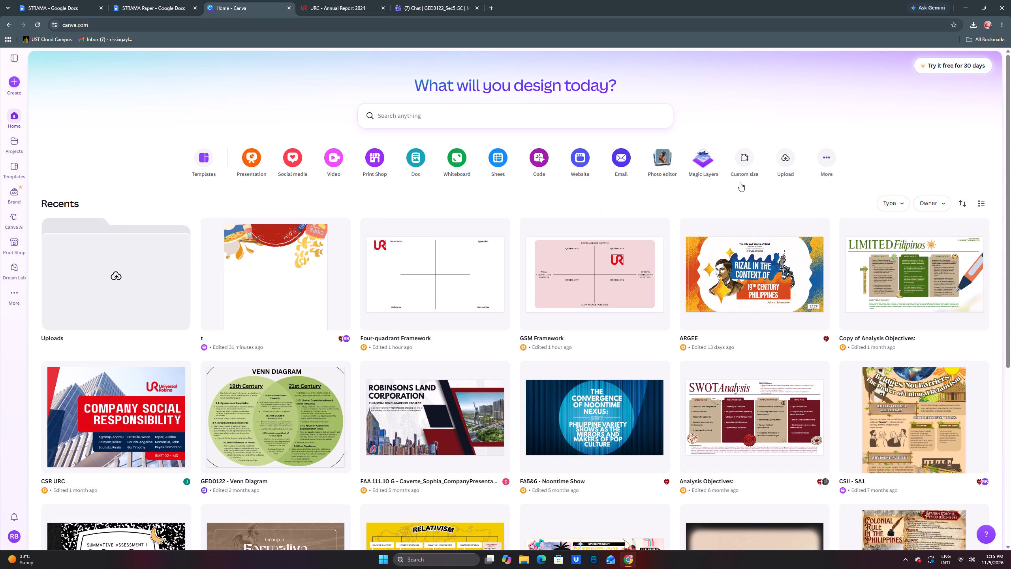
{"action": "left_click", "coordinate": [289, 8]}
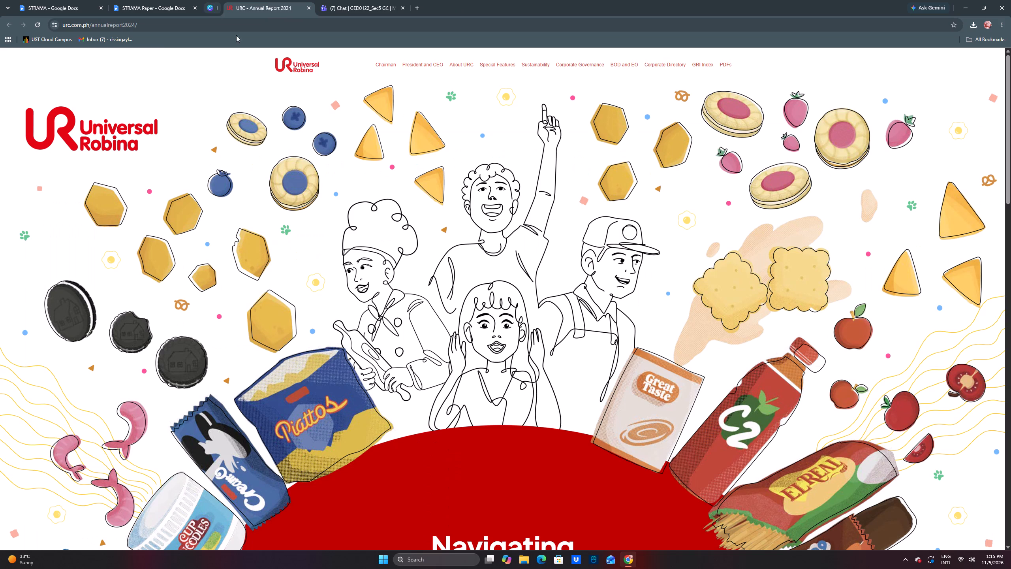
Review the Final tab of the STRAMA document from the contents page through the SWOT, SPACE, Grand Strategy and IE matrix sections.
{"action": "left_click", "coordinate": [45, 0]}
{"action": "scroll", "coordinate": [455, 213], "scroll_direction": "down", "scroll_amount": 18}
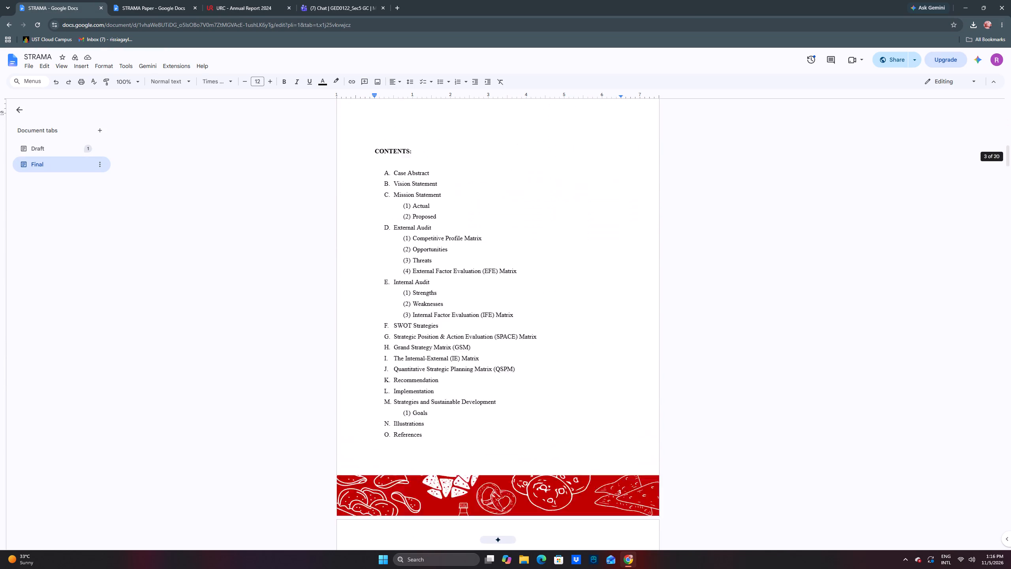
{"action": "scroll", "coordinate": [470, 224], "scroll_direction": "down", "scroll_amount": 20}
{"action": "scroll", "coordinate": [470, 224], "scroll_direction": "down", "scroll_amount": 20}
{"action": "scroll", "coordinate": [470, 224], "scroll_direction": "down", "scroll_amount": 7}
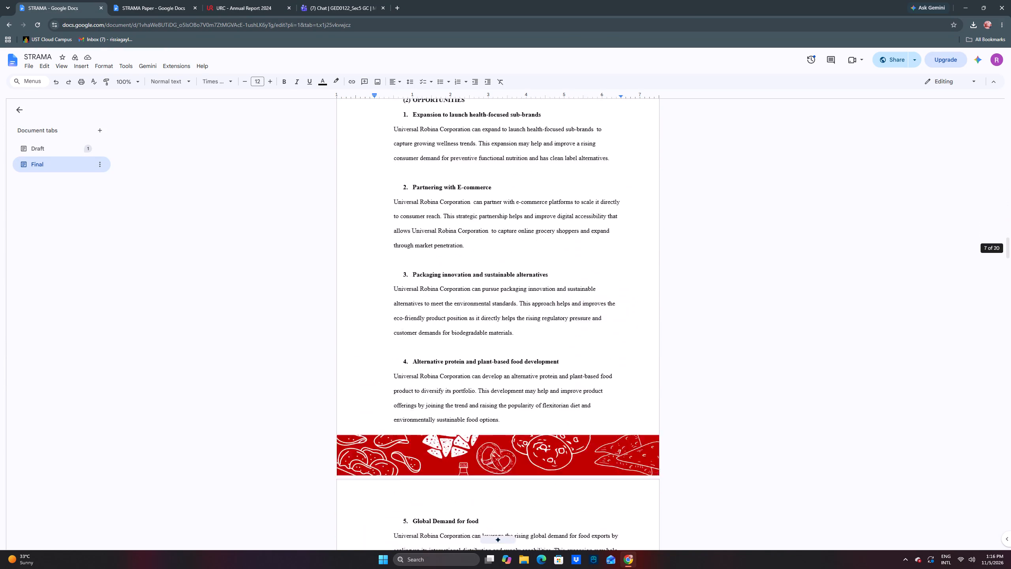
{"action": "scroll", "coordinate": [470, 224], "scroll_direction": "down", "scroll_amount": 20}
{"action": "scroll", "coordinate": [470, 224], "scroll_direction": "down", "scroll_amount": 20}
{"action": "scroll", "coordinate": [470, 224], "scroll_direction": "down", "scroll_amount": 7}
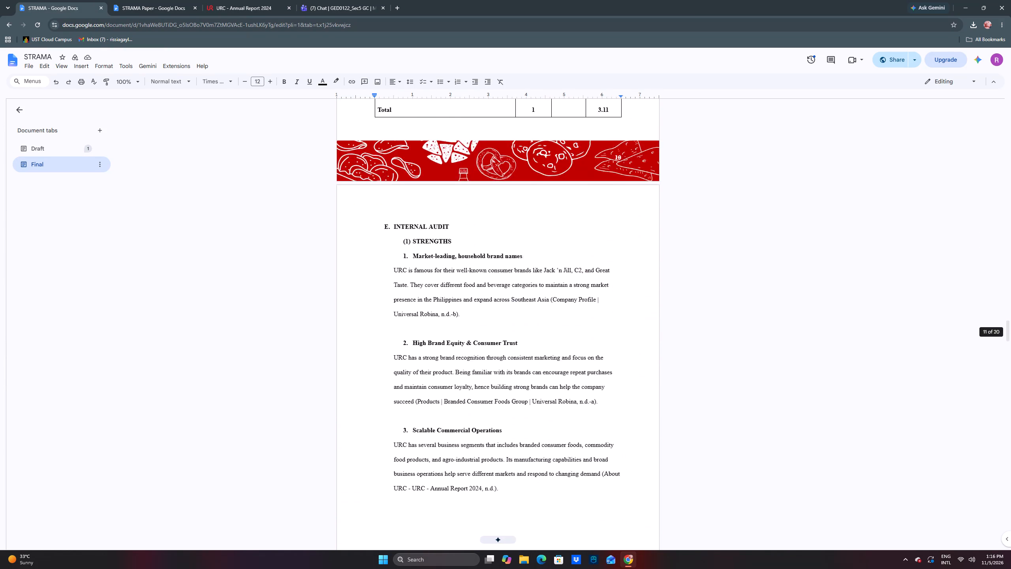
{"action": "scroll", "coordinate": [470, 224], "scroll_direction": "down", "scroll_amount": 20}
{"action": "scroll", "coordinate": [470, 224], "scroll_direction": "down", "scroll_amount": 20}
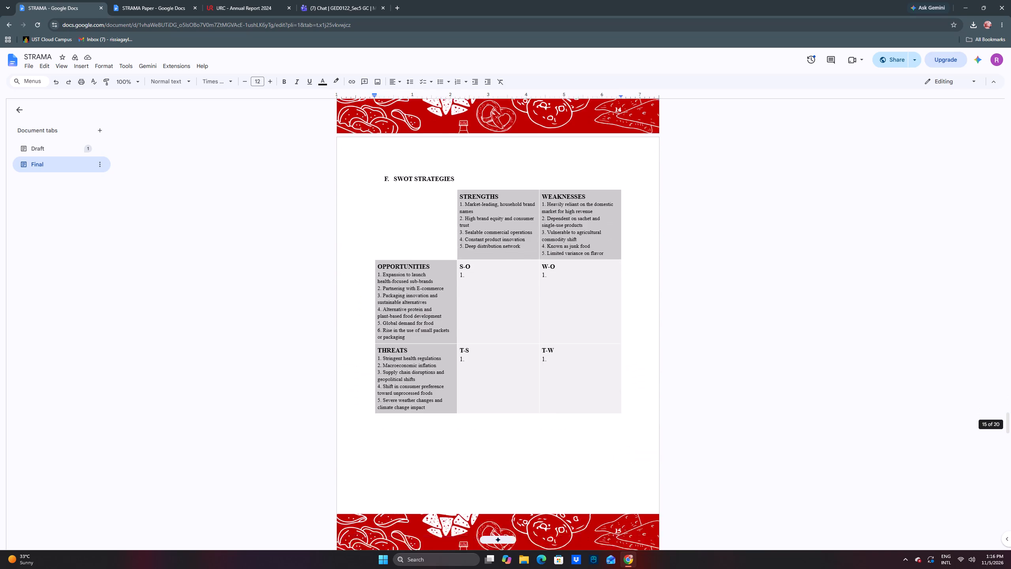
{"action": "scroll", "coordinate": [470, 224], "scroll_direction": "down", "scroll_amount": 16}
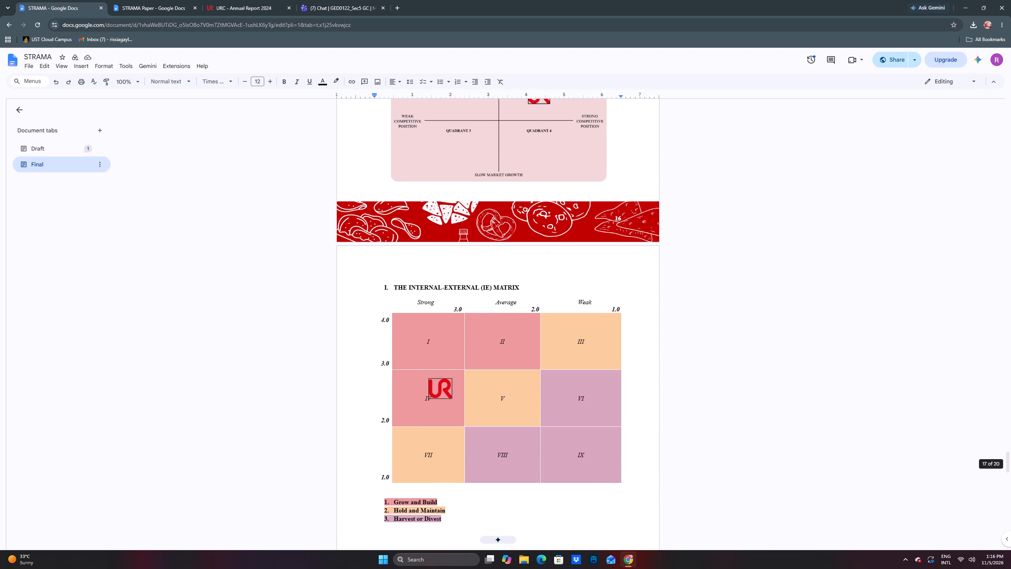
{"action": "scroll", "coordinate": [470, 224], "scroll_direction": "down", "scroll_amount": 3}
{"action": "scroll", "coordinate": [470, 224], "scroll_direction": "up", "scroll_amount": 8}
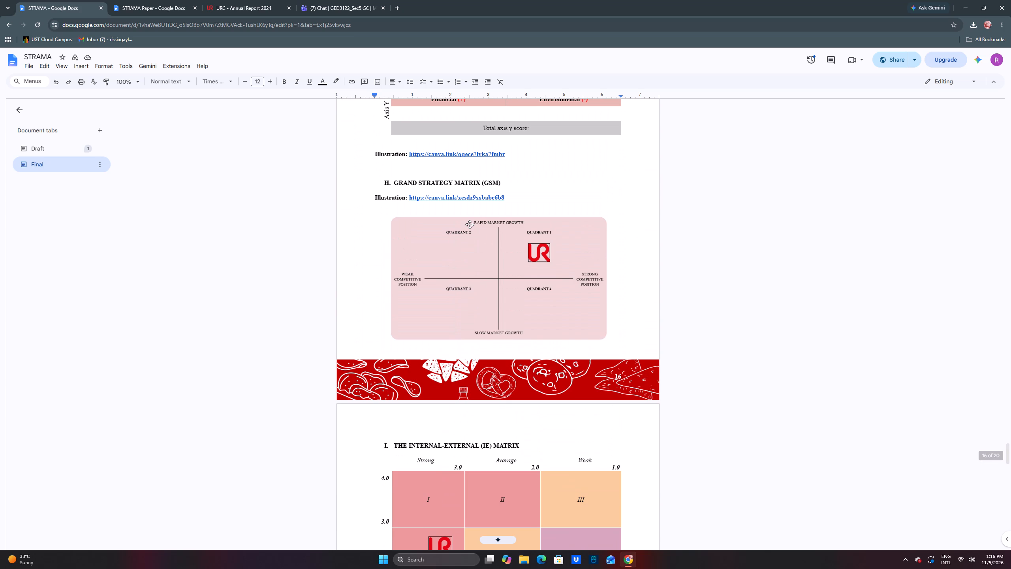
{"action": "scroll", "coordinate": [521, 235], "scroll_direction": "up", "scroll_amount": 4}
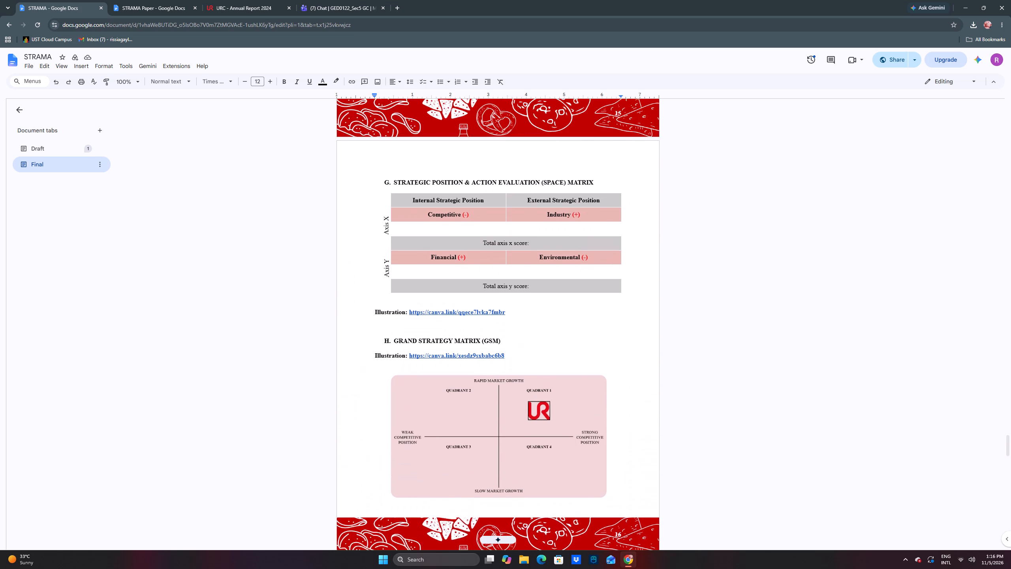
{"action": "scroll", "coordinate": [521, 235], "scroll_direction": "down", "scroll_amount": 5}
Return to the STRAMA document's cover page and examine the front pages, including the Plagiarism Undertaking with its name and signature lines.
{"action": "left_click_drag", "start_coordinate": [1007, 450], "coordinate": [984, 301]}
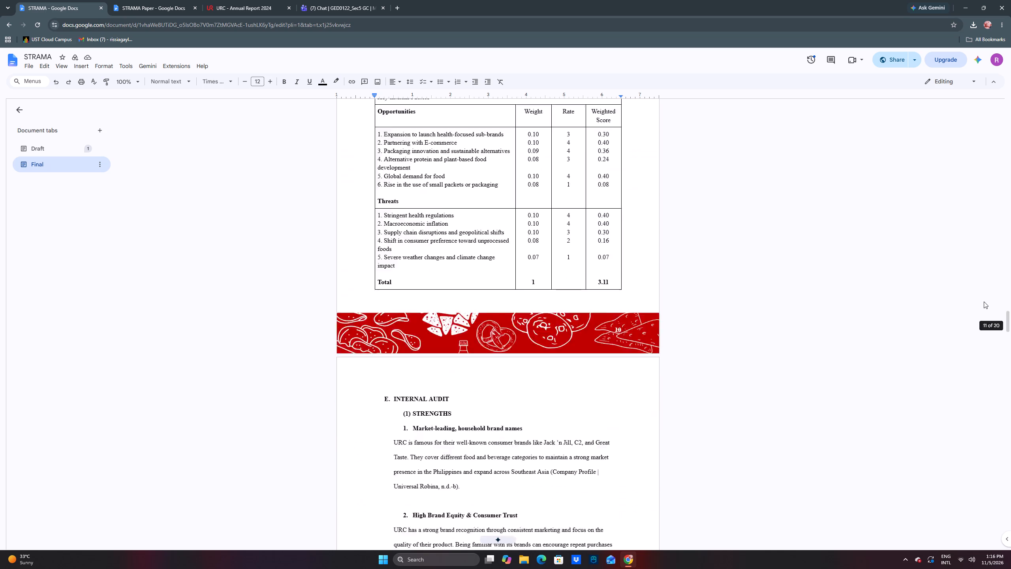
{"action": "left_click_drag", "start_coordinate": [984, 301], "coordinate": [969, 89]}
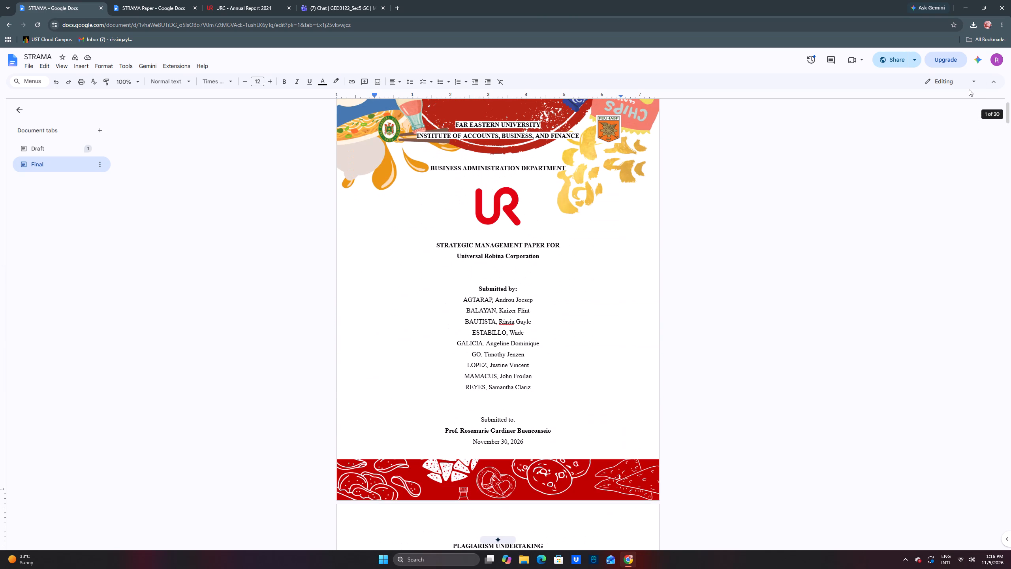
{"action": "left_click_drag", "start_coordinate": [969, 89], "coordinate": [972, 96]}
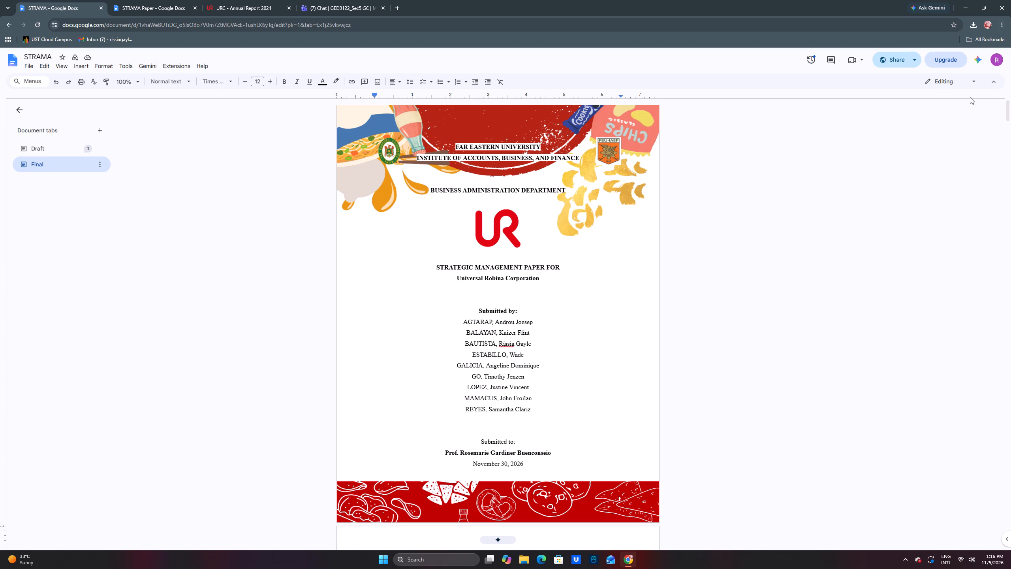
{"action": "scroll", "coordinate": [896, 175], "scroll_direction": "up", "scroll_amount": 2}
{"action": "scroll", "coordinate": [896, 173], "scroll_direction": "down", "scroll_amount": 9}
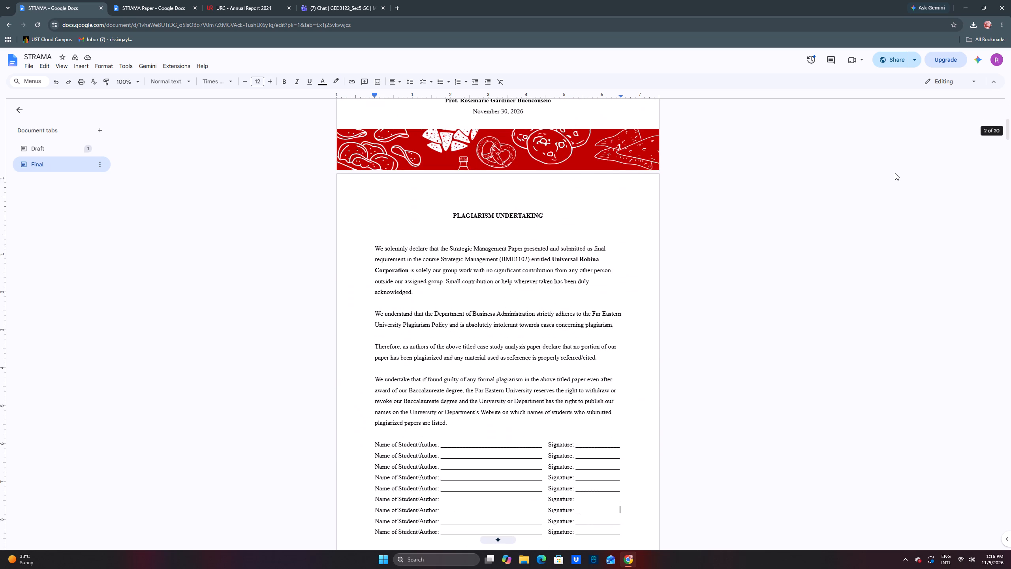
{"action": "scroll", "coordinate": [895, 173], "scroll_direction": "down", "scroll_amount": 3}
{"action": "scroll", "coordinate": [894, 173], "scroll_direction": "up", "scroll_amount": 1}
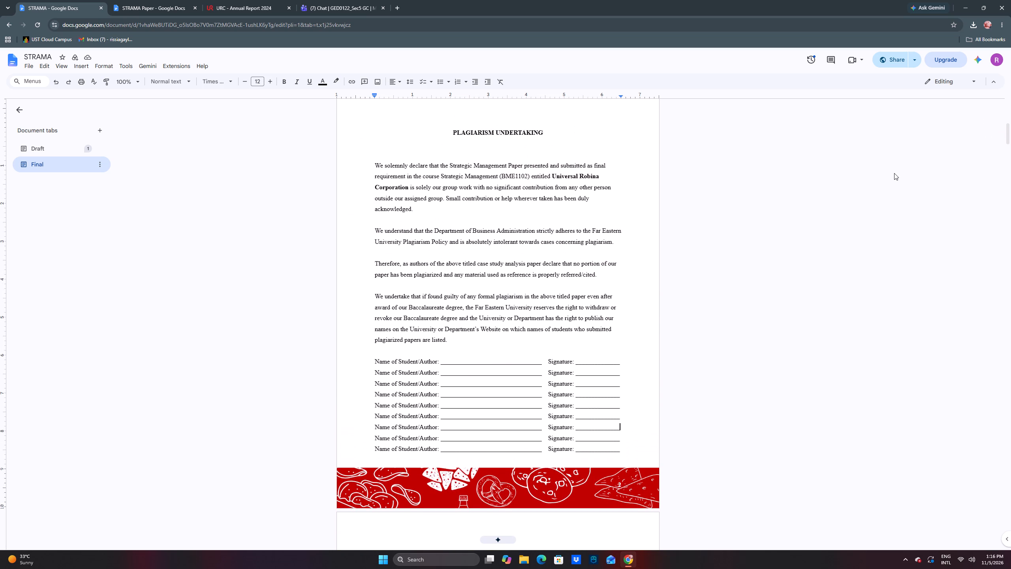
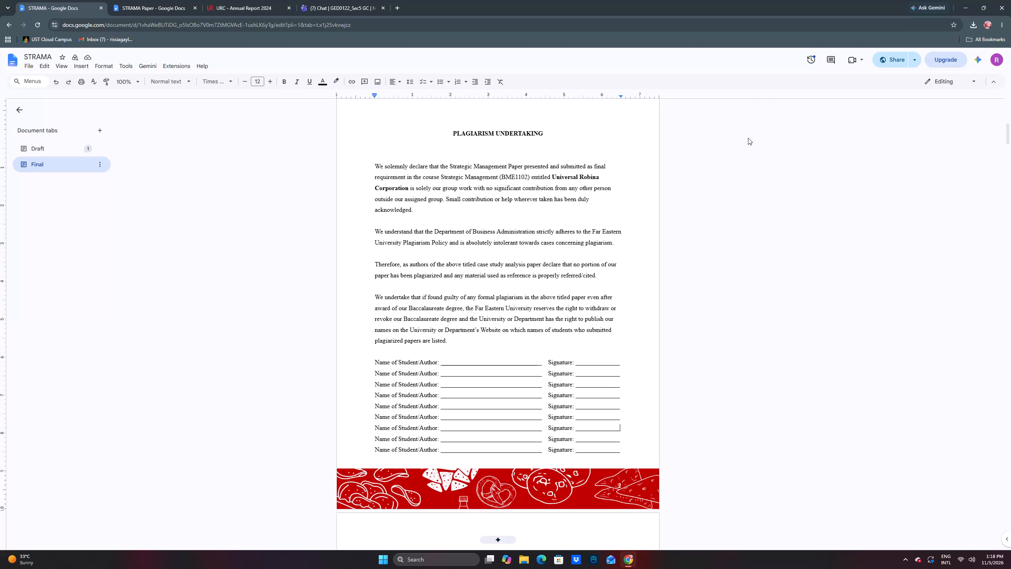
Review the STRAMA document's Final tab from the cover page through the external and internal audits to the SWOT, SPACE and Grand Strategy matrices.
{"action": "scroll", "coordinate": [748, 143], "scroll_direction": "up", "scroll_amount": 11}
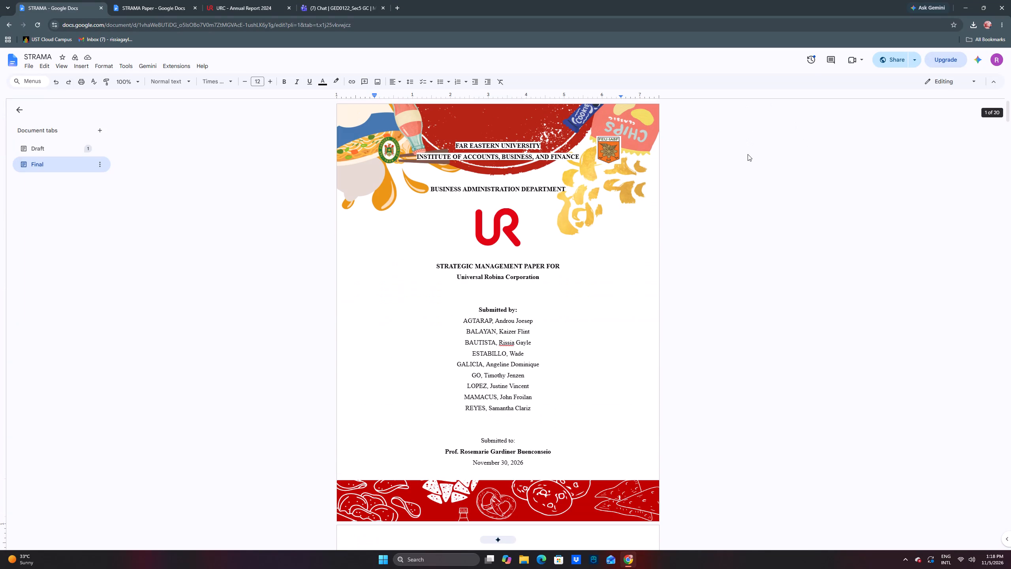
{"action": "scroll", "coordinate": [748, 154], "scroll_direction": "up", "scroll_amount": 5}
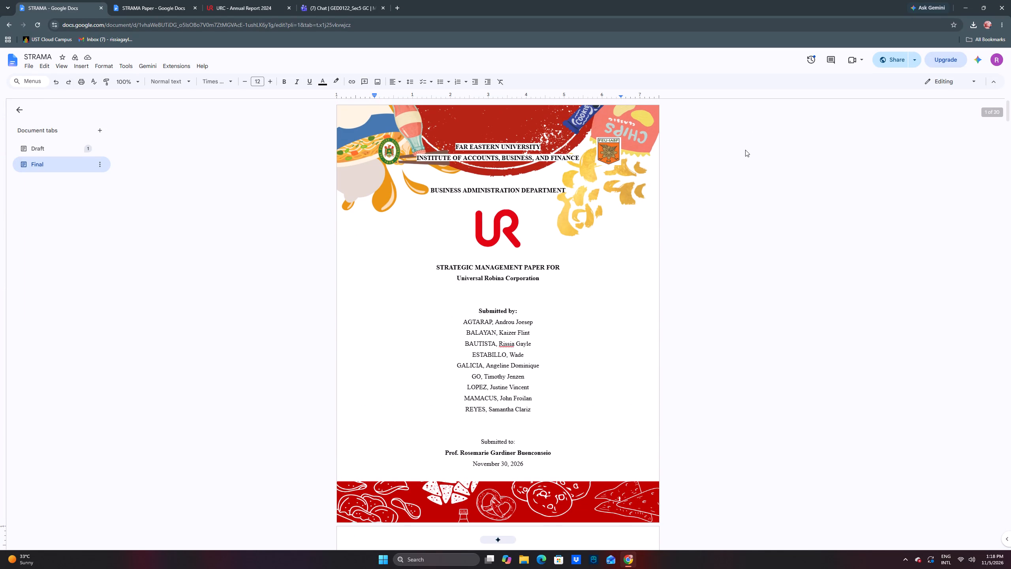
{"action": "scroll", "coordinate": [745, 150], "scroll_direction": "down", "scroll_amount": 20}
{"action": "scroll", "coordinate": [745, 150], "scroll_direction": "down", "scroll_amount": 13}
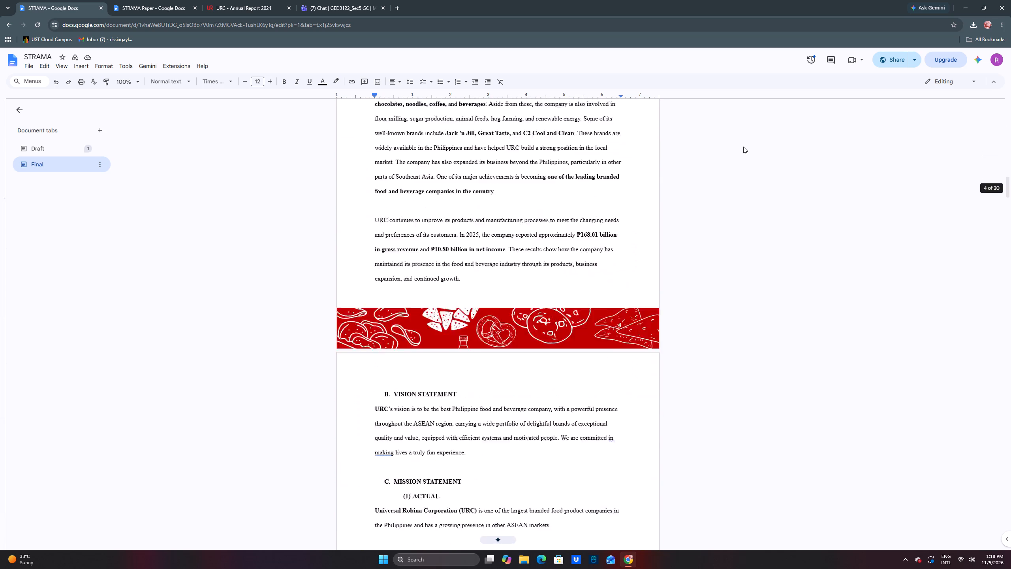
{"action": "scroll", "coordinate": [743, 147], "scroll_direction": "down", "scroll_amount": 20}
{"action": "scroll", "coordinate": [743, 147], "scroll_direction": "down", "scroll_amount": 15}
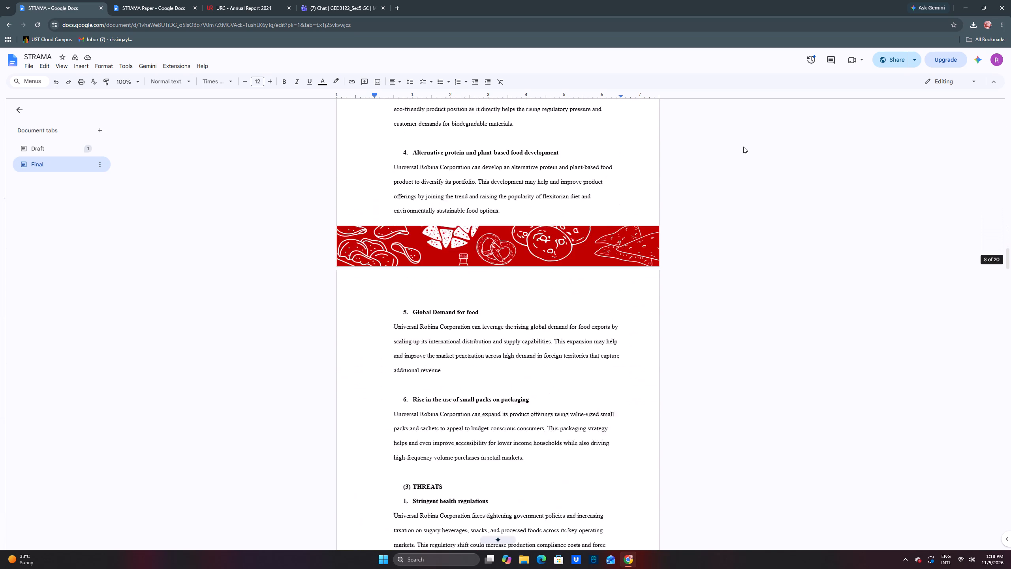
{"action": "scroll", "coordinate": [743, 147], "scroll_direction": "down", "scroll_amount": 20}
{"action": "scroll", "coordinate": [743, 147], "scroll_direction": "down", "scroll_amount": 14}
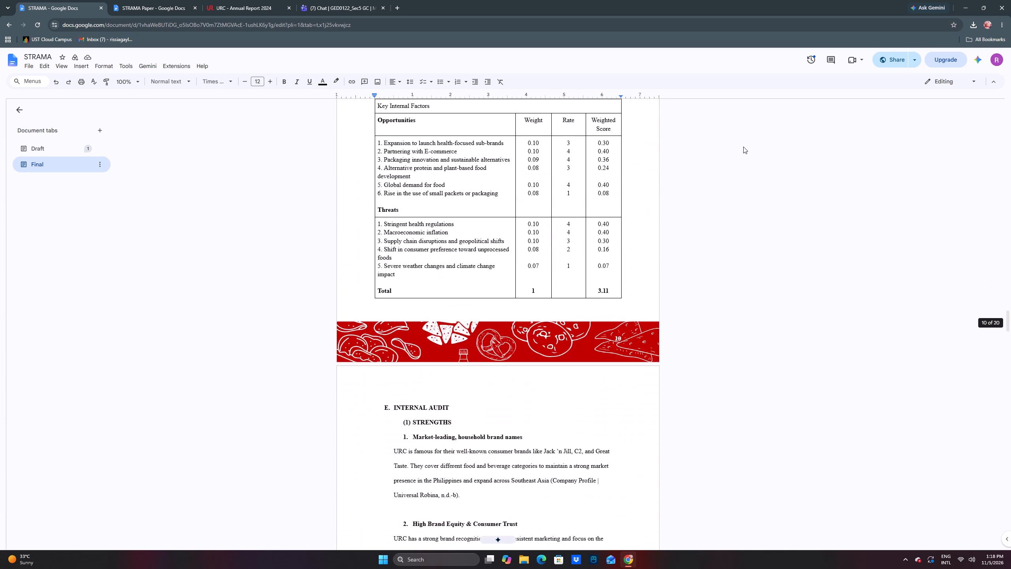
{"action": "scroll", "coordinate": [743, 147], "scroll_direction": "down", "scroll_amount": 20}
{"action": "scroll", "coordinate": [743, 147], "scroll_direction": "down", "scroll_amount": 14}
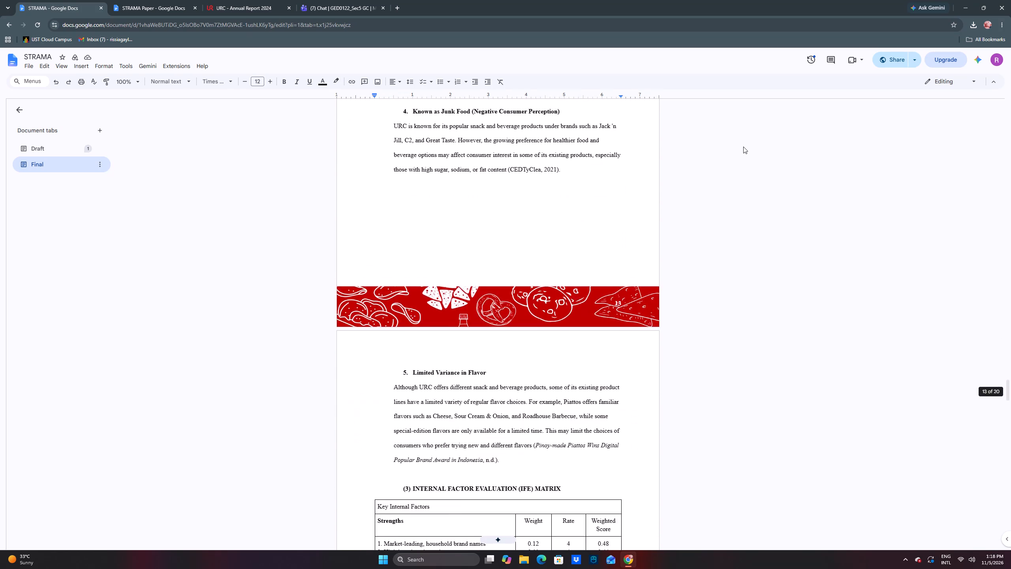
{"action": "scroll", "coordinate": [743, 147], "scroll_direction": "down", "scroll_amount": 13}
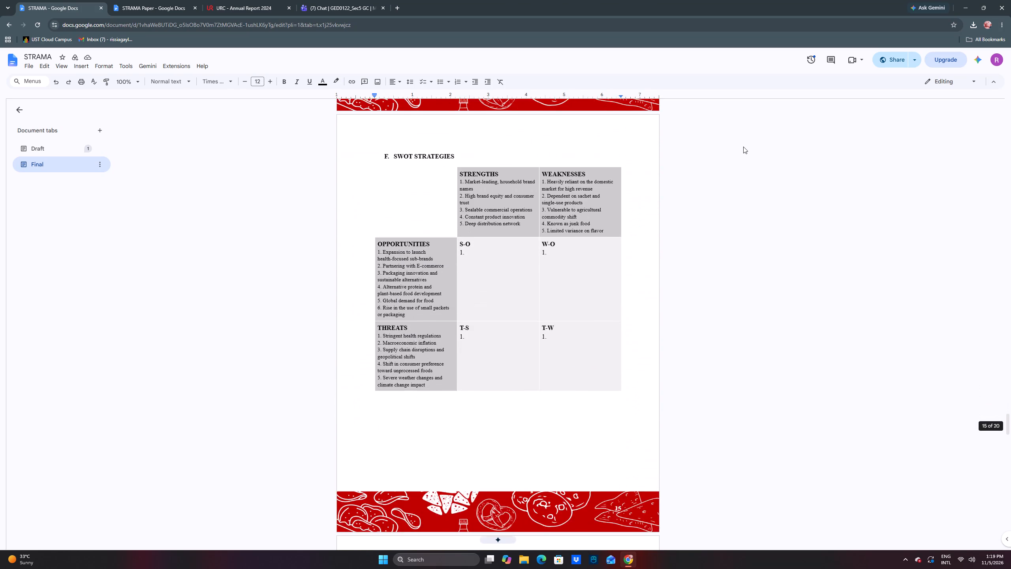
{"action": "scroll", "coordinate": [743, 147], "scroll_direction": "down", "scroll_amount": 12}
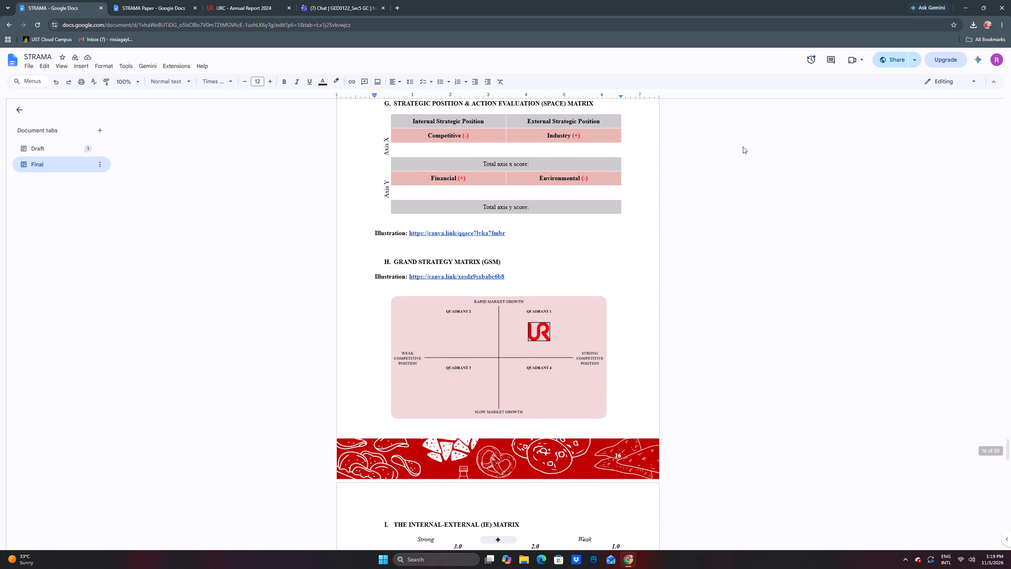
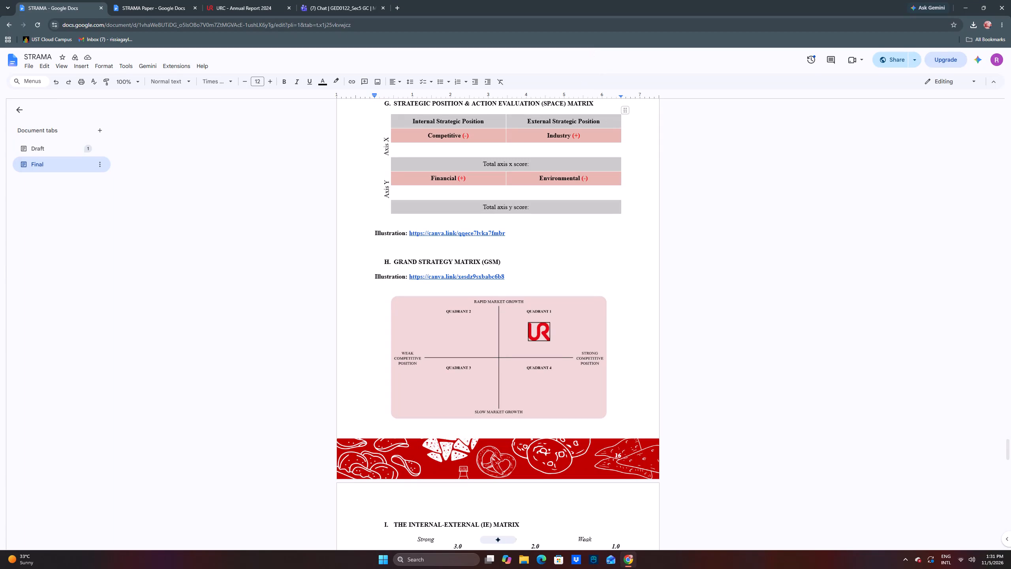
Review the Final tab's Internal-External matrix, then recheck the SWOT strategies, internal audit and IFE and EFE matrices back to the cover page.
{"action": "scroll", "coordinate": [626, 275], "scroll_direction": "down", "scroll_amount": 5}
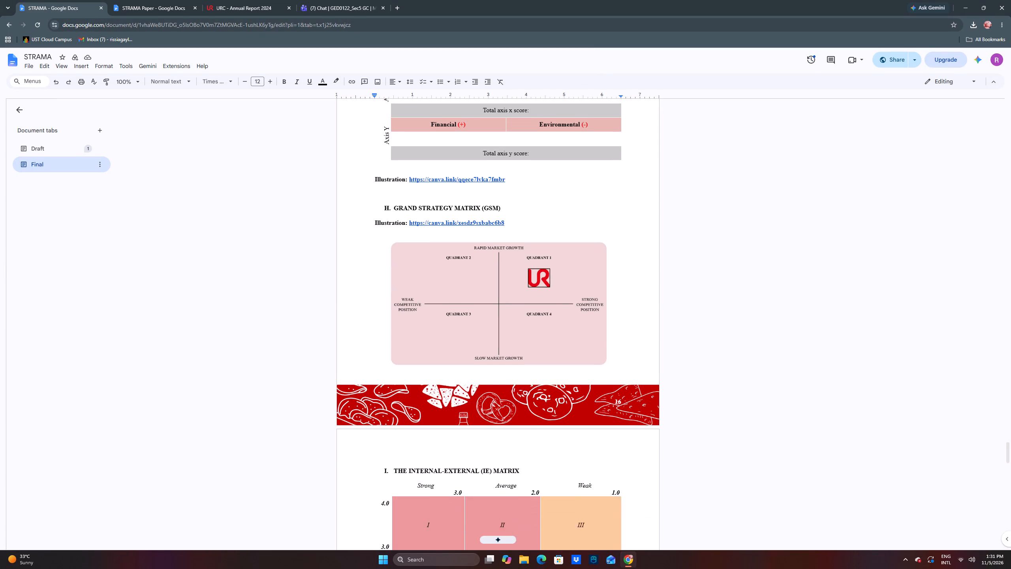
{"action": "scroll", "coordinate": [626, 275], "scroll_direction": "down", "scroll_amount": 5}
{"action": "scroll", "coordinate": [627, 276], "scroll_direction": "up", "scroll_amount": 4}
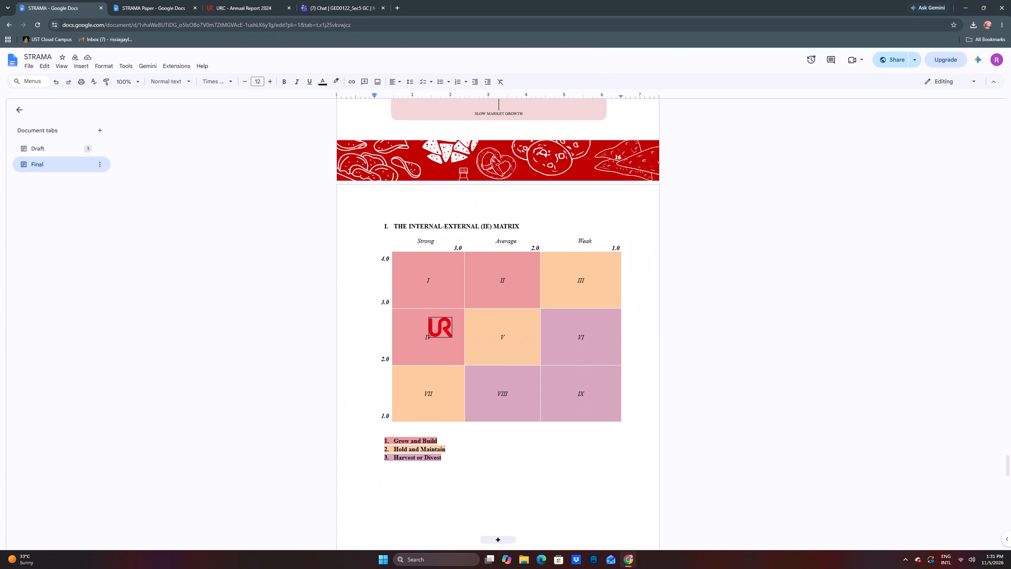
{"action": "scroll", "coordinate": [627, 276], "scroll_direction": "up", "scroll_amount": 19}
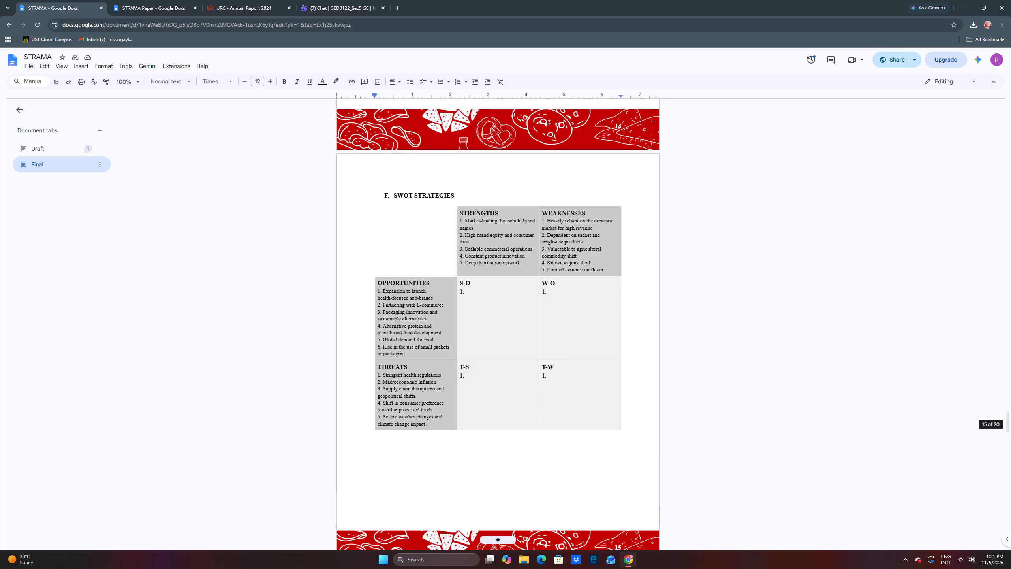
{"action": "scroll", "coordinate": [644, 274], "scroll_direction": "up", "scroll_amount": 10}
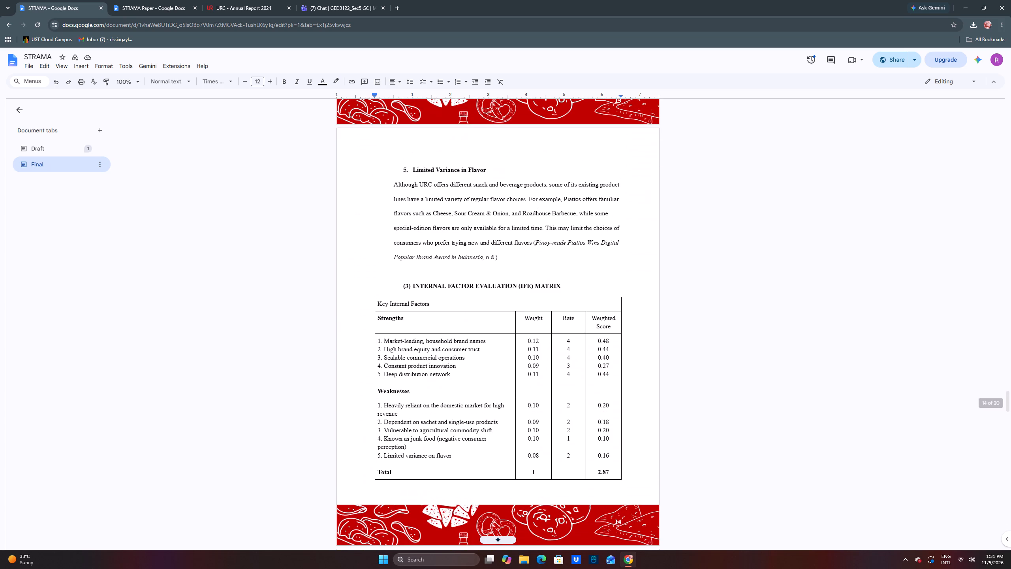
{"action": "scroll", "coordinate": [643, 271], "scroll_direction": "up", "scroll_amount": 19}
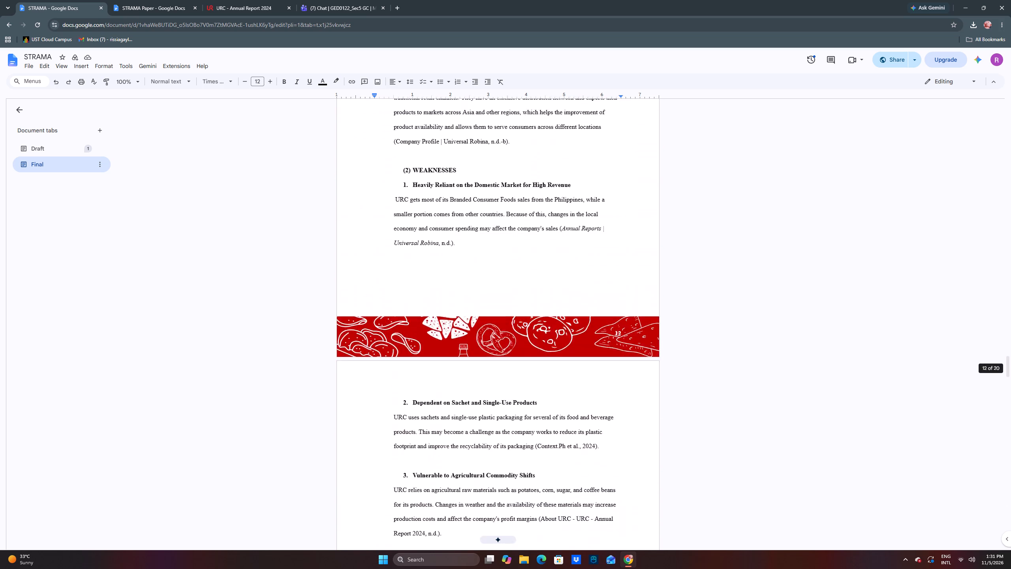
{"action": "scroll", "coordinate": [643, 271], "scroll_direction": "up", "scroll_amount": 16}
{"action": "scroll", "coordinate": [643, 271], "scroll_direction": "up", "scroll_amount": 6}
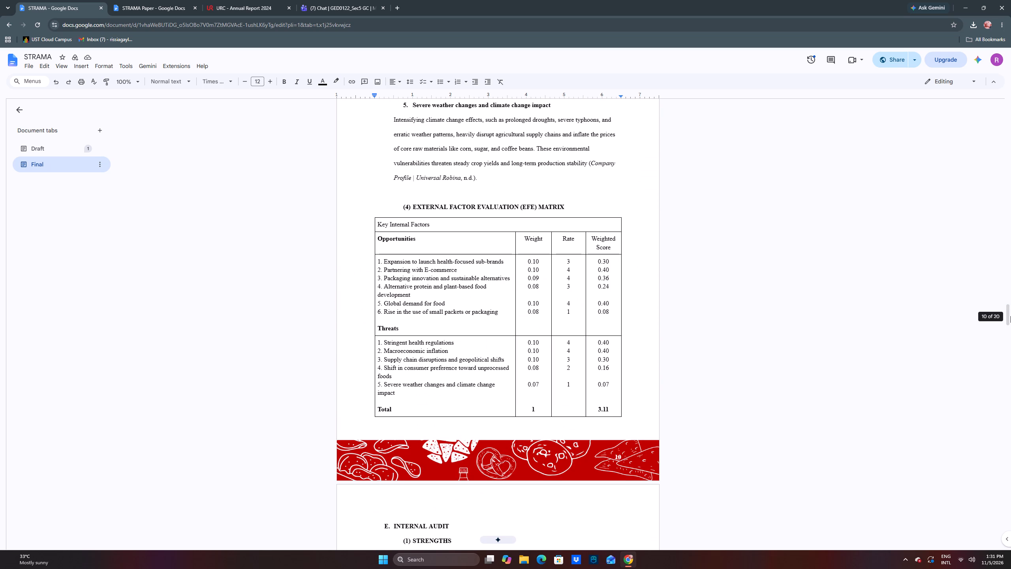
{"action": "left_click_drag", "start_coordinate": [1010, 316], "coordinate": [982, 124]}
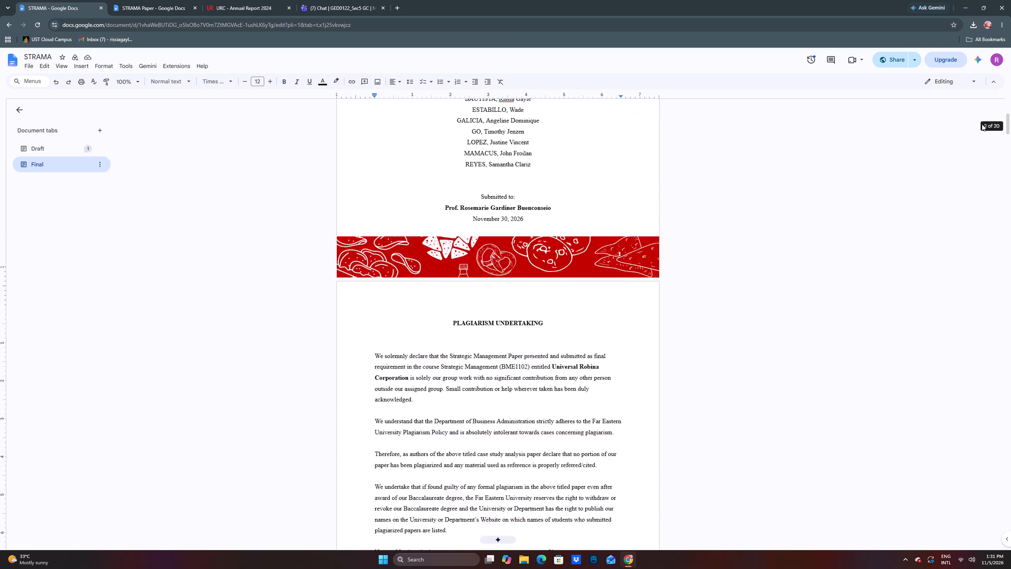
{"action": "left_click_drag", "start_coordinate": [982, 124], "coordinate": [973, 104]}
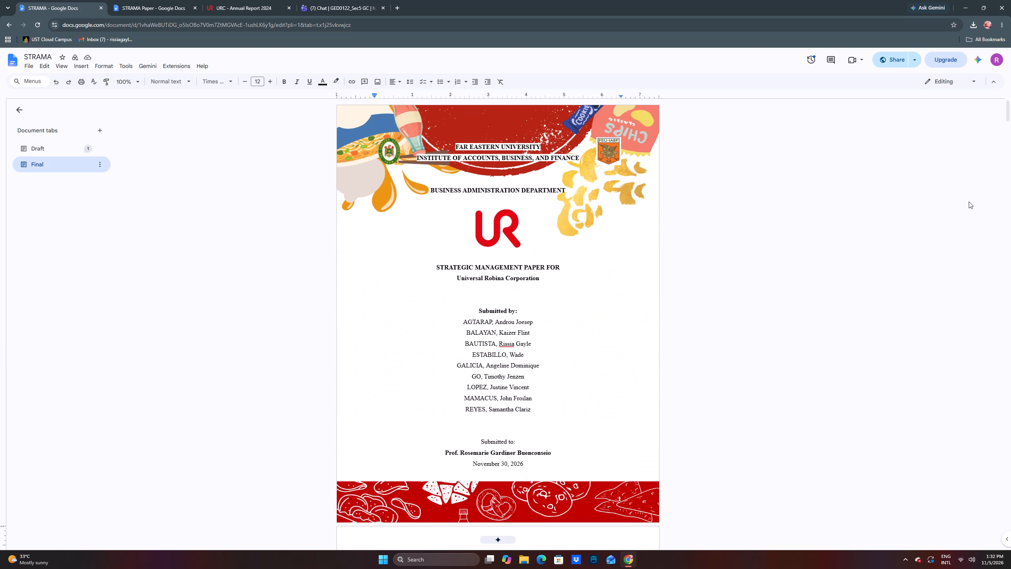
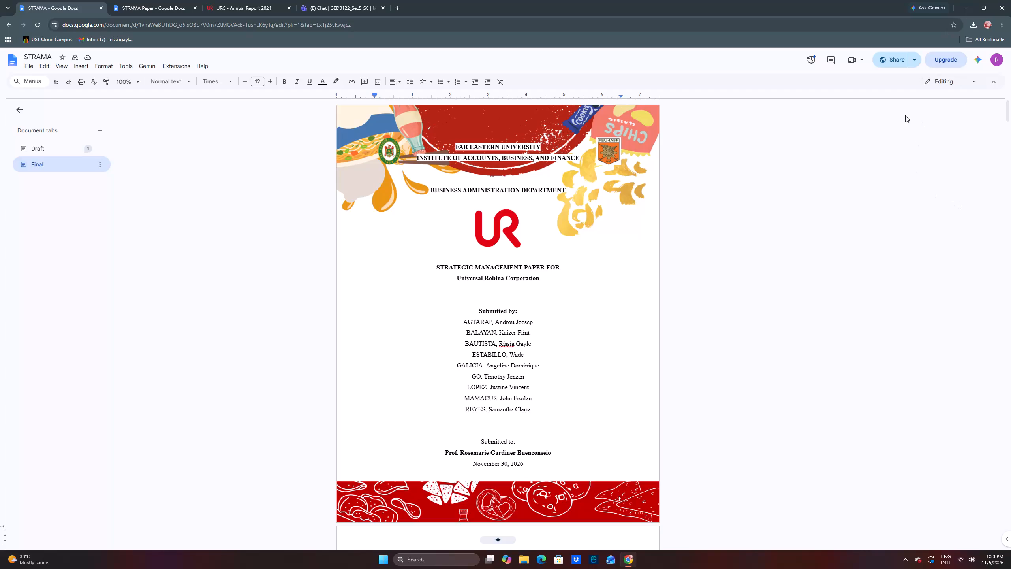
Read through the Final tab from the cover page to the Internal-External matrix.
{"action": "scroll", "coordinate": [716, 230], "scroll_direction": "down", "scroll_amount": 14}
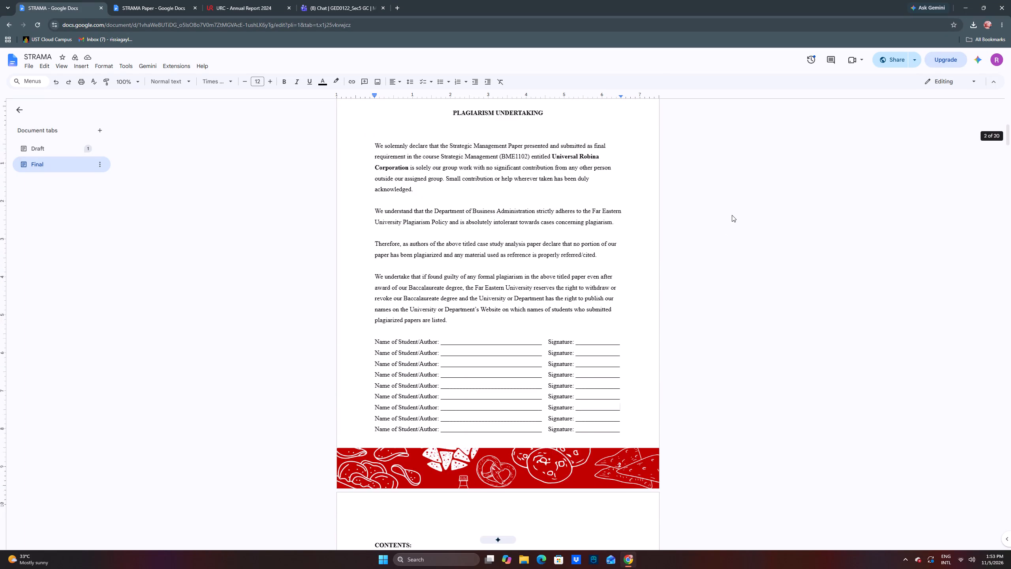
{"action": "scroll", "coordinate": [732, 214], "scroll_direction": "down", "scroll_amount": 19}
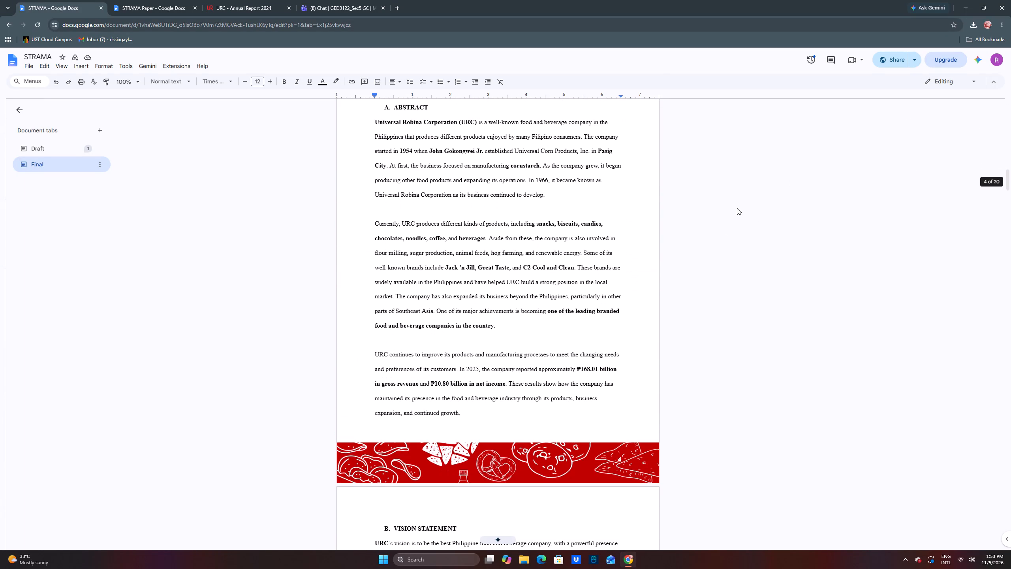
{"action": "scroll", "coordinate": [737, 208], "scroll_direction": "down", "scroll_amount": 18}
{"action": "scroll", "coordinate": [737, 207], "scroll_direction": "down", "scroll_amount": 20}
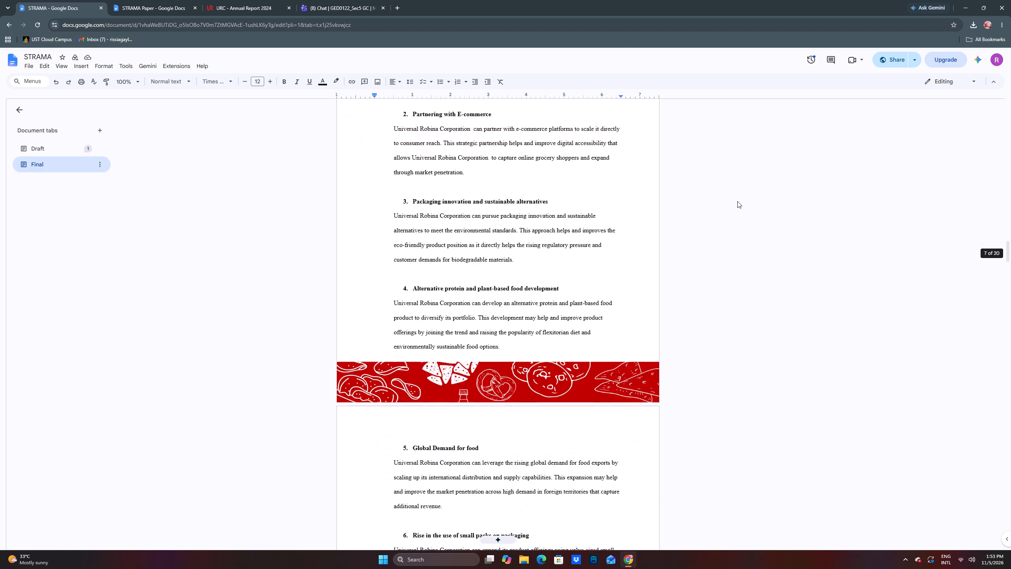
{"action": "scroll", "coordinate": [737, 201], "scroll_direction": "down", "scroll_amount": 4}
{"action": "scroll", "coordinate": [737, 201], "scroll_direction": "down", "scroll_amount": 20}
{"action": "scroll", "coordinate": [737, 201], "scroll_direction": "down", "scroll_amount": 9}
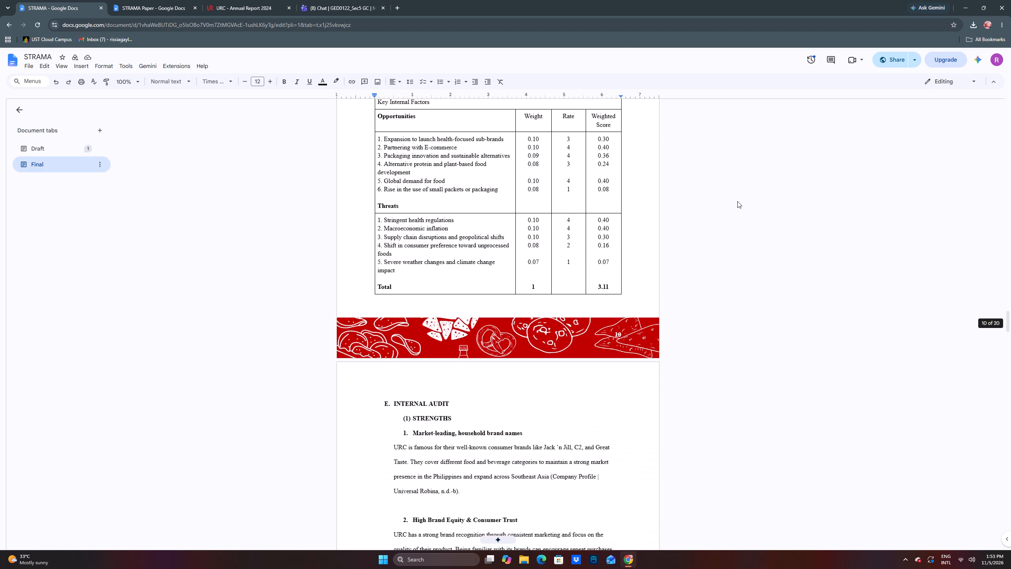
{"action": "scroll", "coordinate": [737, 201], "scroll_direction": "down", "scroll_amount": 2}
{"action": "scroll", "coordinate": [737, 201], "scroll_direction": "down", "scroll_amount": 20}
{"action": "scroll", "coordinate": [737, 201], "scroll_direction": "down", "scroll_amount": 12}
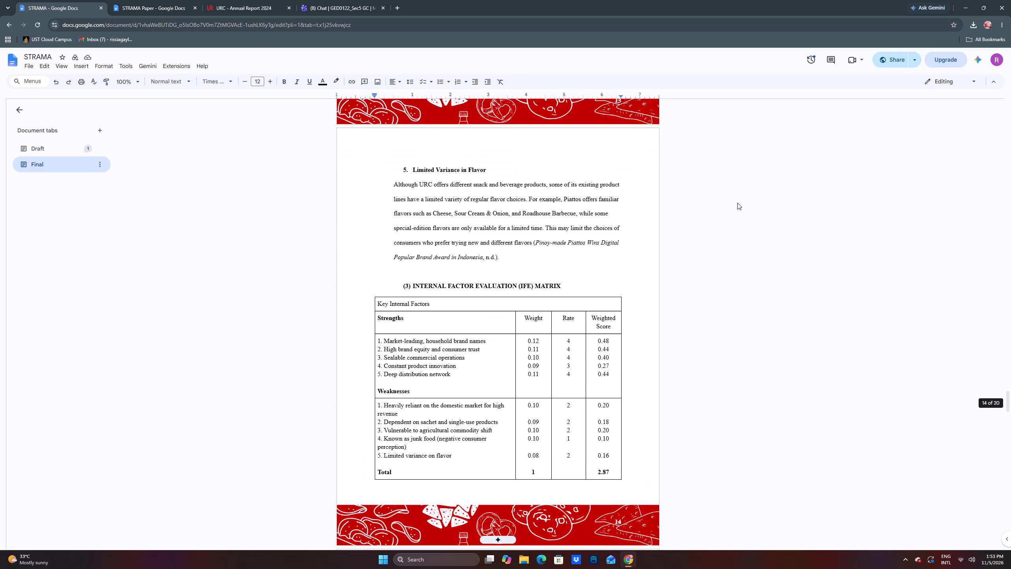
{"action": "scroll", "coordinate": [739, 204], "scroll_direction": "up", "scroll_amount": 8}
{"action": "scroll", "coordinate": [737, 204], "scroll_direction": "down", "scroll_amount": 15}
{"action": "scroll", "coordinate": [737, 213], "scroll_direction": "down", "scroll_amount": 13}
{"action": "scroll", "coordinate": [737, 220], "scroll_direction": "down", "scroll_amount": 9}
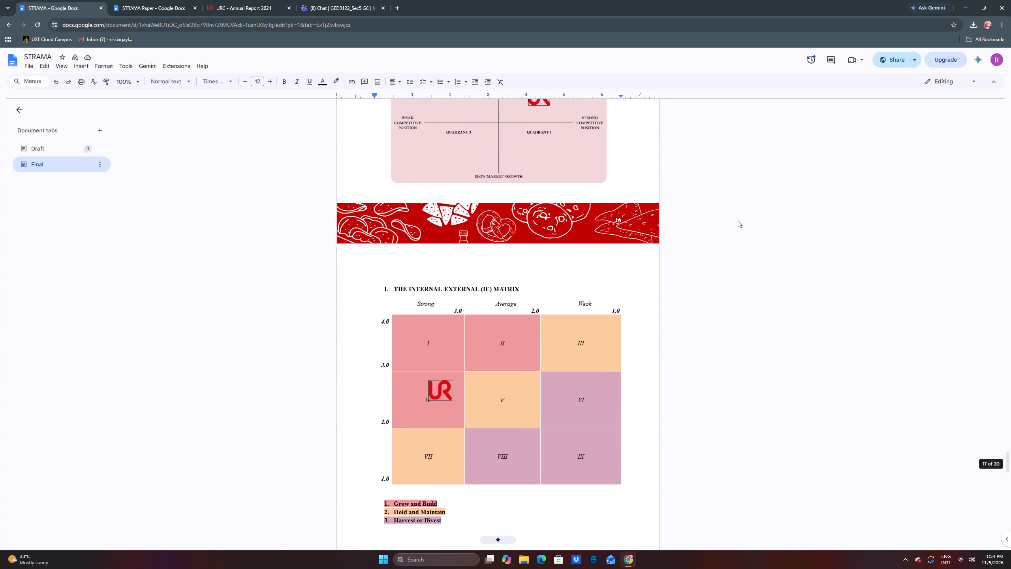
Enter "-2 Market Share" and "-2 Product Quality" on separate lines under Competitive (-) in the SPACE matrix.
{"action": "scroll", "coordinate": [738, 220], "scroll_direction": "up", "scroll_amount": 6}
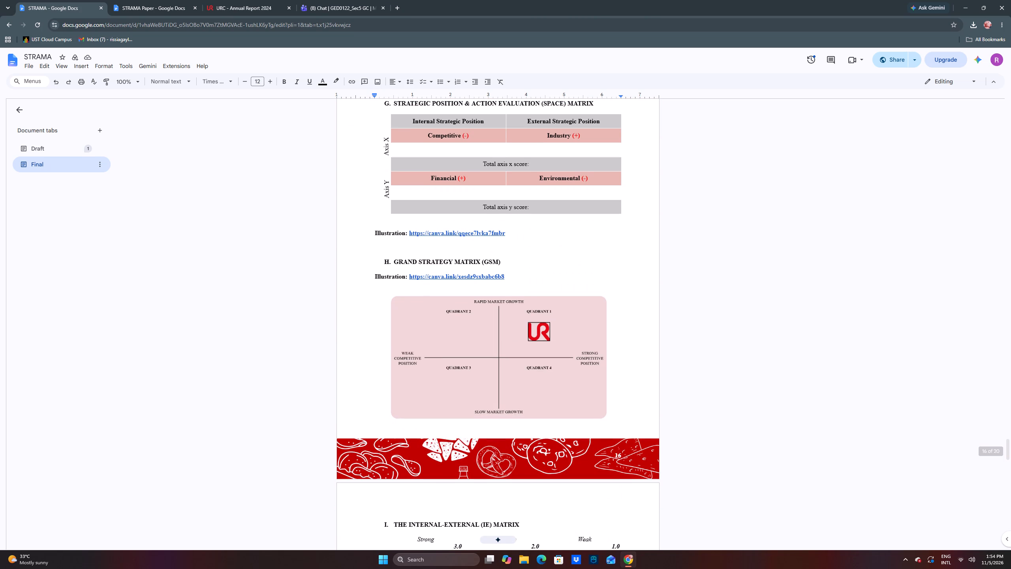
{"action": "scroll", "coordinate": [526, 220], "scroll_direction": "up", "scroll_amount": 3}
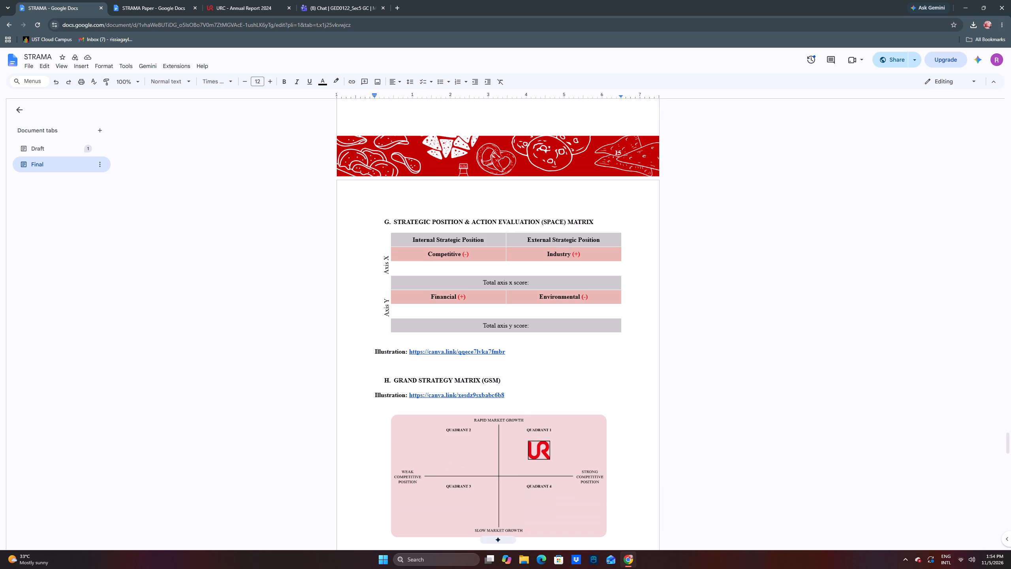
{"action": "left_click", "coordinate": [451, 268]}
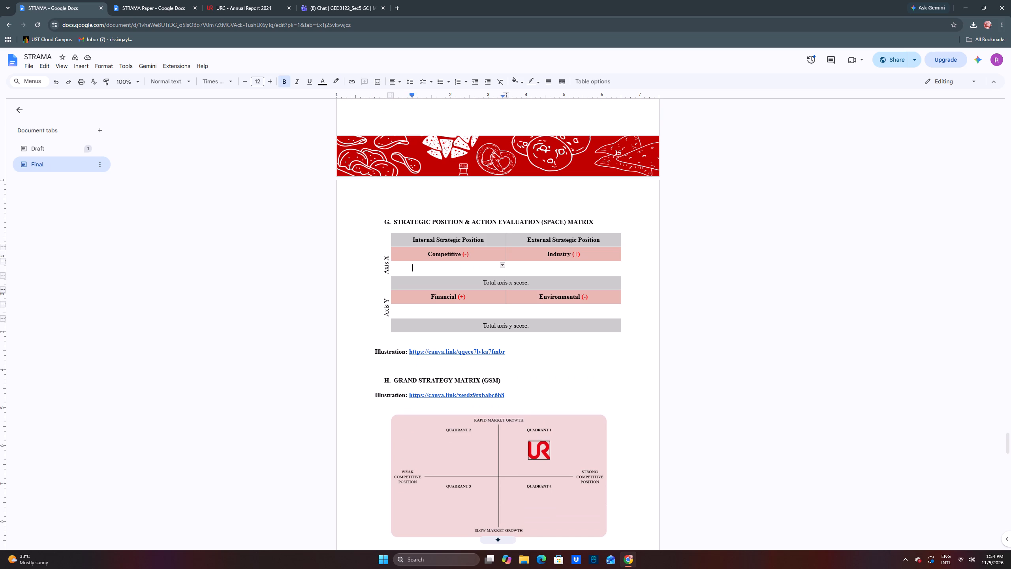
{"action": "key", "text": "minus"}
{"action": "type", "text": "2"}
{"action": "key", "text": "space"}
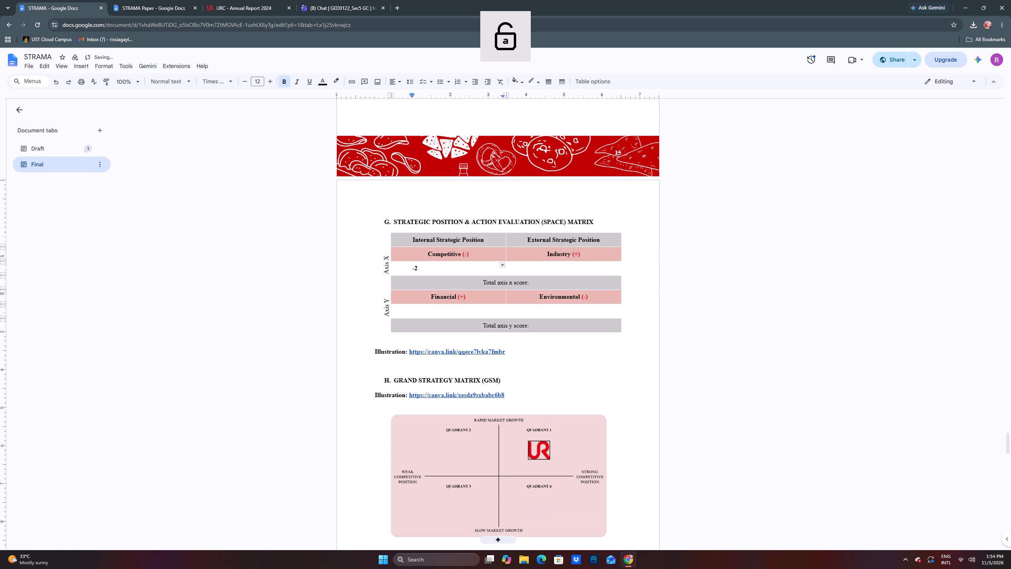
{"action": "key", "text": "BackSpace"}
{"action": "key", "text": "BackSpace"}
{"action": "key", "text": "s"}
{"action": "key", "text": "Return"}
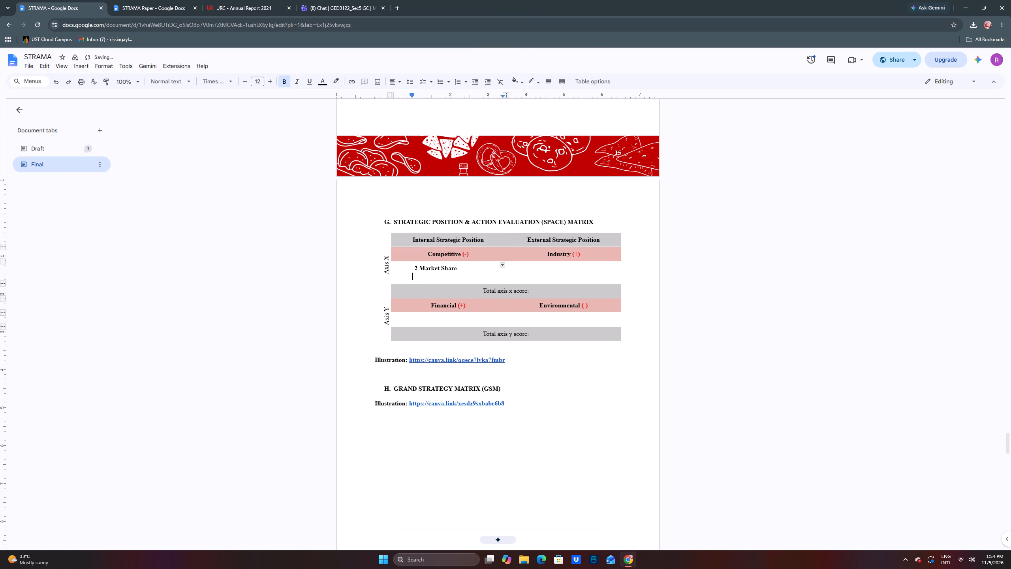
{"action": "type", "text": "-2"}
{"action": "key", "text": "space"}
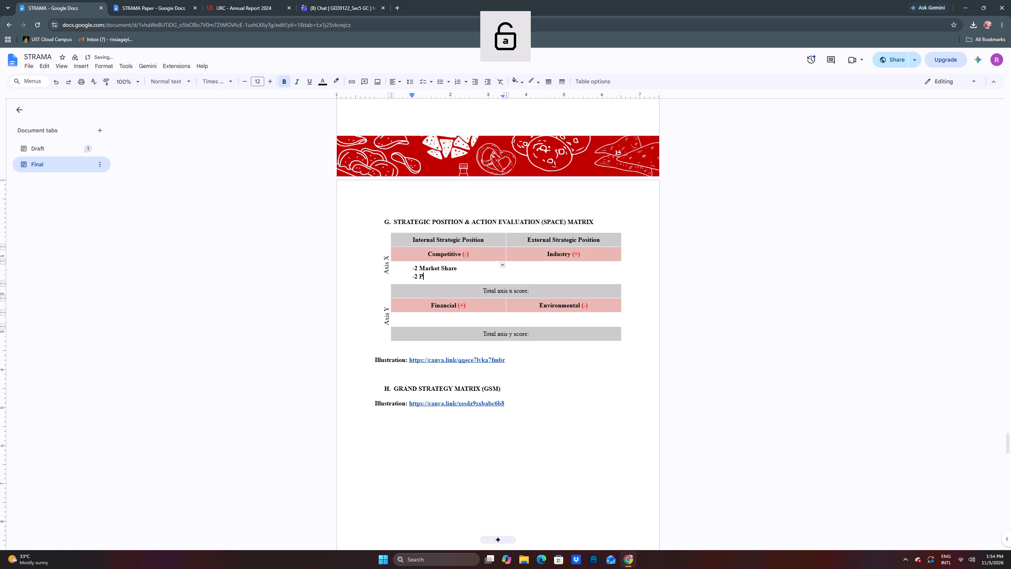
{"action": "type", "text": "roduc"}
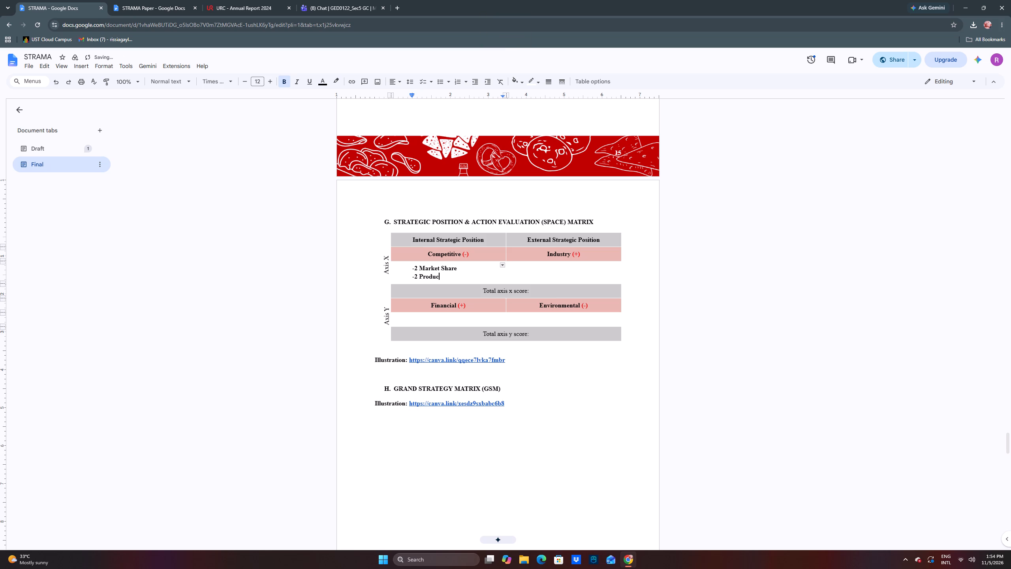
{"action": "type", "text": "t"}
{"action": "key", "text": "space"}
{"action": "key", "text": "q"}
Add "-2 Customer Loyalty" and "-2 Control over suppliers and distributors" to the Competitive (-) list.
{"action": "key", "text": "Return"}
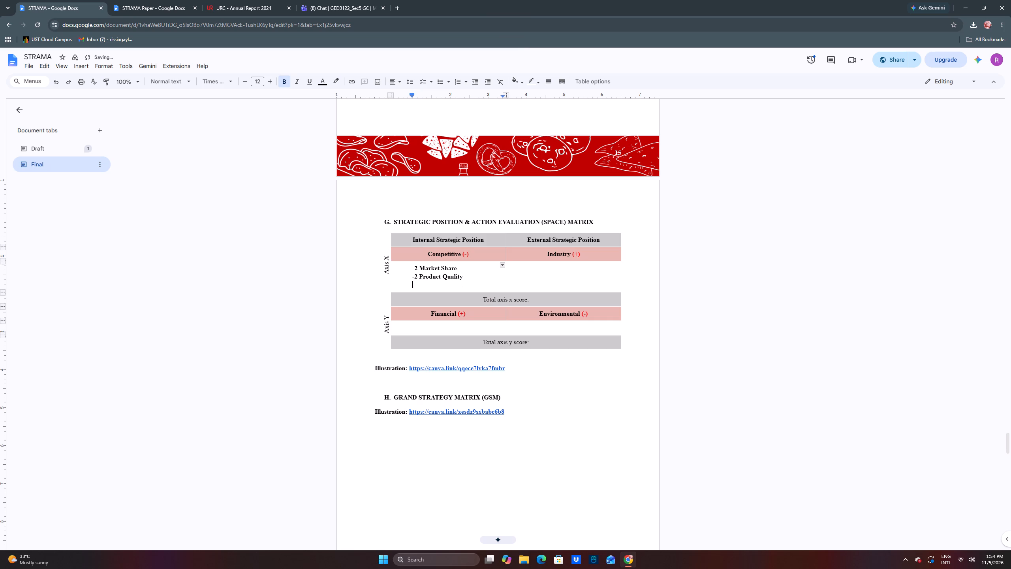
{"action": "type", "text": "-2"}
{"action": "key", "text": "space"}
{"action": "key", "text": "c"}
{"action": "key", "text": "Return"}
{"action": "type", "text": "-2"}
{"action": "key", "text": "space"}
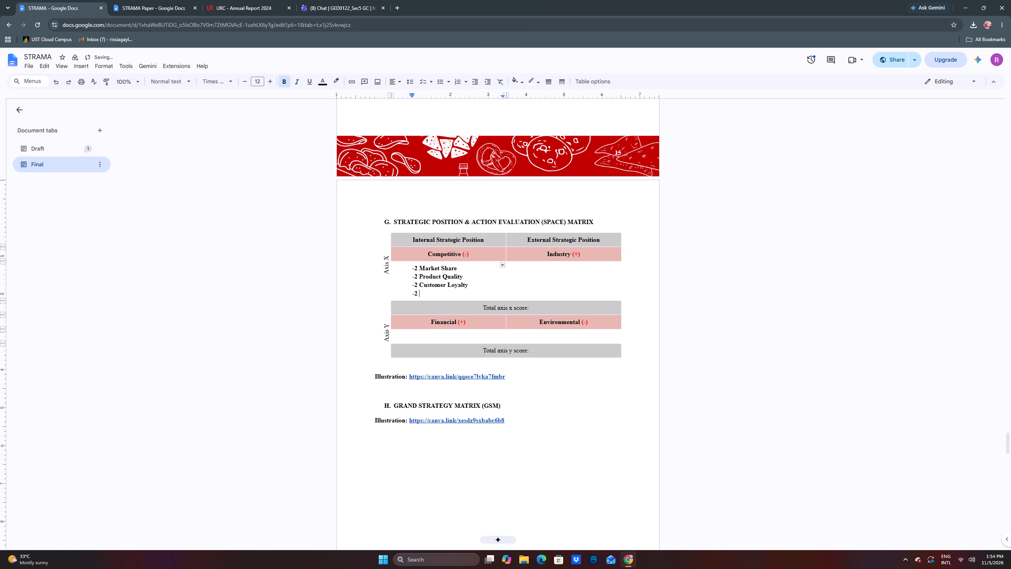
{"action": "key", "text": "c"}
{"action": "type", "text": "suppliers and distributors"}
{"action": "key", "text": "space"}
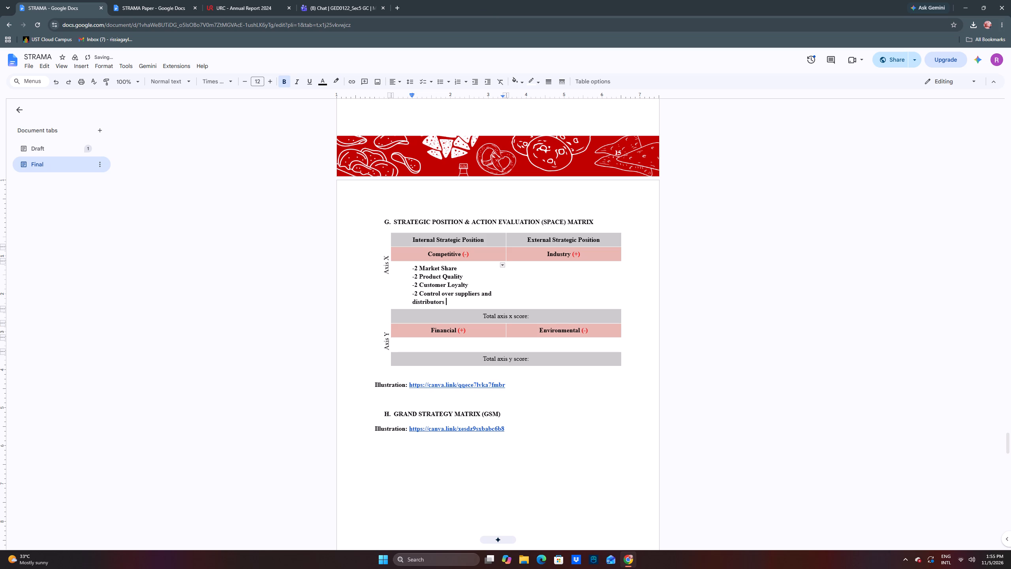
{"action": "key", "text": "BackSpace"}
Remove the bold formatting from all four Competitive (-) entries.
{"action": "left_click_drag", "start_coordinate": [452, 301], "coordinate": [451, 300]}
{"action": "left_click_drag", "start_coordinate": [451, 300], "coordinate": [413, 267]}
{"action": "key", "text": "ctrl+b"}
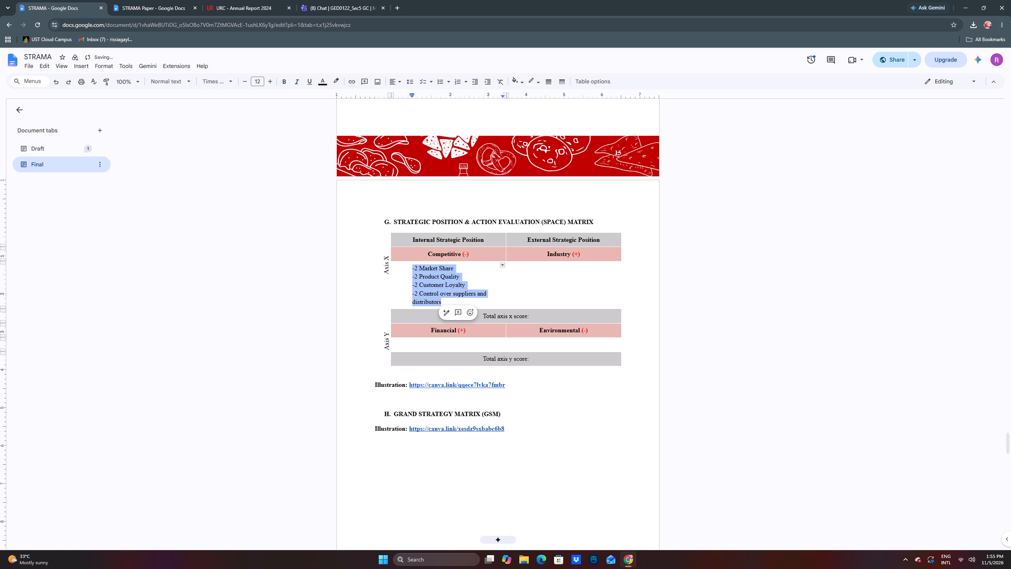
Begin the Industry (+) list in the SPACE matrix with a Growth entry in non-bold text.
{"action": "left_click", "coordinate": [545, 277]}
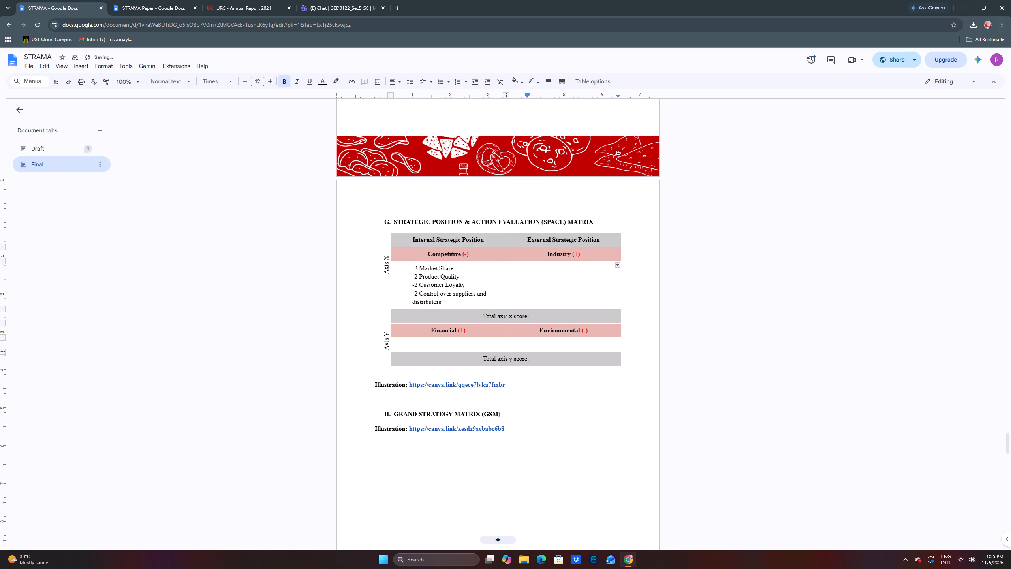
{"action": "key", "text": "ctrl+b"}
{"action": "type", "text": "e"}
{"action": "key", "text": "space"}
{"action": "type", "text": "rowth"}
{"action": "key", "text": "space"}
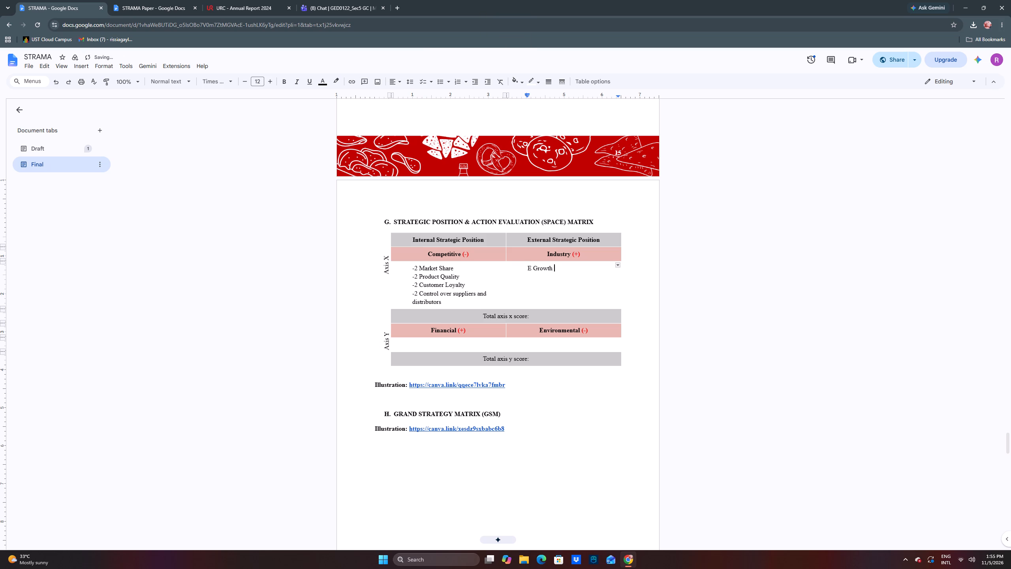
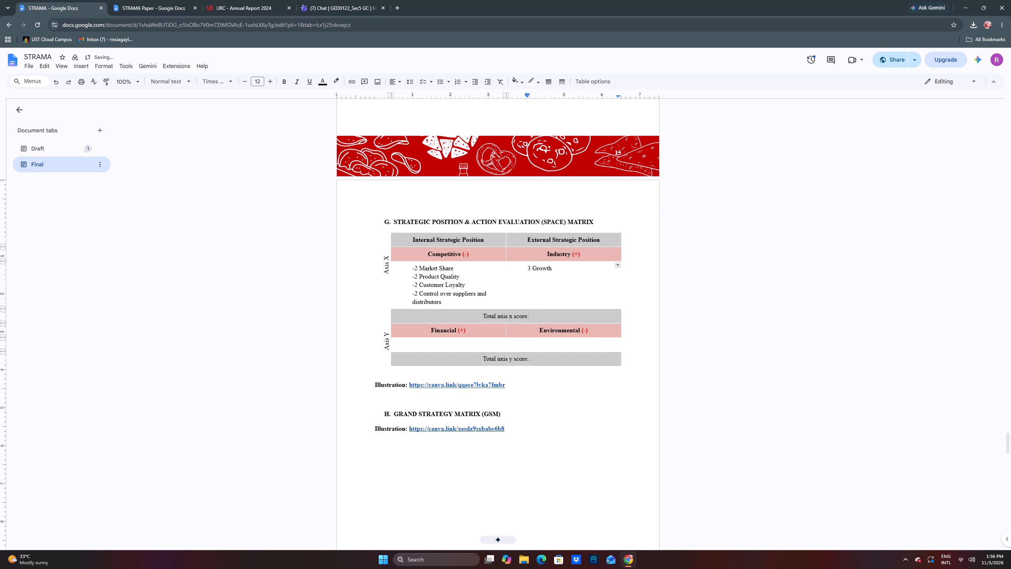
Change the Growth entry under Industry (+) to "5 Growth Potential".
{"action": "key", "text": "BackSpace"}
{"action": "key", "text": "5"}
{"action": "left_click", "coordinate": [581, 269]}
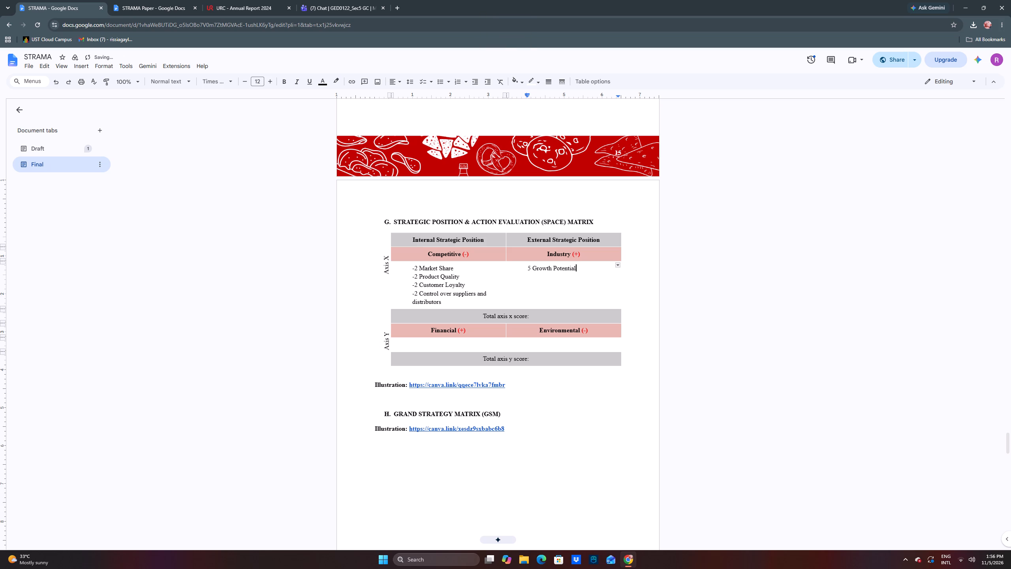
Add the scores 6, 5 and 5 on separate lines below Growth Potential in the Industry (+) list.
{"action": "key", "text": "Return"}
{"action": "key", "text": "6"}
{"action": "key", "text": "Return"}
{"action": "key", "text": "5"}
{"action": "key", "text": "Return"}
{"action": "key", "text": "5"}
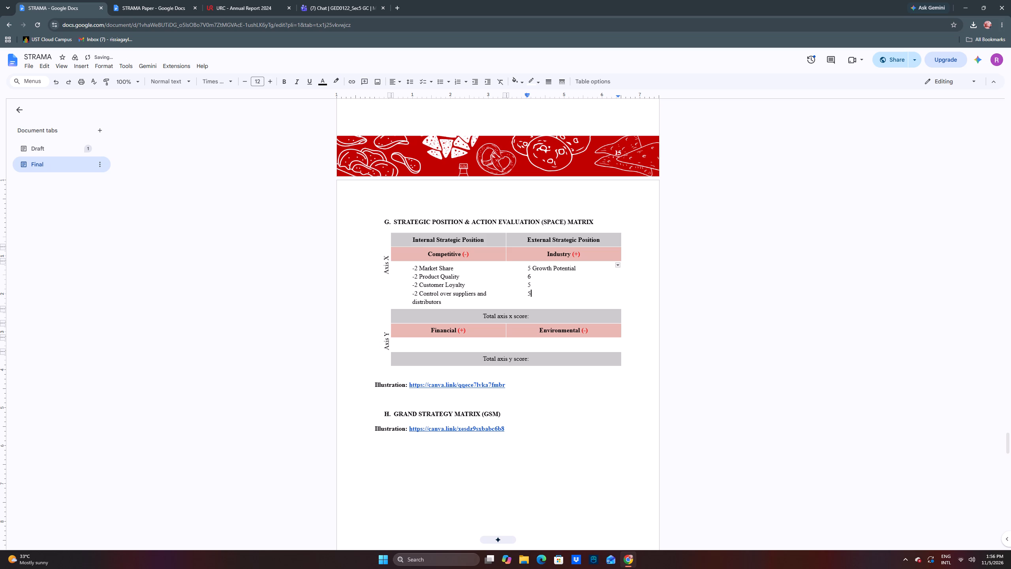
Label the score of 6 in the Industry (+) list "Profit Potential".
{"action": "left_click", "coordinate": [543, 277]}
{"action": "key", "text": "space"}
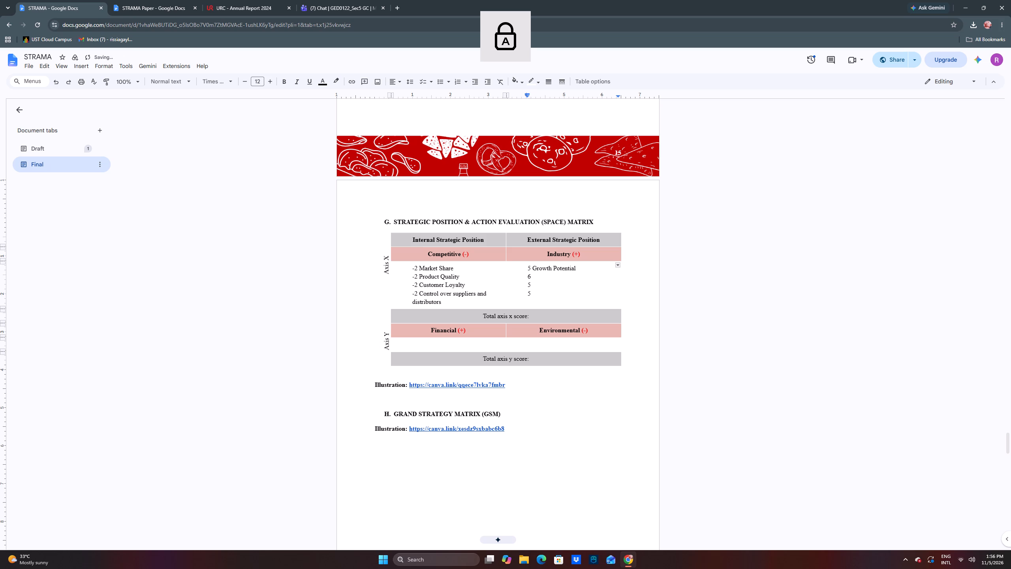
{"action": "type", "text": "roif"}
{"action": "key", "text": "BackSpace"}
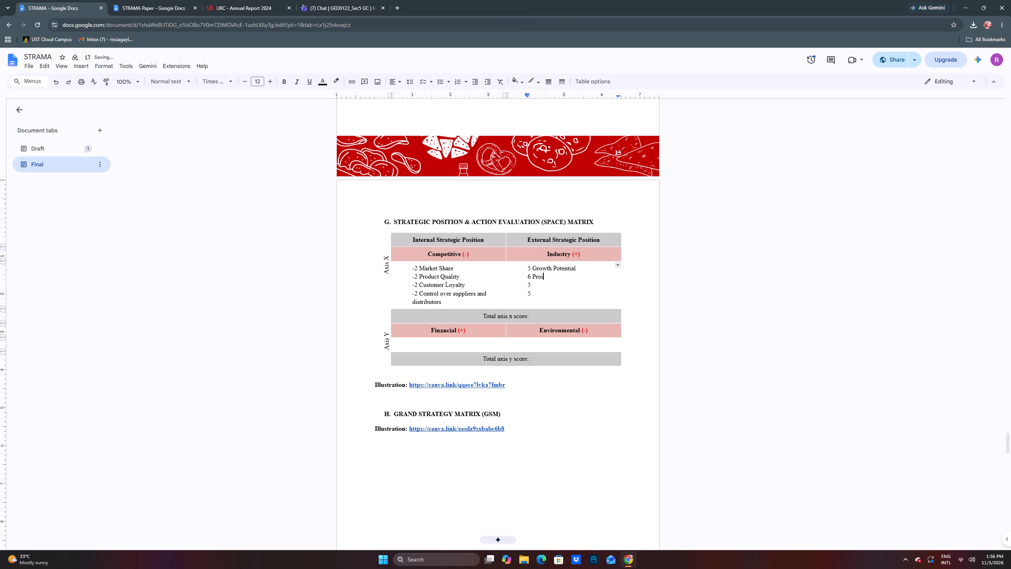
{"action": "key", "text": "BackSpace"}
{"action": "type", "text": "fit"}
{"action": "key", "text": "space"}
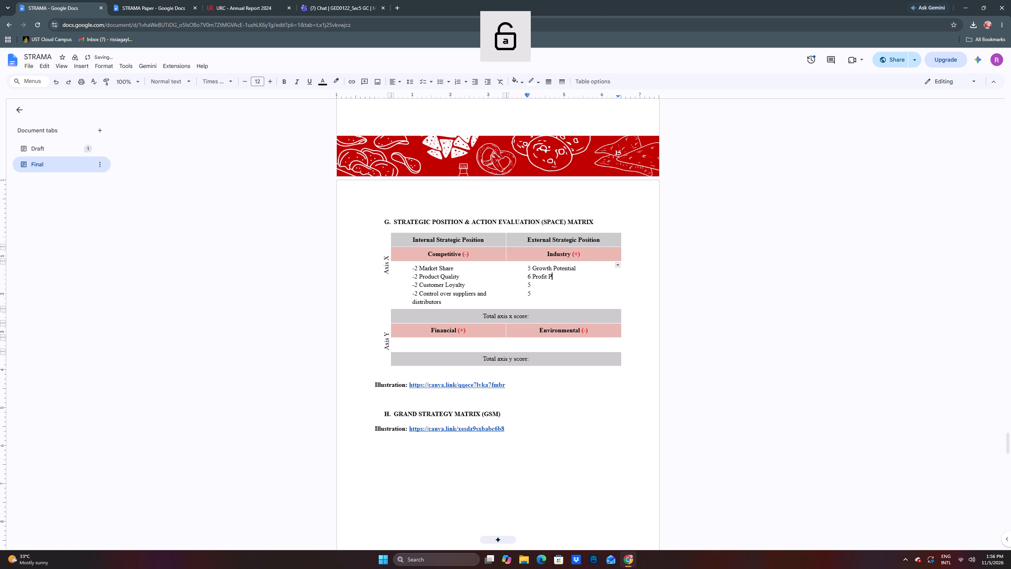
{"action": "type", "text": "otebt"}
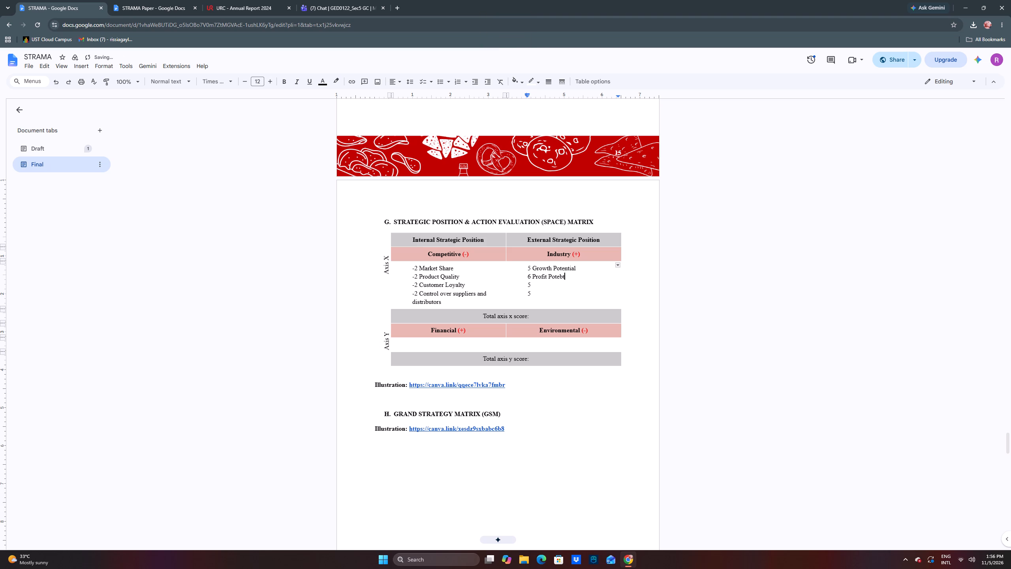
{"action": "key", "text": "BackSpace"}
{"action": "key", "text": "BackSpace"}
{"action": "type", "text": "ntial"}
Capitalize the last Competitive (-) entry so it reads "-2 Control Over Suppliers and Distributors".
{"action": "left_click", "coordinate": [455, 295]}
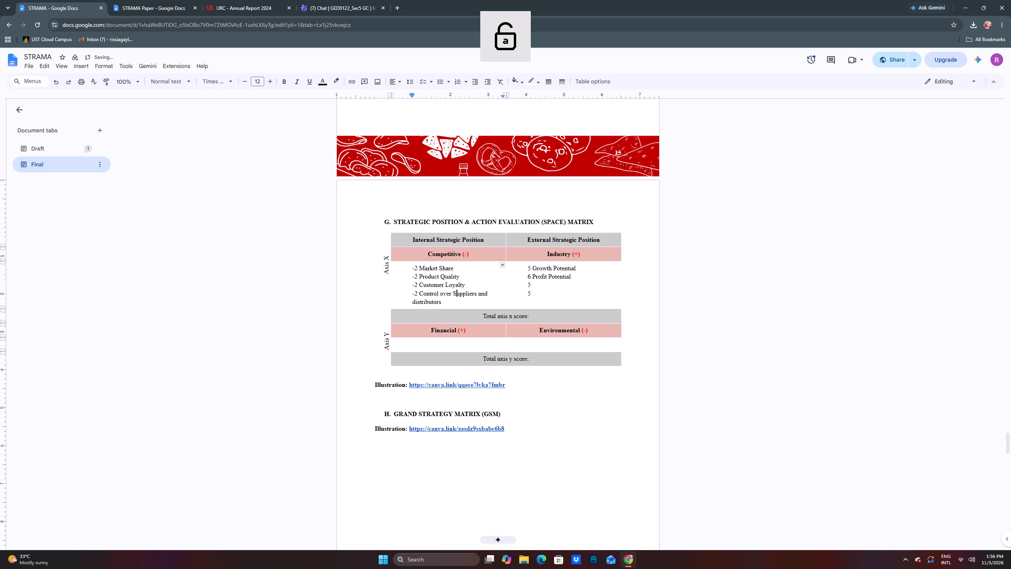
{"action": "left_click", "coordinate": [414, 304]}
{"action": "key", "text": "d"}
{"action": "left_click", "coordinate": [442, 294]}
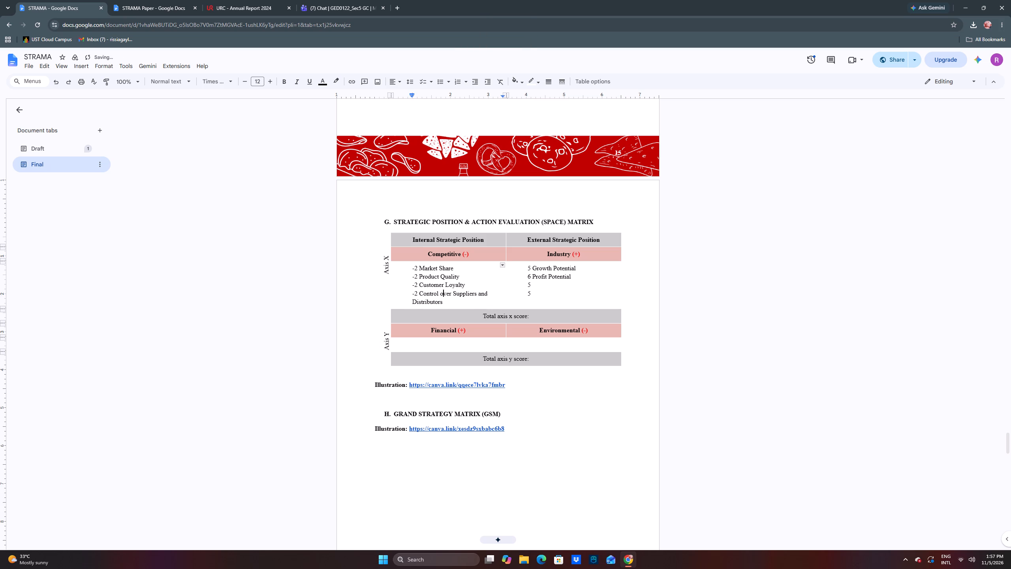
{"action": "key", "text": "BackSpace"}
{"action": "key", "text": "o"}
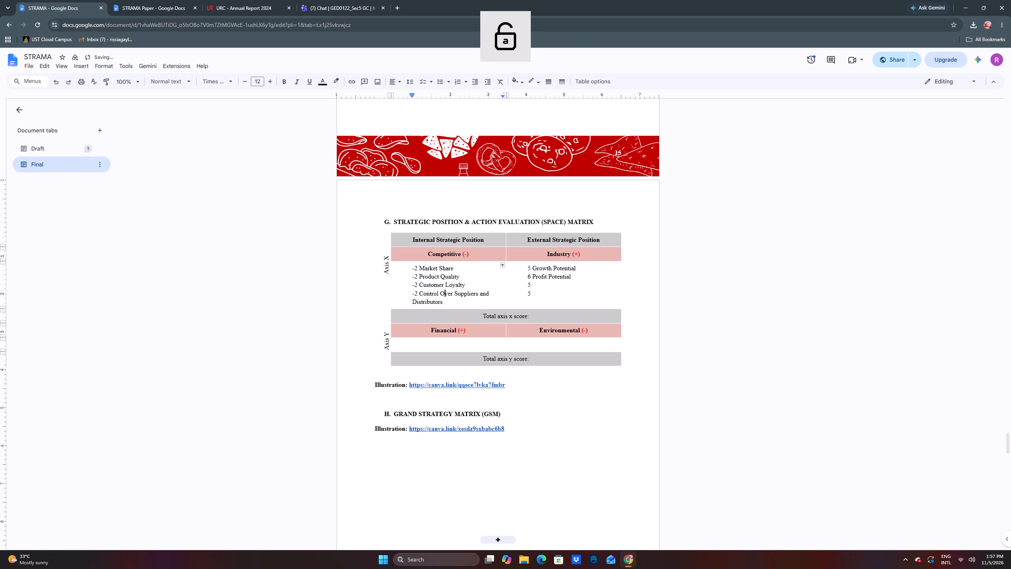
Label the third and fourth Industry (+) scores "Financial Stability" and "Resource Utilization".
{"action": "left_click", "coordinate": [549, 287]}
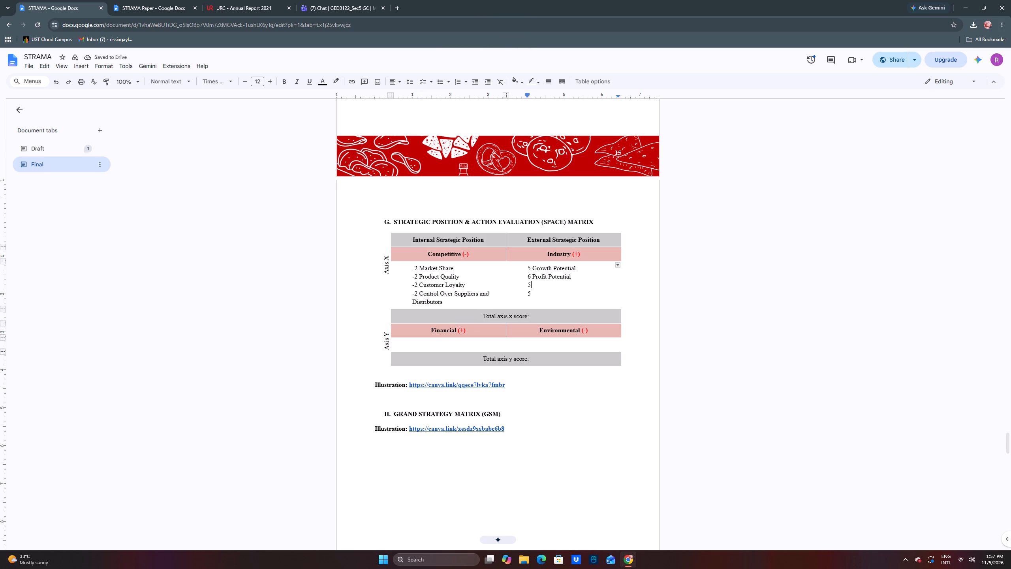
{"action": "key", "text": "space"}
{"action": "key", "text": "f"}
{"action": "type", "text": "tability"}
{"action": "key", "text": "Down"}
{"action": "key", "text": "space"}
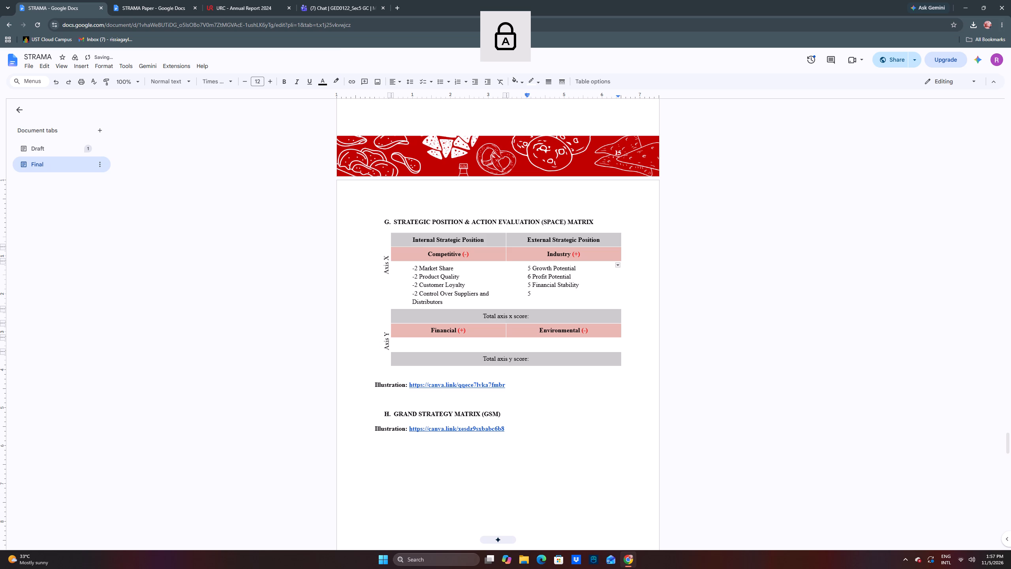
{"action": "key", "text": "r"}
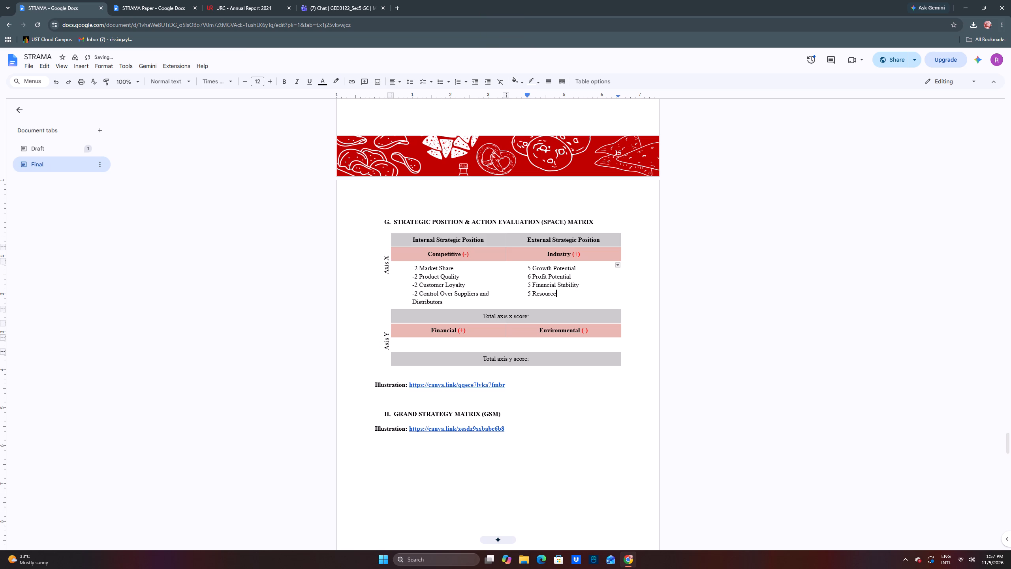
{"action": "type", "text": "tilization"}
Enter 3.25 as the total axis x score in the SPACE matrix.
{"action": "left_click", "coordinate": [537, 318]}
{"action": "key", "text": "space"}
{"action": "type", "text": "3.25"}
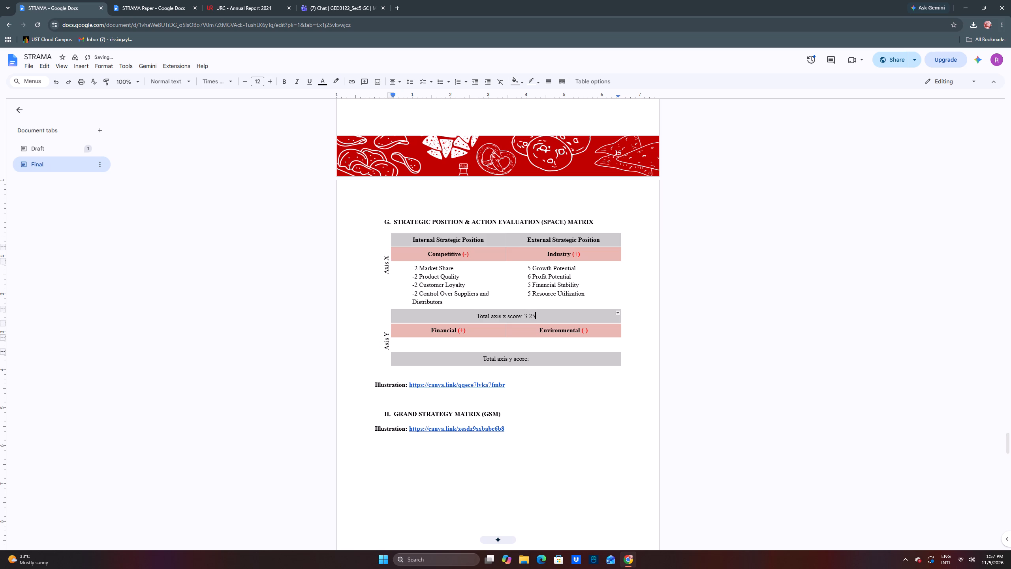
Enter the scores 5, 5, 4 and 5 on separate lines under Financial (+) in the SPACE matrix.
{"action": "left_click", "coordinate": [461, 344]}
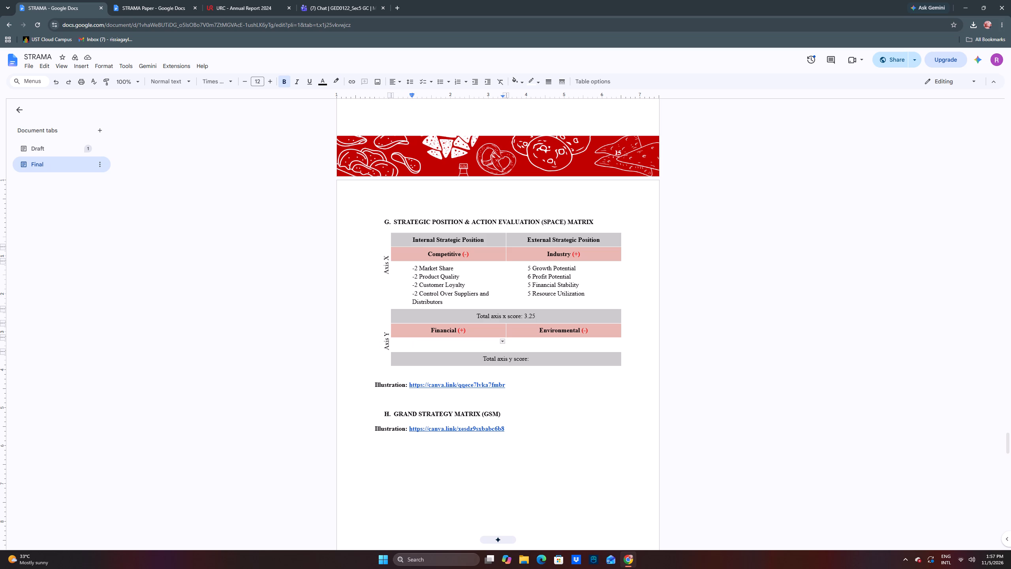
{"action": "key", "text": "5"}
{"action": "key", "text": "Return"}
{"action": "key", "text": "5"}
{"action": "key", "text": "Return"}
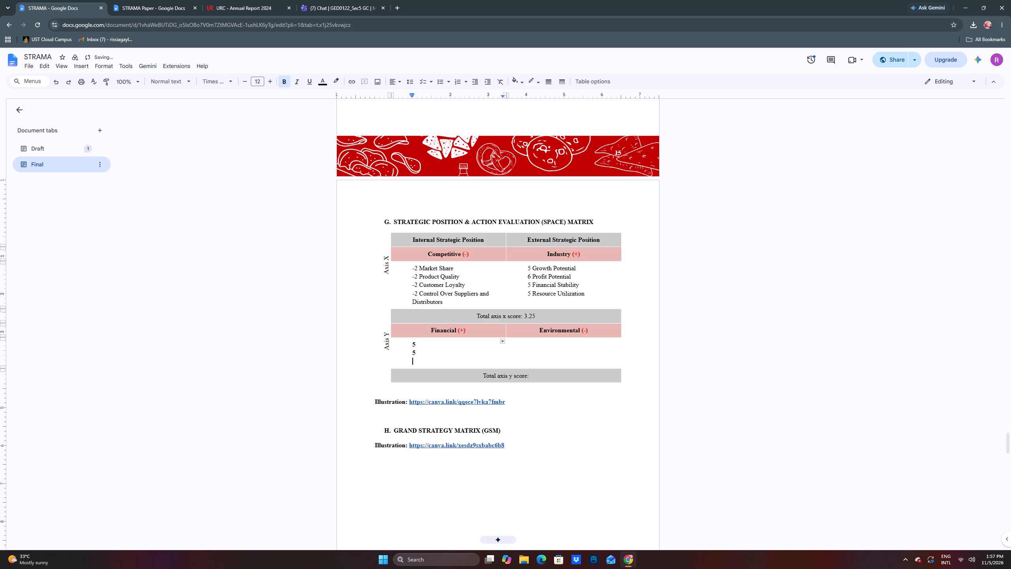
{"action": "key", "text": "4"}
{"action": "key", "text": "Return"}
{"action": "key", "text": "5"}
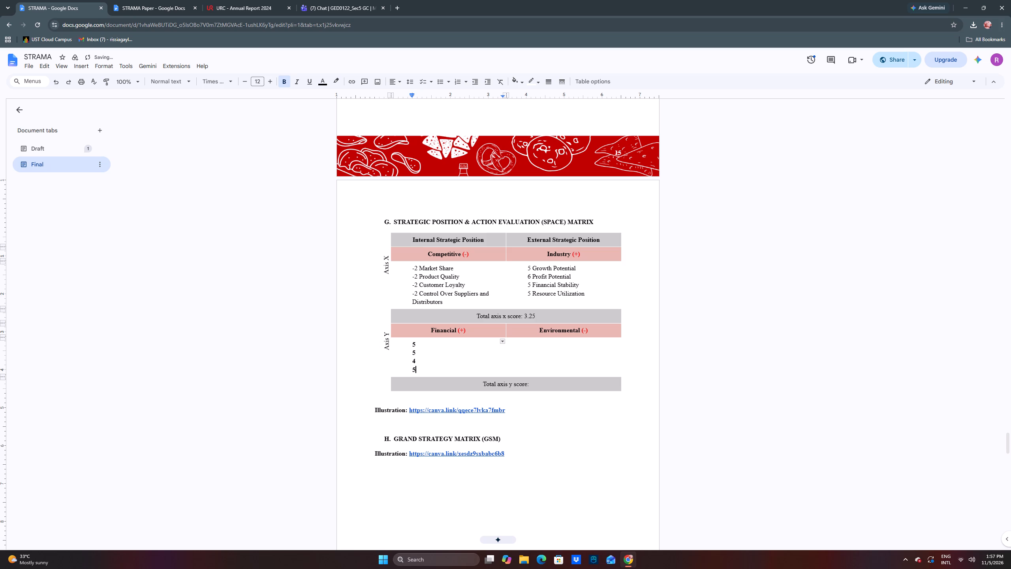
Remove the bold formatting from the Financial (+) scores and the empty Environmental (-) cell.
{"action": "left_click_drag", "start_coordinate": [405, 343], "coordinate": [555, 364]}
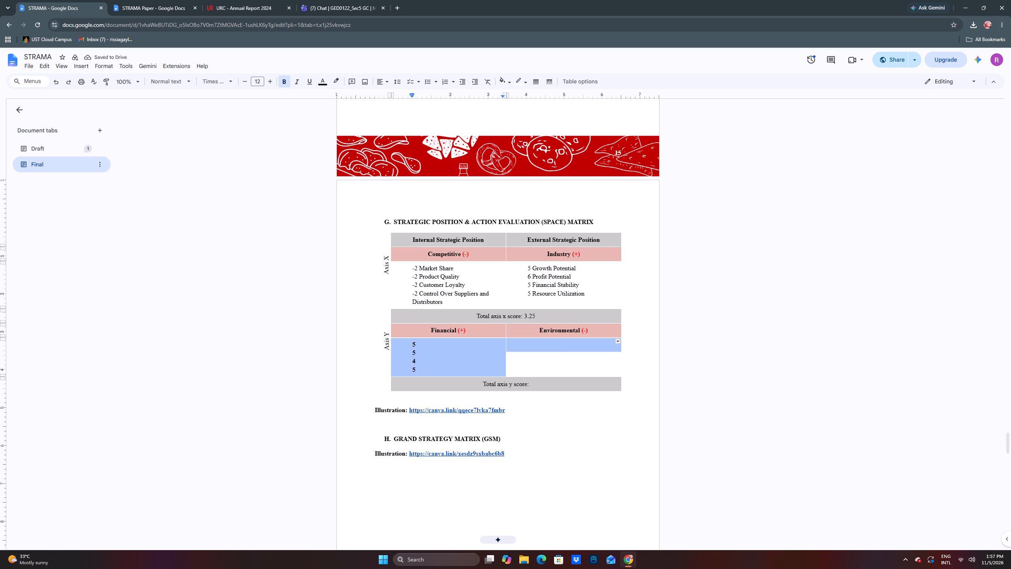
{"action": "left_click_drag", "start_coordinate": [555, 364], "coordinate": [556, 364]}
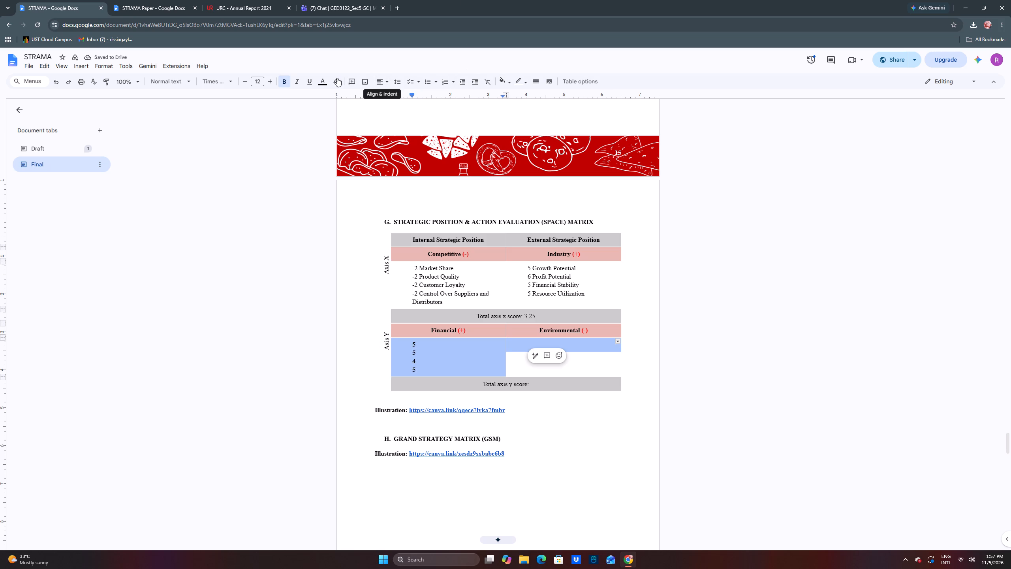
{"action": "left_click", "coordinate": [287, 79]}
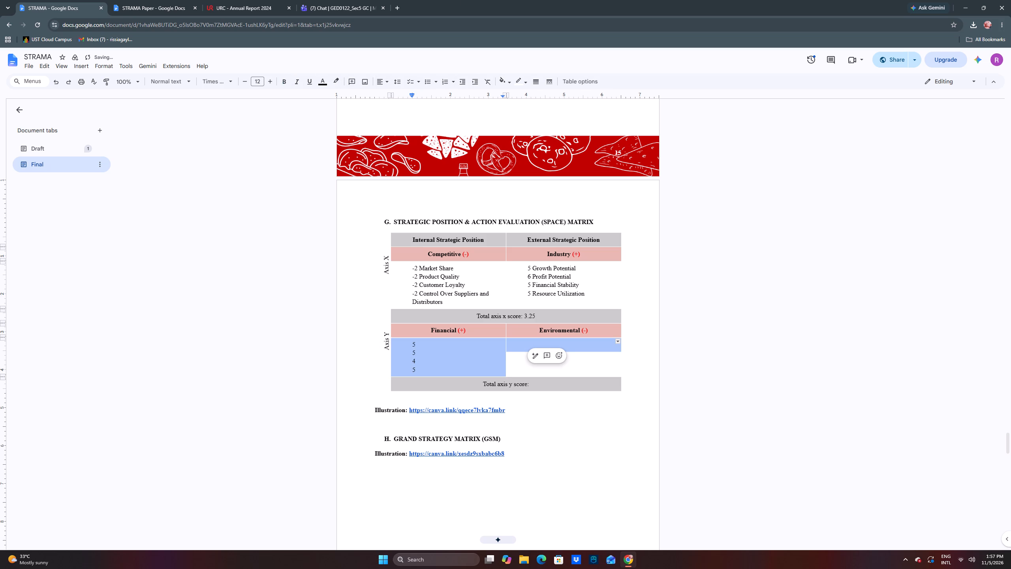
Label the first two Financial (+) scores "Return on Investment" and "Cash Flow".
{"action": "left_click", "coordinate": [446, 348]}
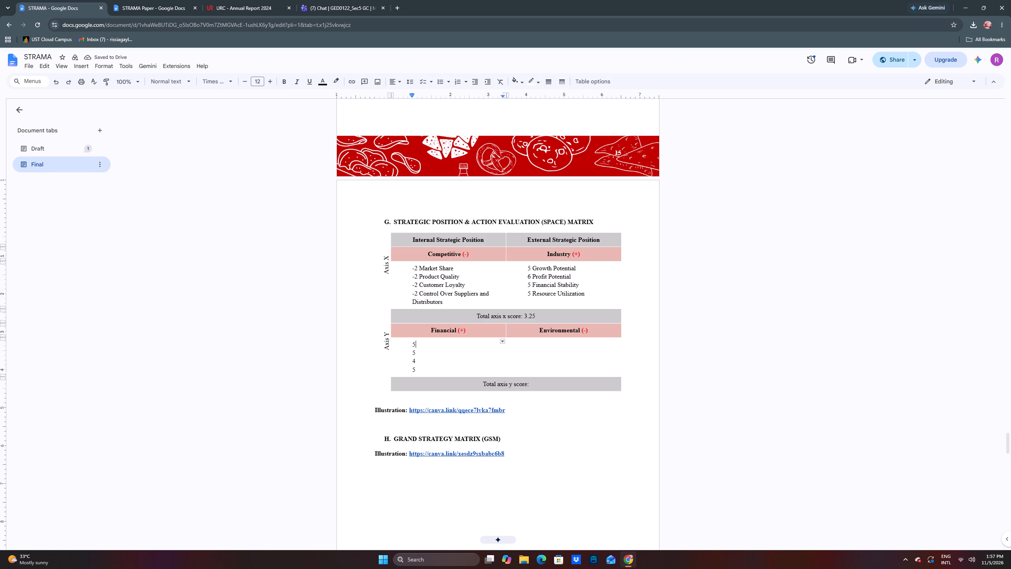
{"action": "key", "text": "space"}
{"action": "left_click", "coordinate": [428, 353]}
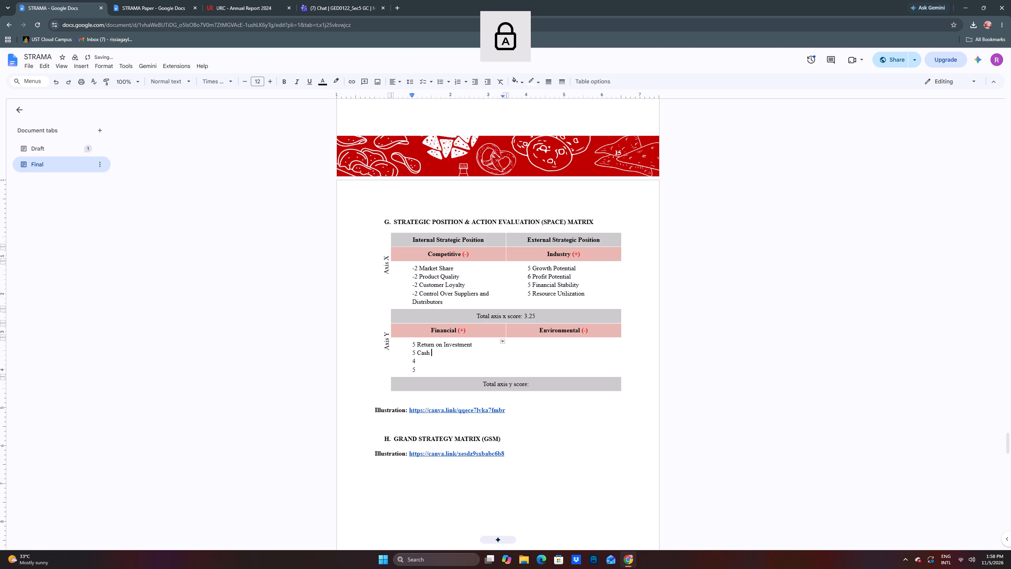
{"action": "type", "text": "low"}
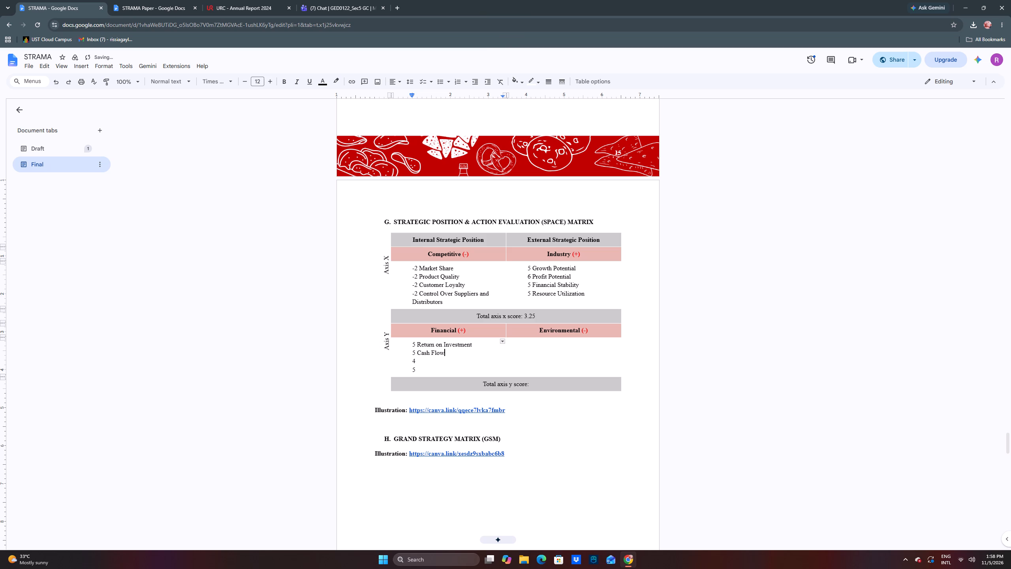
Reword the second Financial (+) factor in the SPACE matrix as "Cashflow".
{"action": "key", "text": "BackSpace"}
{"action": "key", "text": "BackSpace"}
{"action": "key", "text": "BackSpace"}
{"action": "key", "text": "BackSpace"}
{"action": "key", "text": "BackSpace"}
{"action": "type", "text": "flow"}
Label the last two Financial (+) scores "Leverage" and "Working Capital" in the SPACE matrix.
{"action": "left_click", "coordinate": [431, 360]}
{"action": "key", "text": "space"}
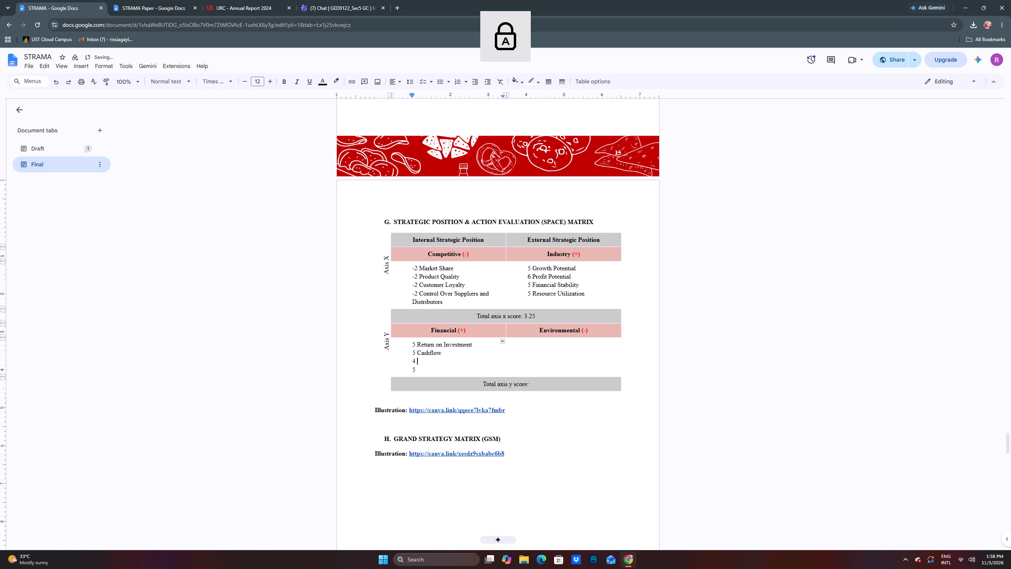
{"action": "type", "text": "everage"}
{"action": "left_click", "coordinate": [438, 369]}
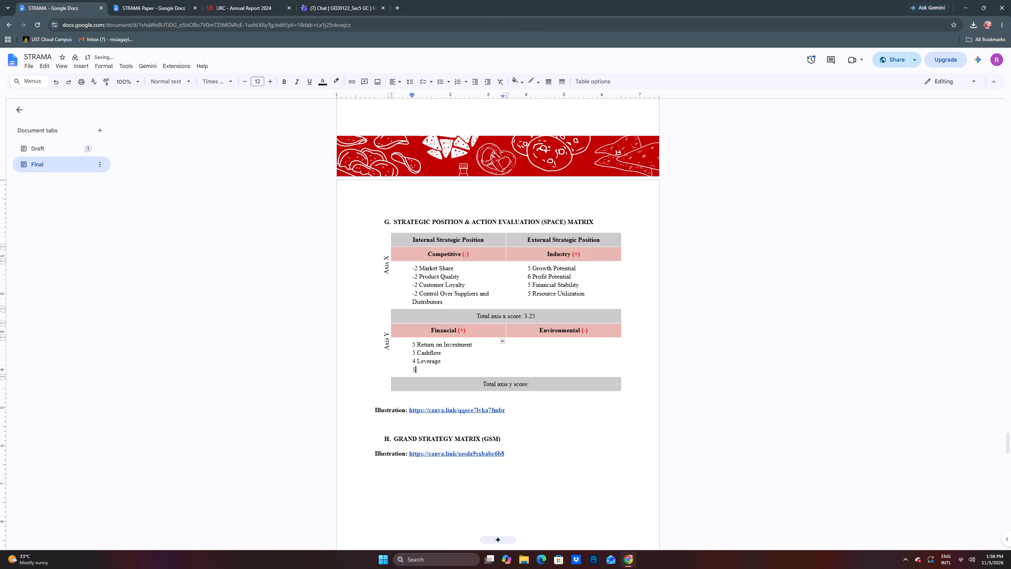
{"action": "key", "text": "space"}
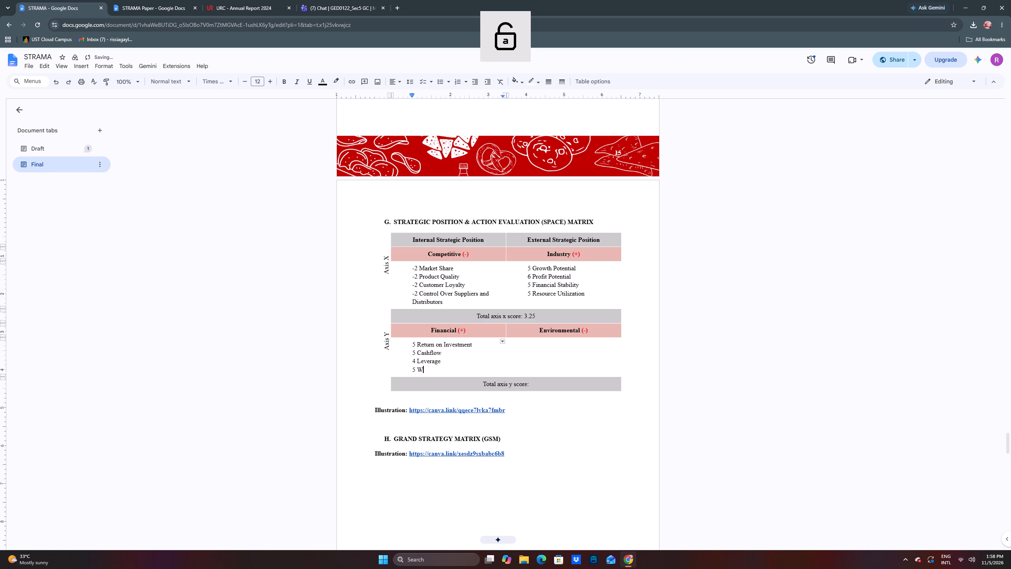
{"action": "key", "text": "space"}
Enter the scores -4, -3, -4 and -3 on separate lines under Environmental (-) in the SPACE matrix.
{"action": "left_click", "coordinate": [569, 349]}
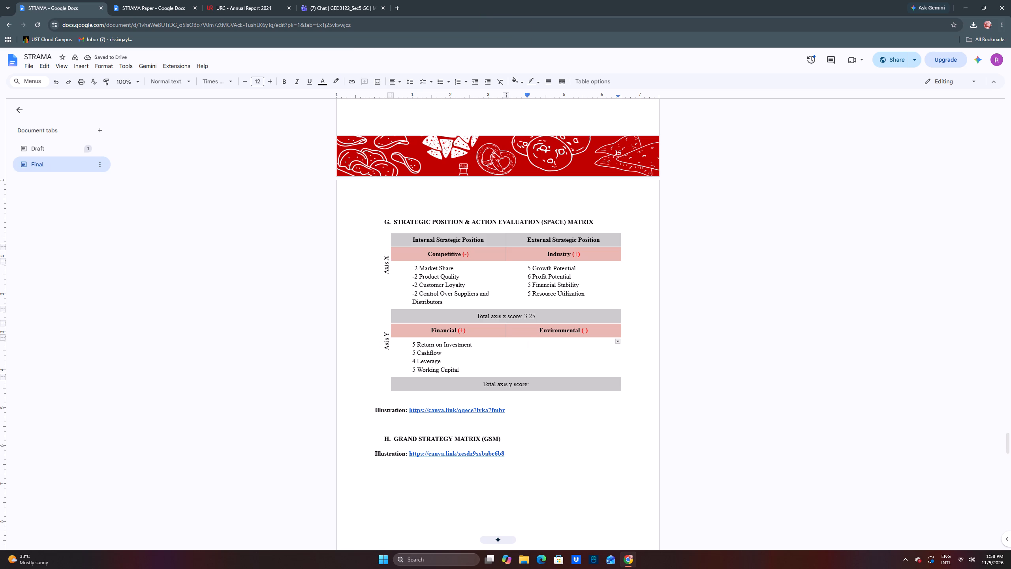
{"action": "key", "text": "minus"}
{"action": "key", "text": "4"}
{"action": "key", "text": "Return"}
{"action": "key", "text": "minus"}
{"action": "key", "text": "3"}
{"action": "key", "text": "Return"}
{"action": "type", "text": "-3"}
{"action": "key", "text": "Return"}
{"action": "type", "text": "-3"}
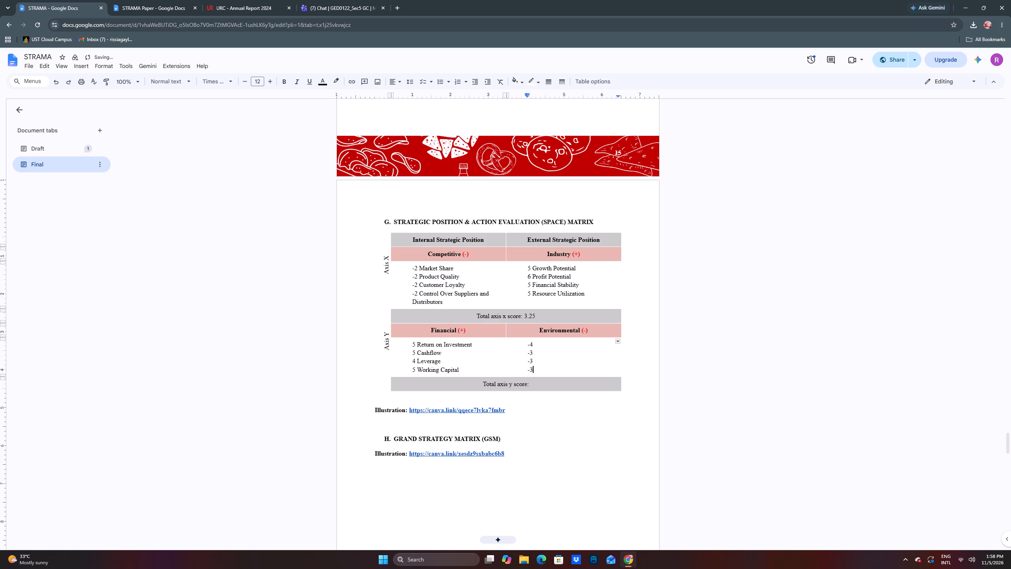
{"action": "left_click", "coordinate": [542, 363]}
{"action": "key", "text": "BackSpace"}
{"action": "key", "text": "4"}
Label the first two Environmental (-) scores "Rate of Inflation" and "Demand Variability".
{"action": "left_click", "coordinate": [540, 343]}
{"action": "key", "text": "space"}
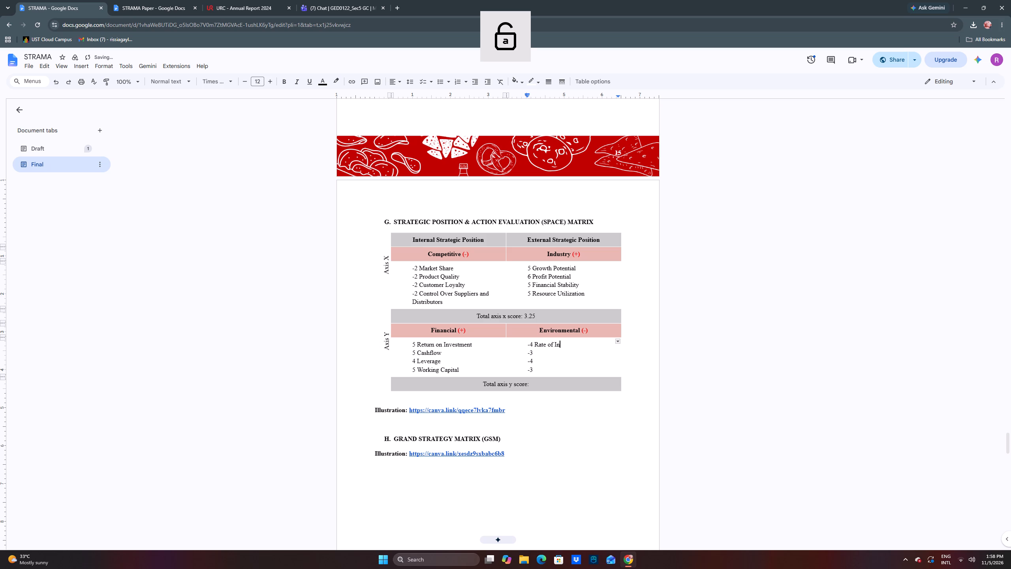
{"action": "type", "text": "flation"}
{"action": "left_click", "coordinate": [551, 353]}
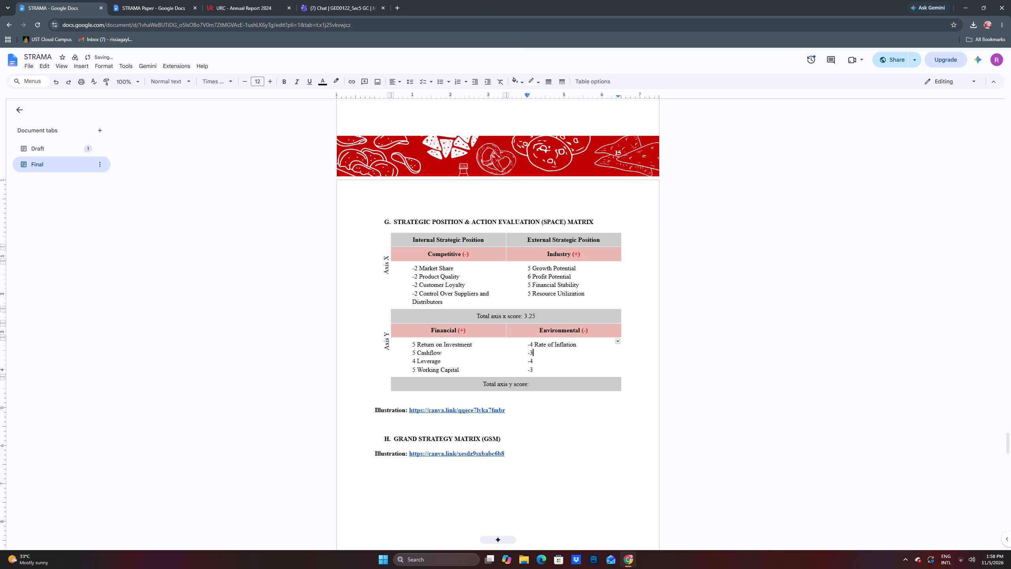
{"action": "key", "text": "space"}
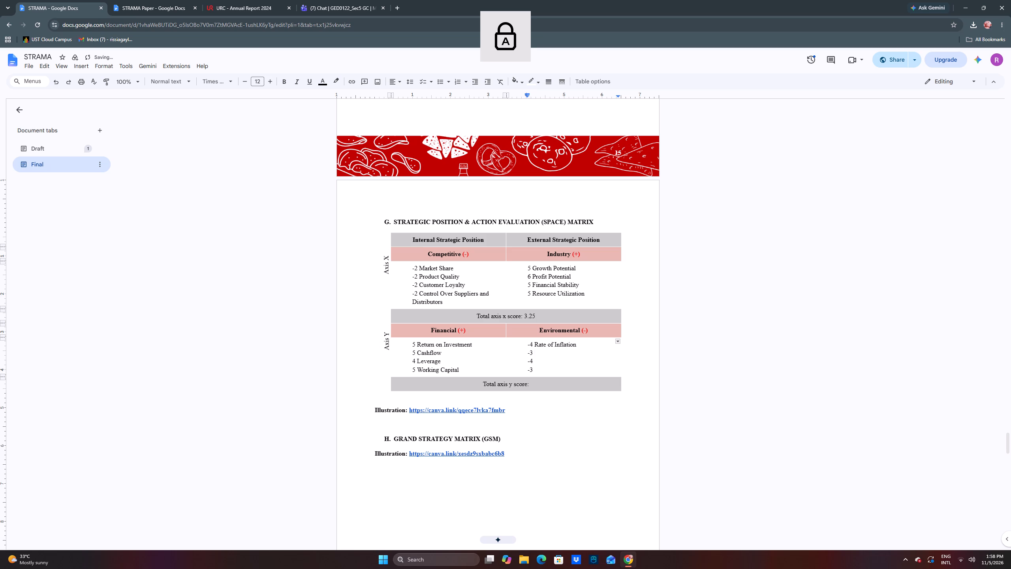
{"action": "key", "text": "d"}
{"action": "type", "text": "eman d"}
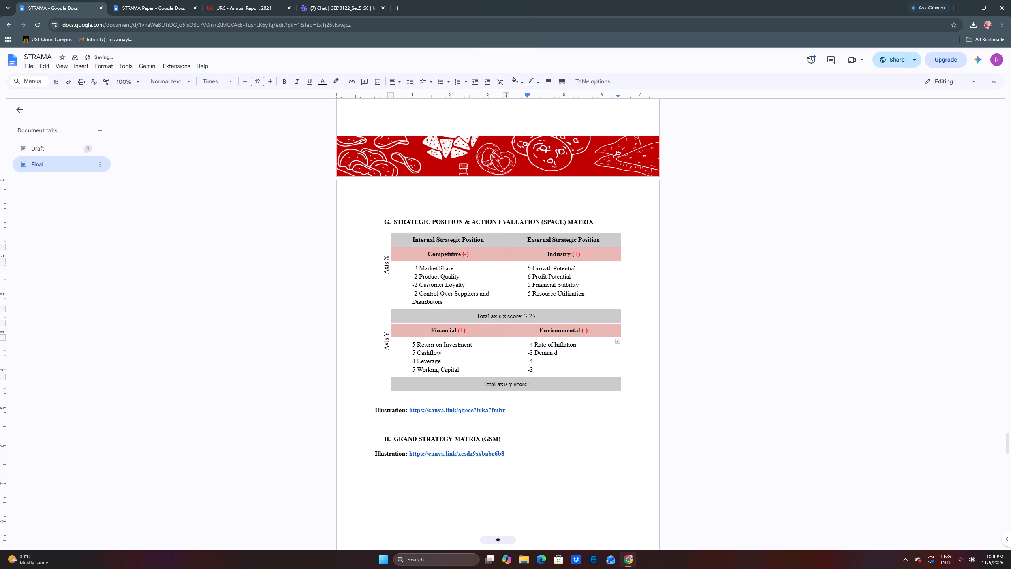
{"action": "key", "text": "BackSpace"}
{"action": "key", "text": "BackSpace"}
{"action": "type", "text": "d"}
{"action": "key", "text": "space"}
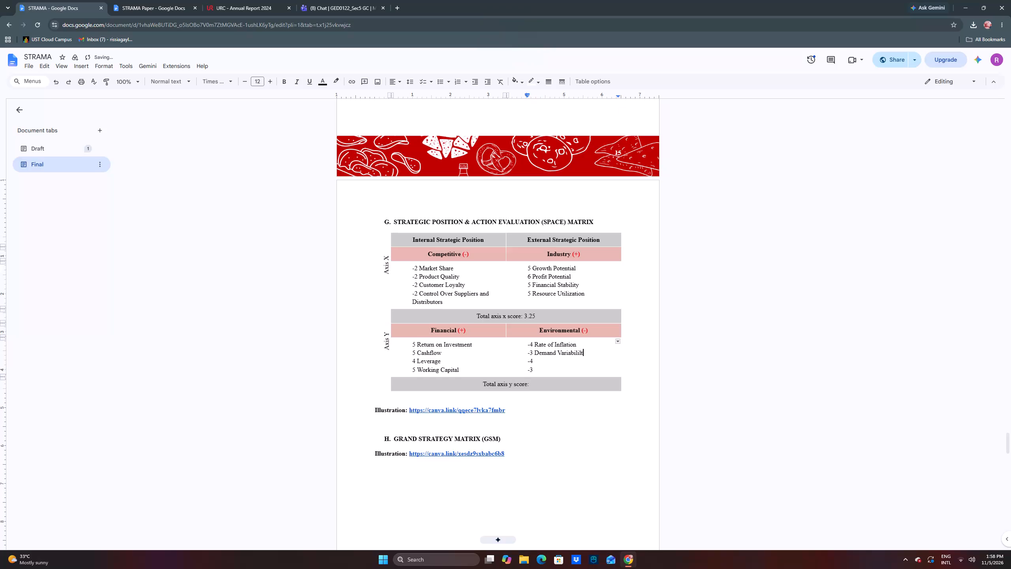
{"action": "key", "text": "BackSpace"}
{"action": "key", "text": "BackSpace"}
{"action": "key", "text": "BackSpace"}
{"action": "type", "text": "ty"}
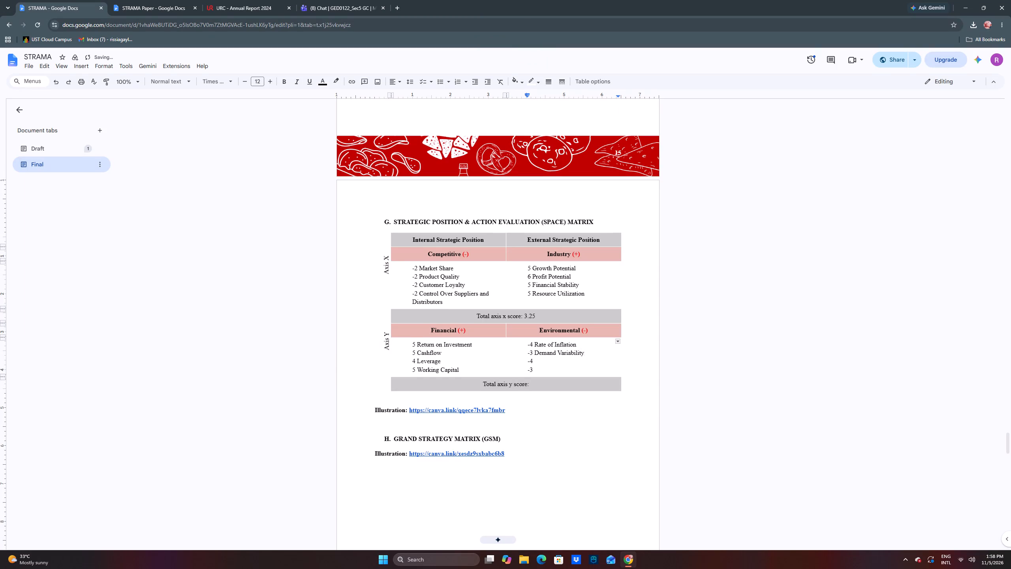
Label the last two Environmental (-) scores "Competitive Pressure" and "Technological Changes".
{"action": "left_click", "coordinate": [560, 358]}
{"action": "key", "text": "space"}
{"action": "key", "text": "c"}
{"action": "key", "text": "BackSpace"}
{"action": "key", "text": "p"}
{"action": "key", "text": "BackSpace"}
{"action": "type", "text": "ressure"}
{"action": "left_click", "coordinate": [559, 369]}
{"action": "key", "text": "space"}
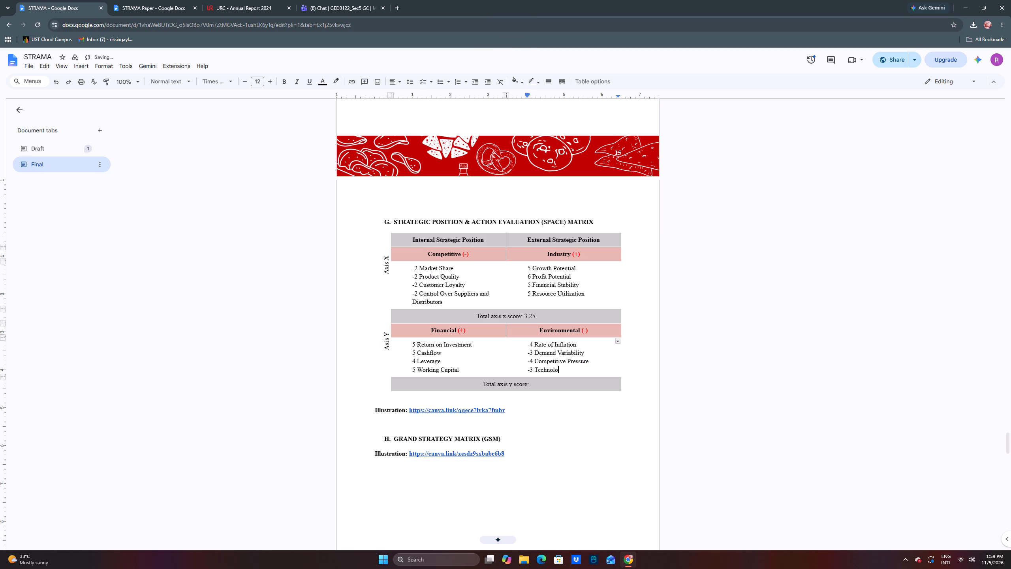
{"action": "key", "text": "c"}
Enter 1.25 as the total axis y score in the SPACE matrix.
{"action": "left_click", "coordinate": [541, 386]}
{"action": "key", "text": "space"}
{"action": "type", "text": "1.25"}
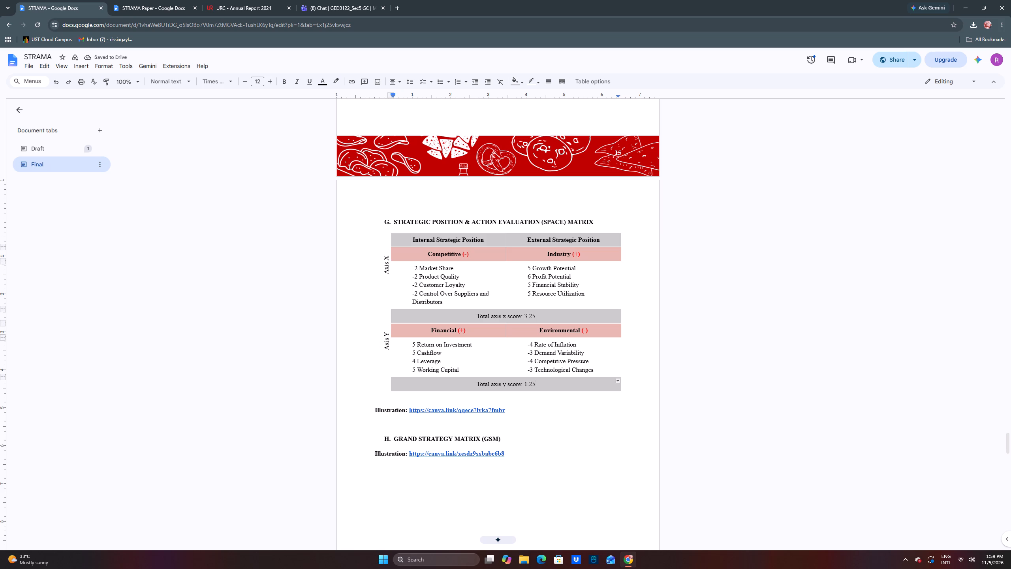
Add blank space below the last factor in the Competitive, Industry, Financial and Environmental cells of the SPACE matrix.
{"action": "left_click", "coordinate": [468, 301]}
{"action": "key", "text": "Return"}
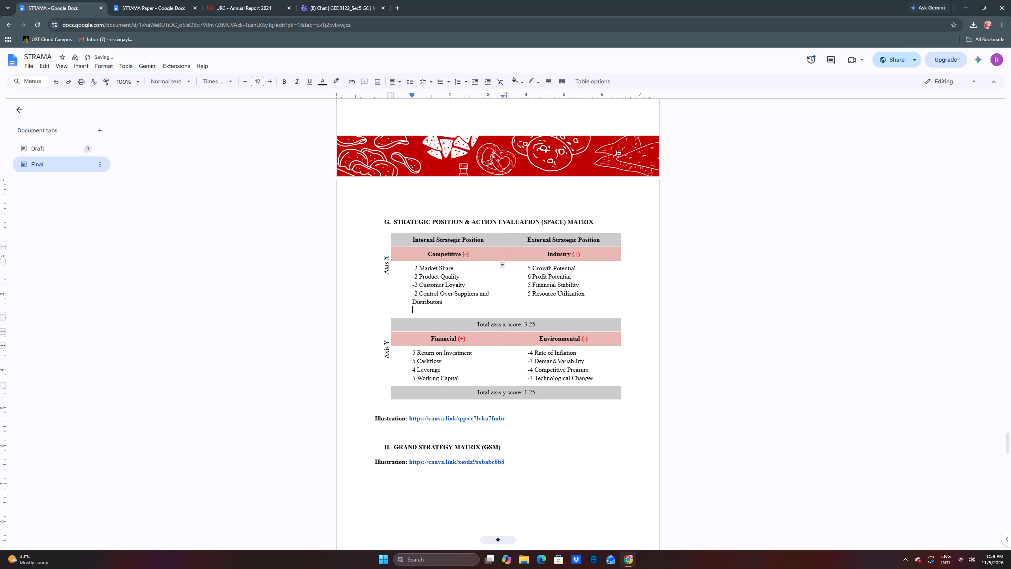
{"action": "left_click", "coordinate": [544, 304]}
{"action": "left_click", "coordinate": [597, 300]}
{"action": "key", "text": "Return"}
{"action": "key", "text": "Return"}
{"action": "left_click", "coordinate": [492, 378]}
{"action": "key", "text": "Return"}
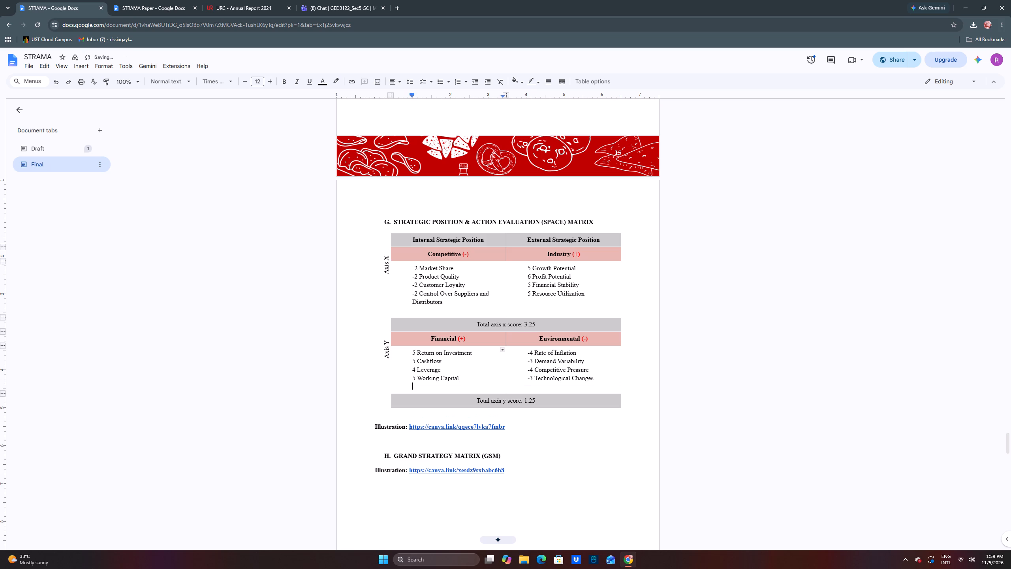
{"action": "left_click", "coordinate": [603, 379]}
{"action": "key", "text": "Return"}
Remove the indent from the blank last line of the Competitive (-) and Industry (+) factor cells.
{"action": "left_click", "coordinate": [449, 314]}
{"action": "key", "text": "ctrl+bracketleft"}
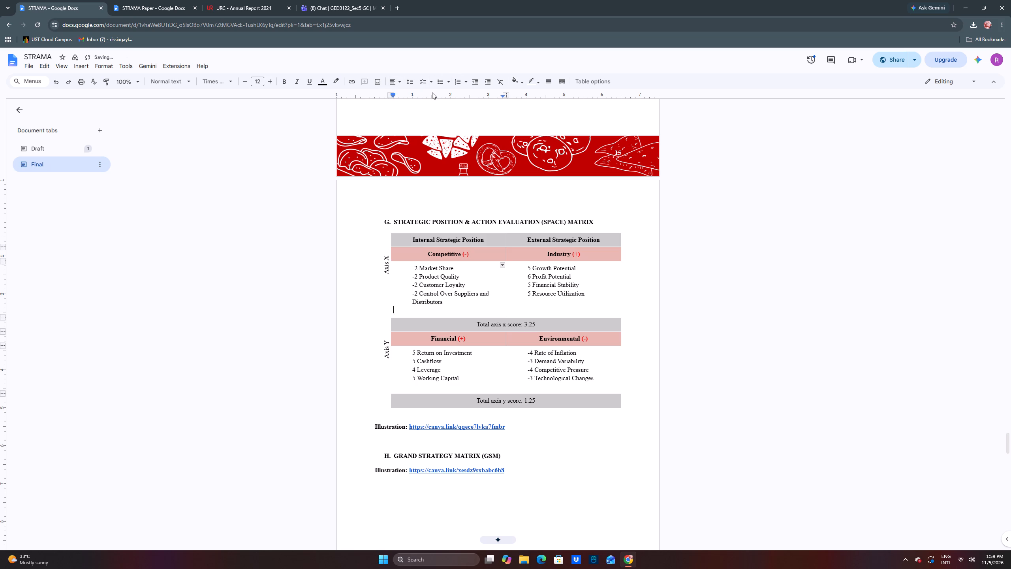
{"action": "key", "text": "Right"}
{"action": "key", "text": "Down"}
{"action": "key", "text": "Down"}
{"action": "key", "text": "Down"}
{"action": "key", "text": "Down"}
{"action": "key", "text": "Down"}
{"action": "key", "text": "ctrl+bracketleft"}
Remove the indent from the blank line below "Working Capital" in the Financial (+) cell.
{"action": "key", "text": "Down"}
{"action": "key", "text": "Down"}
{"action": "key", "text": "Down"}
{"action": "key", "text": "Down"}
{"action": "key", "text": "Down"}
{"action": "key", "text": "Down"}
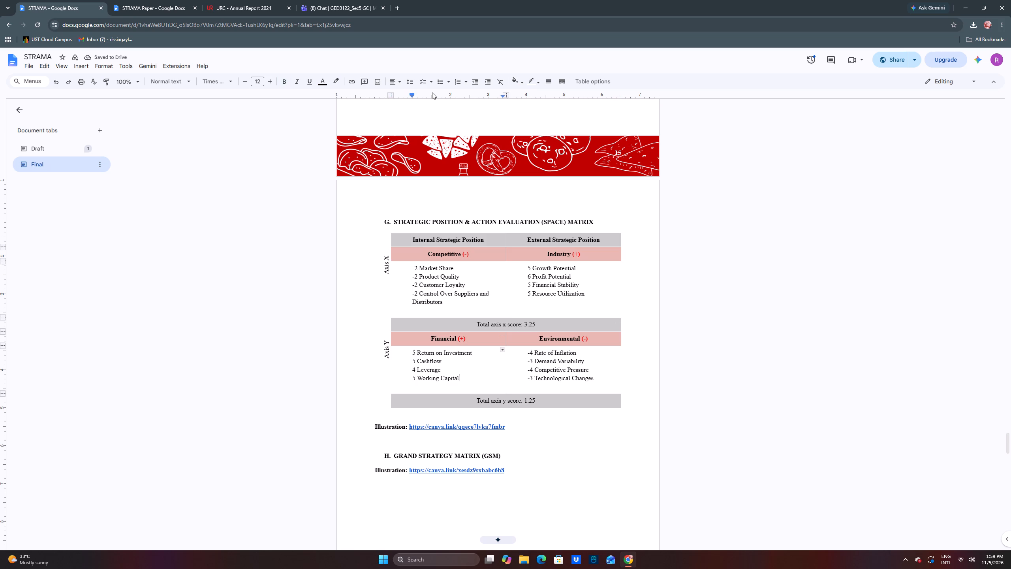
{"action": "key", "text": "Return"}
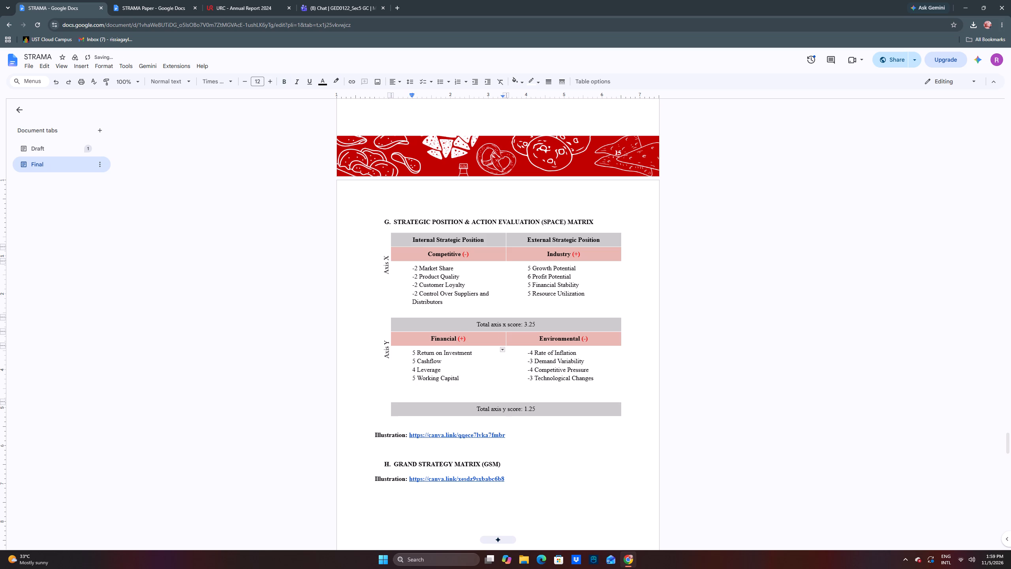
{"action": "key", "text": "BackSpace"}
{"action": "key", "text": "BackSpace"}
{"action": "key", "text": "Down"}
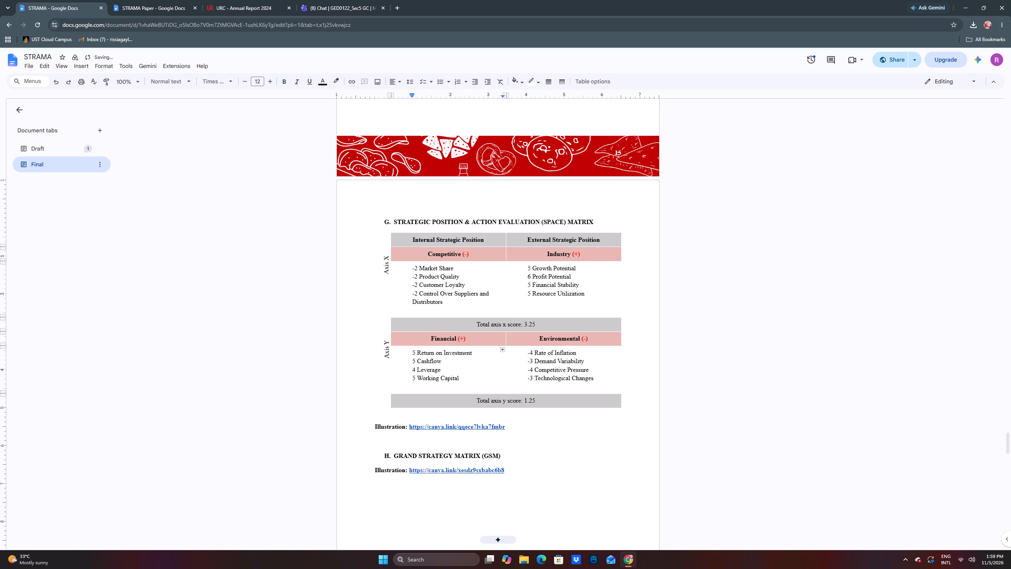
{"action": "key", "text": "ctrl+bracketleft"}
Remove the indent from the blank line below "Technological Changes" in the Environmental (-) cell.
{"action": "key", "text": "Right"}
{"action": "key", "text": "Right"}
{"action": "key", "text": "Down"}
{"action": "key", "text": "Down"}
{"action": "key", "text": "Down"}
{"action": "key", "text": "Down"}
{"action": "key", "text": "ctrl+bracketleft"}
Add a bold "Average:" label on the blank last line of the Competitive (-) cell.
{"action": "left_click", "coordinate": [441, 313]}
{"action": "left_click", "coordinate": [459, 309]}
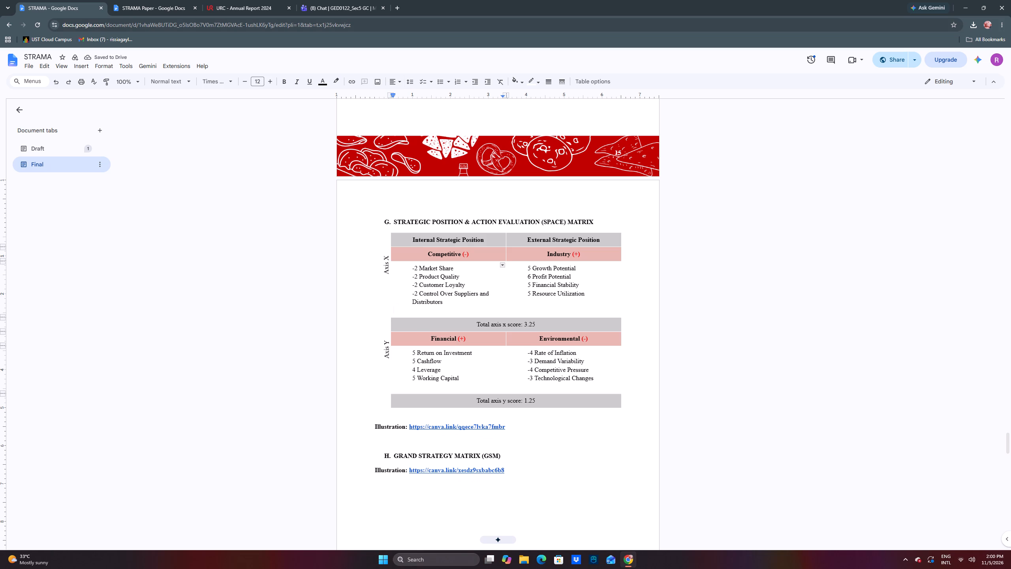
{"action": "key", "text": "ctrl+v"}
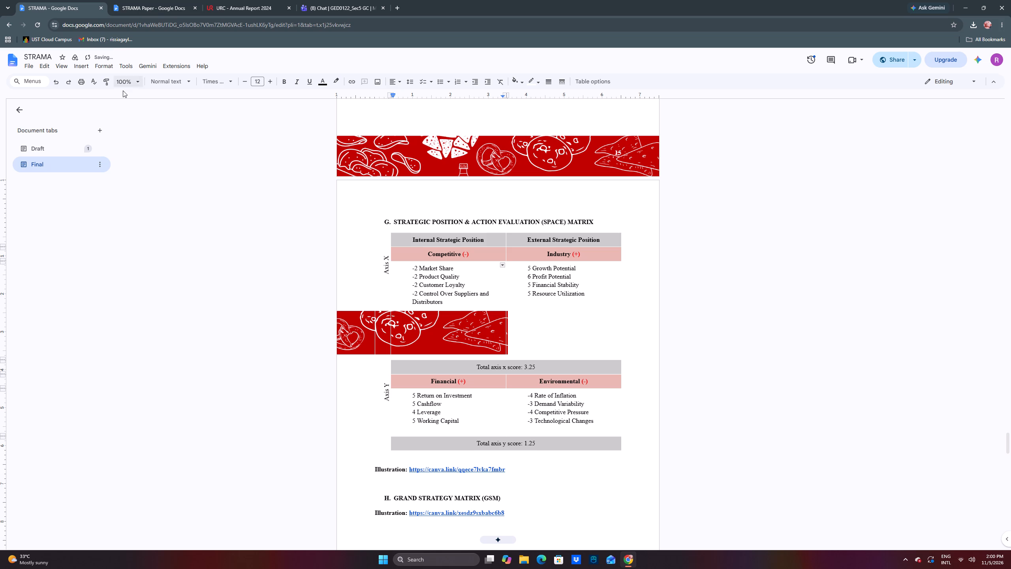
{"action": "left_click", "coordinate": [60, 84]}
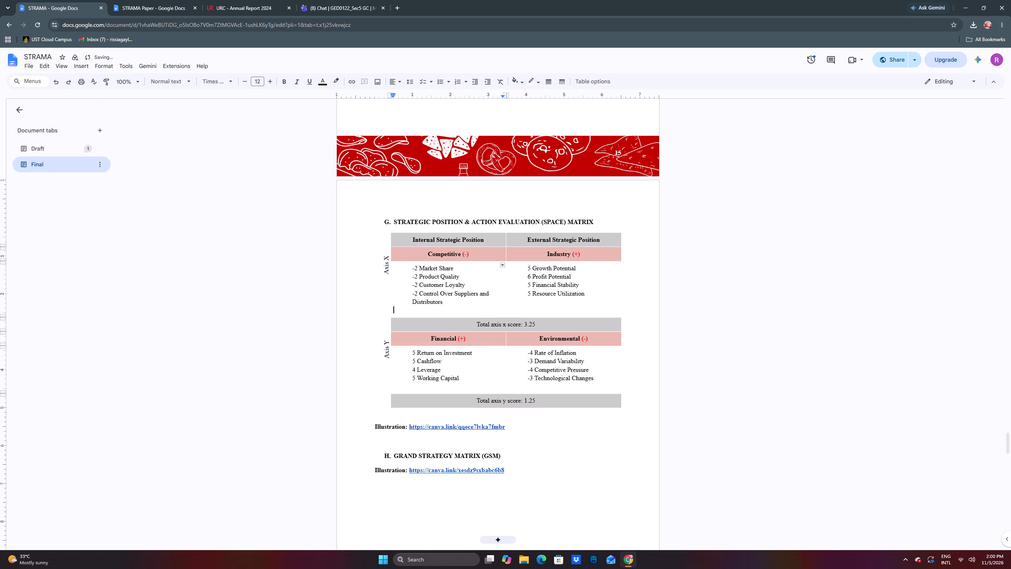
{"action": "key", "text": "ctrl+b"}
{"action": "key", "text": "v"}
{"action": "type", "text": "ERAFE"}
{"action": "key", "text": "BackSpace"}
{"action": "key", "text": "BackSpace"}
{"action": "key", "text": "BackSpace"}
{"action": "key", "text": "BackSpace"}
{"action": "key", "text": "BackSpace"}
{"action": "type", "text": "verage"}
{"action": "key", "text": "shift+colon"}
Add a bold "Average:" label on the blank last line of the Industry (+) cell.
{"action": "left_click", "coordinate": [527, 310]}
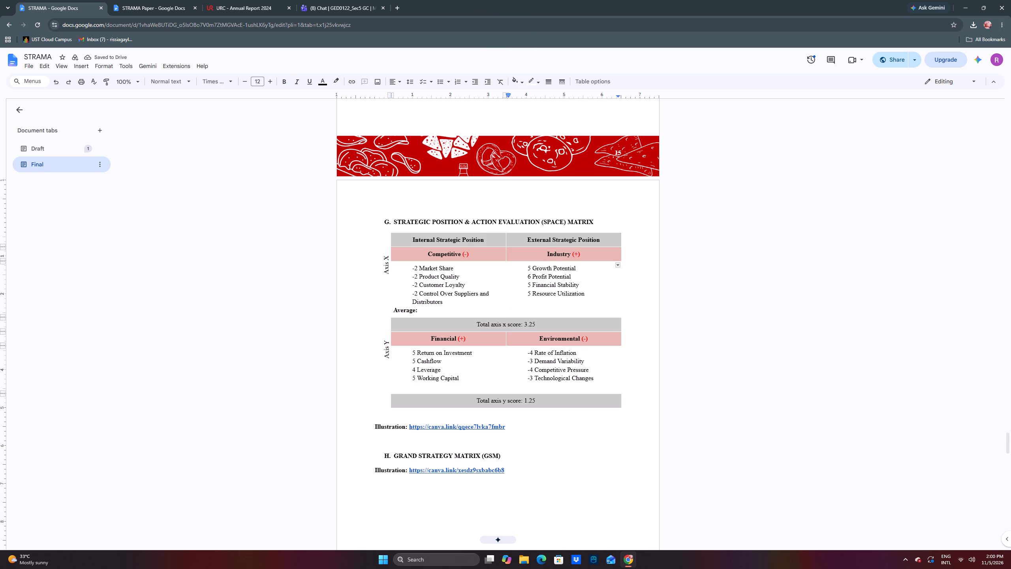
{"action": "key", "text": "a"}
{"action": "key", "text": "BackSpace"}
{"action": "key", "text": "ctrl+b"}
{"action": "key", "text": "a"}
{"action": "key", "text": "BackSpace"}
{"action": "key", "text": "BackSpace"}
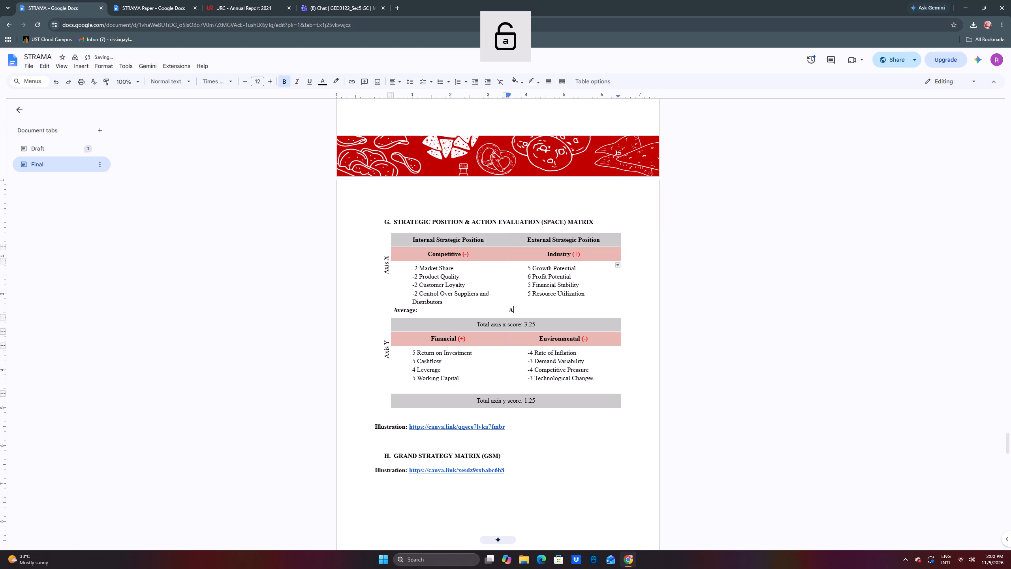
{"action": "type", "text": "verage"}
{"action": "key", "text": "shift+colon"}
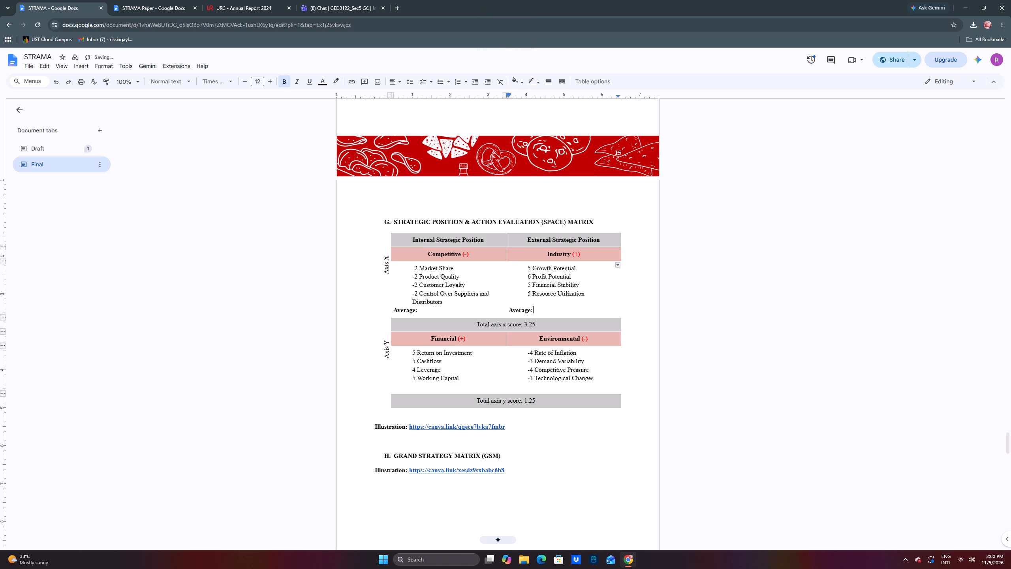
Add bold "Average:" labels on the blank last lines of the Financial (+) and Environmental (-) cells.
{"action": "left_click", "coordinate": [462, 387]}
{"action": "key", "text": "ctrl+b"}
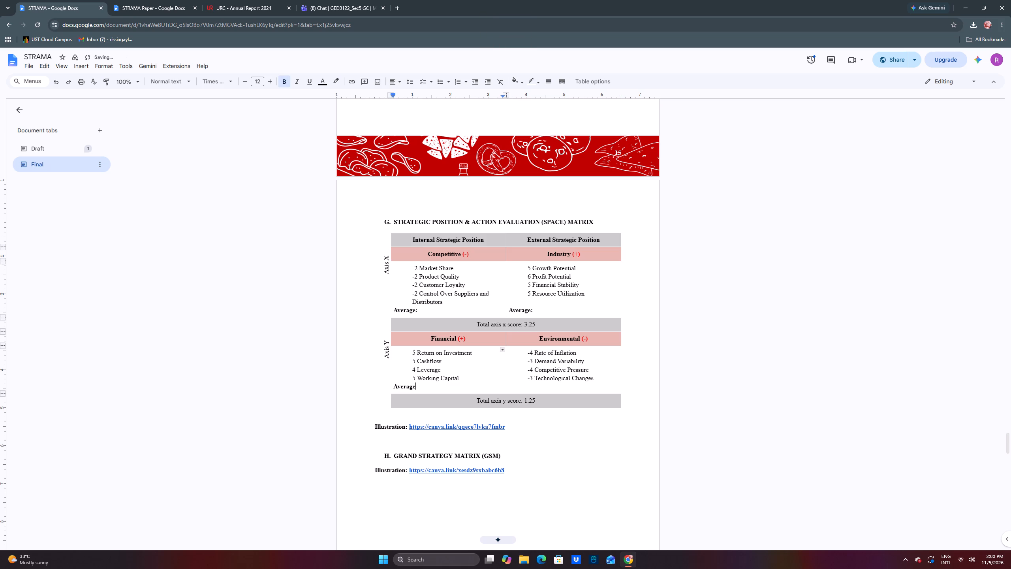
{"action": "left_click", "coordinate": [539, 386]}
{"action": "key", "text": "ctrl+b"}
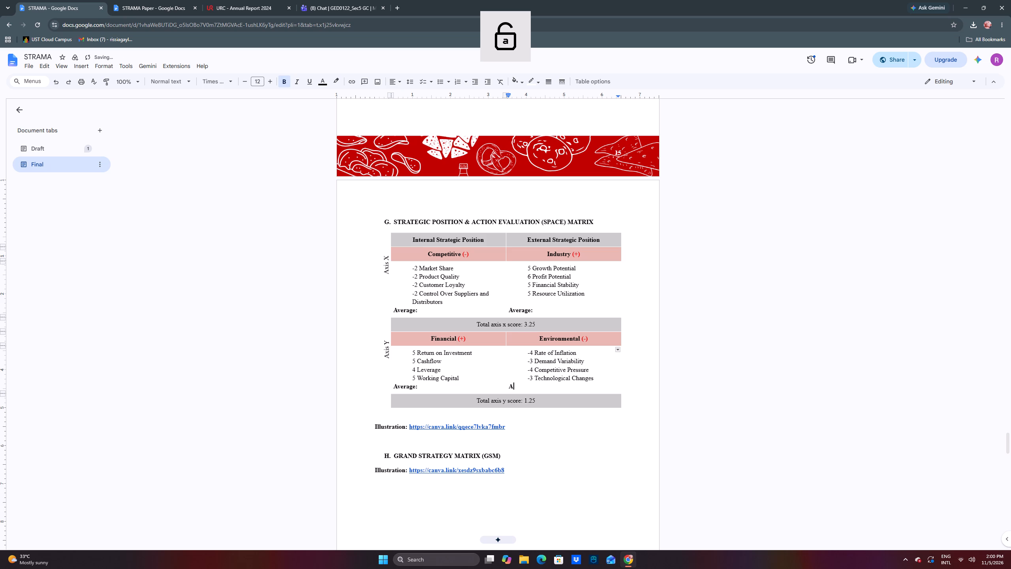
{"action": "key", "text": "shift+colon"}
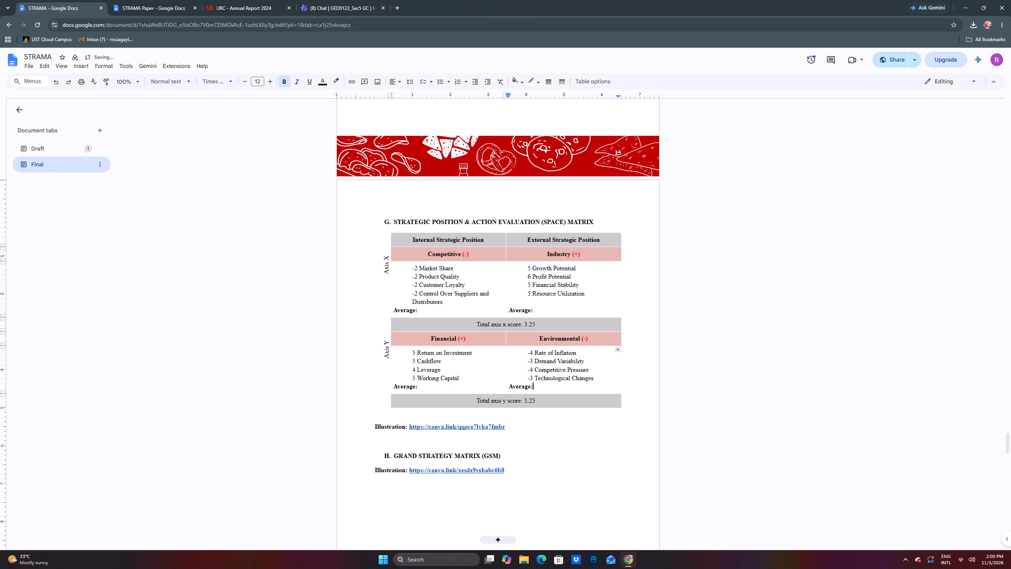
Enter the Axis X averages: -2.00 for Competitive (-) and 5.25 for Industry (+).
{"action": "left_click", "coordinate": [427, 307]}
{"action": "key", "text": "space"}
{"action": "type", "text": "-2.00"}
{"action": "left_click", "coordinate": [549, 311]}
{"action": "key", "text": "space"}
{"action": "type", "text": "5."}
{"action": "type", "text": "25"}
Enter 4.75 as the average in the Financial (+) cell.
{"action": "left_click", "coordinate": [451, 388]}
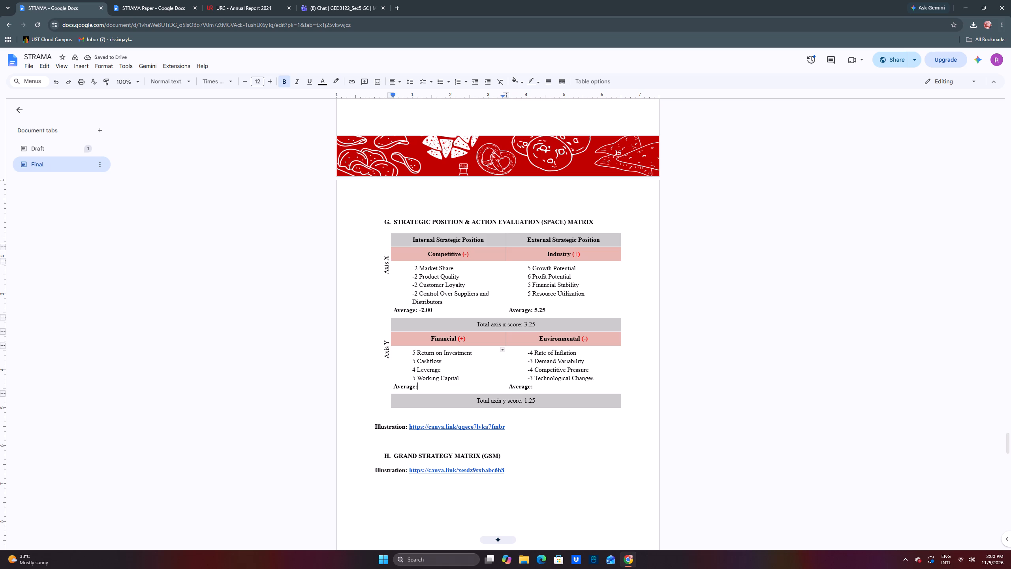
{"action": "key", "text": "space"}
{"action": "type", "text": "4.75"}
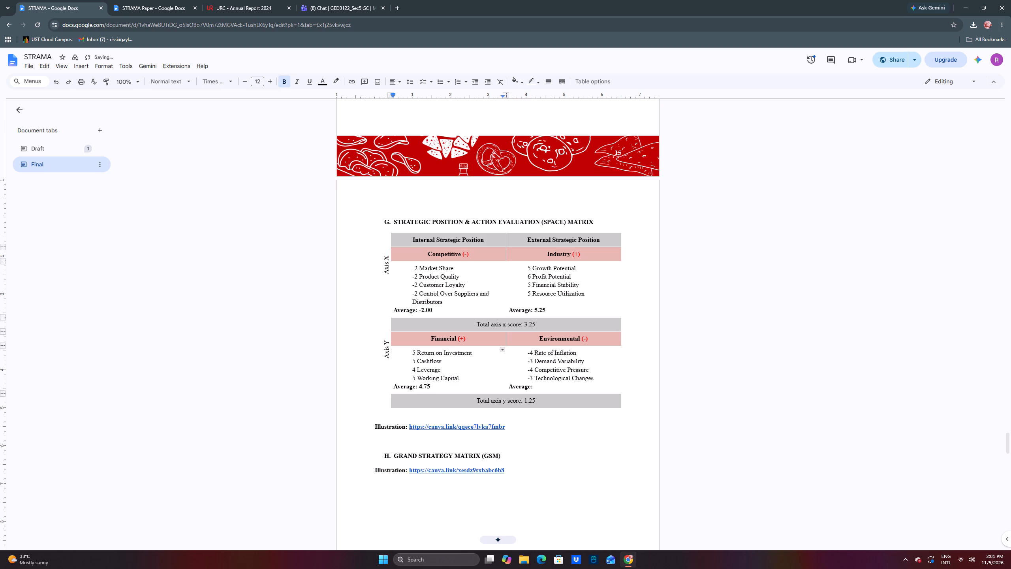
Enter -3.5 as the average in the Environmental (-) cell.
{"action": "left_click", "coordinate": [547, 384]}
{"action": "key", "text": "space"}
{"action": "key", "text": "0"}
{"action": "key", "text": "BackSpace"}
{"action": "key", "text": "minus"}
{"action": "type", "text": "3.5"}
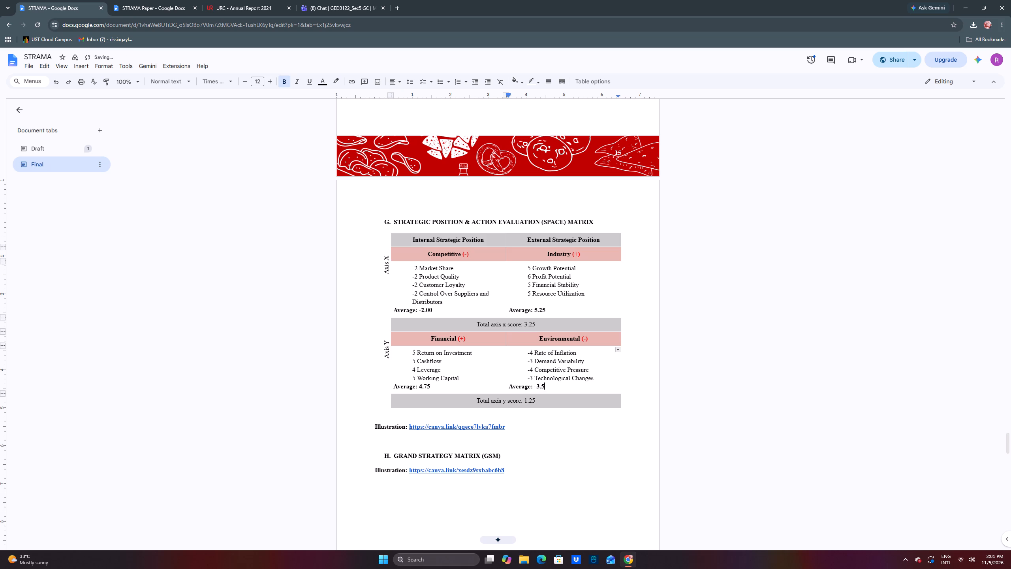
Insert a blank line above the Average line in all four cells of the SPACE matrix.
{"action": "left_click", "coordinate": [394, 309]}
{"action": "key", "text": "Return"}
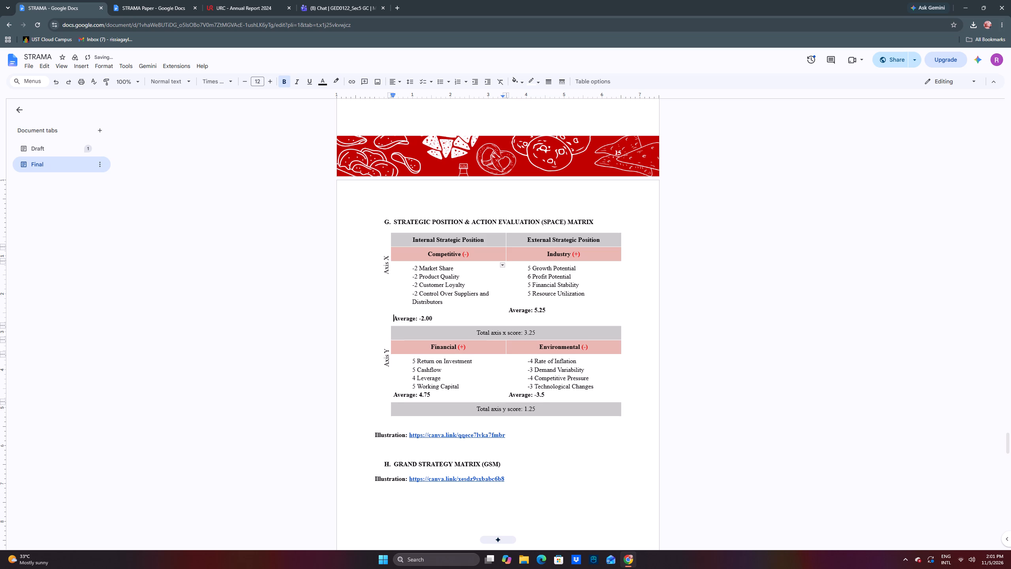
{"action": "left_click", "coordinate": [509, 310]}
{"action": "key", "text": "Return"}
{"action": "left_click", "coordinate": [395, 395]}
{"action": "key", "text": "Return"}
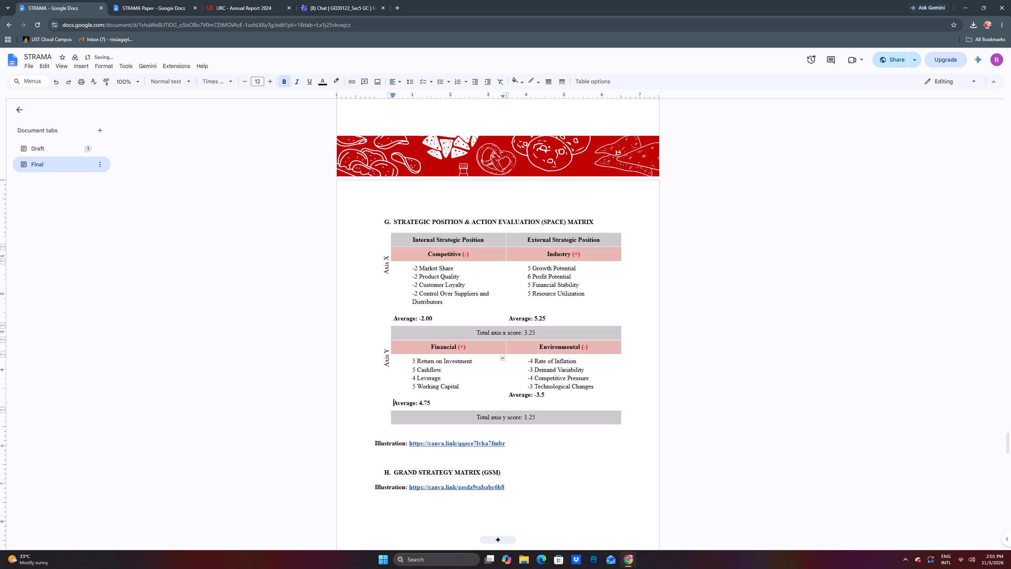
{"action": "left_click", "coordinate": [508, 395]}
{"action": "key", "text": "Return"}
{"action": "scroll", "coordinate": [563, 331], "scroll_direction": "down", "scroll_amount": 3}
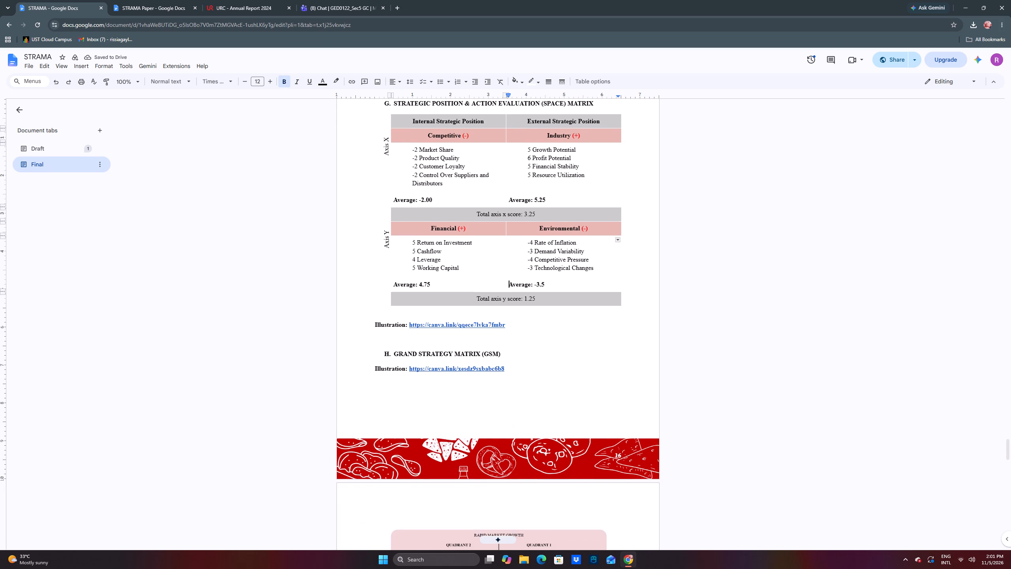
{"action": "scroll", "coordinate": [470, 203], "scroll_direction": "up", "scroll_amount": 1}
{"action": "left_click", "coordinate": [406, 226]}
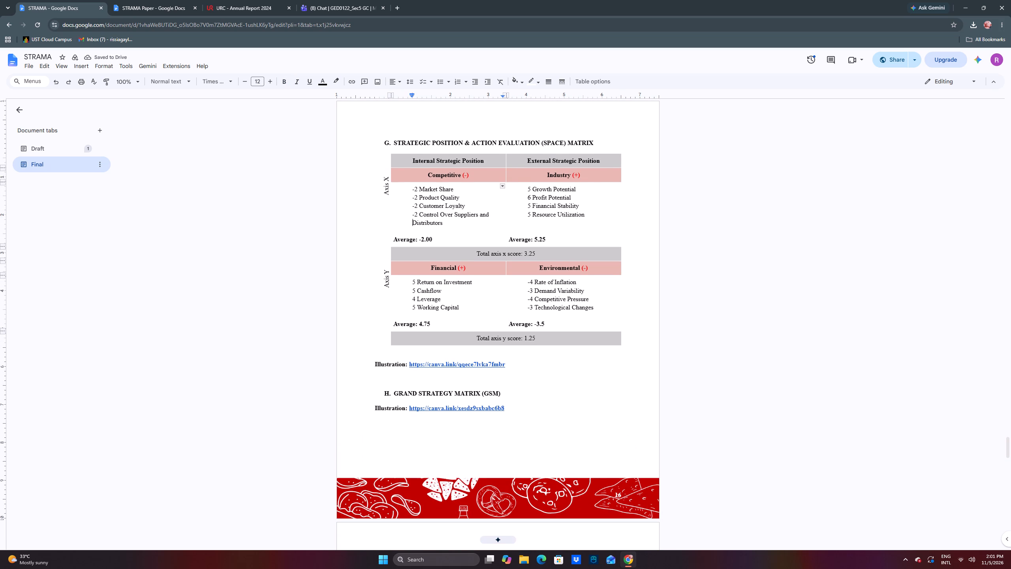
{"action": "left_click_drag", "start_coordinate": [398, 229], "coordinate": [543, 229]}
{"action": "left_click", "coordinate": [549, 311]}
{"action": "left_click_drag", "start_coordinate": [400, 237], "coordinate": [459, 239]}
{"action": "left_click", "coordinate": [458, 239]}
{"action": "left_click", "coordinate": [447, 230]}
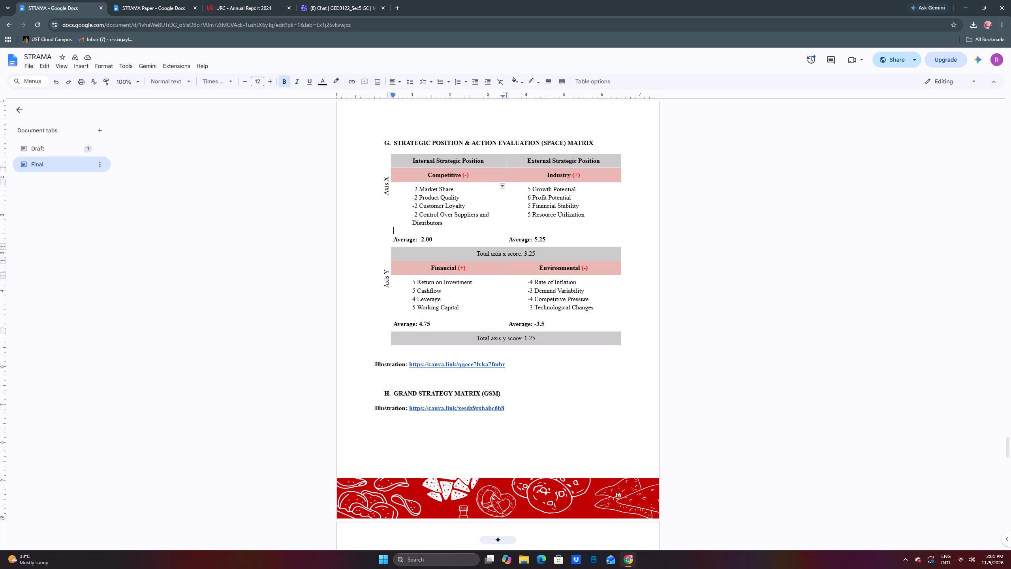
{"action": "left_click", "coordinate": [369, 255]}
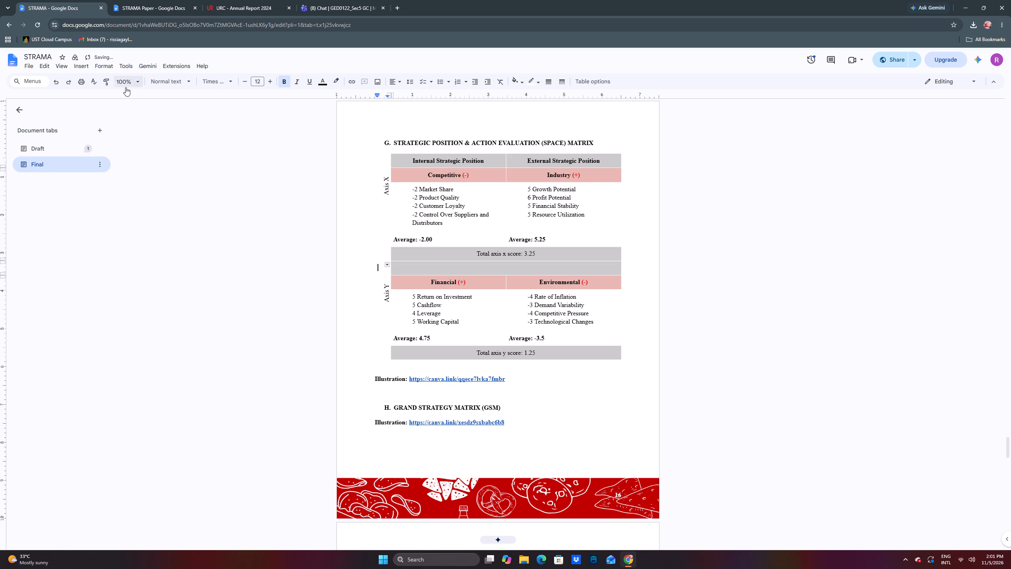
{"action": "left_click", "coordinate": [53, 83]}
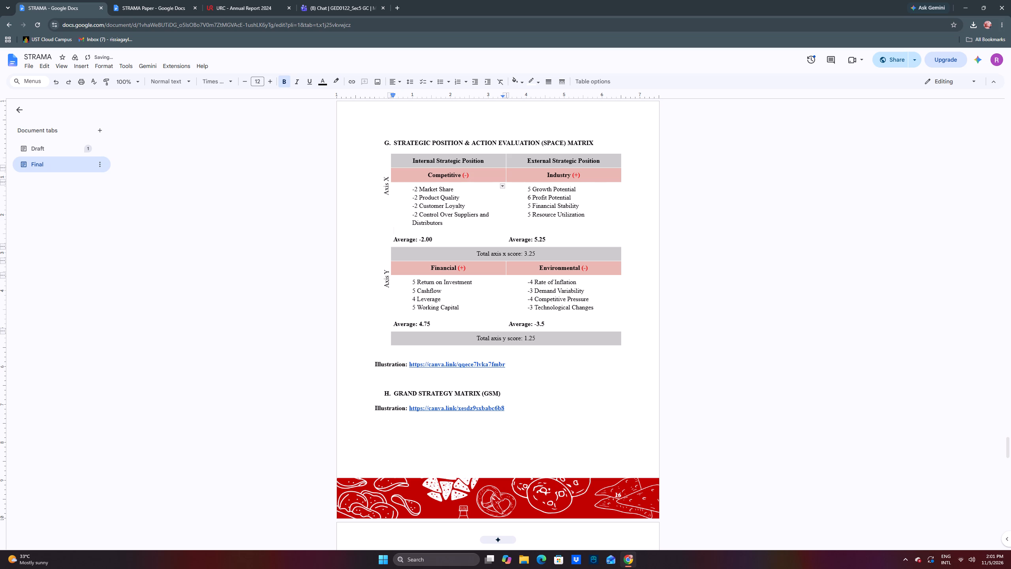
Insert an empty table row between the Axis X factors and the Total axis x score row.
{"action": "left_click", "coordinate": [397, 233]}
{"action": "left_click", "coordinate": [397, 233]}
{"action": "left_click", "coordinate": [369, 229]}
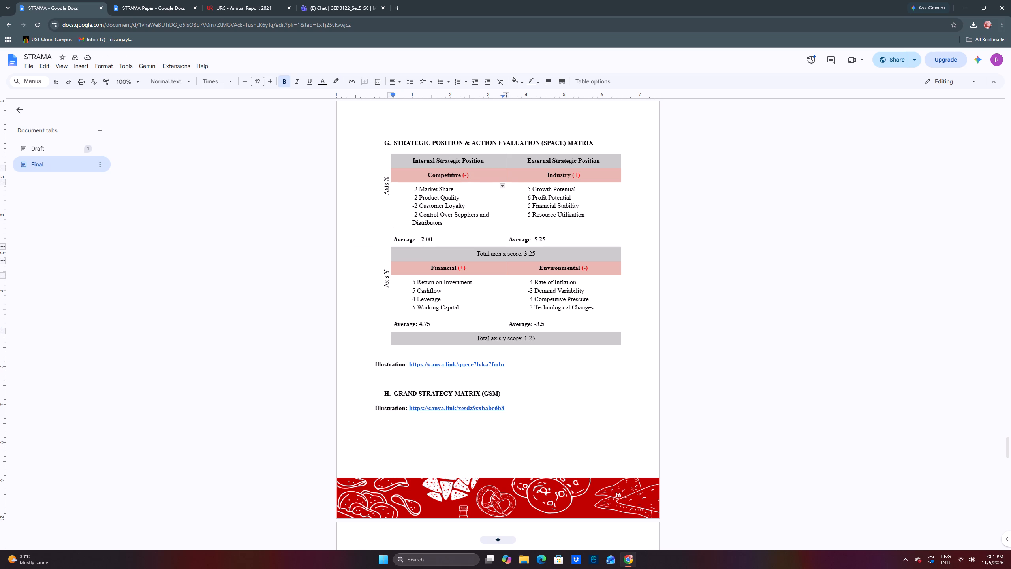
{"action": "left_click", "coordinate": [370, 216]}
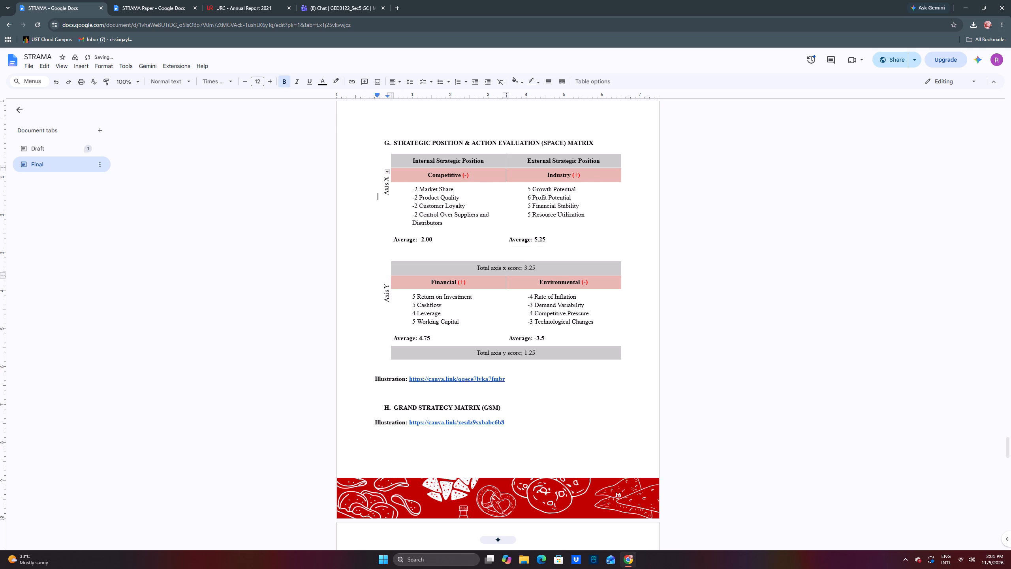
Move "Average: -2.00" into the new row under Competitive (-) and remove the blank line left above.
{"action": "left_click_drag", "start_coordinate": [454, 242], "coordinate": [391, 244]}
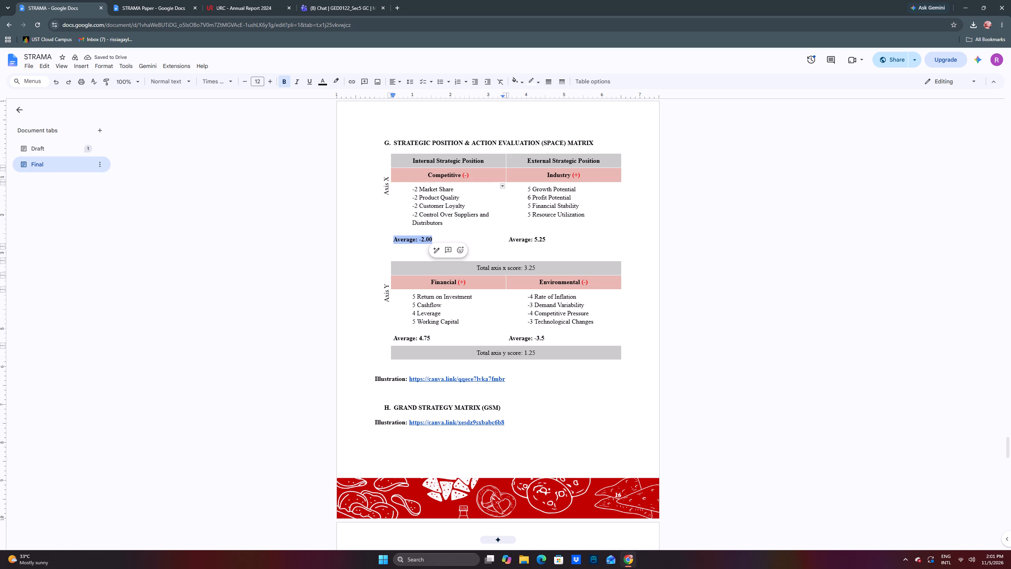
{"action": "key", "text": "ctrl+c"}
{"action": "key", "text": "BackSpace"}
{"action": "key", "text": "BackSpace"}
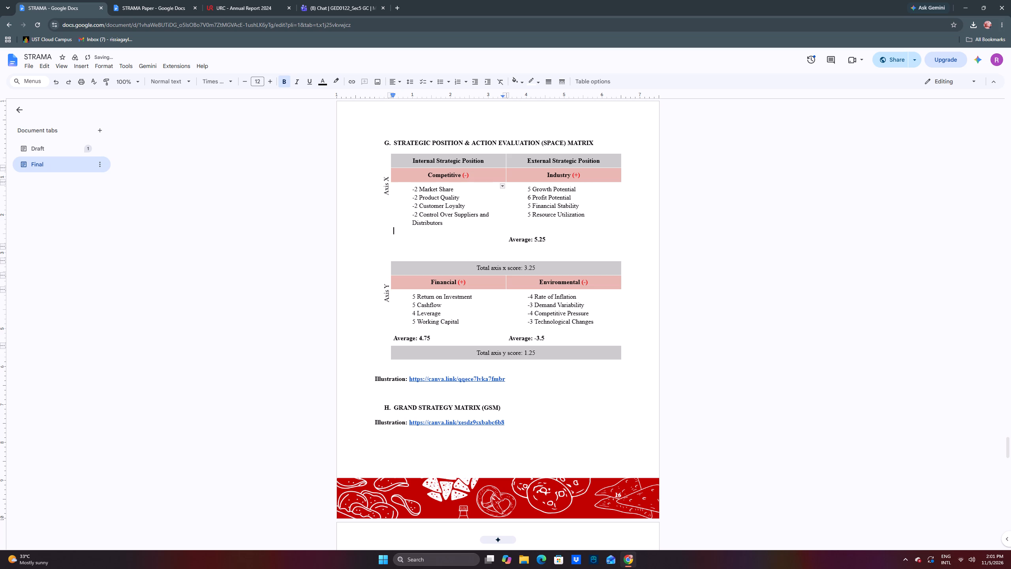
{"action": "key", "text": "BackSpace"}
{"action": "left_click", "coordinate": [424, 255]}
{"action": "key", "text": "ctrl+v"}
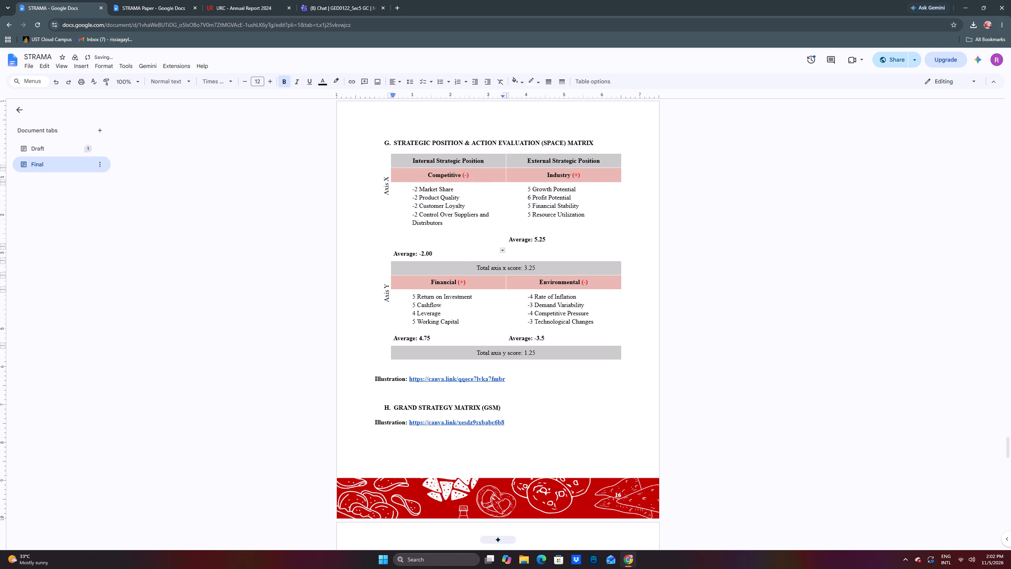
Move "Average: 5.25" into the new row under Industry (+) and remove the leftover blank lines.
{"action": "left_click_drag", "start_coordinate": [549, 239], "coordinate": [492, 234]}
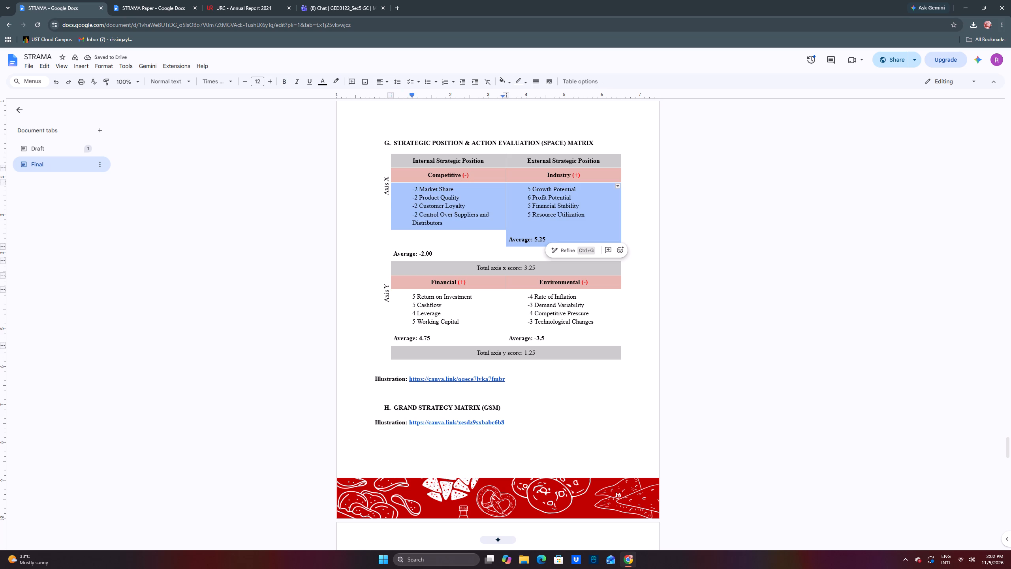
{"action": "left_click", "coordinate": [557, 240]}
{"action": "left_click_drag", "start_coordinate": [557, 240], "coordinate": [513, 239]}
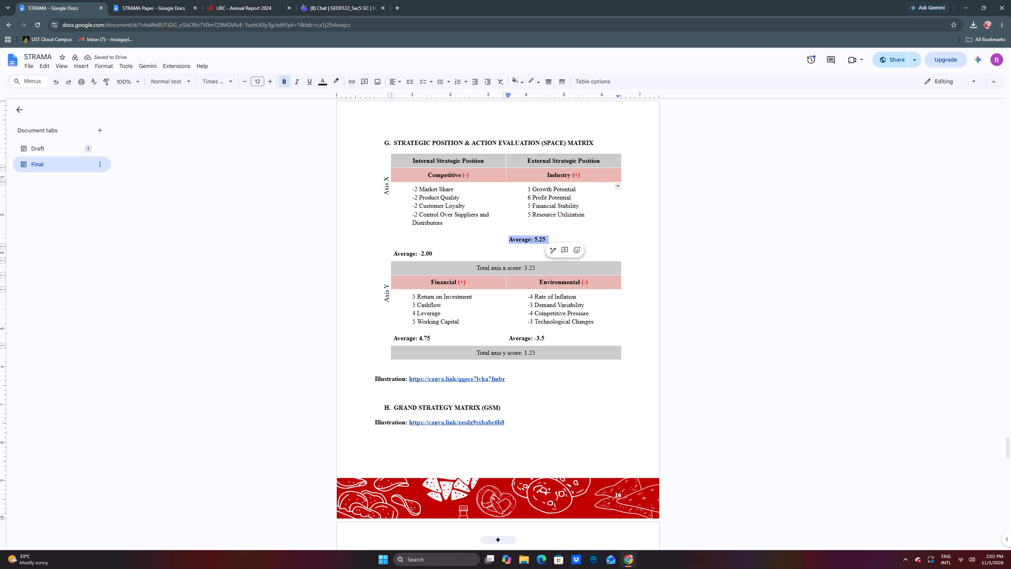
{"action": "key", "text": "ctrl+c"}
{"action": "key", "text": "BackSpace"}
{"action": "key", "text": "BackSpace"}
{"action": "key", "text": "BackSpace"}
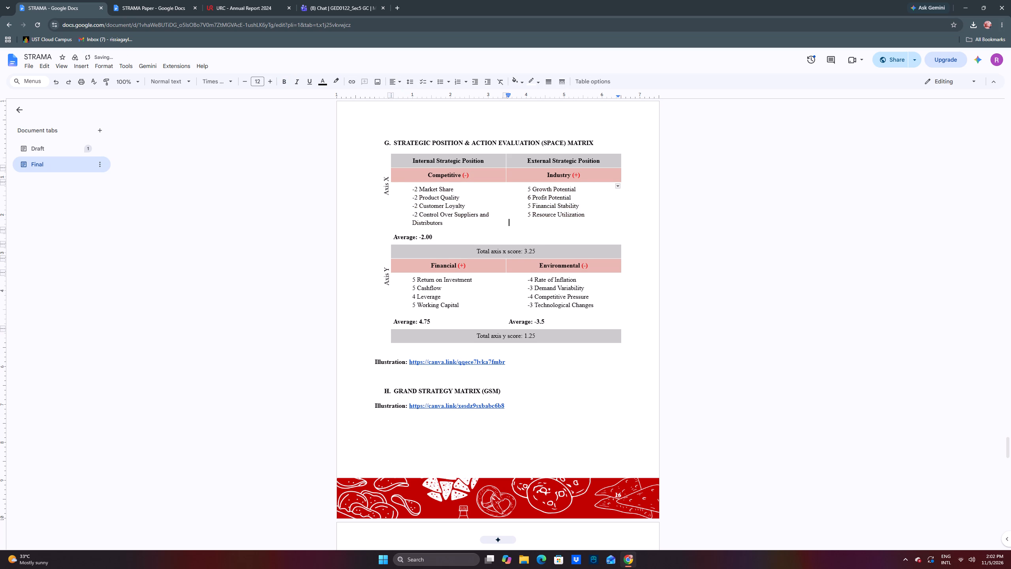
{"action": "left_click", "coordinate": [524, 234]}
{"action": "key", "text": "ctrl+v"}
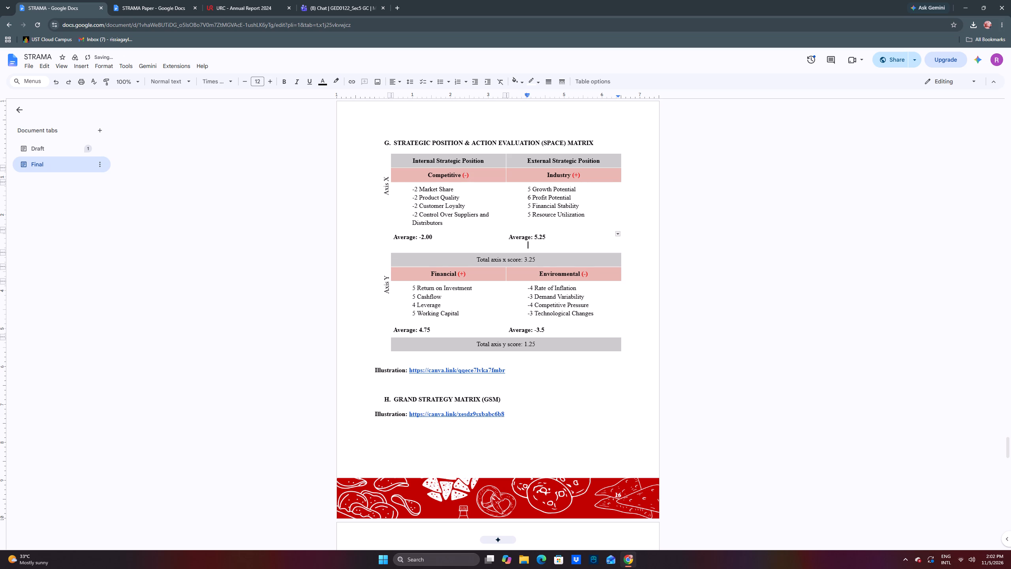
{"action": "key", "text": "BackSpace"}
{"action": "key", "text": "BackSpace"}
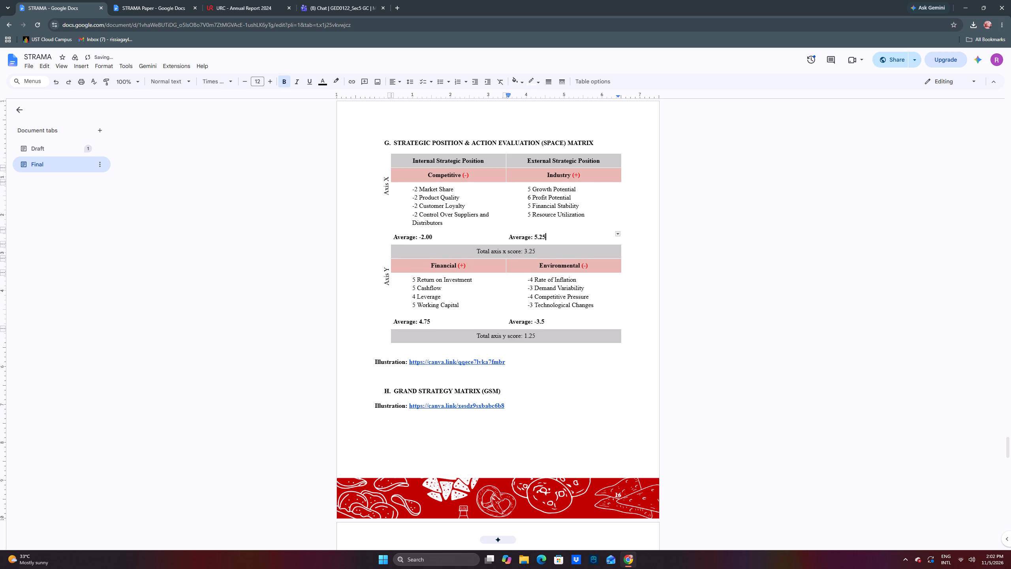
Set the cell background of the Axis X averages row to light gray.
{"action": "scroll", "coordinate": [534, 316], "scroll_direction": "up", "scroll_amount": 2}
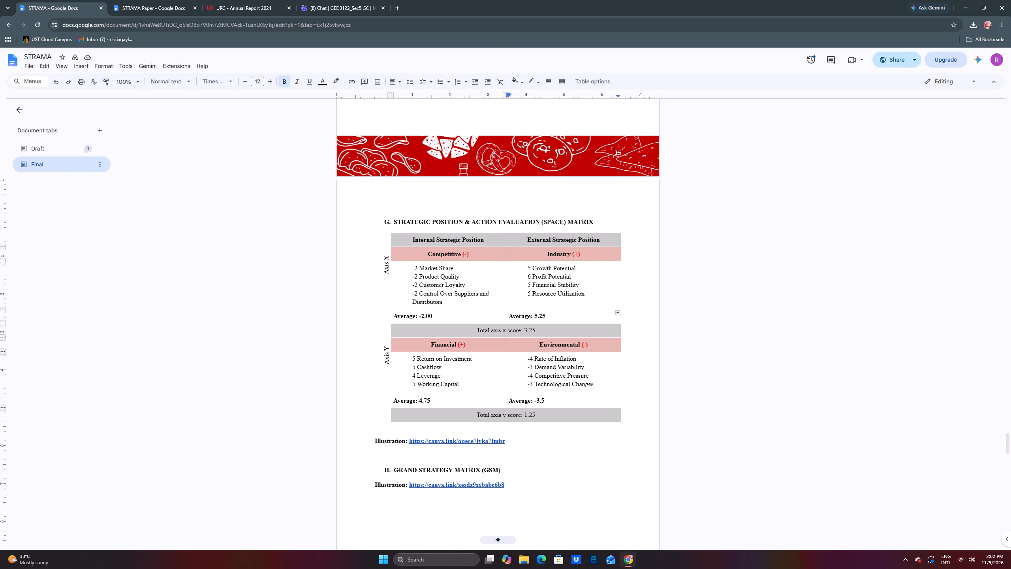
{"action": "left_click_drag", "start_coordinate": [394, 317], "coordinate": [536, 318]}
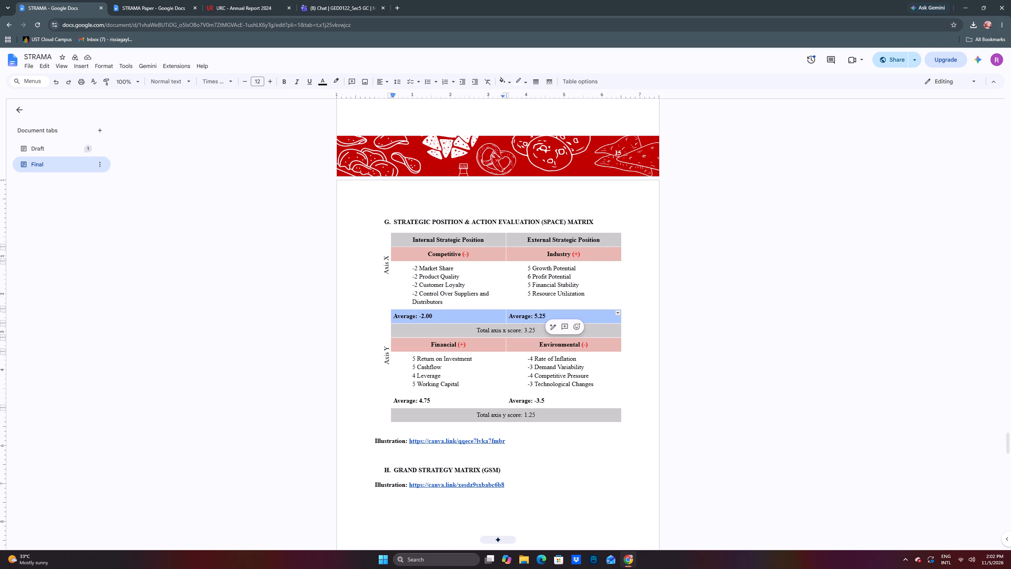
{"action": "right_click", "coordinate": [537, 312]}
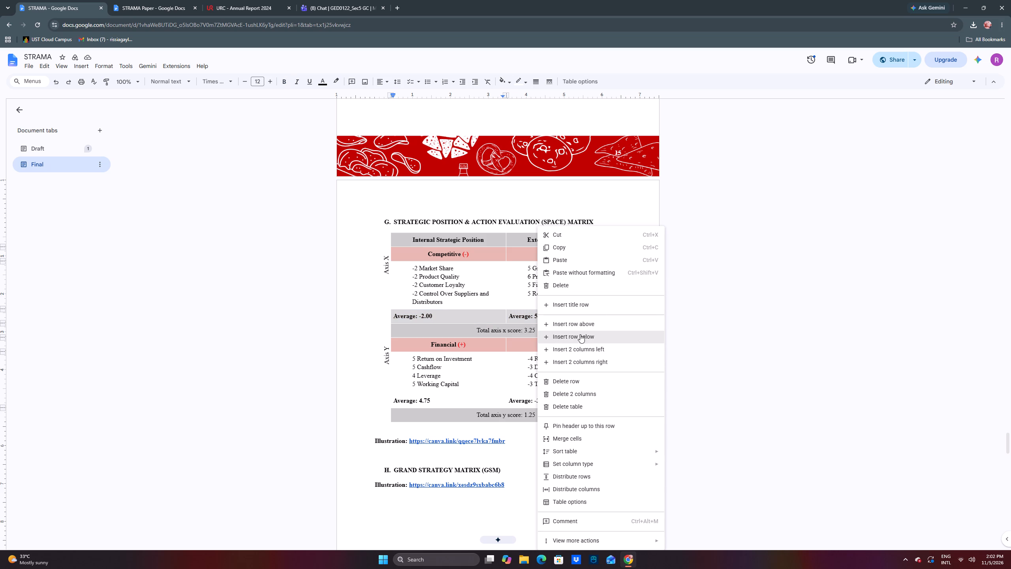
{"action": "left_click", "coordinate": [590, 504]}
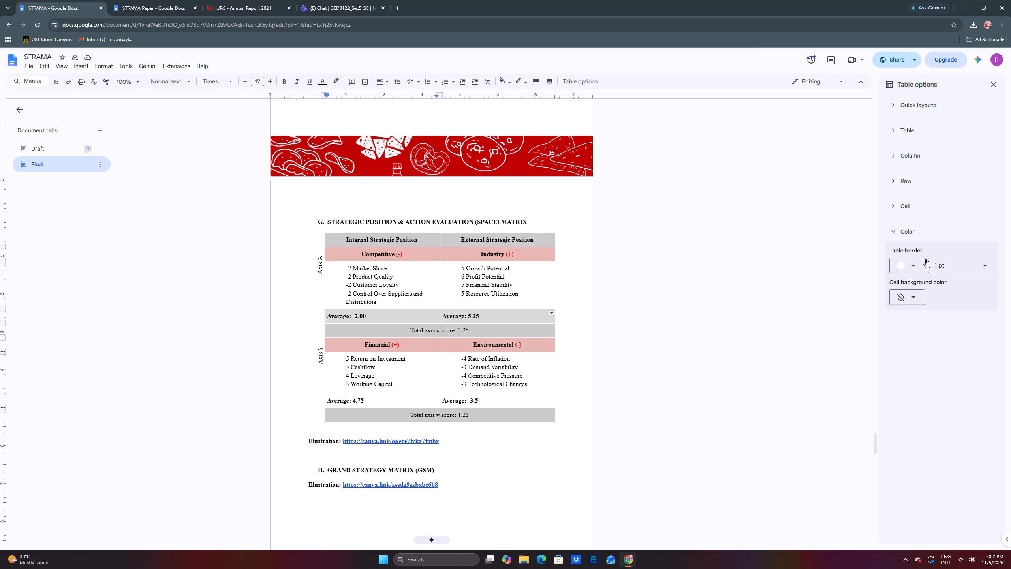
{"action": "left_click", "coordinate": [919, 292]}
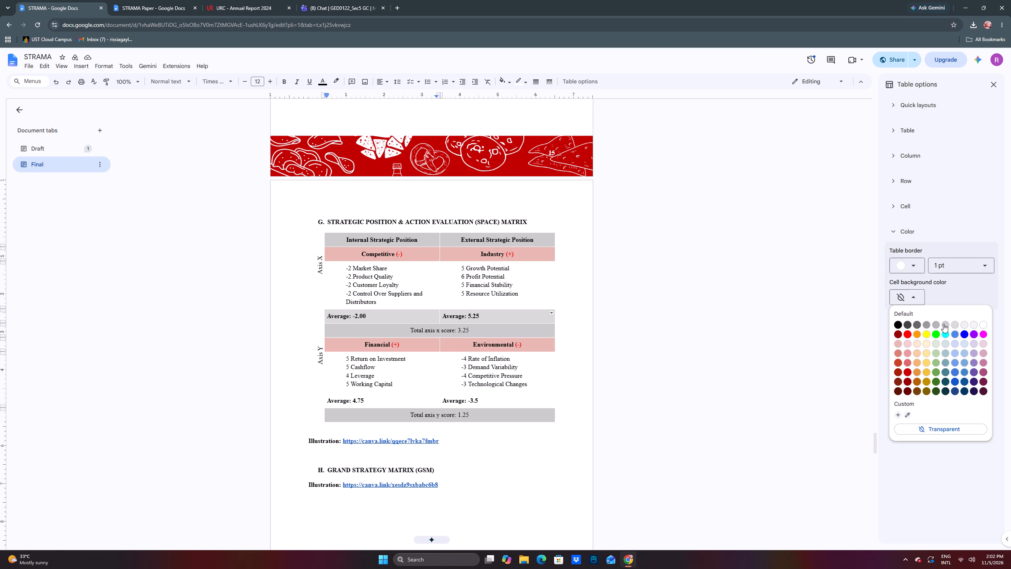
{"action": "left_click", "coordinate": [945, 324]}
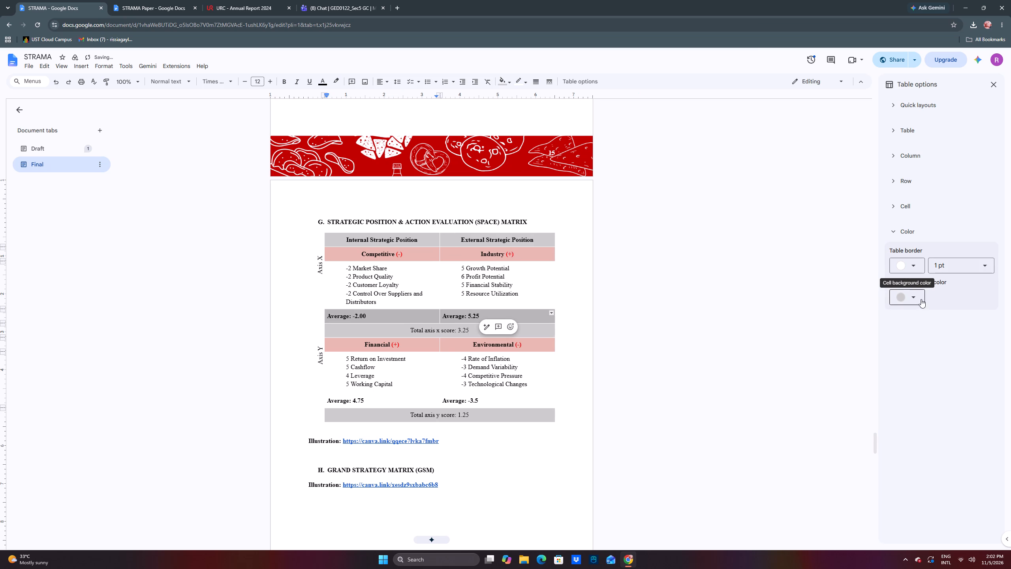
{"action": "left_click", "coordinate": [921, 301]}
{"action": "left_click", "coordinate": [953, 323]}
Change the cell background of the Axis X averages row to a lighter gray.
{"action": "left_click", "coordinate": [525, 274]}
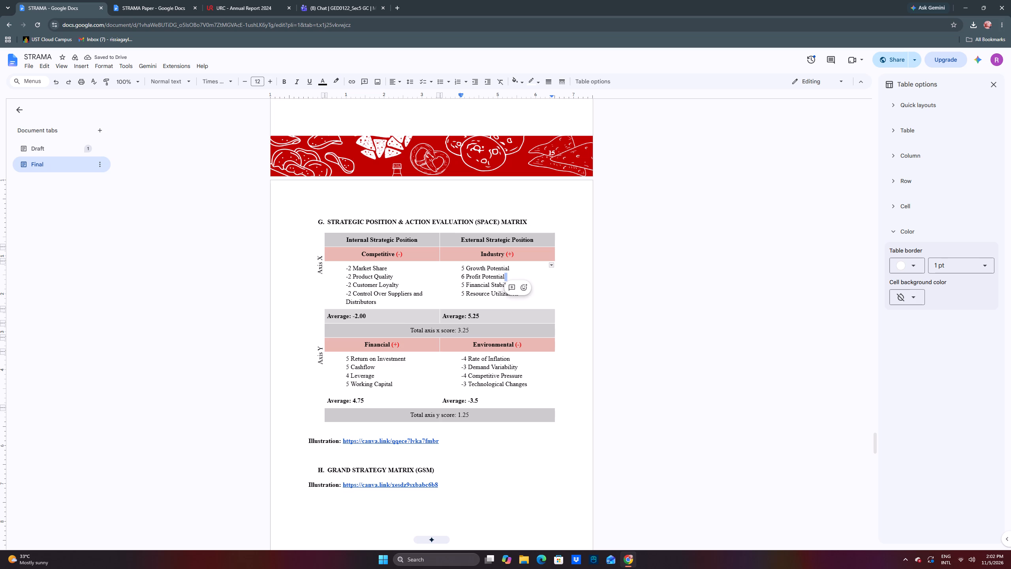
{"action": "left_click_drag", "start_coordinate": [381, 320], "coordinate": [471, 319]}
{"action": "left_click", "coordinate": [904, 297]}
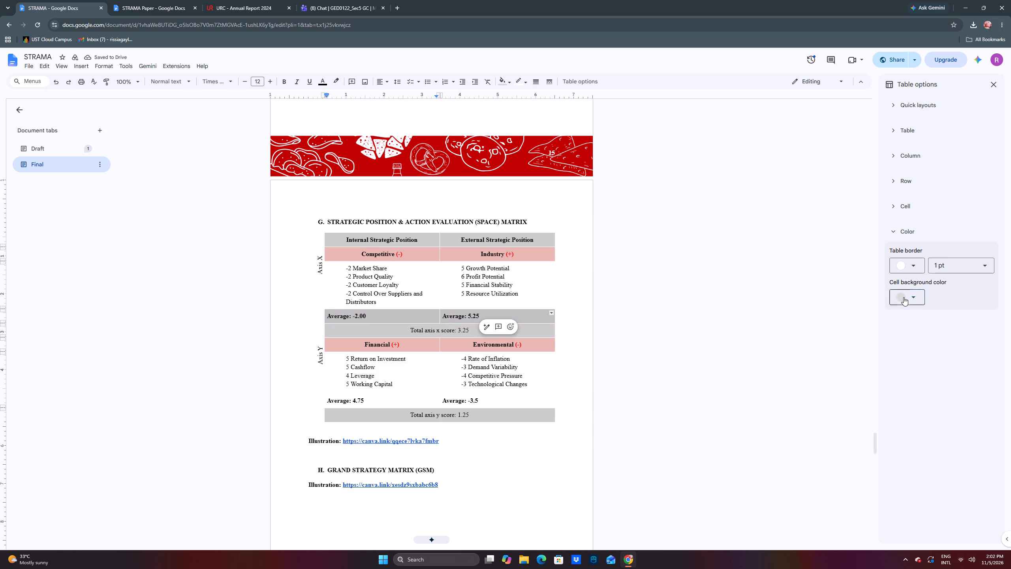
{"action": "left_click", "coordinate": [965, 325]}
{"action": "left_click", "coordinate": [519, 275]}
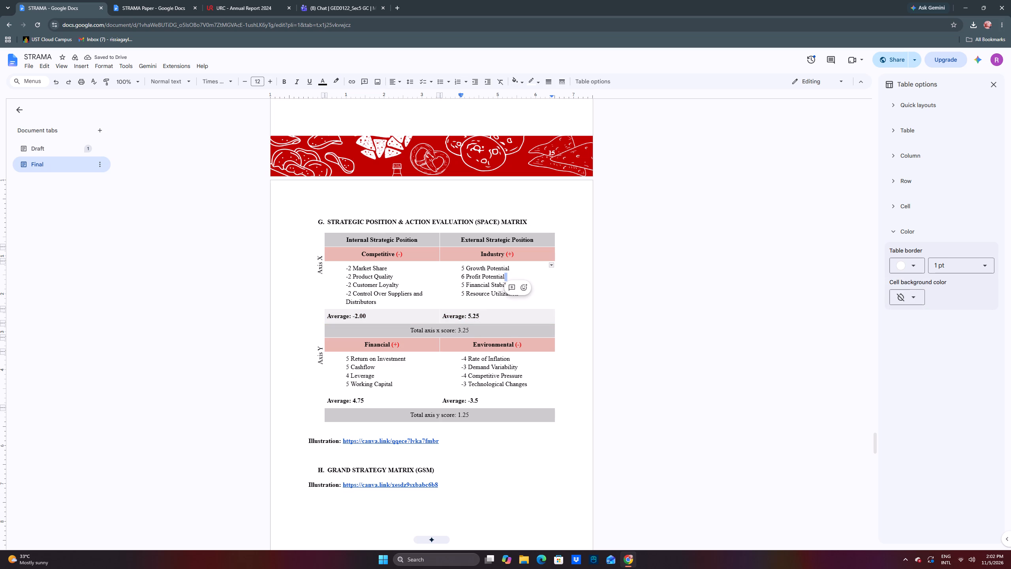
Insert an empty table row between the Axis Y factors and the Total axis y score row.
{"action": "left_click", "coordinate": [304, 381]}
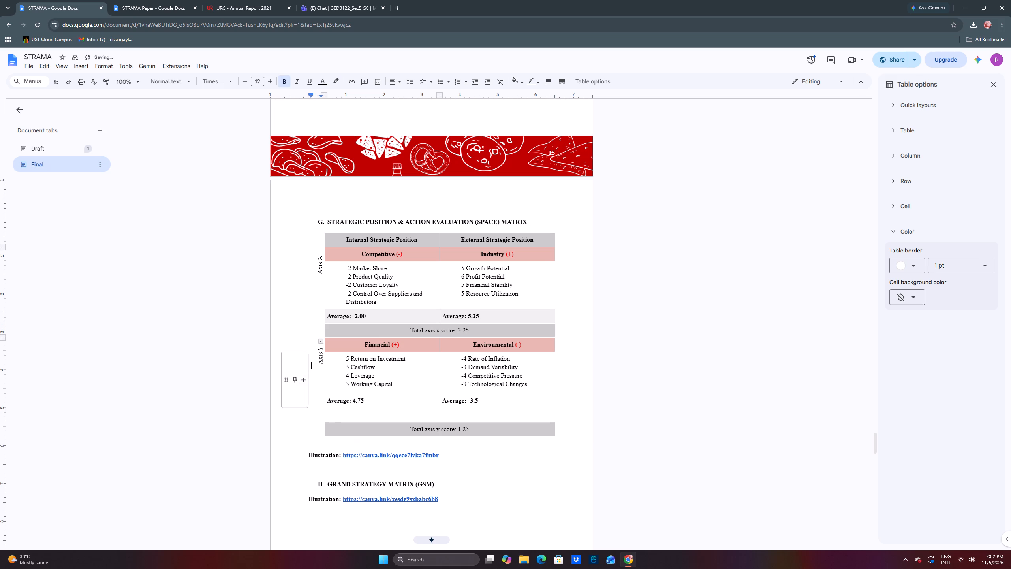
Move "Average: 4.75" into the new row under Financial (+) and remove the blank lines left above.
{"action": "left_click_drag", "start_coordinate": [366, 401], "coordinate": [328, 399]}
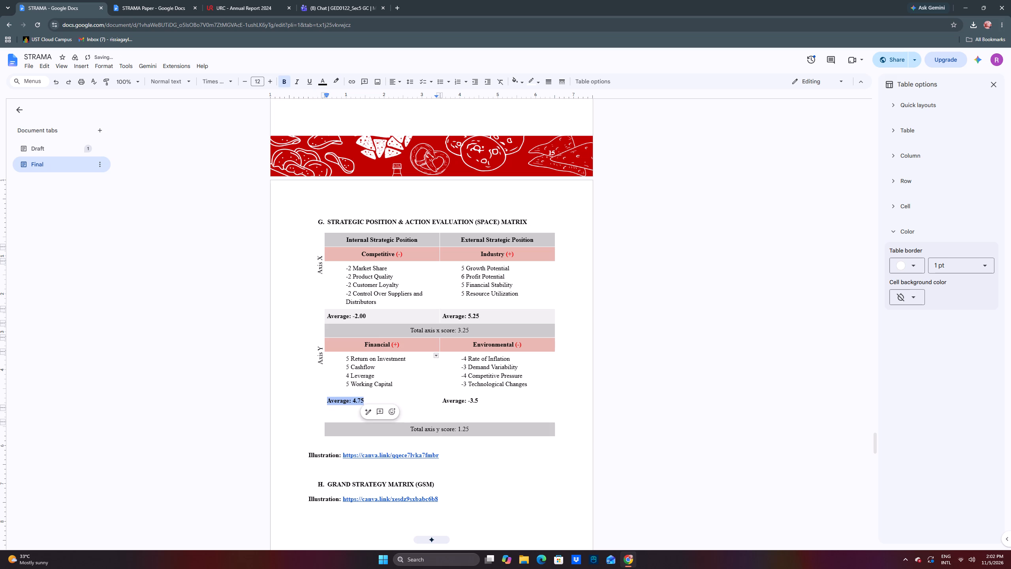
{"action": "key", "text": "ctrl+c"}
{"action": "key", "text": "BackSpace"}
{"action": "key", "text": "BackSpace"}
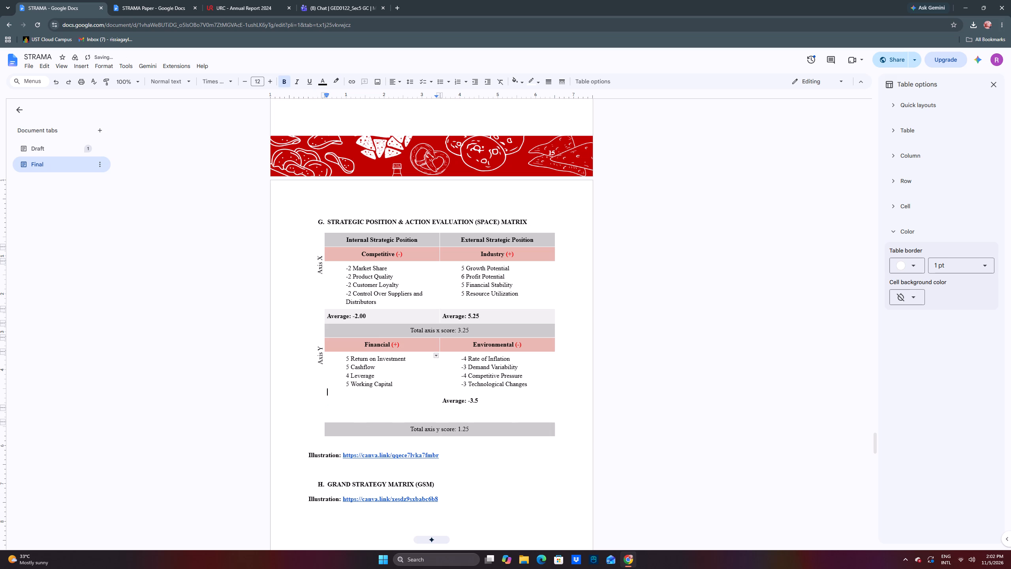
{"action": "key", "text": "Down"}
{"action": "key", "text": "Up"}
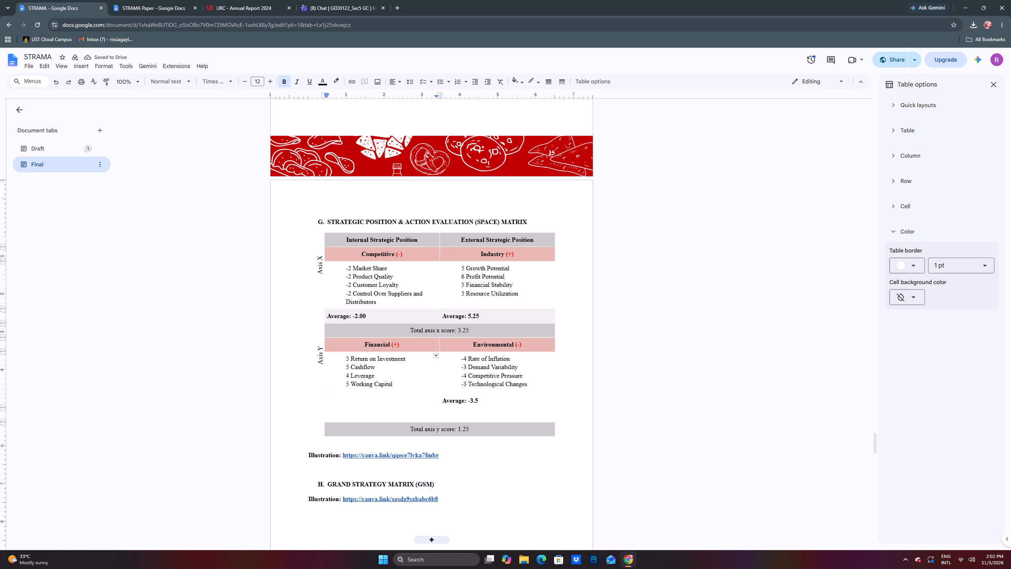
{"action": "key", "text": "BackSpace"}
{"action": "key", "text": "Down"}
{"action": "key", "text": "Down"}
{"action": "key", "text": "Up"}
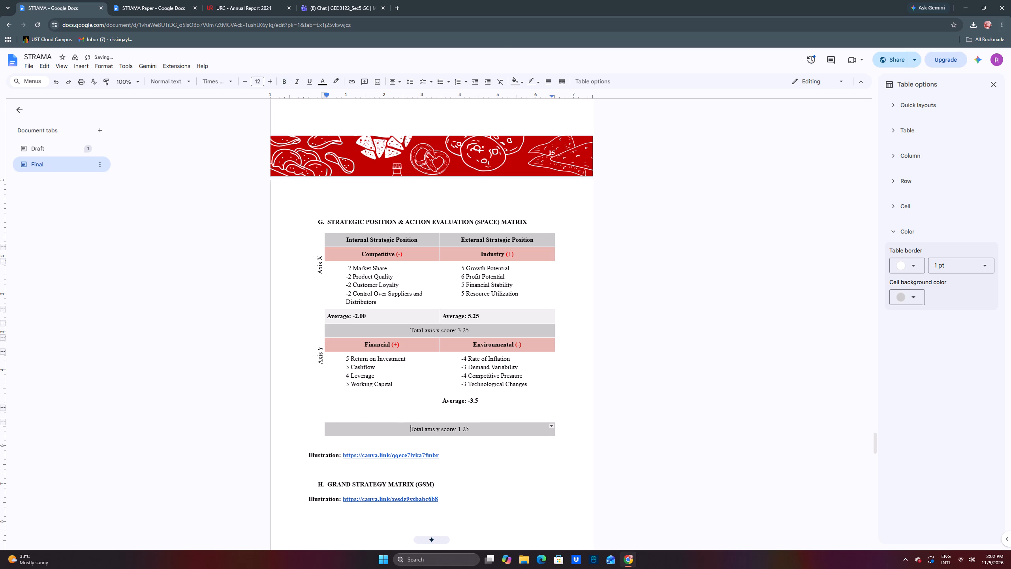
{"action": "key", "text": "ctrl+v"}
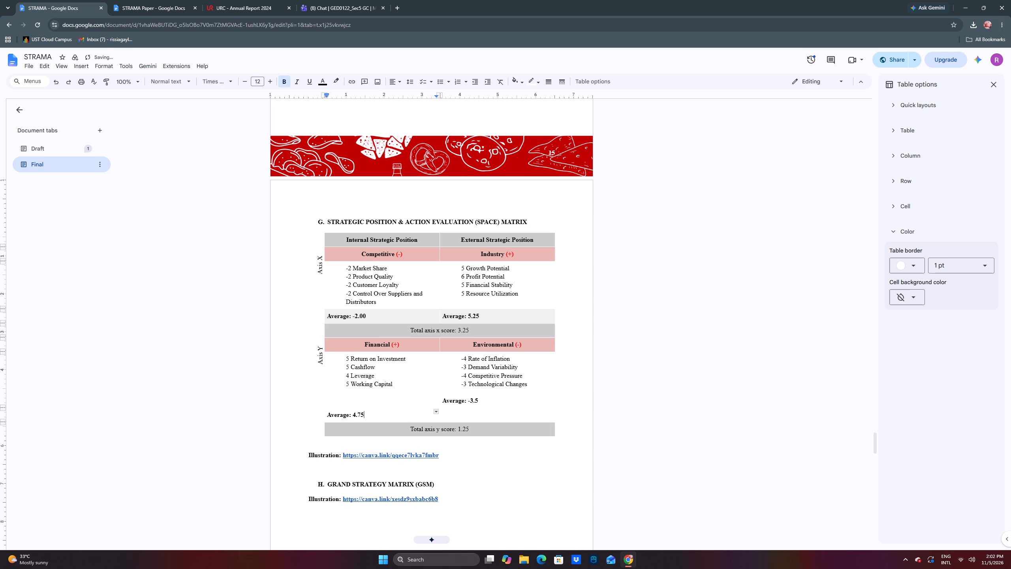
Move "Average: -3.5" into the new row under Environmental (-) and remove the leftover blank lines.
{"action": "left_click_drag", "start_coordinate": [481, 402], "coordinate": [444, 402]}
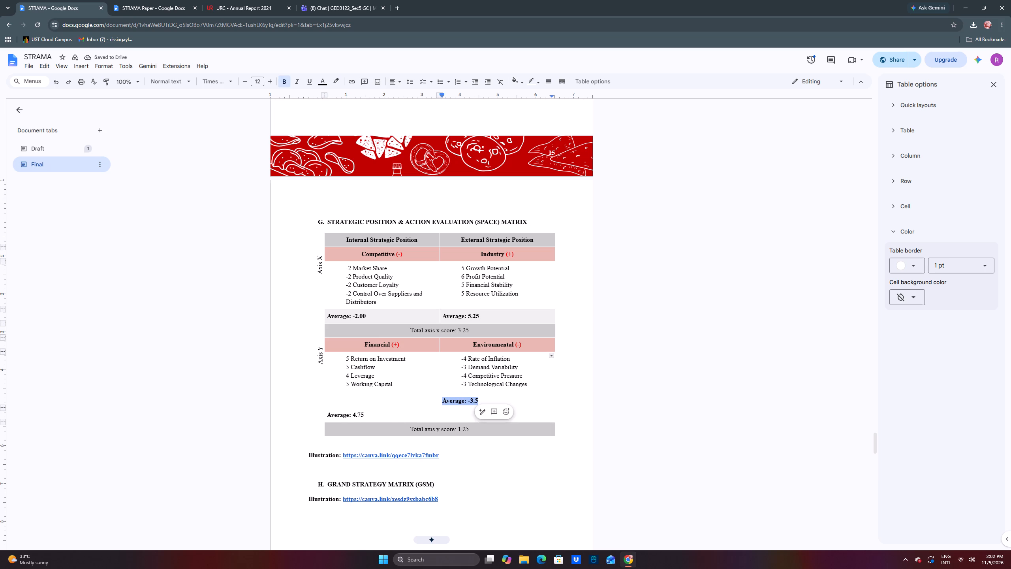
{"action": "key", "text": "ctrl+c"}
{"action": "key", "text": "BackSpace"}
{"action": "key", "text": "BackSpace"}
{"action": "key", "text": "BackSpace"}
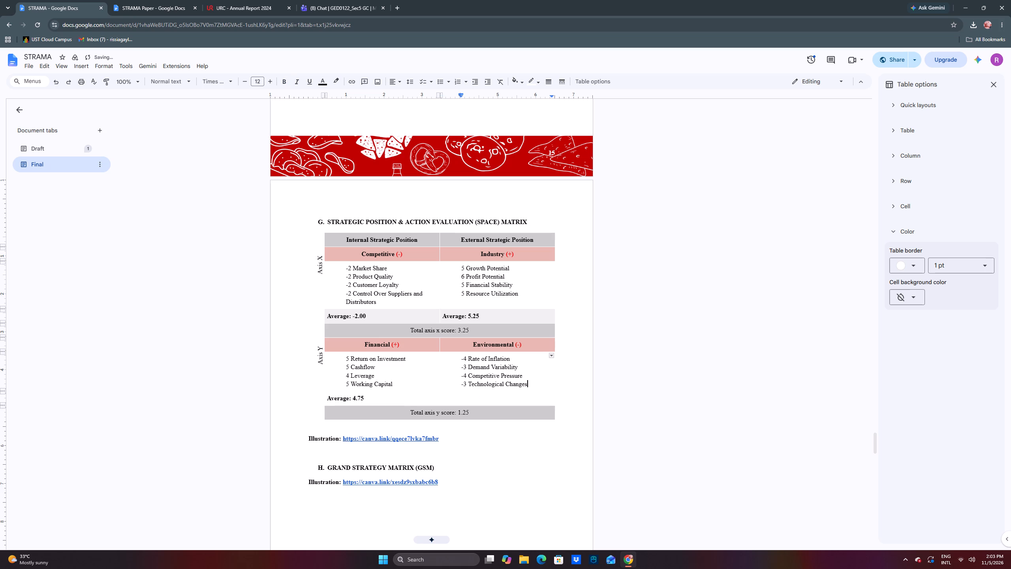
{"action": "left_click", "coordinate": [472, 399]}
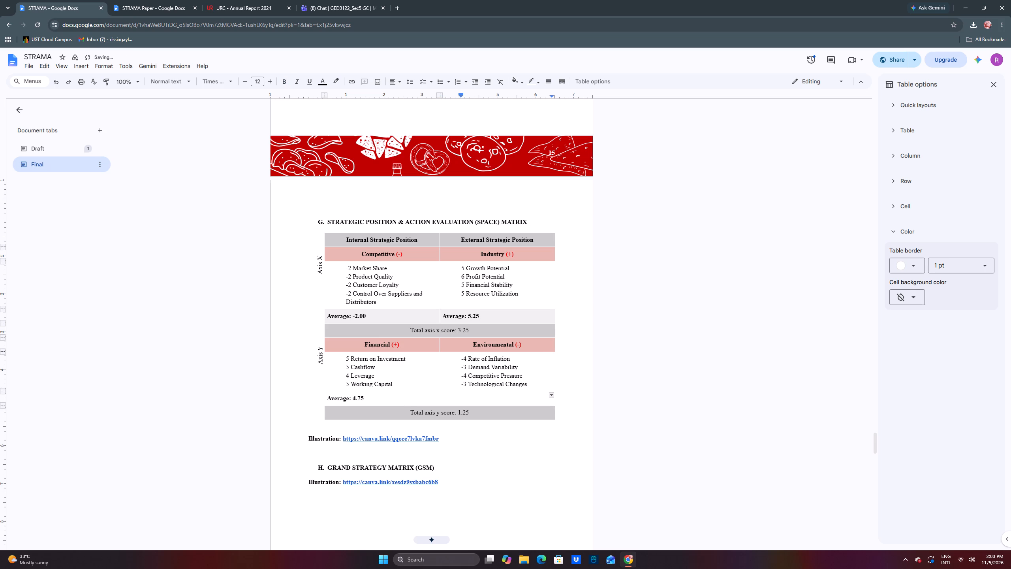
{"action": "key", "text": "ctrl+v"}
{"action": "left_click", "coordinate": [470, 384]}
Set the cell background of the Axis Y averages row to the same light gray and close the table options.
{"action": "left_click_drag", "start_coordinate": [396, 397], "coordinate": [460, 396]}
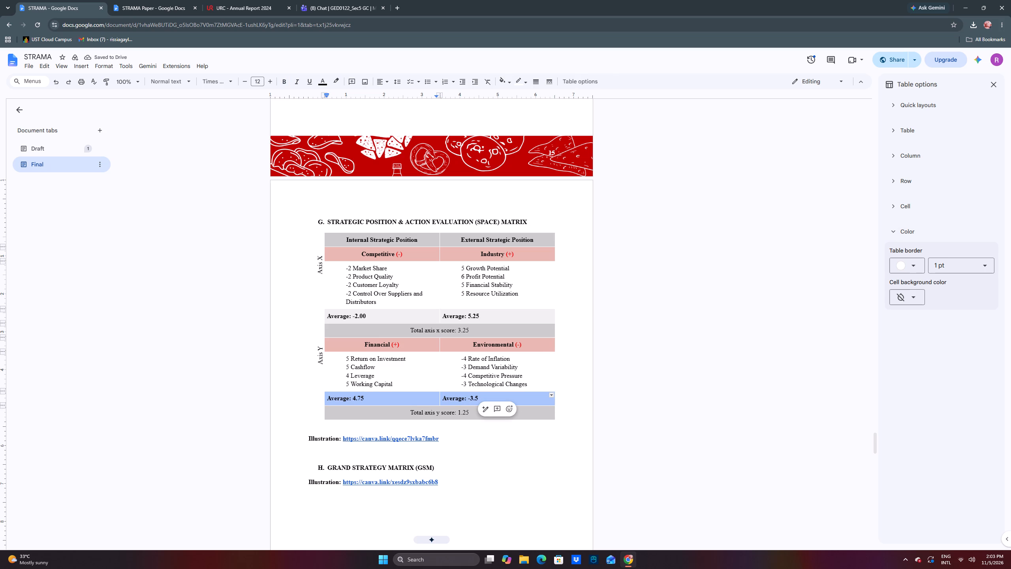
{"action": "left_click", "coordinate": [914, 296]}
{"action": "left_click", "coordinate": [961, 324]}
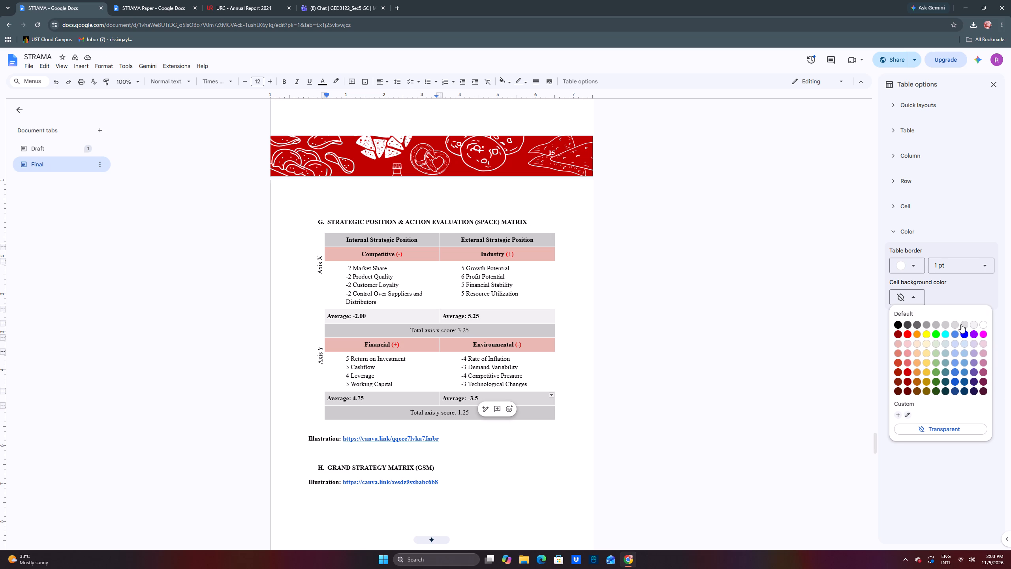
{"action": "left_click", "coordinate": [385, 350]}
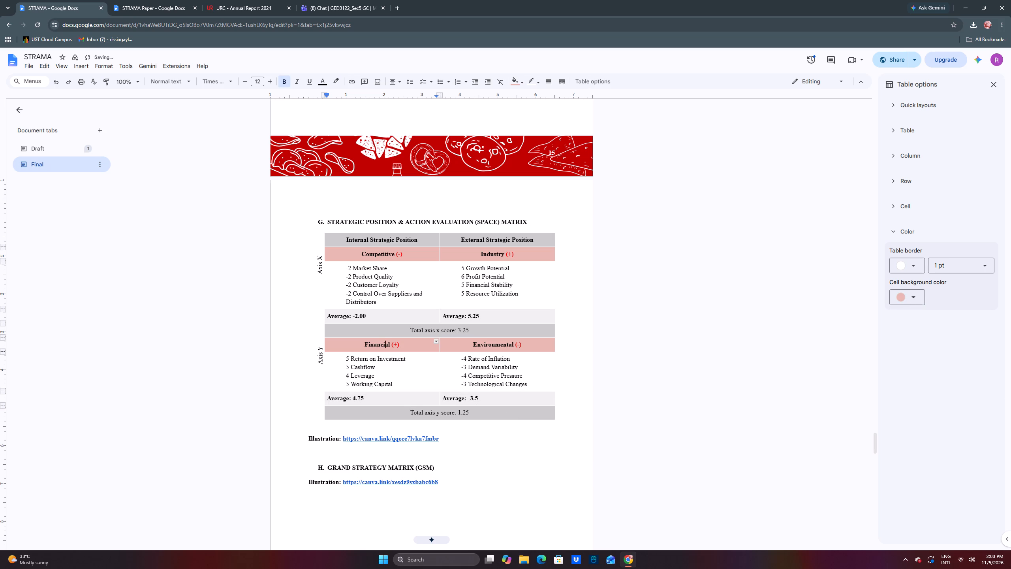
{"action": "left_click", "coordinate": [564, 262]}
{"action": "left_click", "coordinate": [543, 212]}
{"action": "scroll", "coordinate": [633, 298], "scroll_direction": "up", "scroll_amount": 2}
{"action": "scroll", "coordinate": [633, 298], "scroll_direction": "down", "scroll_amount": 1}
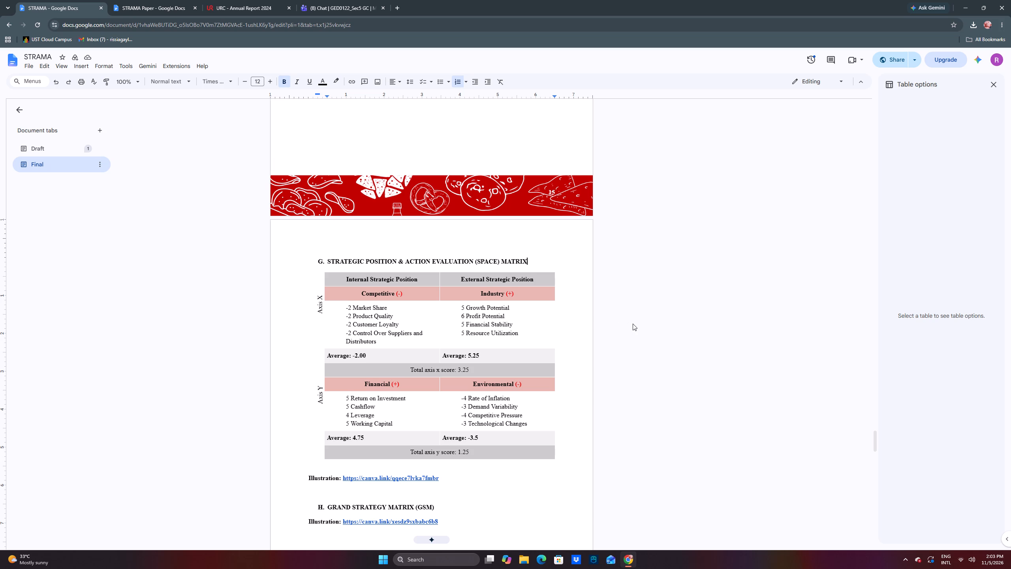
{"action": "scroll", "coordinate": [633, 324], "scroll_direction": "up", "scroll_amount": 1}
{"action": "scroll", "coordinate": [633, 324], "scroll_direction": "down", "scroll_amount": 3}
{"action": "scroll", "coordinate": [631, 322], "scroll_direction": "up", "scroll_amount": 2}
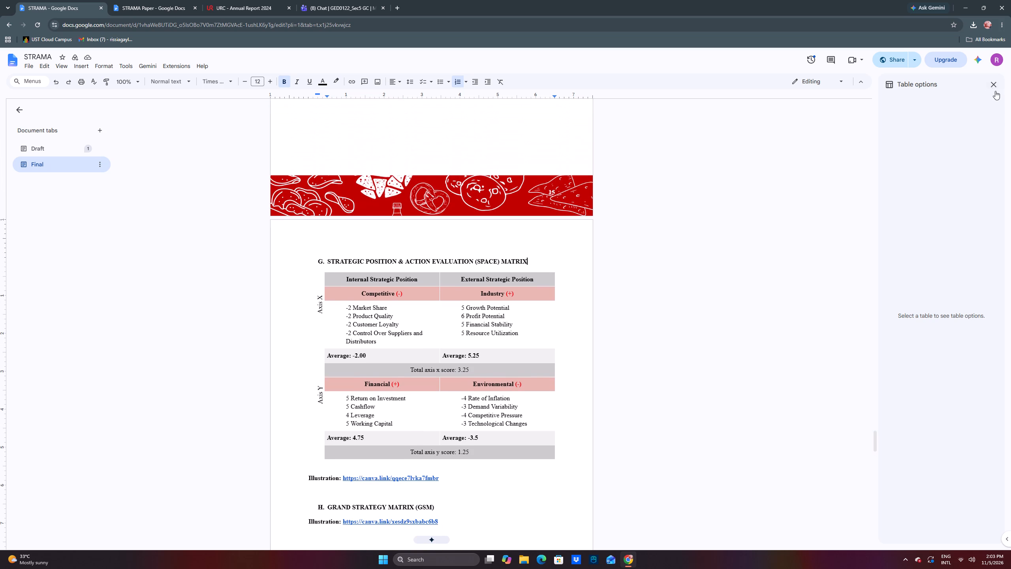
{"action": "left_click", "coordinate": [992, 86]}
Add blank lines above the Grand Strategy Matrix (GSM) heading to push it onto the following page.
{"action": "scroll", "coordinate": [601, 377], "scroll_direction": "down", "scroll_amount": 6}
{"action": "scroll", "coordinate": [601, 369], "scroll_direction": "up", "scroll_amount": 3}
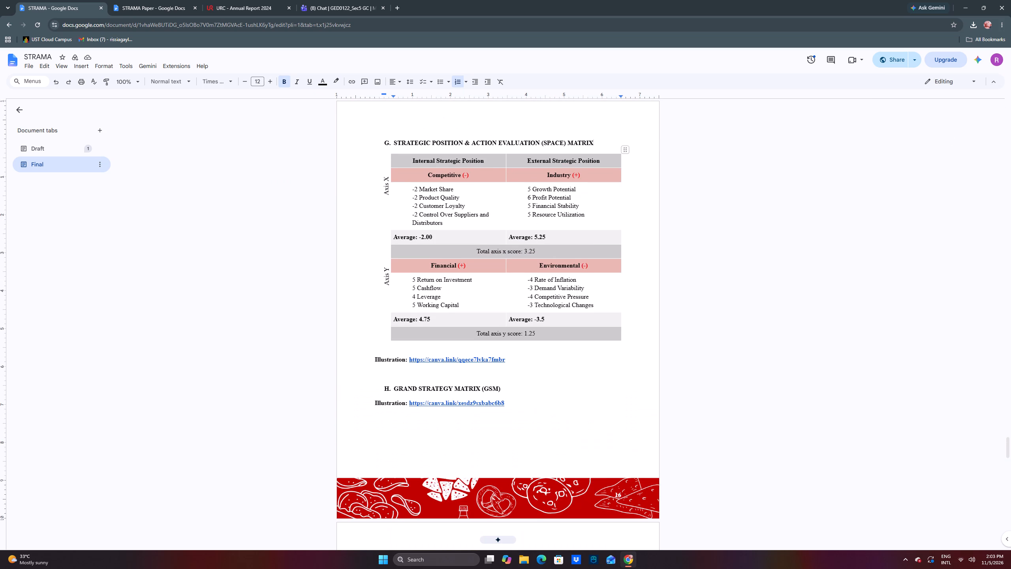
{"action": "scroll", "coordinate": [449, 364], "scroll_direction": "up", "scroll_amount": 4}
{"action": "left_click", "coordinate": [437, 285]}
{"action": "scroll", "coordinate": [509, 343], "scroll_direction": "down", "scroll_amount": 2}
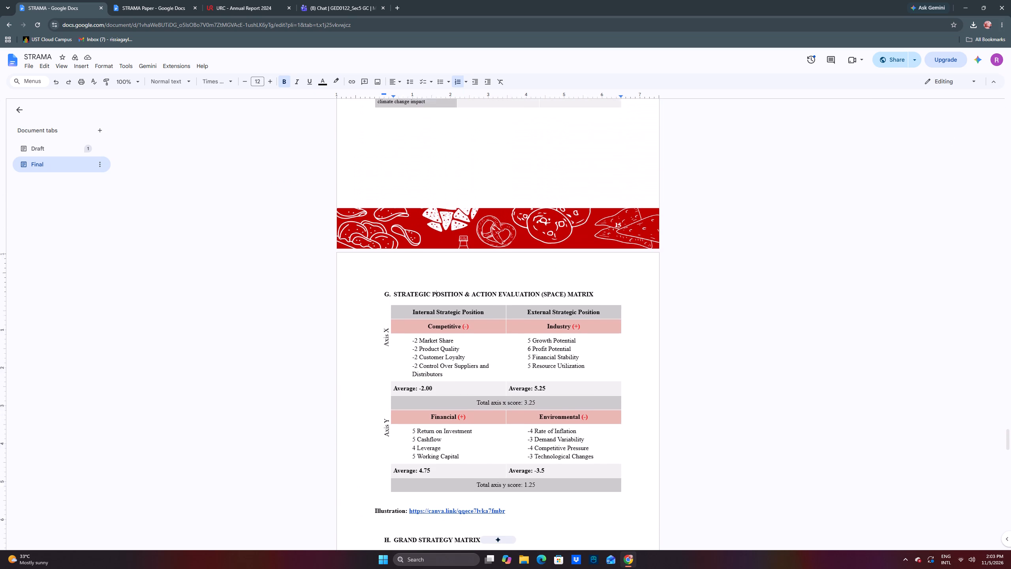
{"action": "scroll", "coordinate": [509, 342], "scroll_direction": "down", "scroll_amount": 1}
{"action": "scroll", "coordinate": [504, 337], "scroll_direction": "up", "scroll_amount": 1}
{"action": "scroll", "coordinate": [515, 439], "scroll_direction": "down", "scroll_amount": 2}
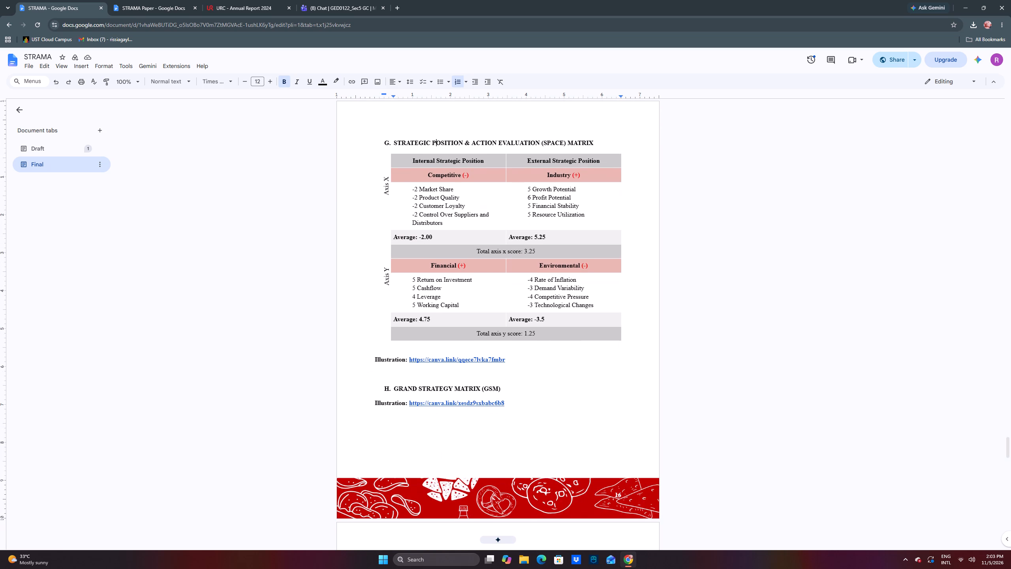
{"action": "left_click", "coordinate": [465, 376]}
{"action": "key", "text": "Return"}
{"action": "key", "text": "Return"}
{"action": "key", "text": "Return"}
{"action": "key", "text": "Return"}
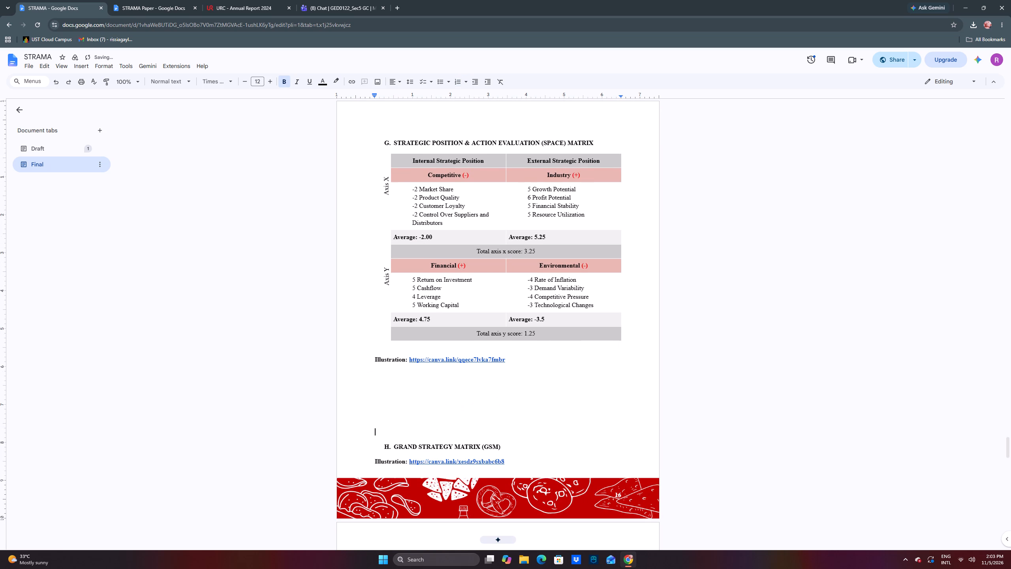
{"action": "key", "text": "Return"}
{"action": "key", "text": "Return"}
Remove the blank line between the SPACE matrix table and its Illustration link.
{"action": "scroll", "coordinate": [452, 374], "scroll_direction": "down", "scroll_amount": 4}
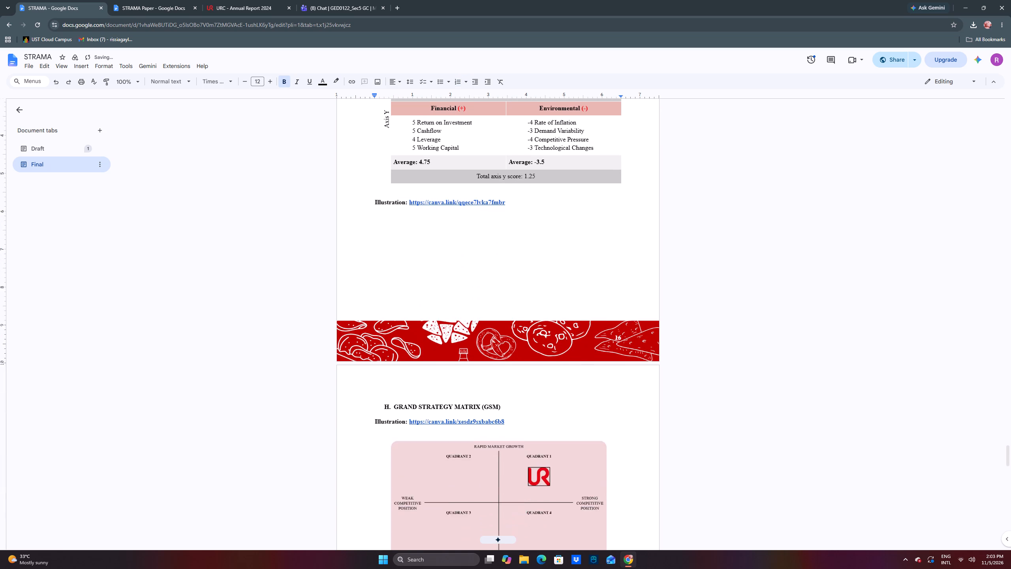
{"action": "scroll", "coordinate": [449, 369], "scroll_direction": "down", "scroll_amount": 5}
{"action": "scroll", "coordinate": [475, 359], "scroll_direction": "up", "scroll_amount": 4}
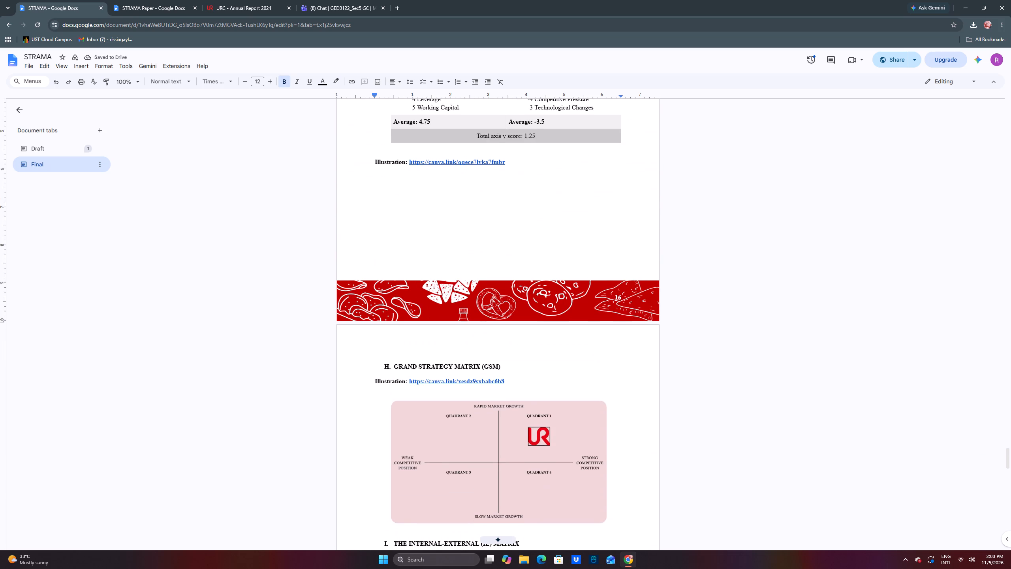
{"action": "scroll", "coordinate": [470, 357], "scroll_direction": "down", "scroll_amount": 3}
{"action": "scroll", "coordinate": [468, 359], "scroll_direction": "up", "scroll_amount": 3}
{"action": "scroll", "coordinate": [439, 208], "scroll_direction": "up", "scroll_amount": 2}
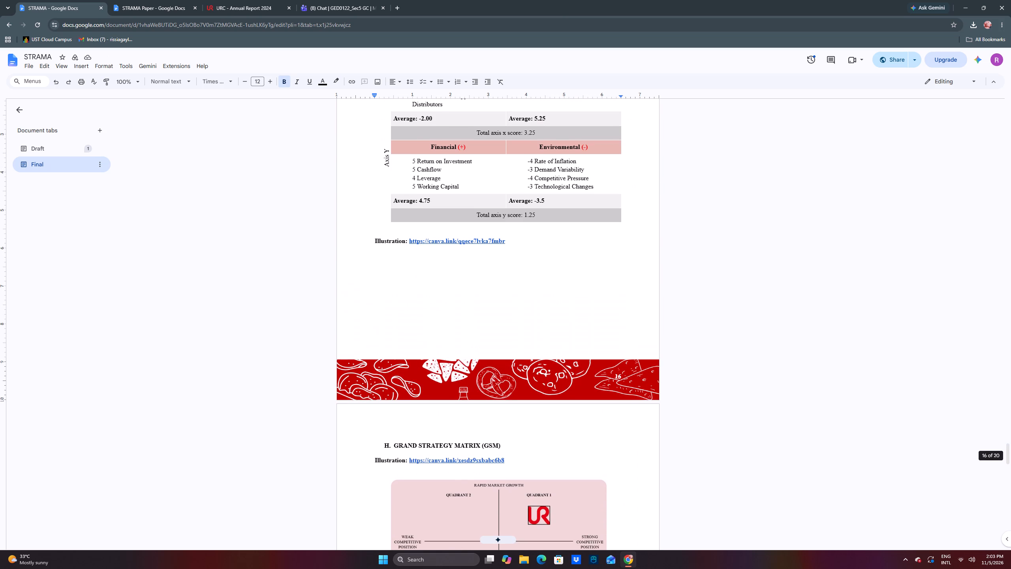
{"action": "left_click", "coordinate": [447, 228]}
{"action": "left_click", "coordinate": [447, 226]}
{"action": "key", "text": "BackSpace"}
{"action": "key", "text": "BackSpace"}
{"action": "left_click", "coordinate": [374, 245]}
{"action": "key", "text": "BackSpace"}
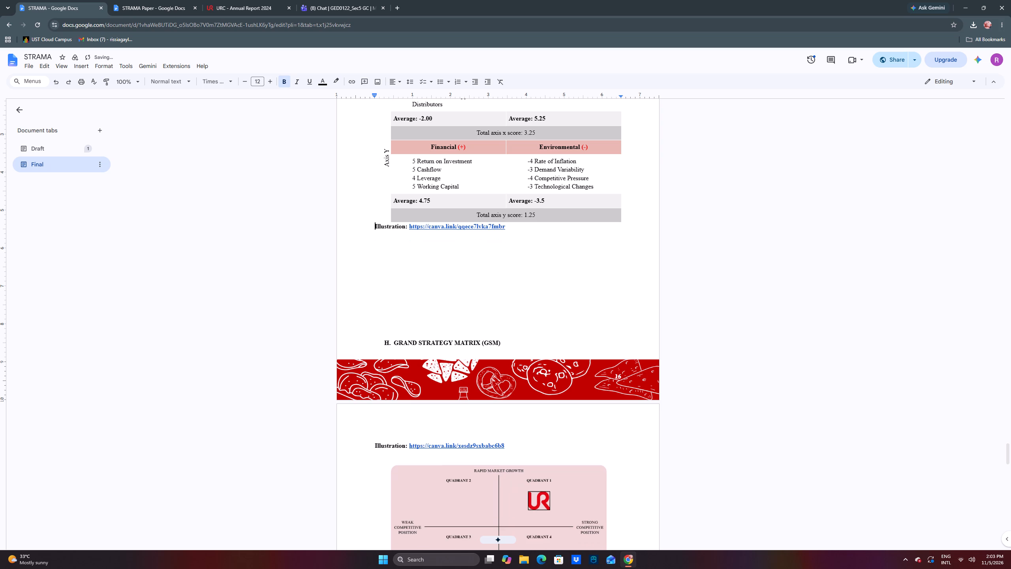
Add one blank line above the Grand Strategy Matrix (GSM) heading to move it back to the following page.
{"action": "left_click", "coordinate": [458, 324]}
{"action": "key", "text": "Return"}
Review the layout of the SWOT Strategies and SPACE matrix pages.
{"action": "scroll", "coordinate": [435, 293], "scroll_direction": "up", "scroll_amount": 10}
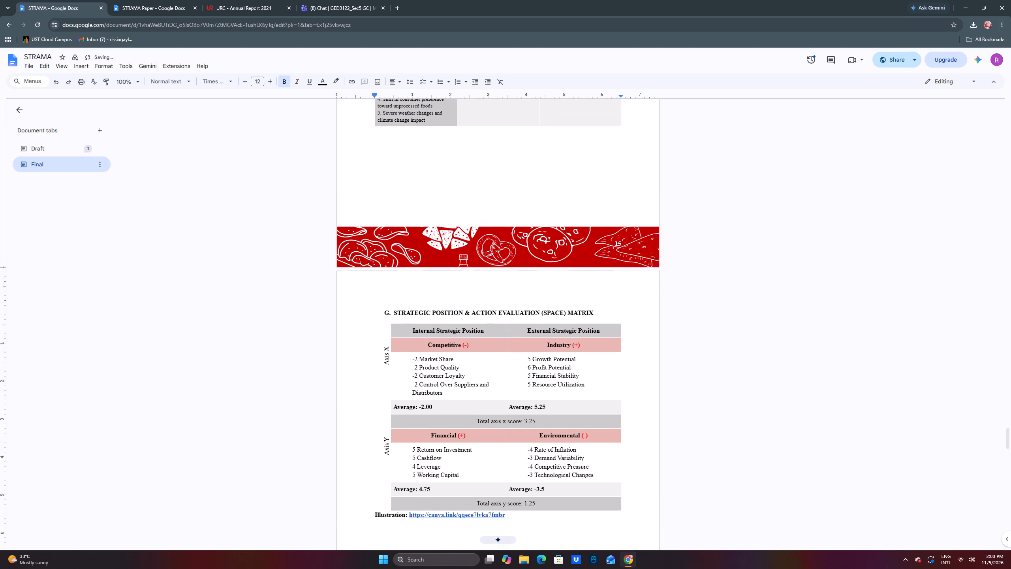
{"action": "scroll", "coordinate": [459, 283], "scroll_direction": "up", "scroll_amount": 12}
{"action": "scroll", "coordinate": [468, 284], "scroll_direction": "down", "scroll_amount": 8}
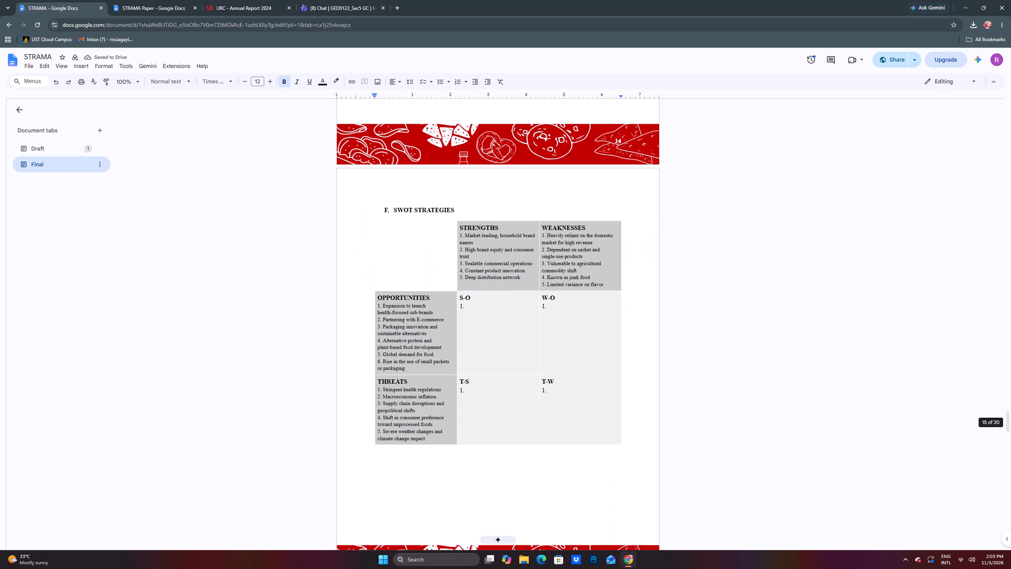
{"action": "scroll", "coordinate": [468, 283], "scroll_direction": "down", "scroll_amount": 9}
{"action": "scroll", "coordinate": [487, 374], "scroll_direction": "down", "scroll_amount": 1}
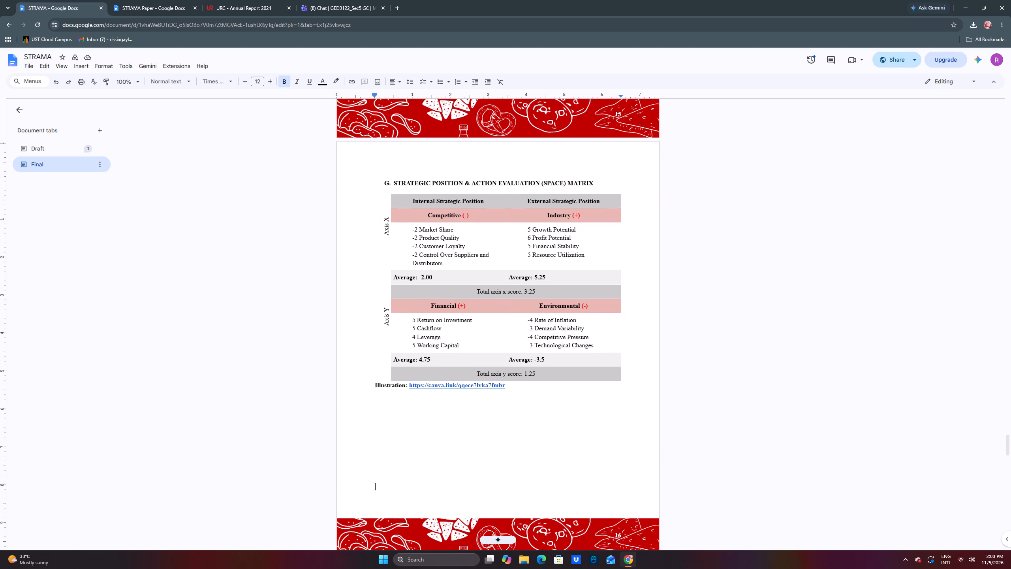
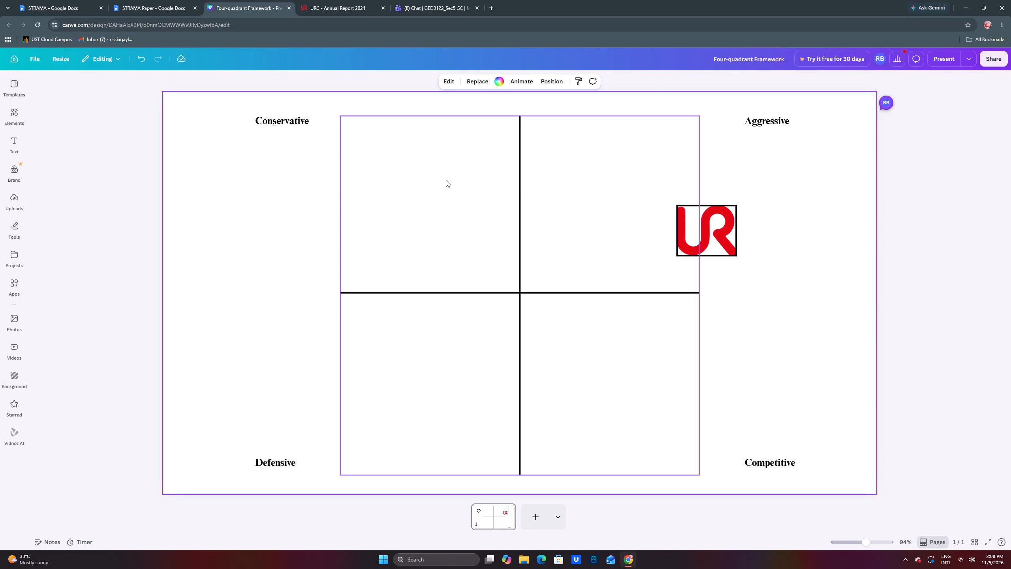
Add a straight line shape to the four-quadrant diagram.
{"action": "left_click", "coordinate": [17, 119]}
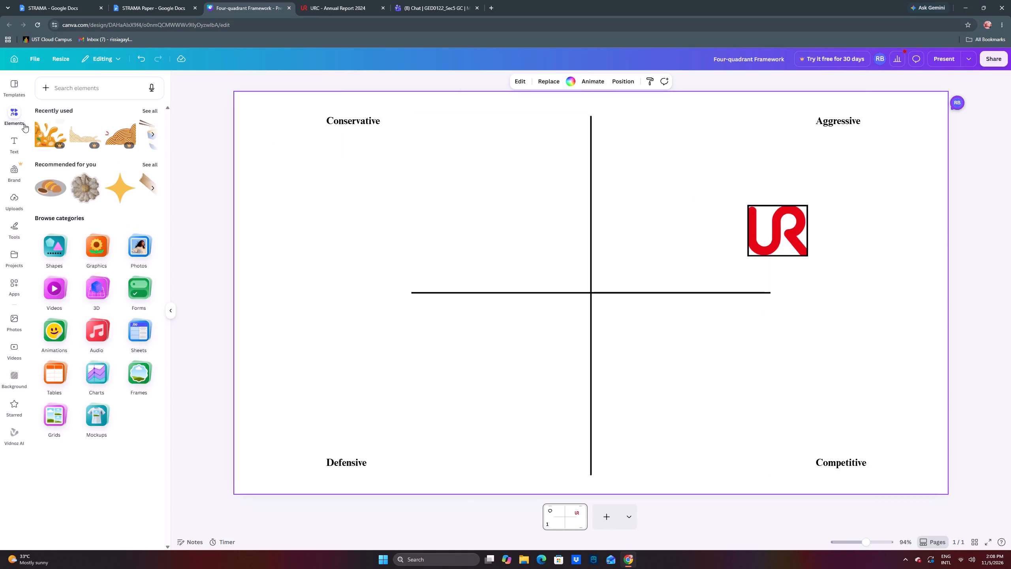
{"action": "left_click", "coordinate": [68, 90]}
{"action": "key", "text": "l"}
{"action": "key", "text": "i"}
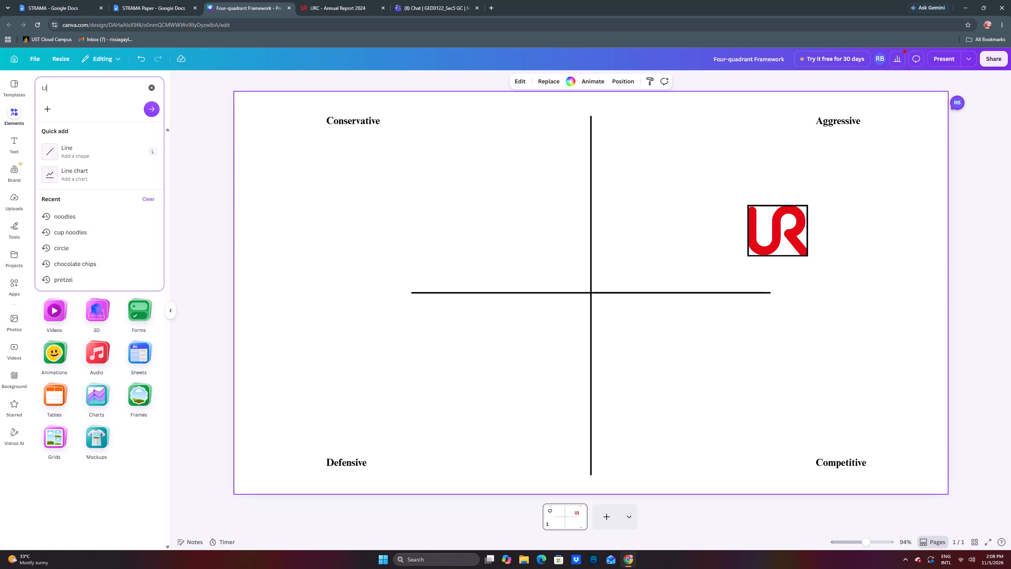
{"action": "key", "text": "n"}
{"action": "key", "text": "e"}
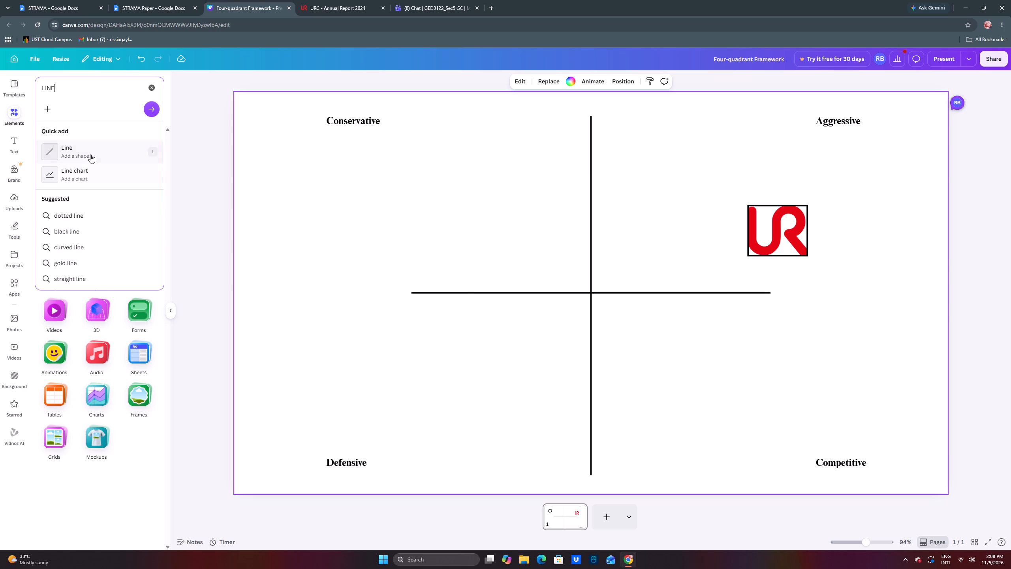
{"action": "left_click", "coordinate": [90, 154]}
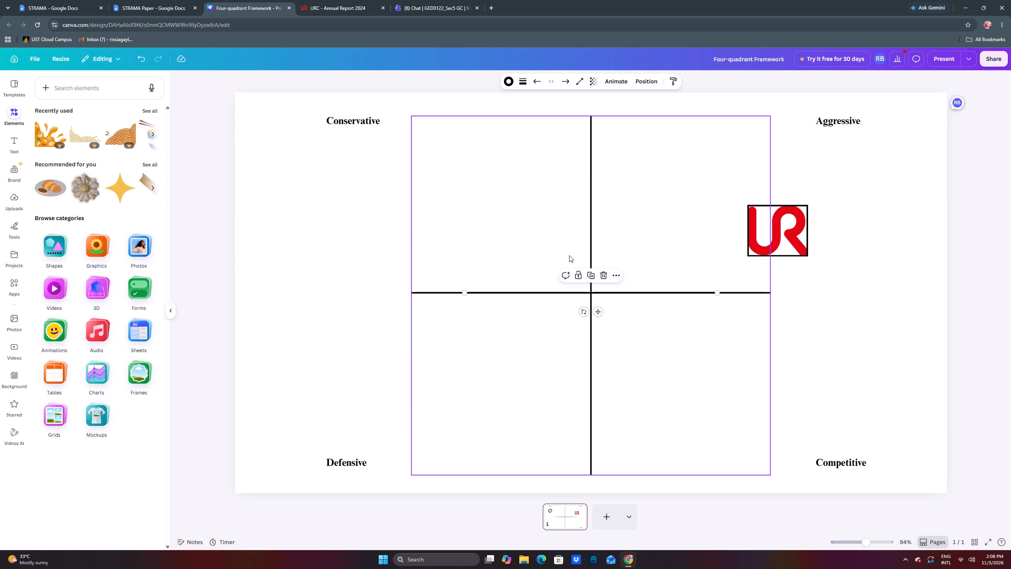
Shorten the new line to a horizontal tick about 71 long and centre it across the vertical axis near its upper end.
{"action": "left_click_drag", "start_coordinate": [599, 313], "coordinate": [597, 159]}
{"action": "left_click_drag", "start_coordinate": [717, 138], "coordinate": [604, 138]}
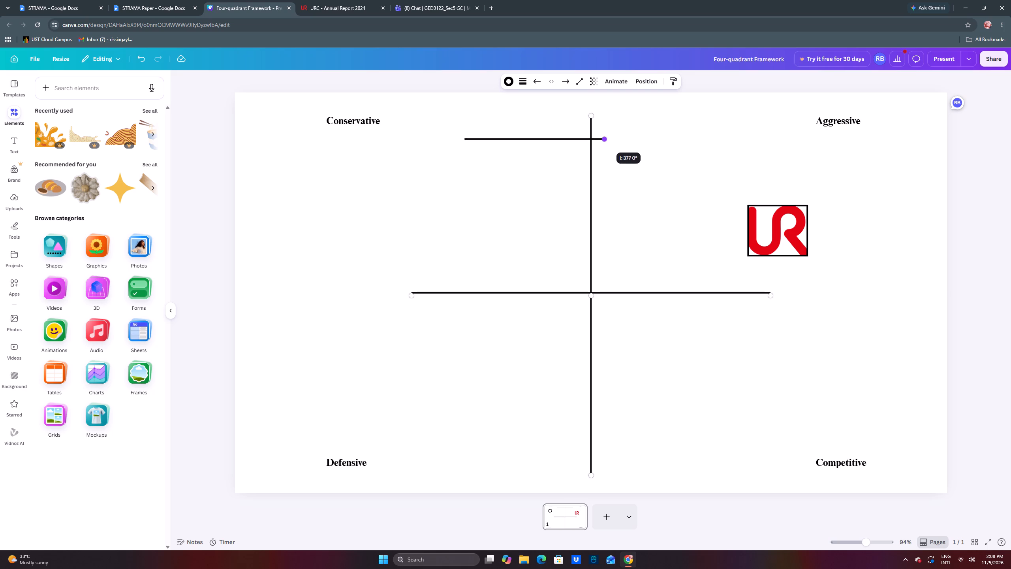
{"action": "left_click_drag", "start_coordinate": [604, 138], "coordinate": [604, 136]}
{"action": "left_click_drag", "start_coordinate": [466, 140], "coordinate": [504, 140]}
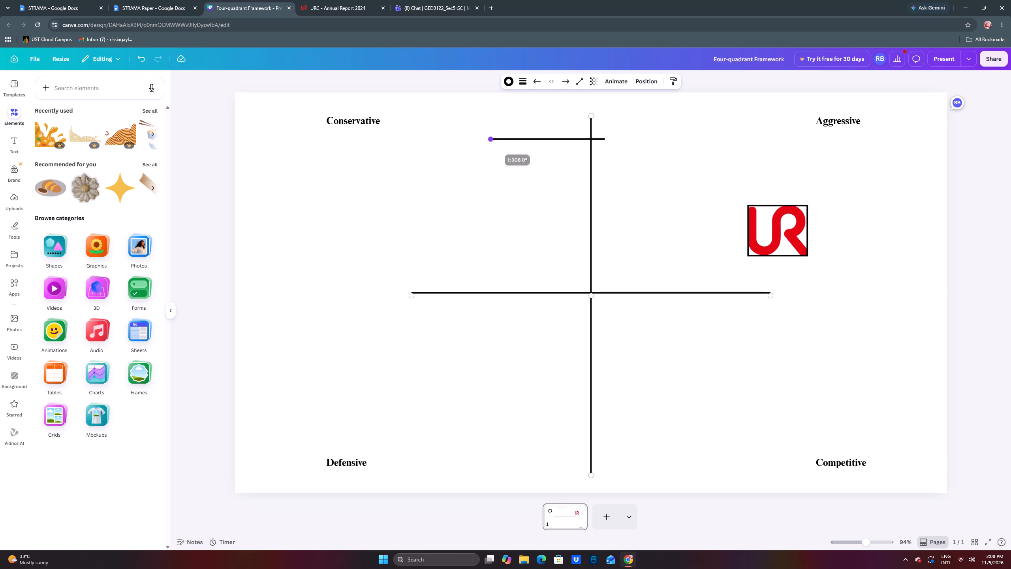
{"action": "left_click_drag", "start_coordinate": [504, 140], "coordinate": [580, 141]}
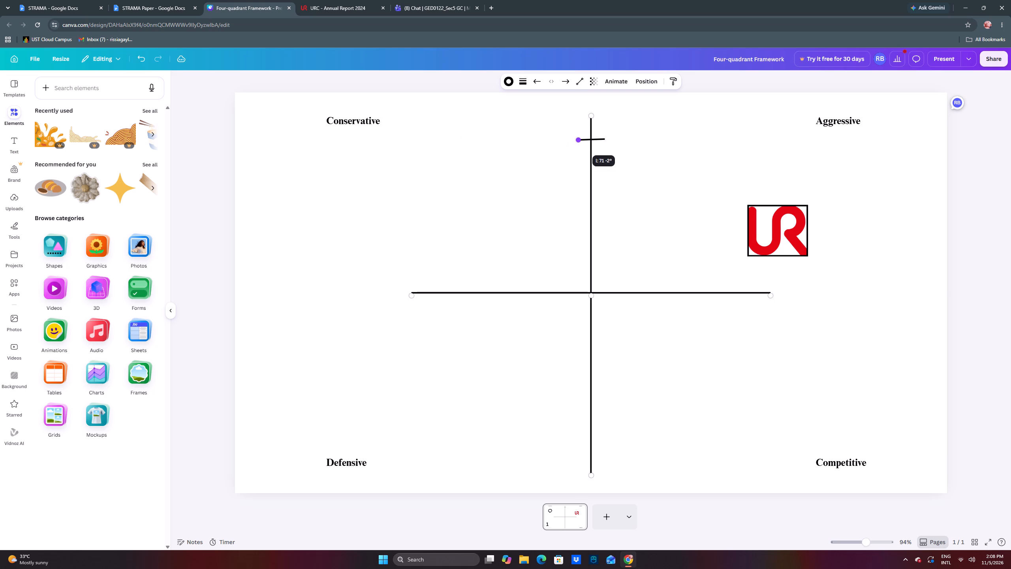
{"action": "left_click_drag", "start_coordinate": [580, 141], "coordinate": [580, 141]}
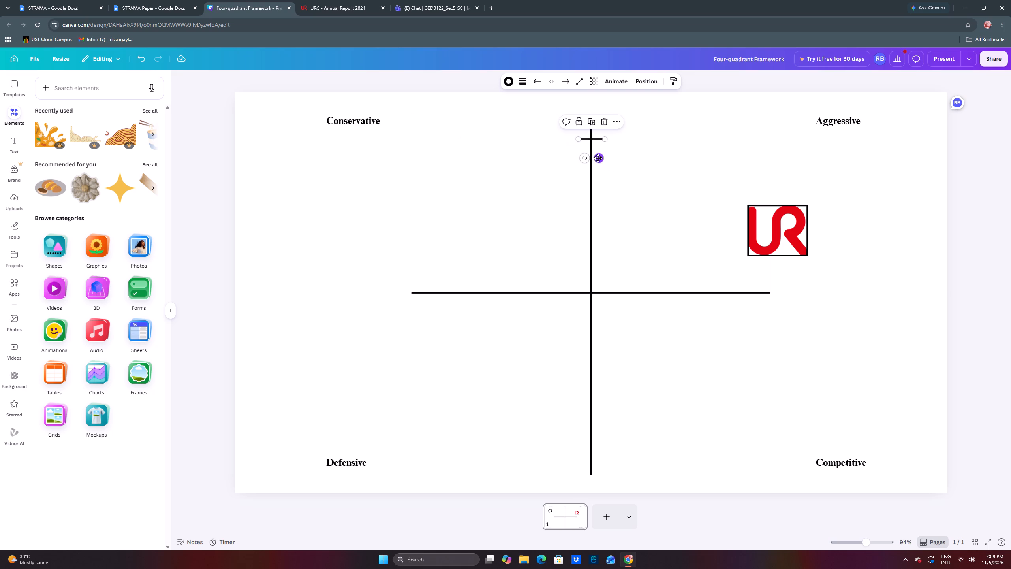
{"action": "left_click_drag", "start_coordinate": [598, 159], "coordinate": [595, 155]}
{"action": "left_click", "coordinate": [612, 171]}
{"action": "left_click", "coordinate": [788, 143]}
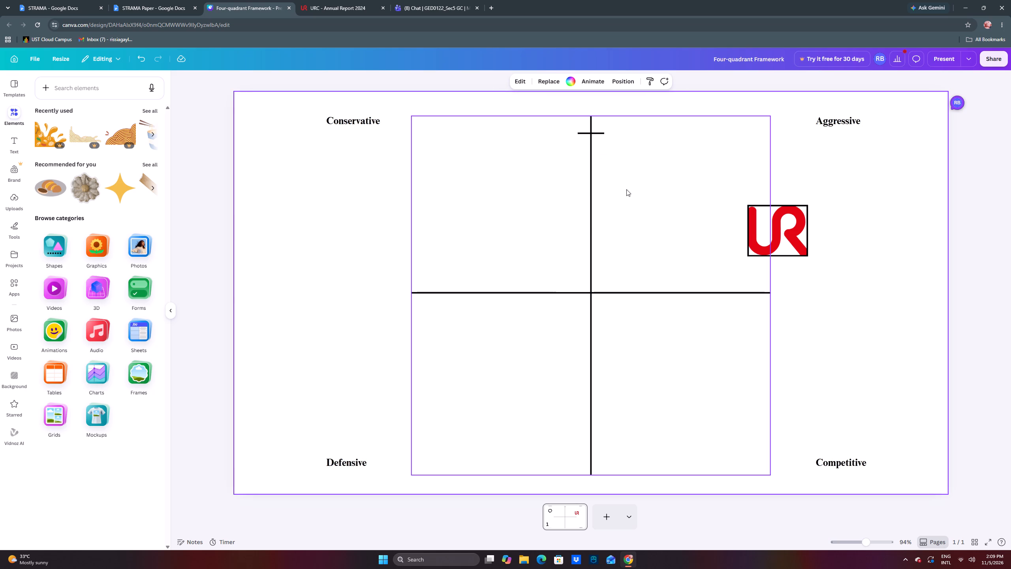
Duplicate the tick mark and centre the copy on the vertical axis a short distance below the original.
{"action": "left_click", "coordinate": [587, 149]}
{"action": "left_click", "coordinate": [591, 131]}
{"action": "left_click", "coordinate": [631, 147]}
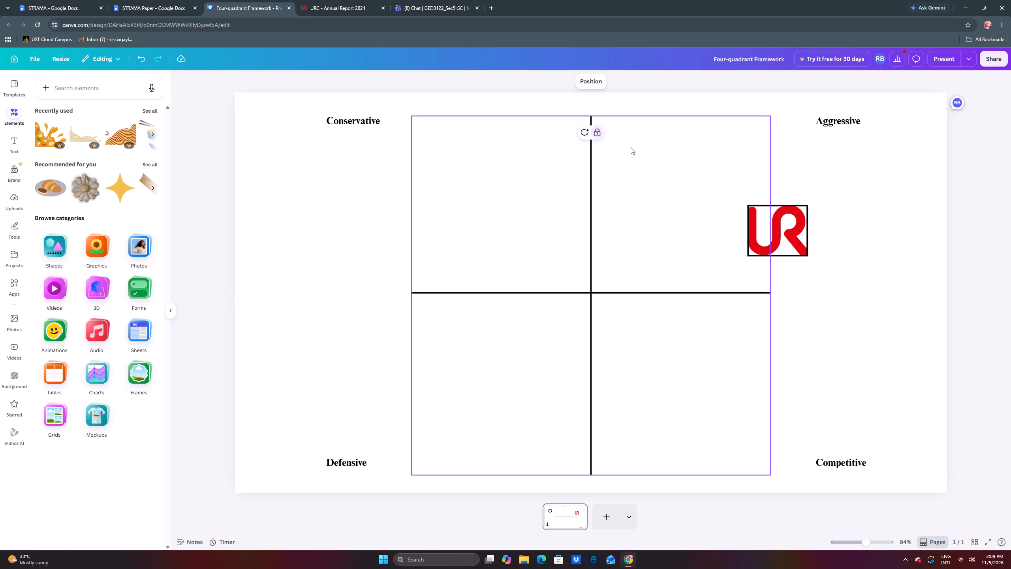
{"action": "left_click", "coordinate": [600, 131]}
{"action": "key", "text": "ctrl+c"}
{"action": "key", "text": "ctrl+v"}
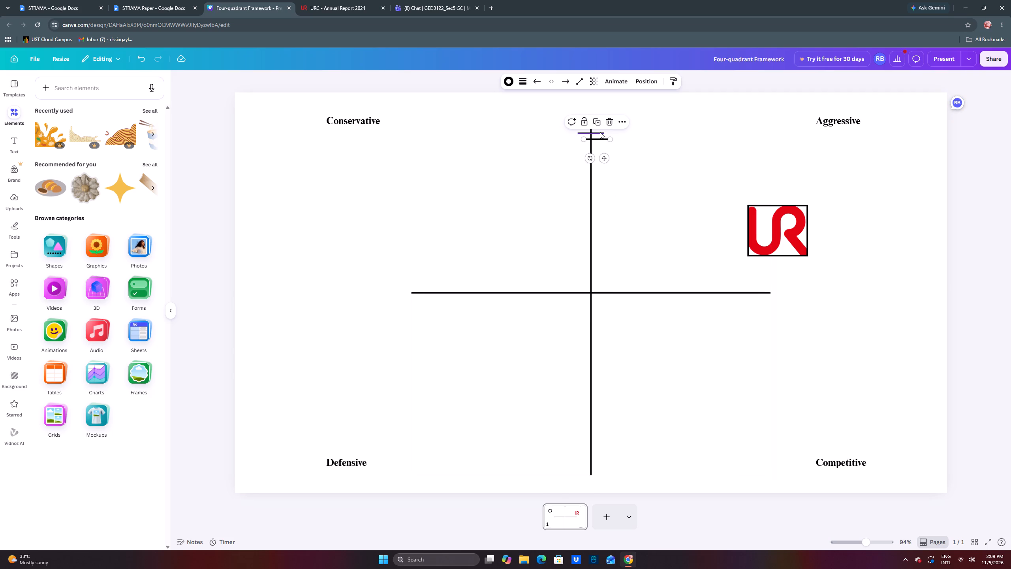
{"action": "left_click_drag", "start_coordinate": [606, 157], "coordinate": [602, 164]}
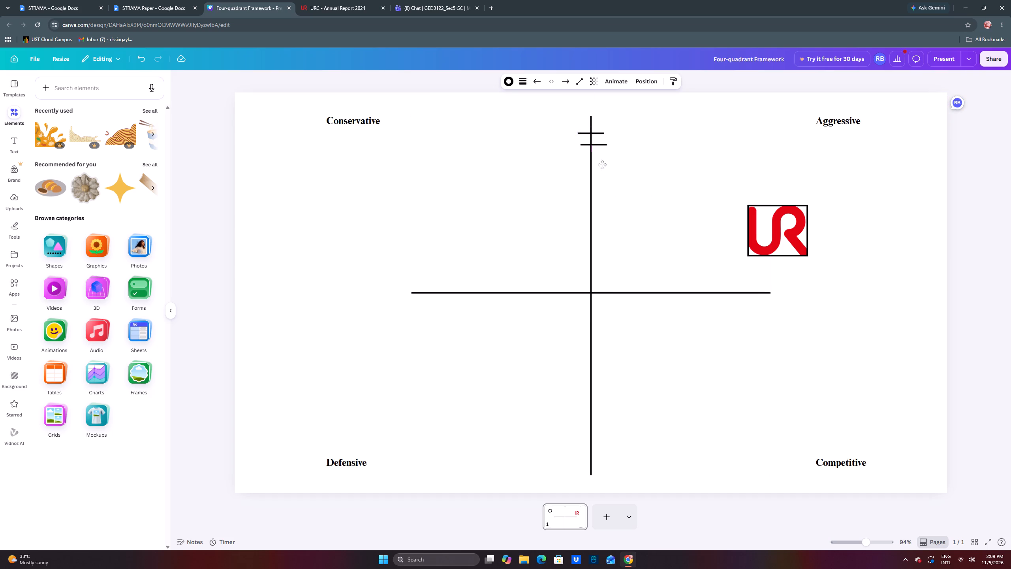
{"action": "left_click_drag", "start_coordinate": [602, 164], "coordinate": [600, 173]}
Paste three more copies of the tick and line them up on the vertical axis below the first two.
{"action": "key", "text": "ctrl+v"}
{"action": "key", "text": "ctrl+v"}
{"action": "key", "text": "ctrl+v"}
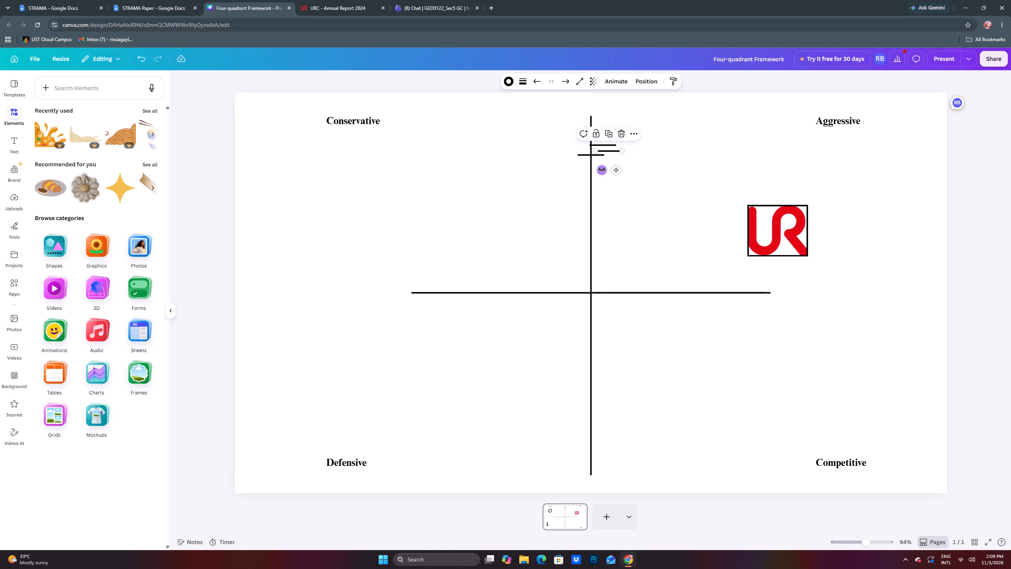
{"action": "left_click_drag", "start_coordinate": [618, 168], "coordinate": [599, 197]}
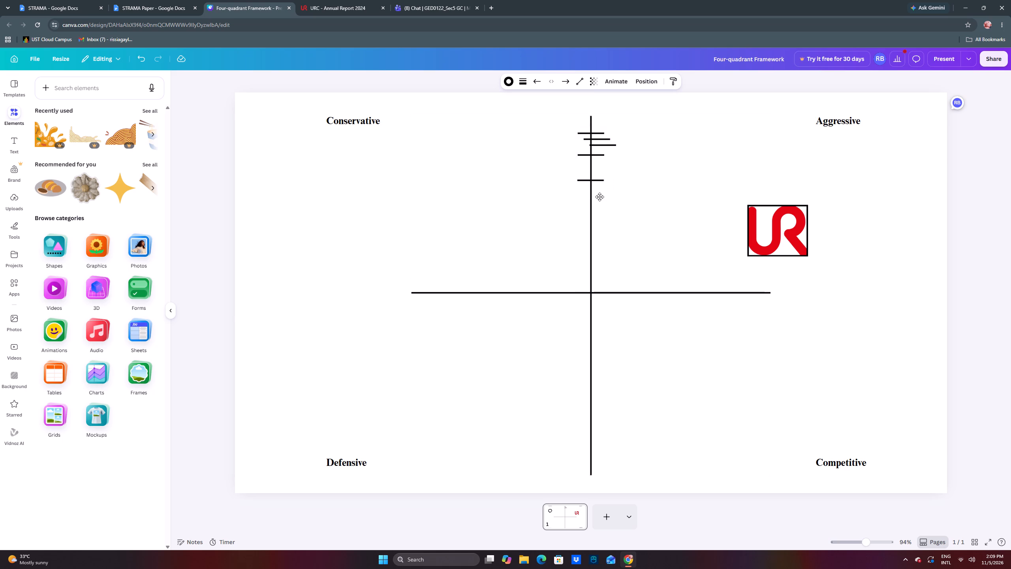
{"action": "left_click_drag", "start_coordinate": [599, 197], "coordinate": [599, 194]}
{"action": "left_click_drag", "start_coordinate": [609, 146], "coordinate": [609, 155]}
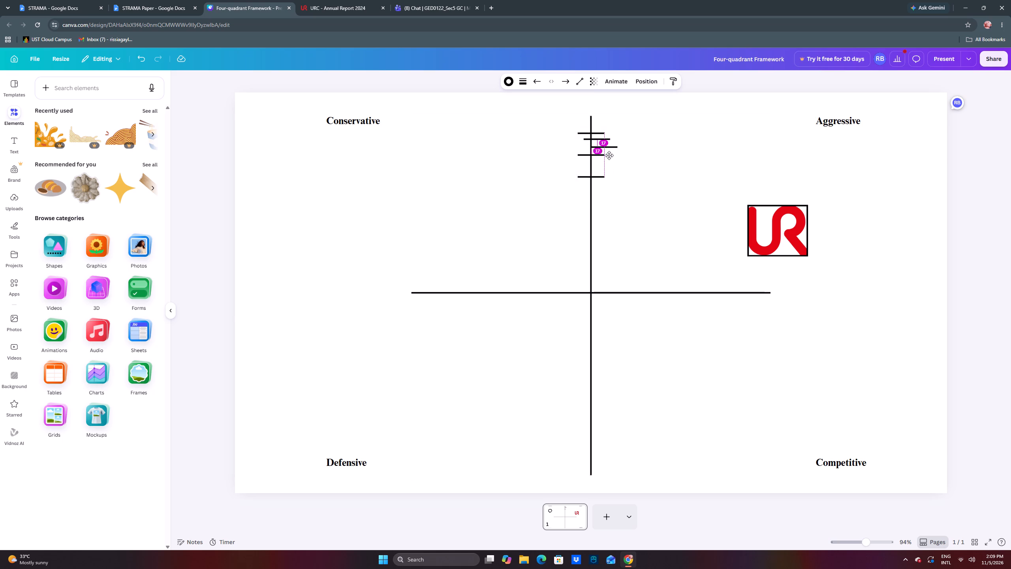
{"action": "left_click_drag", "start_coordinate": [609, 155], "coordinate": [598, 200]}
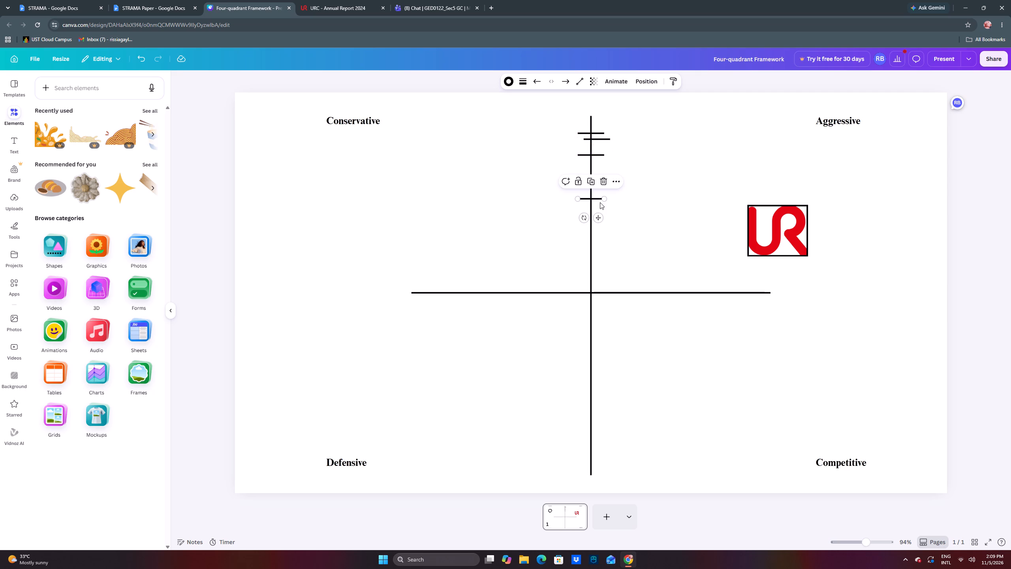
{"action": "left_click_drag", "start_coordinate": [599, 138], "coordinate": [596, 217]}
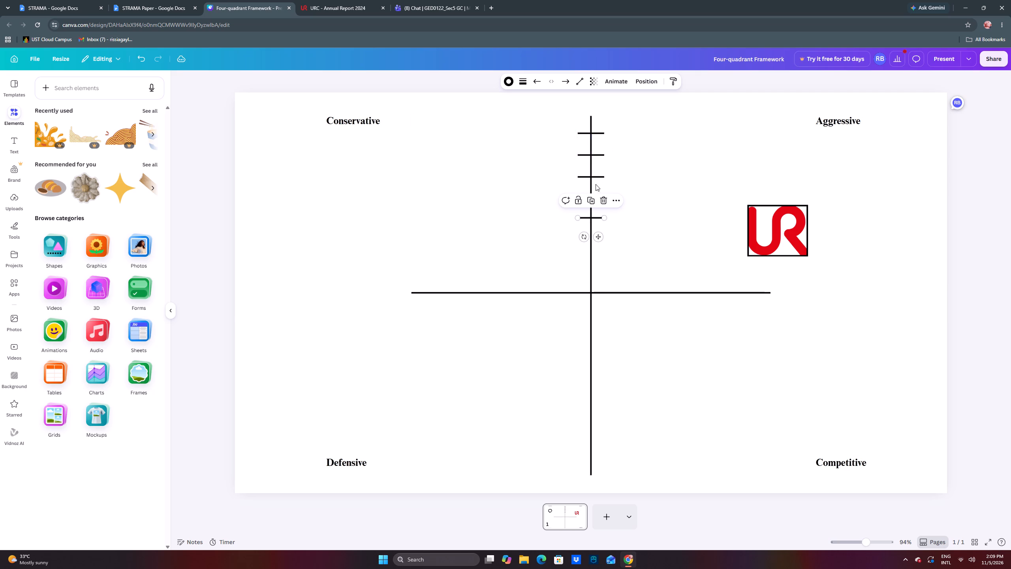
{"action": "left_click", "coordinate": [668, 196]}
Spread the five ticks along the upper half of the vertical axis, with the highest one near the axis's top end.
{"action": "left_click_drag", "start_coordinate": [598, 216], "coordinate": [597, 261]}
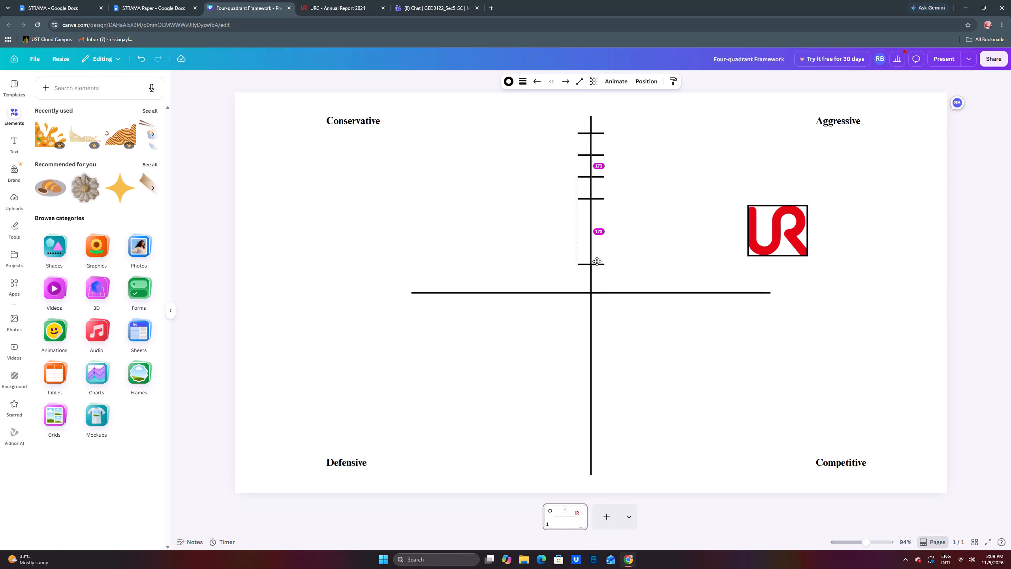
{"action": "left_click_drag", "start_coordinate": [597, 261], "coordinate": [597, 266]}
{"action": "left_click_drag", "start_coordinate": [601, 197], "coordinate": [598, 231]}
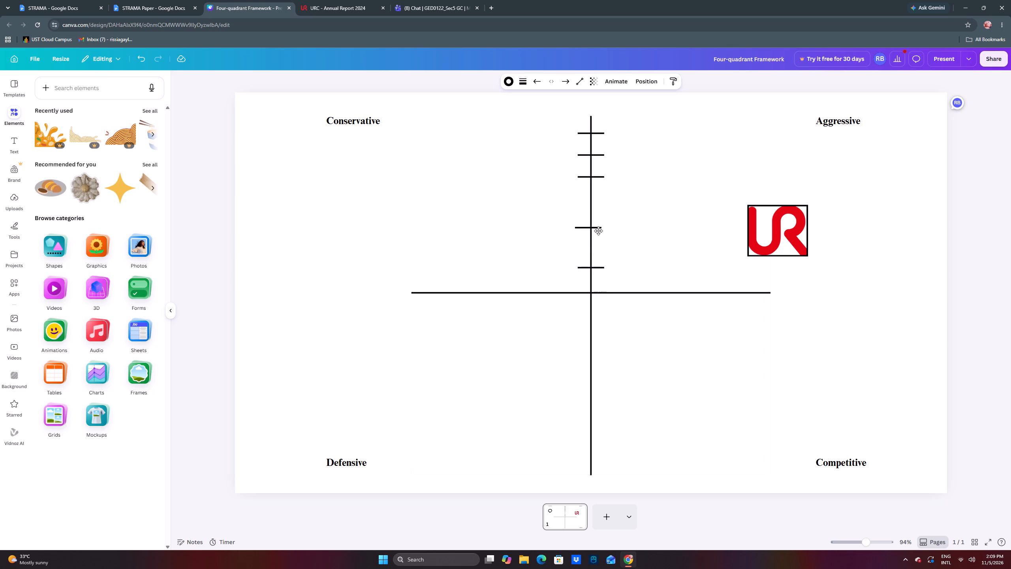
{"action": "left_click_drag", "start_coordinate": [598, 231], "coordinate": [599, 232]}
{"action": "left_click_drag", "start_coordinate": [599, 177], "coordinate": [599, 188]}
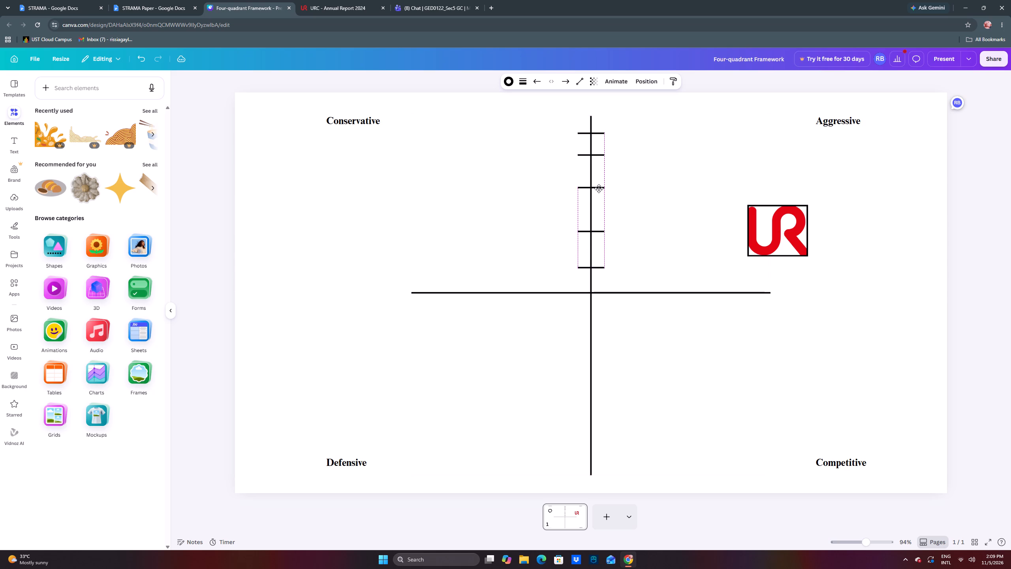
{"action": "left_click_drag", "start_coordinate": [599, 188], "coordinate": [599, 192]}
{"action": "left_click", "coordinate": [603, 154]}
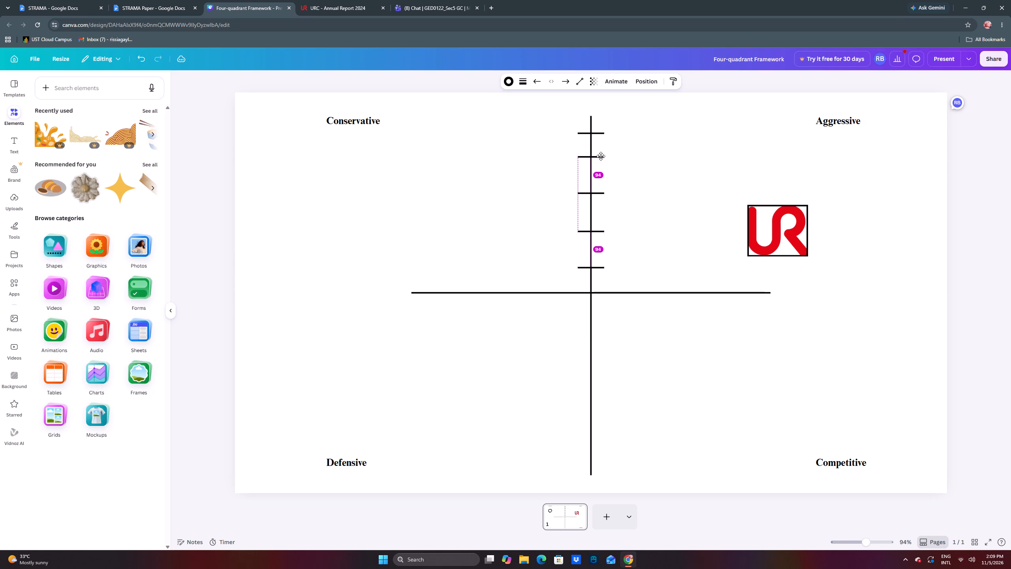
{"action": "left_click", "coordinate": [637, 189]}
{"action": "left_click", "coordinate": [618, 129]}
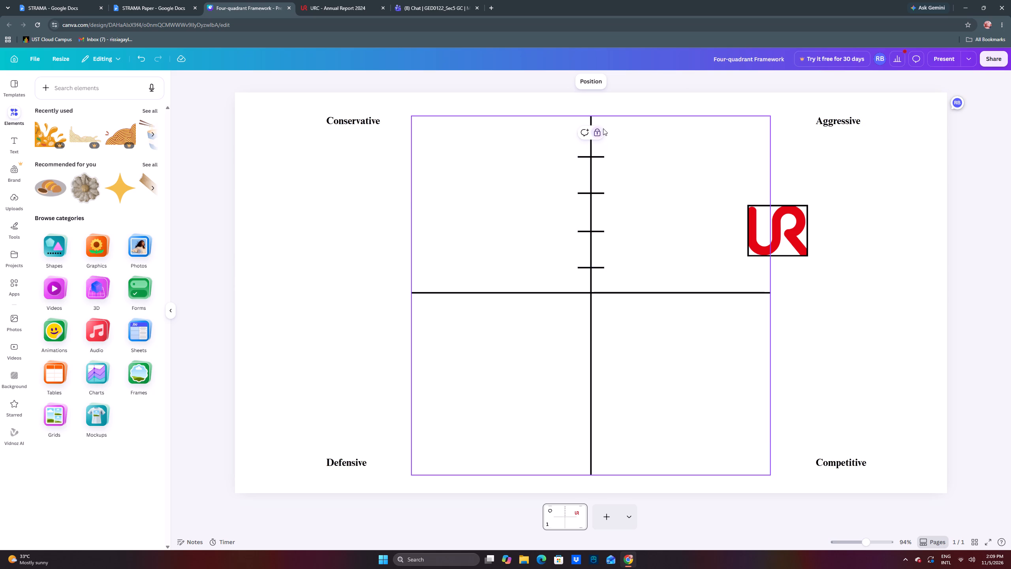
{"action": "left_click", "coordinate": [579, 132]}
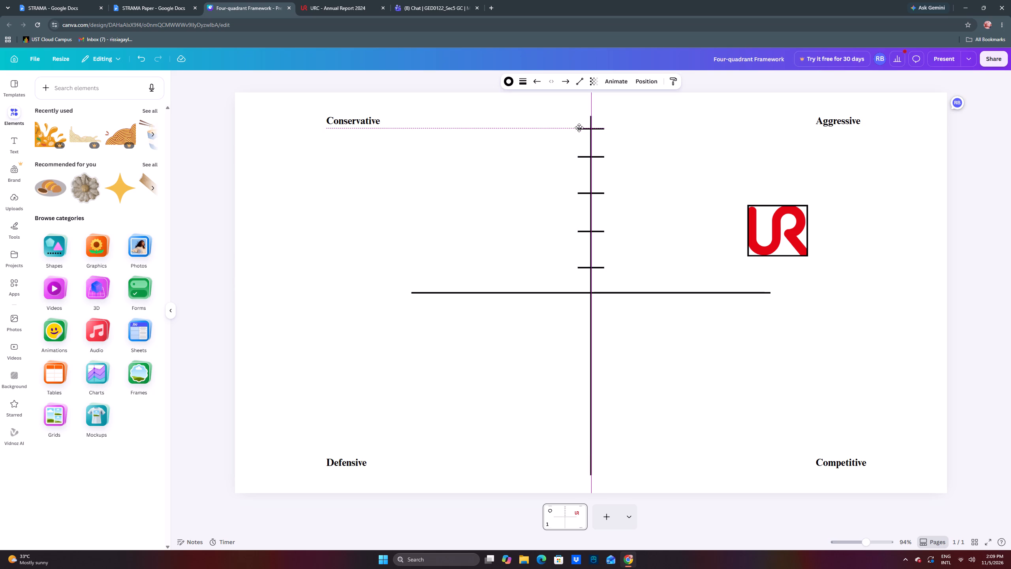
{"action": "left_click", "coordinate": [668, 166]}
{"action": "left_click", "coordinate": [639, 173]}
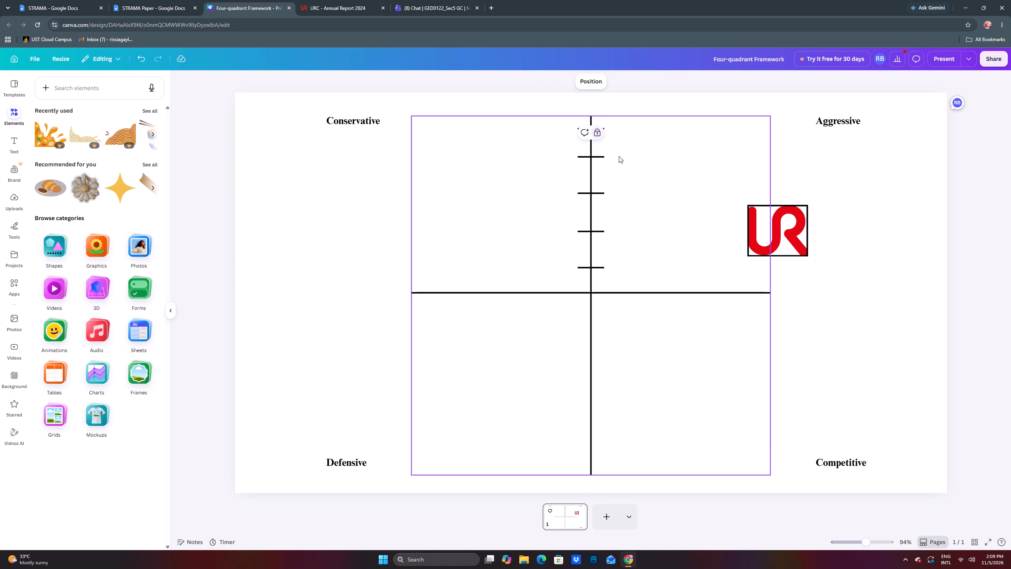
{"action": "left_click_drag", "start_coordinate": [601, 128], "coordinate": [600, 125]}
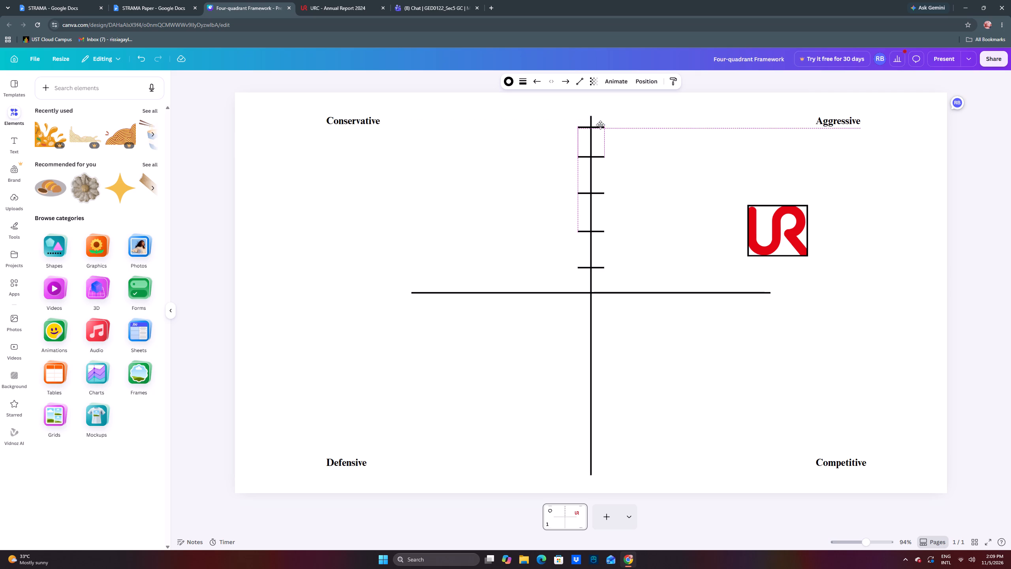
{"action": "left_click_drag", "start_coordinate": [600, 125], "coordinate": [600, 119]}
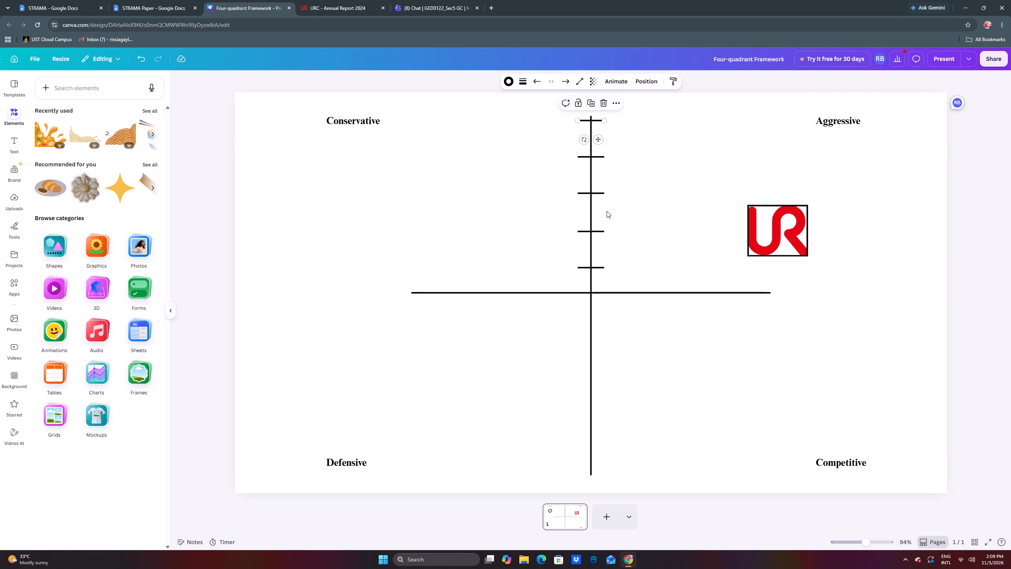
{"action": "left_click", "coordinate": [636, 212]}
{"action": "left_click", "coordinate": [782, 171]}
Reposition the five ticks at equal spacing on the vertical axis's upper half, with the lowest just above the horizontal axis.
{"action": "left_click_drag", "start_coordinate": [599, 270], "coordinate": [600, 279]}
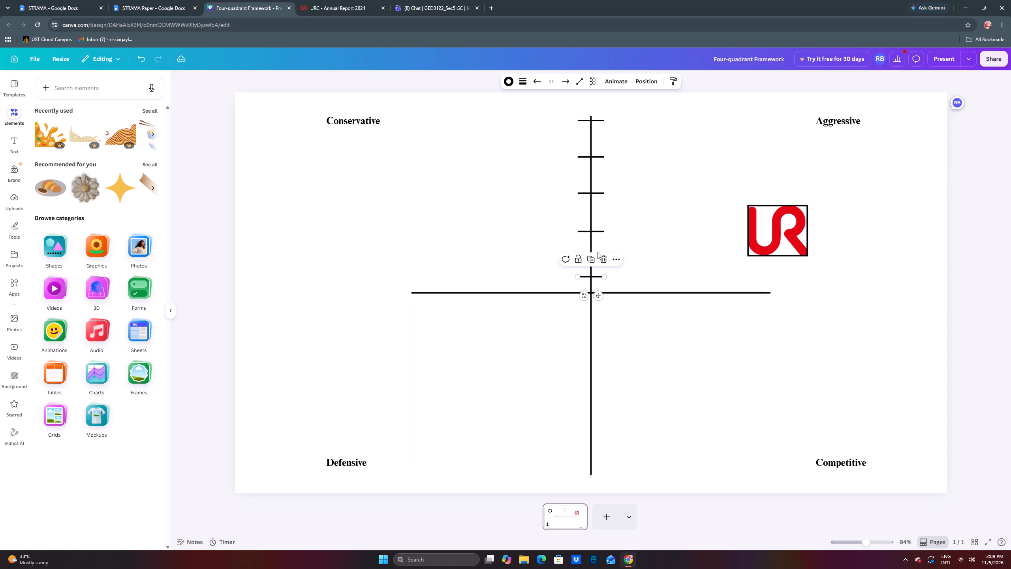
{"action": "left_click_drag", "start_coordinate": [596, 233], "coordinate": [596, 252]}
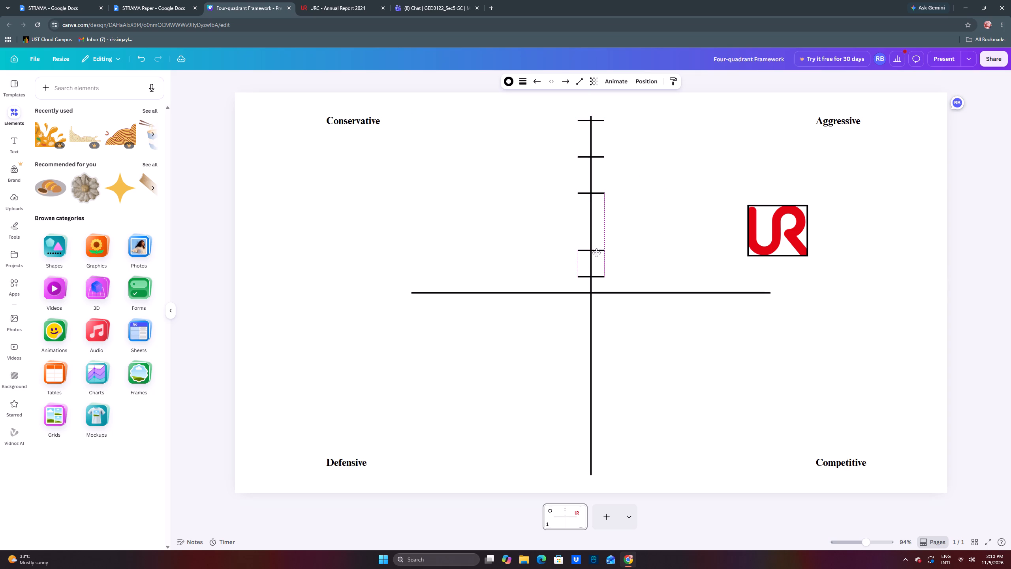
{"action": "left_click_drag", "start_coordinate": [596, 252], "coordinate": [594, 245]}
{"action": "left_click_drag", "start_coordinate": [594, 245], "coordinate": [594, 247]}
{"action": "left_click_drag", "start_coordinate": [597, 195], "coordinate": [597, 202]}
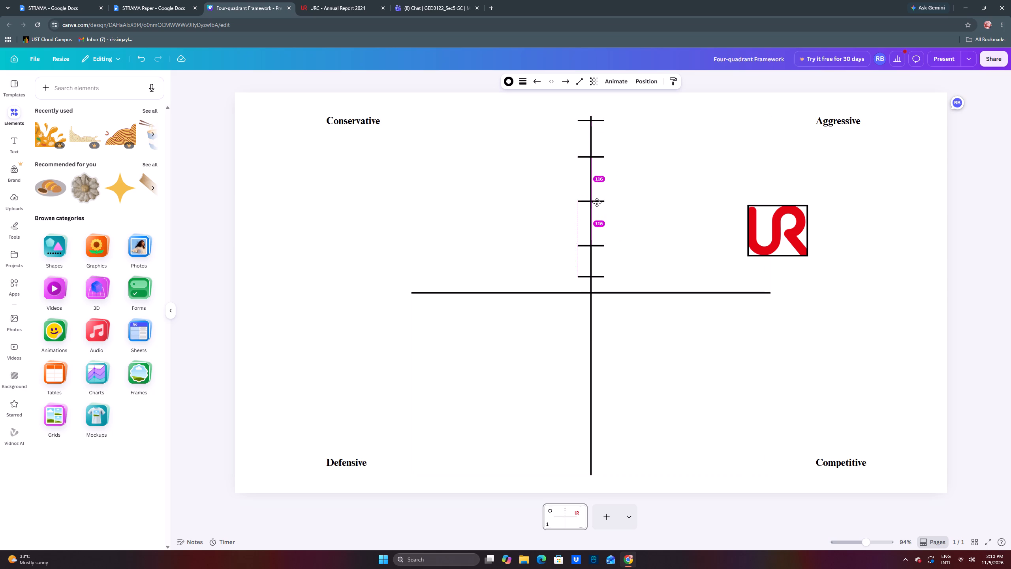
{"action": "left_click_drag", "start_coordinate": [597, 202], "coordinate": [596, 205]}
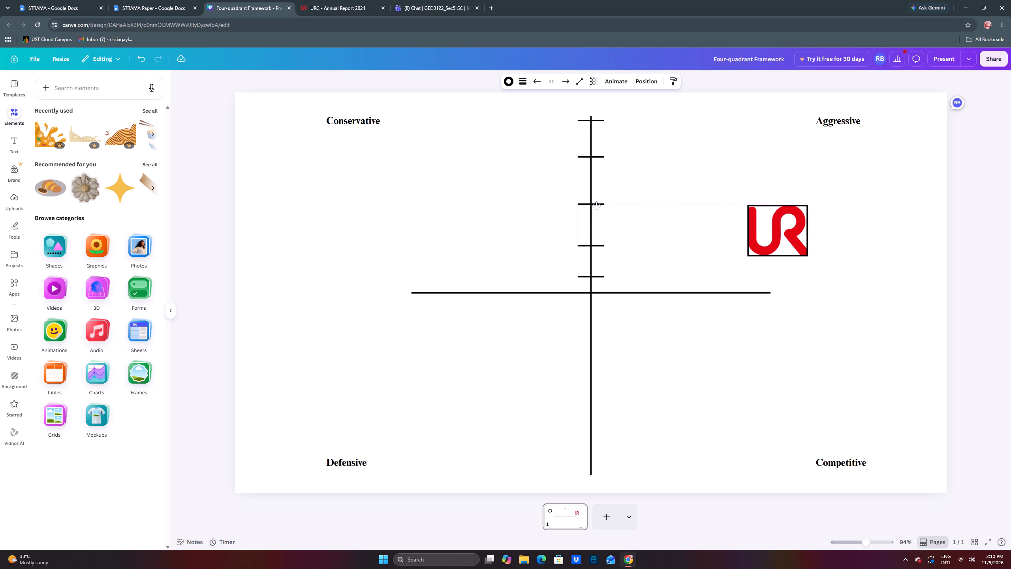
{"action": "left_click_drag", "start_coordinate": [596, 205], "coordinate": [596, 211]}
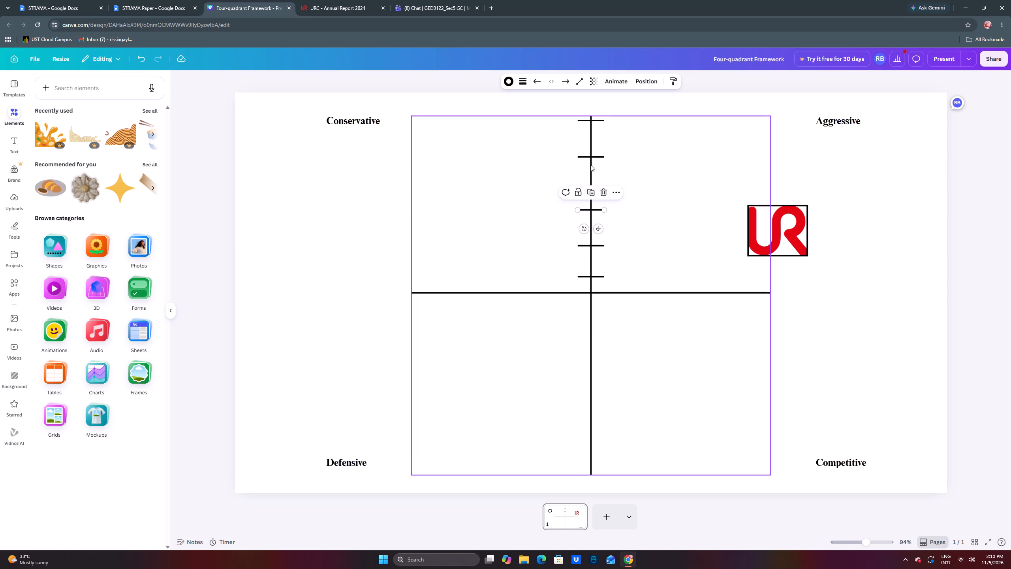
{"action": "left_click_drag", "start_coordinate": [596, 156], "coordinate": [597, 171]}
{"action": "left_click", "coordinate": [602, 275]}
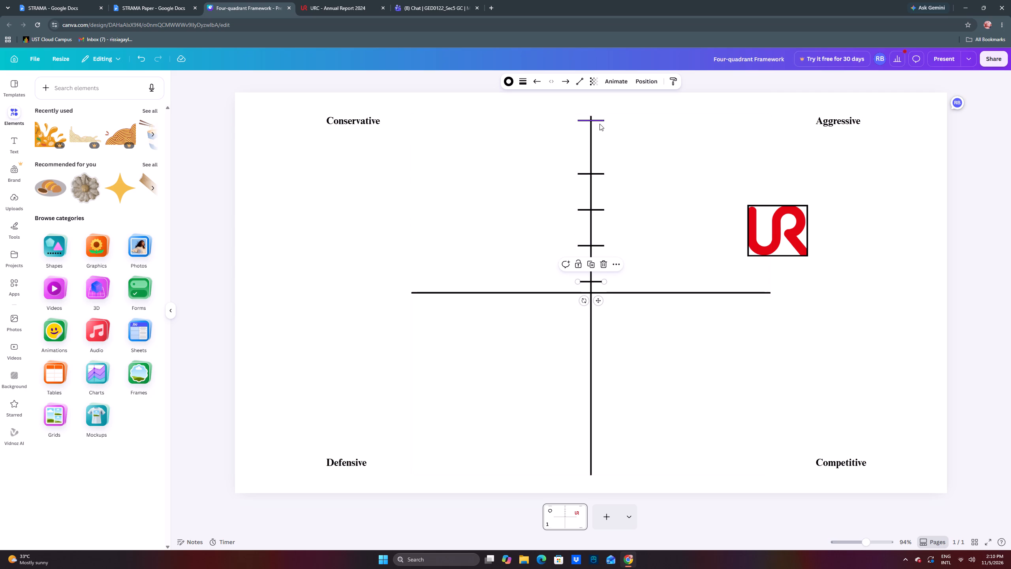
{"action": "left_click_drag", "start_coordinate": [599, 123], "coordinate": [600, 140]}
{"action": "left_click", "coordinate": [643, 150]}
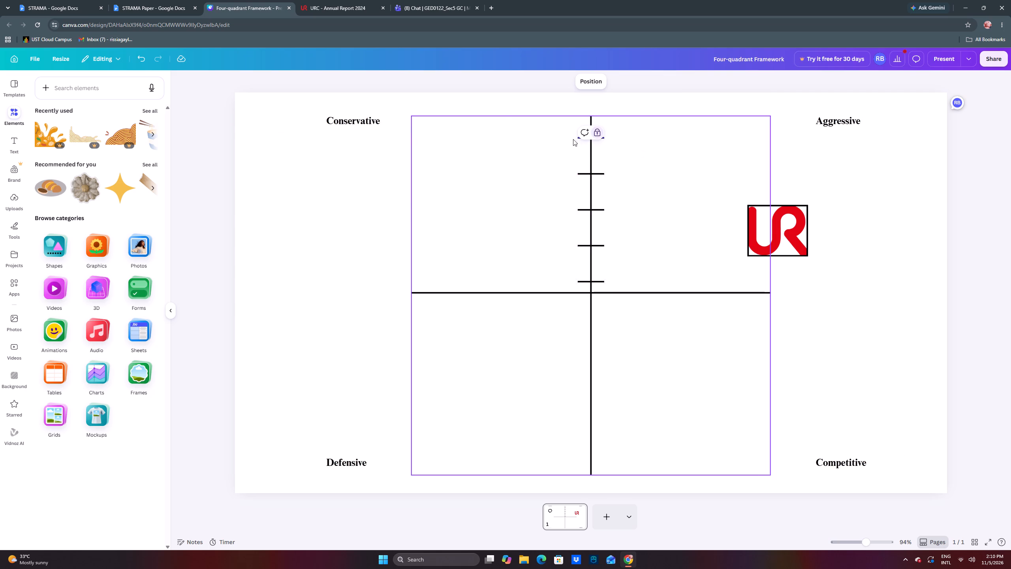
{"action": "left_click", "coordinate": [556, 136]}
Group the five ticks on the vertical axis's upper half and shift the group slightly up along the axis.
{"action": "left_click_drag", "start_coordinate": [577, 124], "coordinate": [585, 274]}
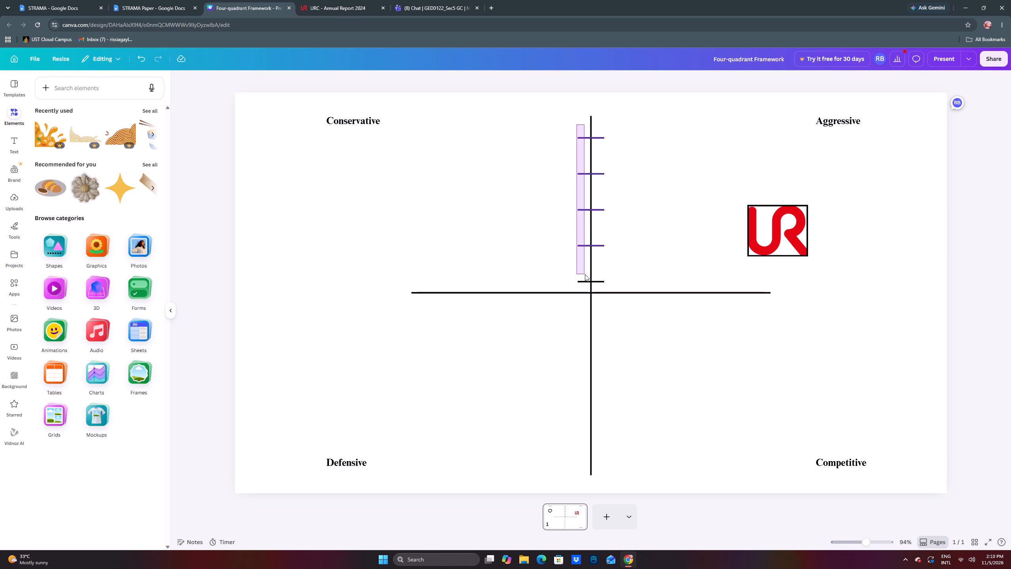
{"action": "left_click_drag", "start_coordinate": [585, 274], "coordinate": [586, 283]}
{"action": "left_click", "coordinate": [570, 119]}
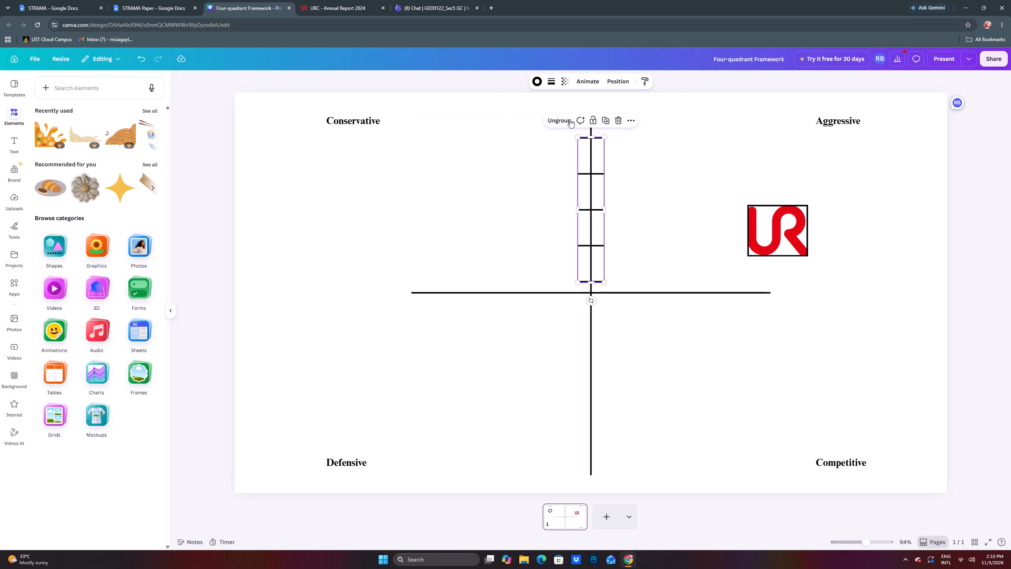
{"action": "left_click_drag", "start_coordinate": [597, 187], "coordinate": [596, 182]}
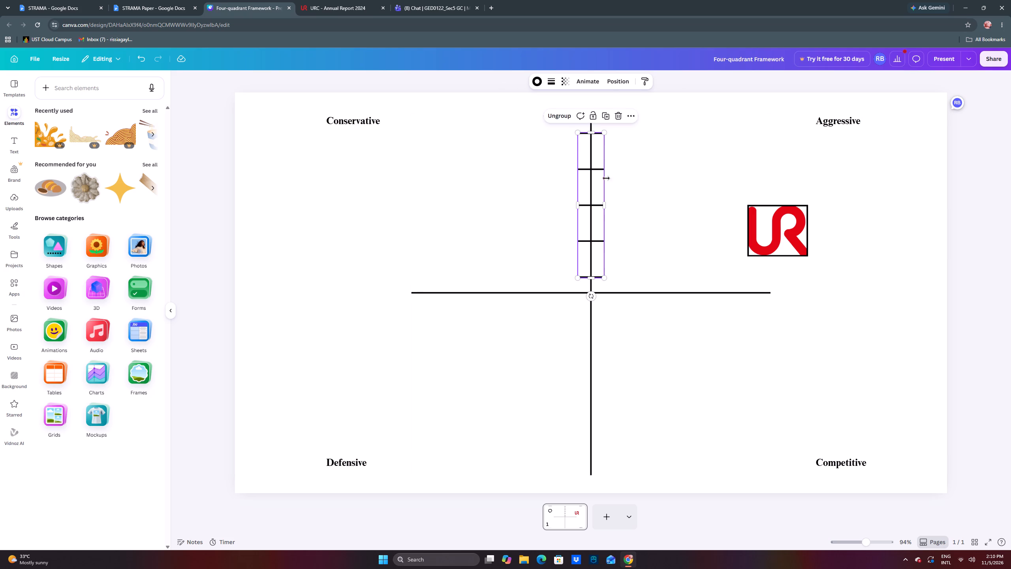
{"action": "left_click", "coordinate": [656, 180]}
{"action": "left_click_drag", "start_coordinate": [591, 200], "coordinate": [592, 204]}
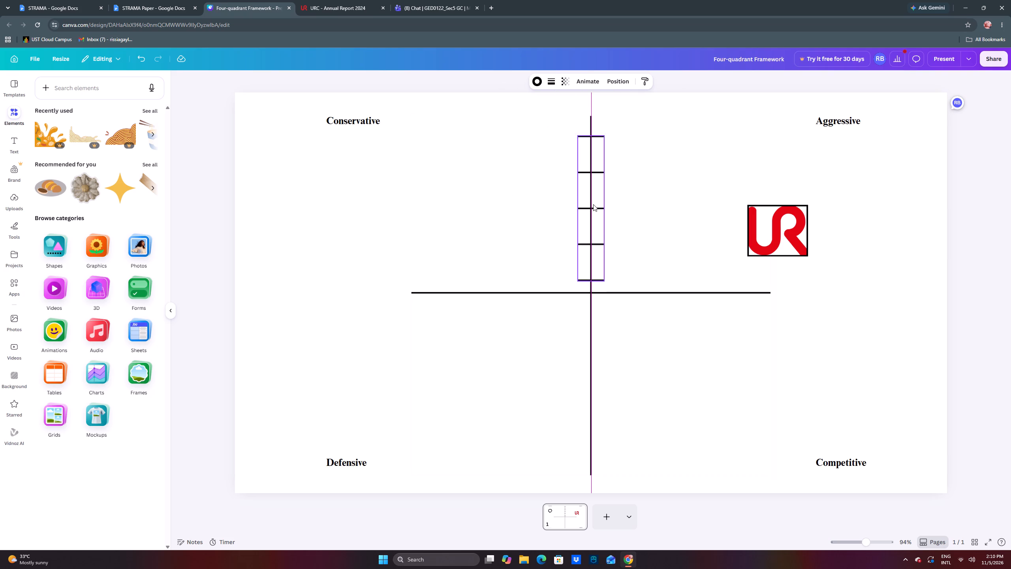
{"action": "left_click", "coordinate": [147, 60]}
Duplicate the five-tick group and centre the copy on the lower half of the vertical axis.
{"action": "key", "text": "ctrl+c"}
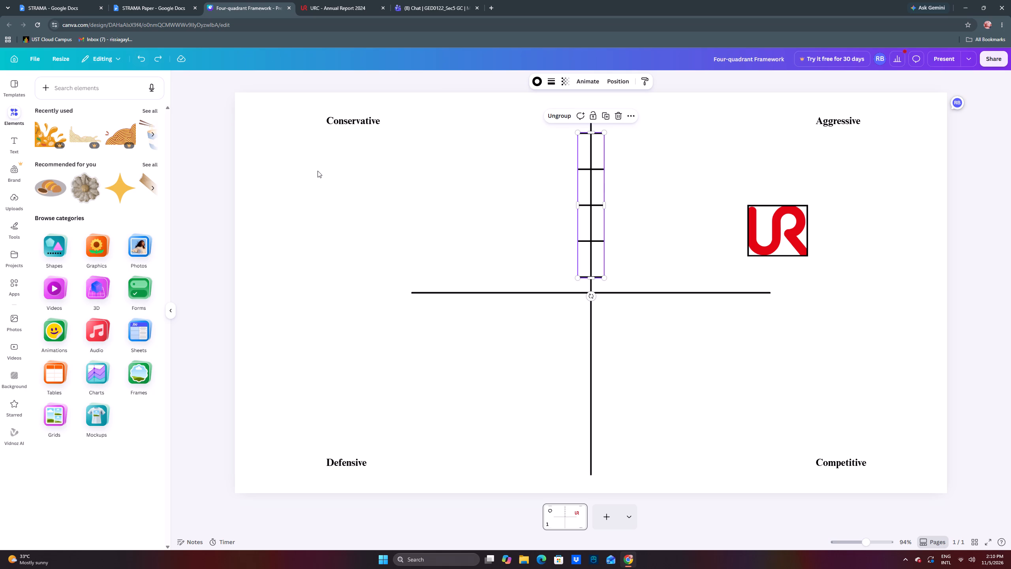
{"action": "key", "text": "ctrl+v"}
{"action": "left_click_drag", "start_coordinate": [596, 217], "coordinate": [573, 339]}
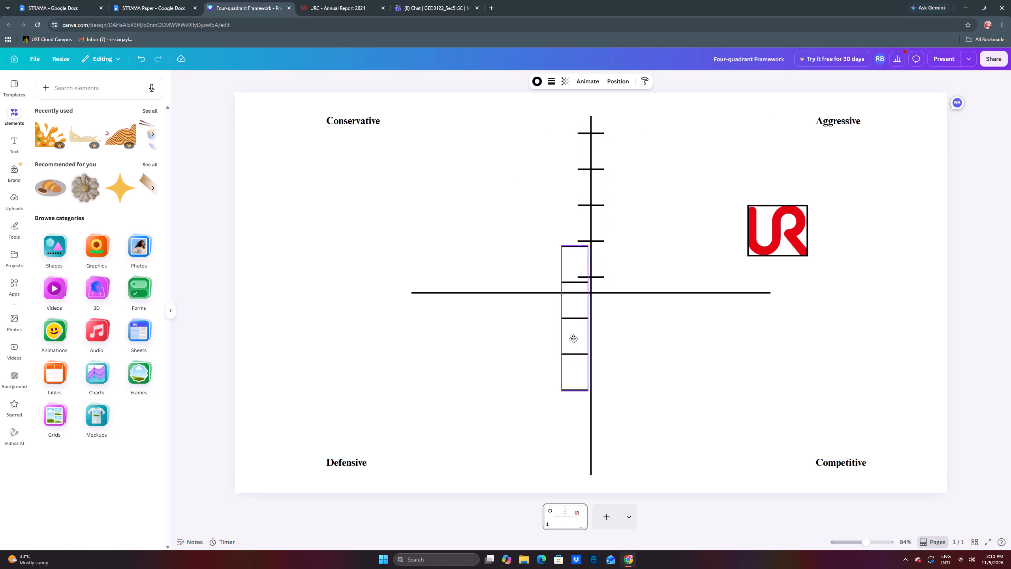
{"action": "left_click_drag", "start_coordinate": [573, 339], "coordinate": [588, 388]}
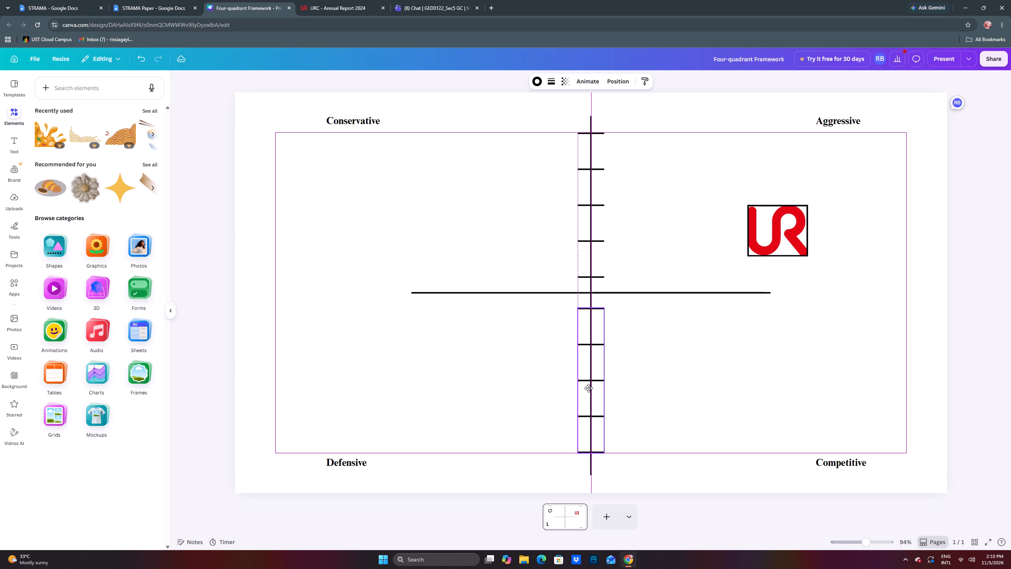
{"action": "left_click_drag", "start_coordinate": [588, 388], "coordinate": [589, 390]}
{"action": "left_click", "coordinate": [545, 387]}
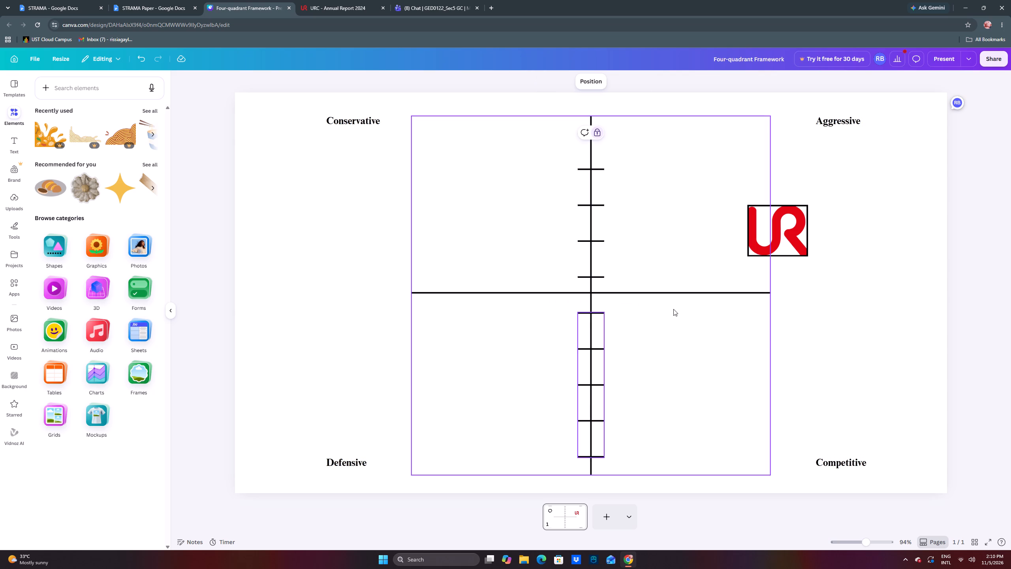
Paste another copy of the tick group, rotate it a quarter turn, and centre it on the horizontal axis's left half.
{"action": "key", "text": "ctrl+v"}
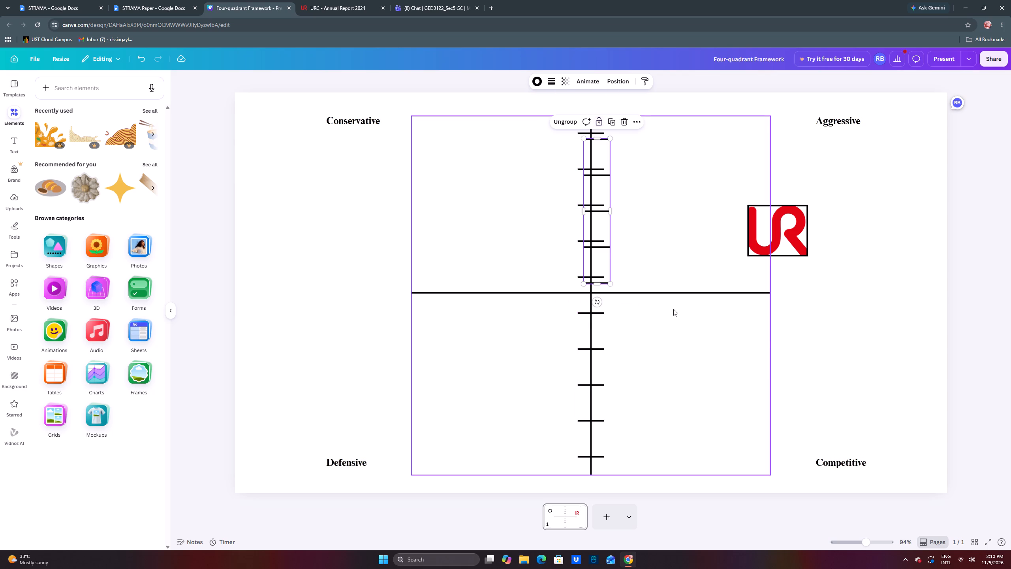
{"action": "left_click_drag", "start_coordinate": [600, 299], "coordinate": [641, 220]}
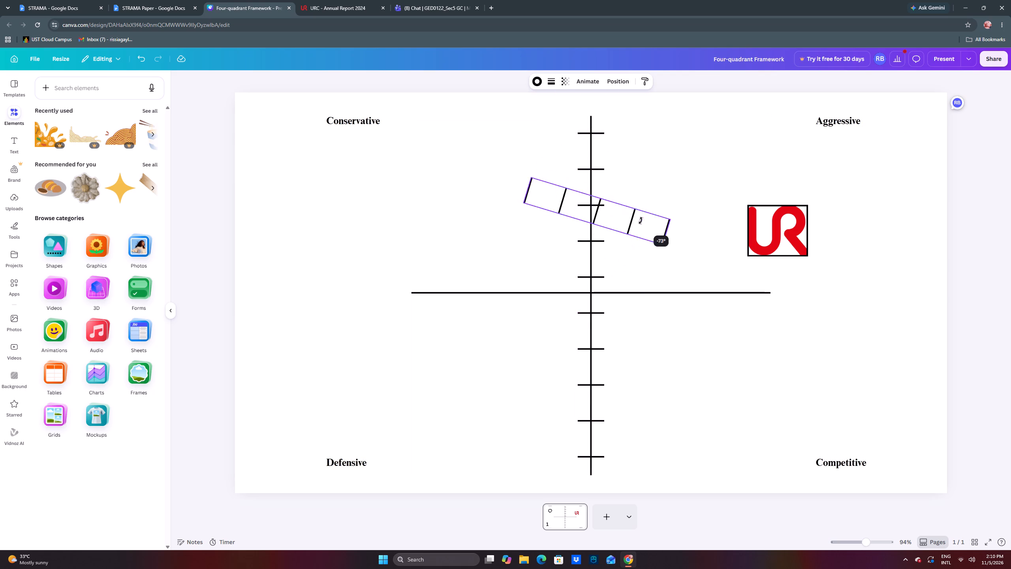
{"action": "left_click_drag", "start_coordinate": [641, 220], "coordinate": [638, 209]}
{"action": "left_click_drag", "start_coordinate": [638, 209], "coordinate": [543, 286]}
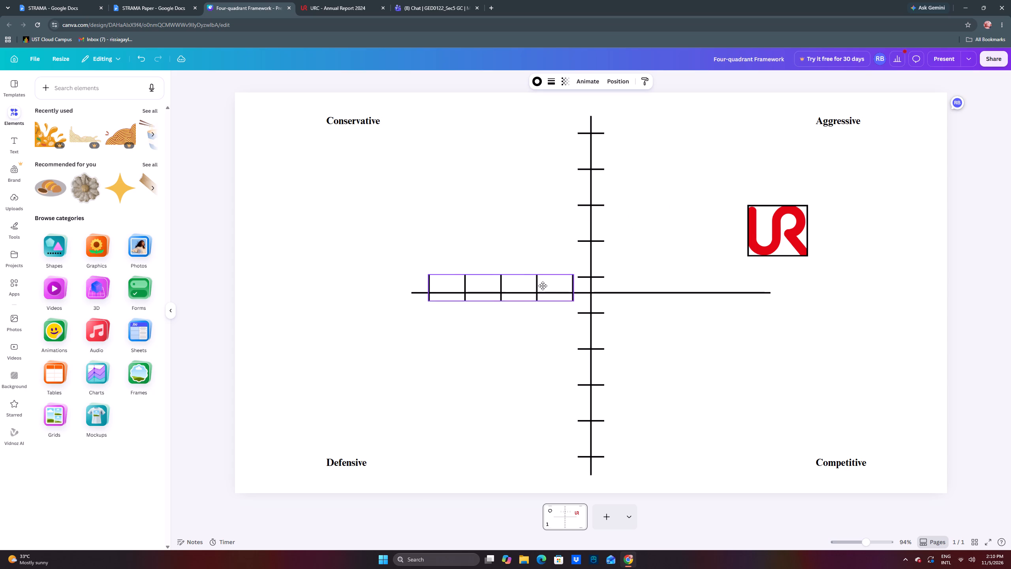
{"action": "left_click_drag", "start_coordinate": [543, 286], "coordinate": [537, 292]}
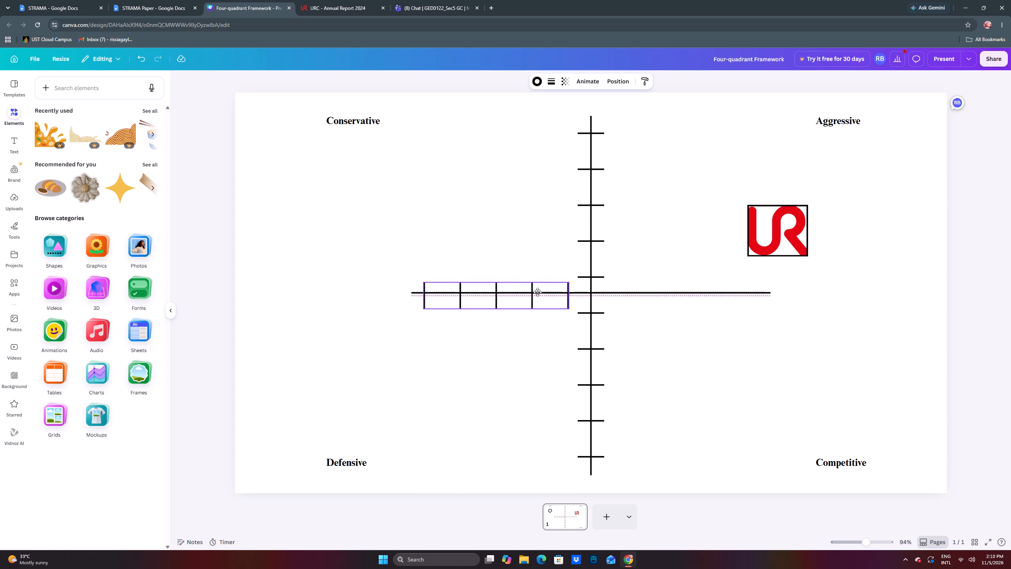
{"action": "left_click_drag", "start_coordinate": [537, 292], "coordinate": [537, 291]}
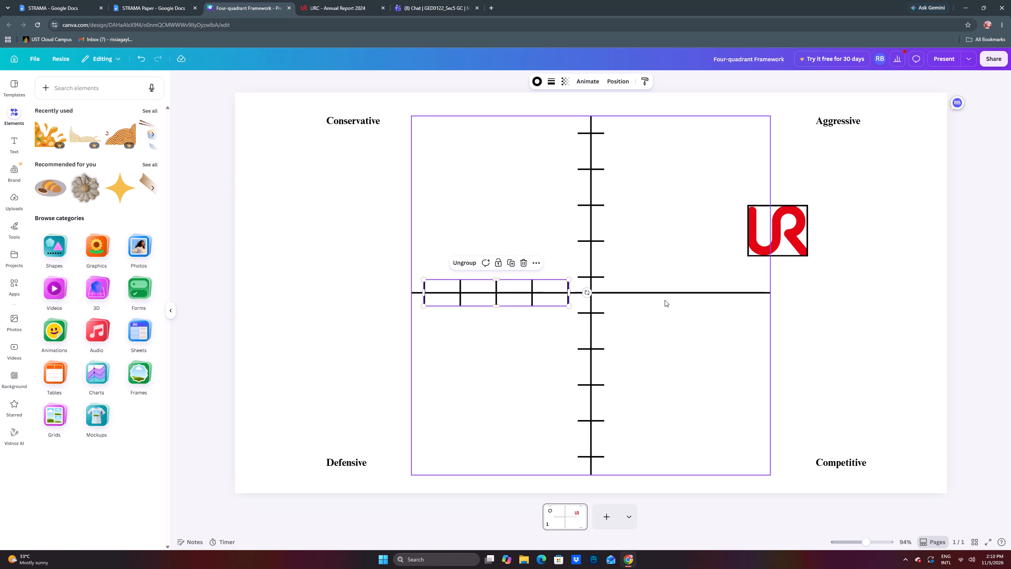
Duplicate the rotated tick group and align the copy on the horizontal axis's right half, mirroring the left-hand ticks.
{"action": "key", "text": "ctrl+v"}
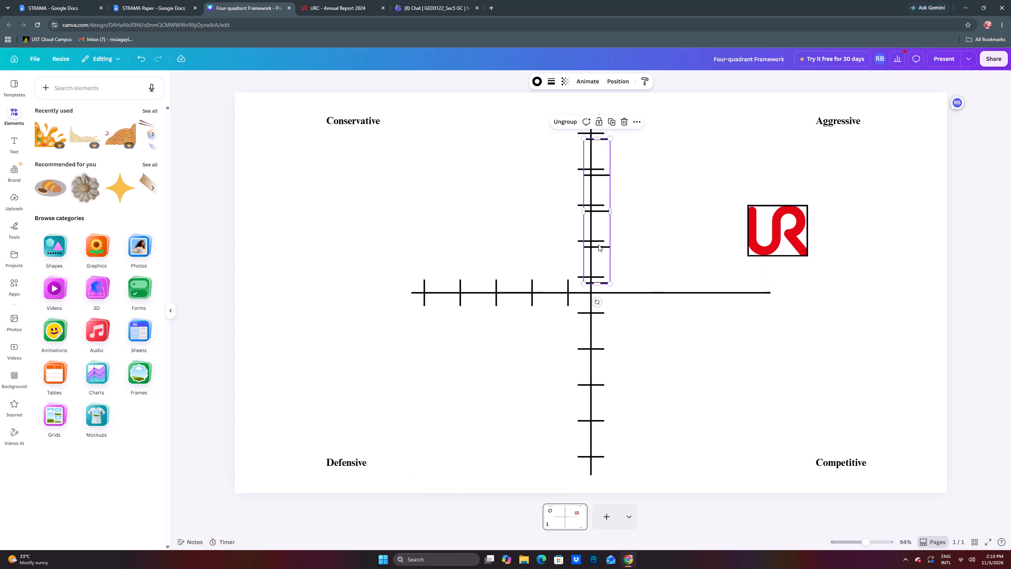
{"action": "key", "text": "BackSpace"}
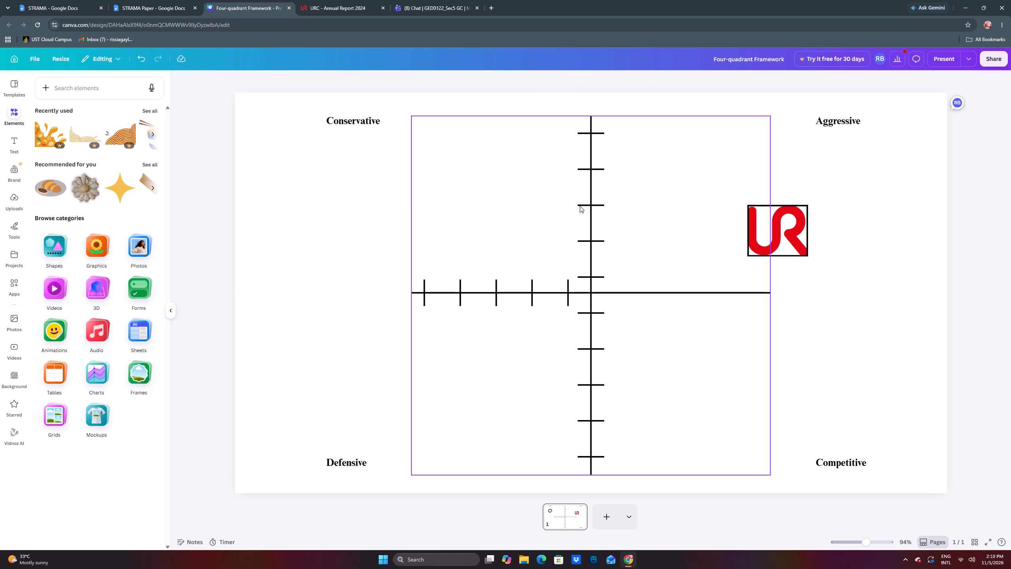
{"action": "left_click", "coordinate": [531, 290]}
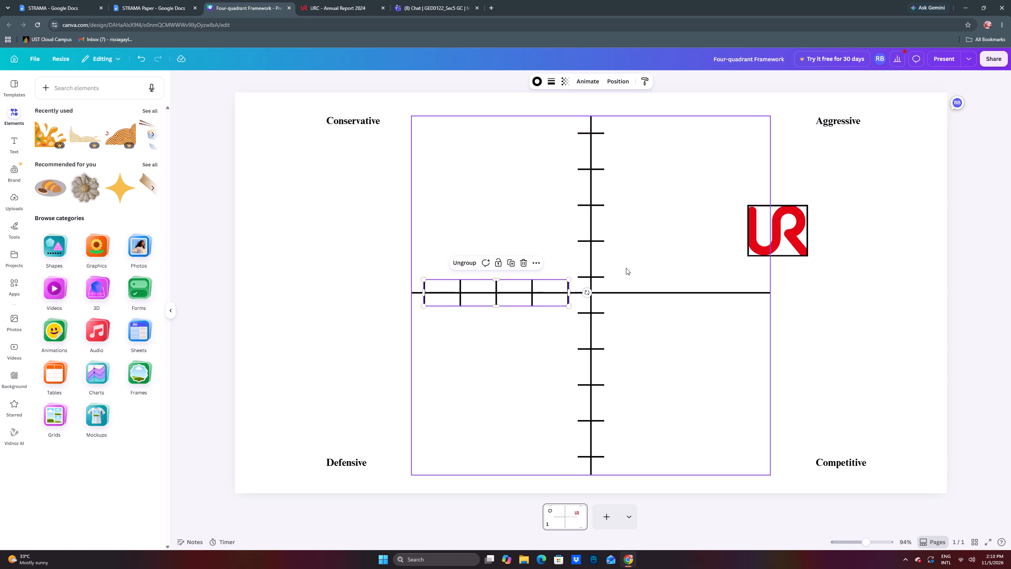
{"action": "key", "text": "ctrl+c"}
{"action": "key", "text": "ctrl+v"}
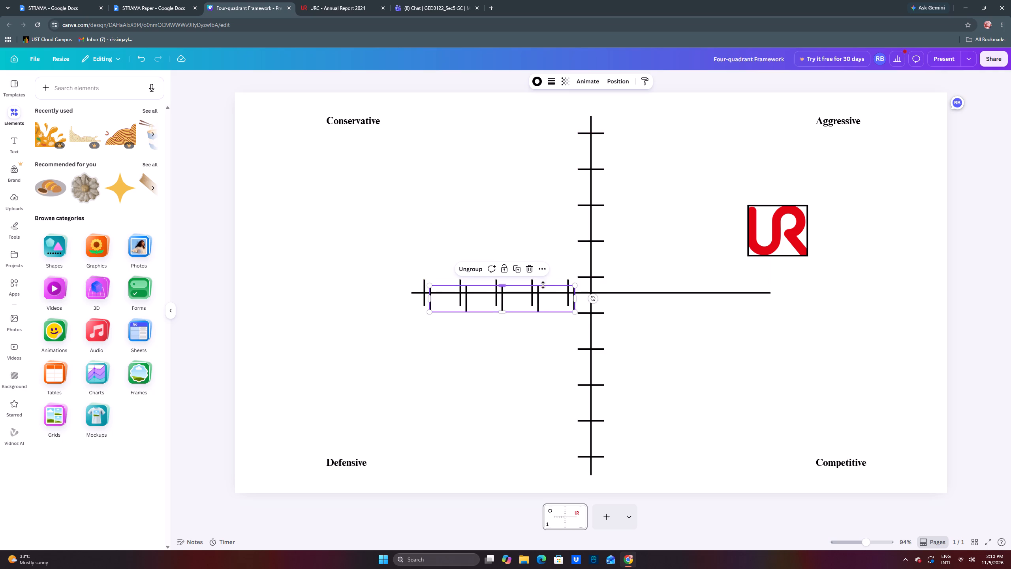
{"action": "left_click_drag", "start_coordinate": [539, 305], "coordinate": [720, 302]}
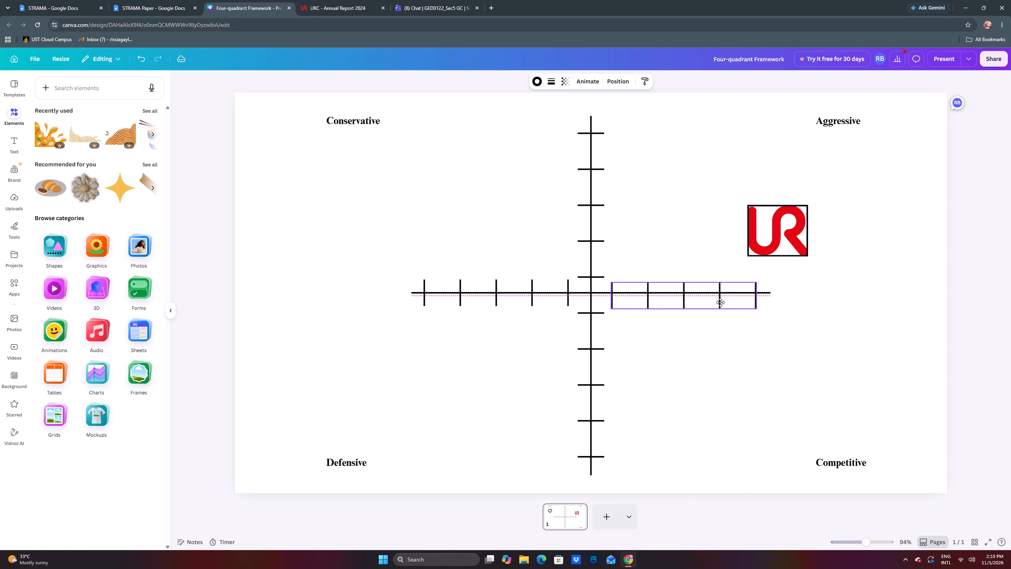
{"action": "left_click_drag", "start_coordinate": [720, 302], "coordinate": [718, 300]}
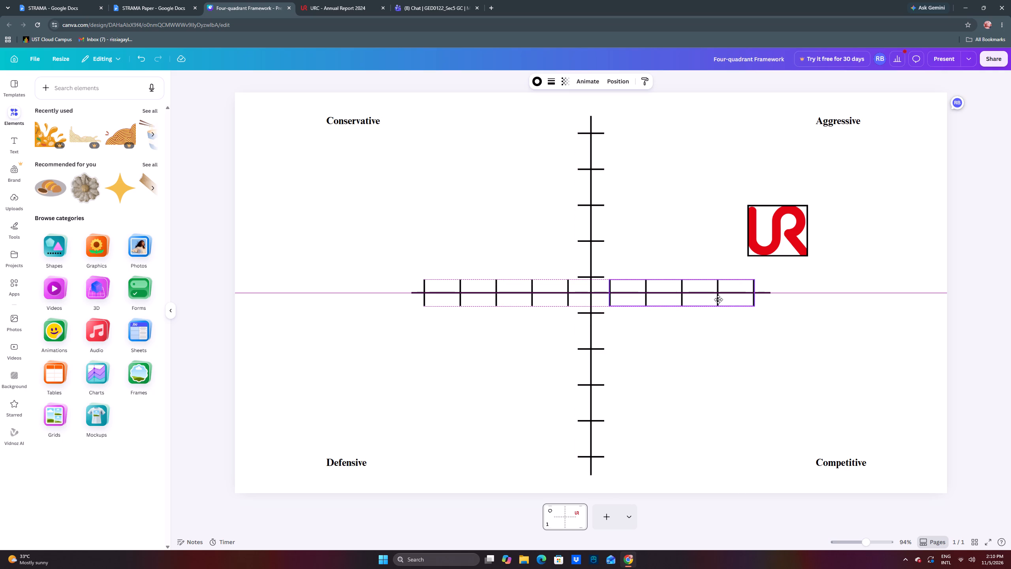
{"action": "left_click_drag", "start_coordinate": [718, 300], "coordinate": [720, 300]}
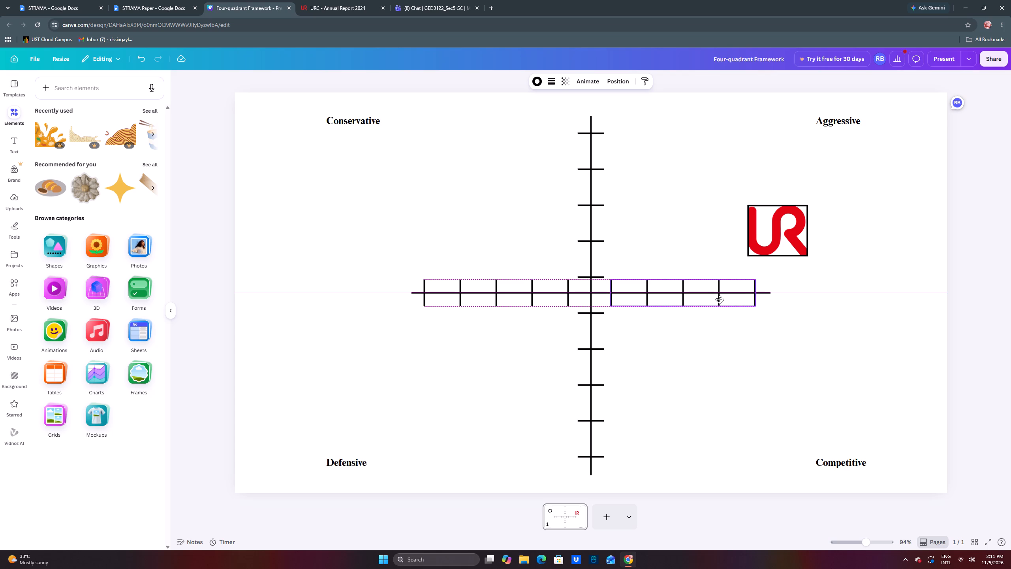
{"action": "left_click_drag", "start_coordinate": [720, 300], "coordinate": [721, 300]}
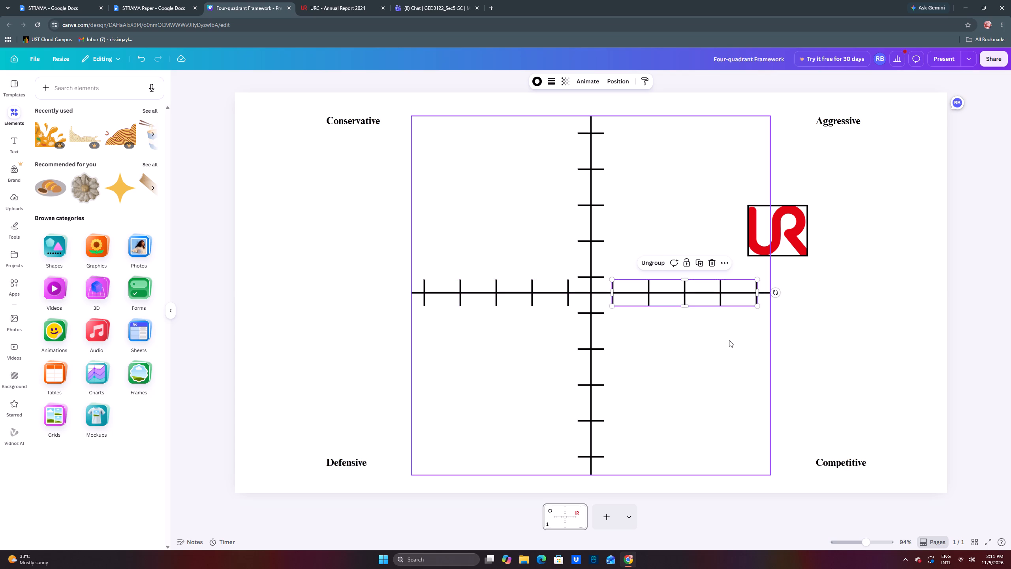
{"action": "left_click", "coordinate": [729, 340]}
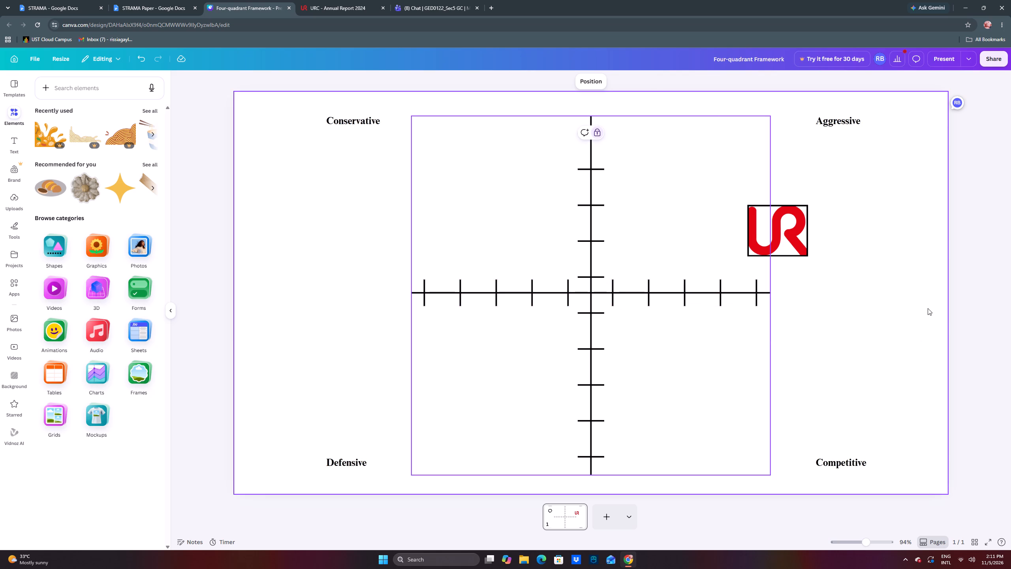
Nudge the upper tick group slightly higher on the vertical axis to match the lower group's distance from the centre.
{"action": "left_click", "coordinate": [973, 232]}
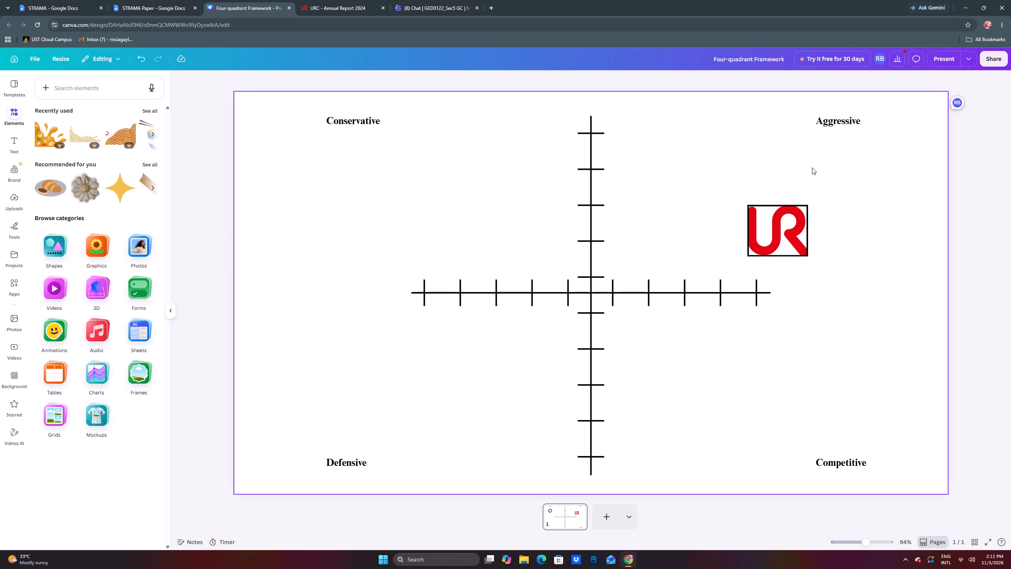
{"action": "left_click", "coordinate": [602, 229]}
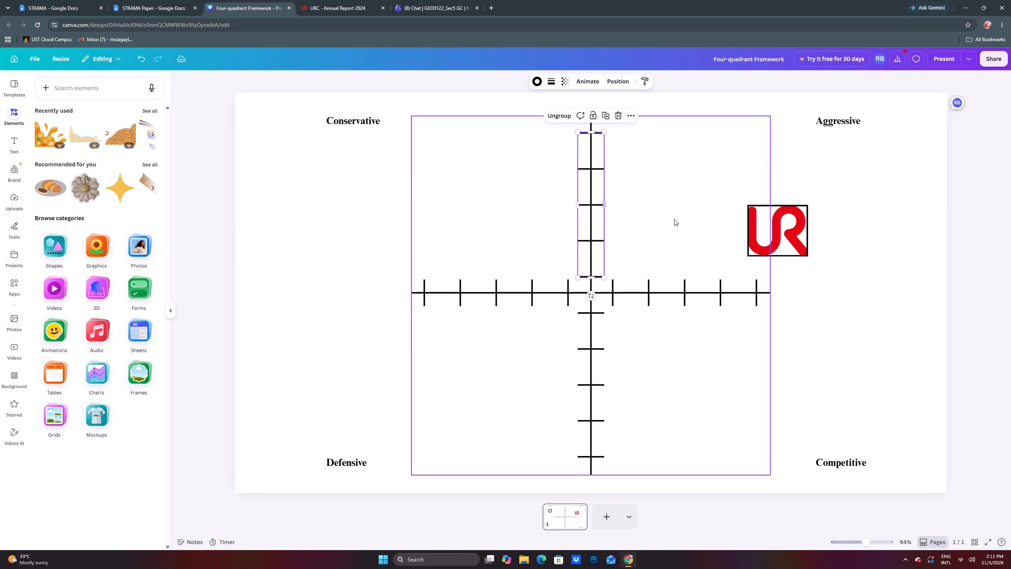
{"action": "left_click", "coordinate": [674, 219]}
{"action": "left_click", "coordinate": [932, 273]}
{"action": "left_click", "coordinate": [599, 231]}
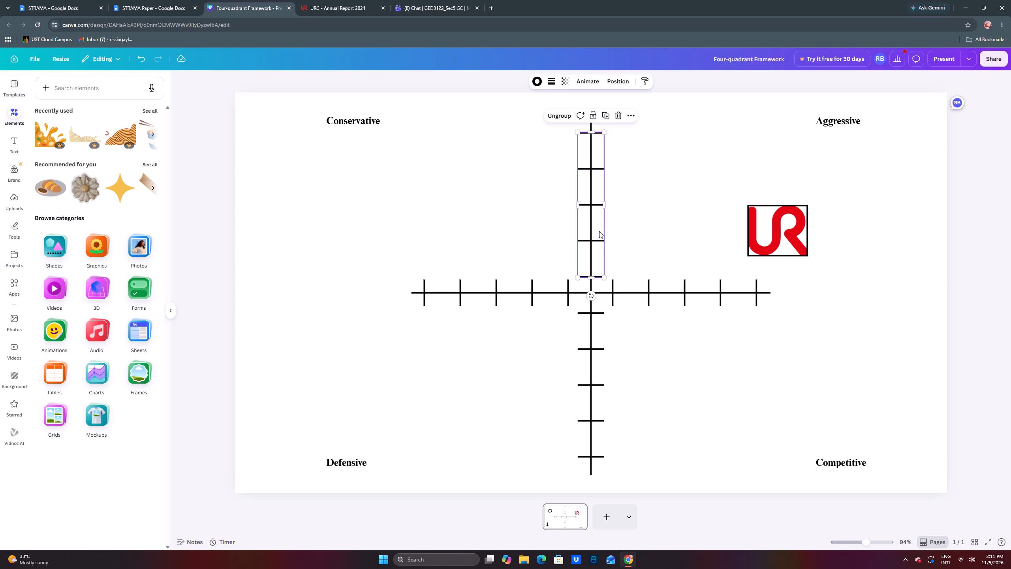
{"action": "left_click", "coordinate": [682, 230]}
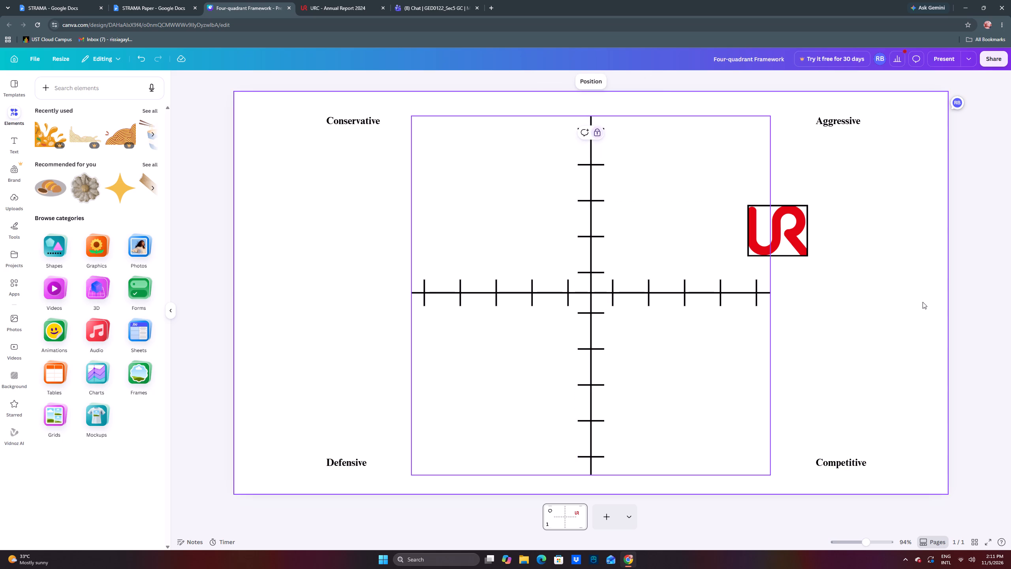
{"action": "left_click", "coordinate": [923, 302]}
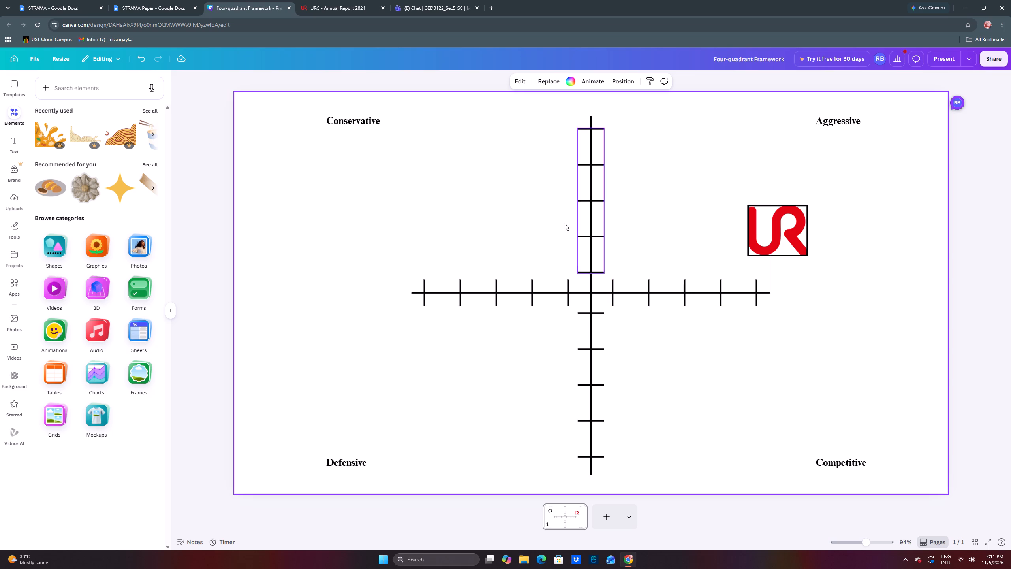
Duplicate the Conservative label, place the copy beside the vertical axis's highest tick, and reduce its font size to 15.6.
{"action": "left_click", "coordinate": [20, 139]}
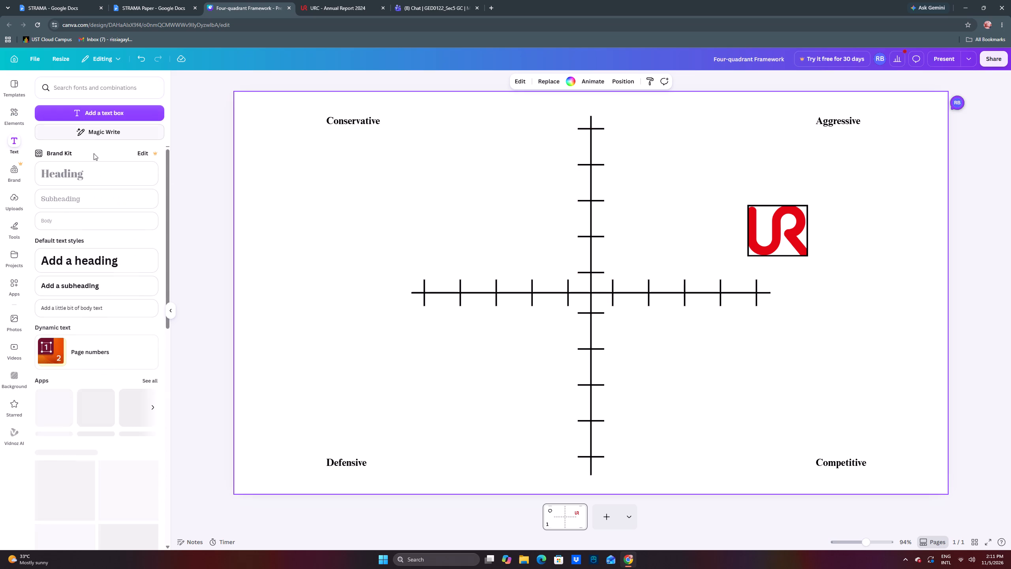
{"action": "left_click", "coordinate": [352, 121]}
{"action": "key", "text": "ctrl+c"}
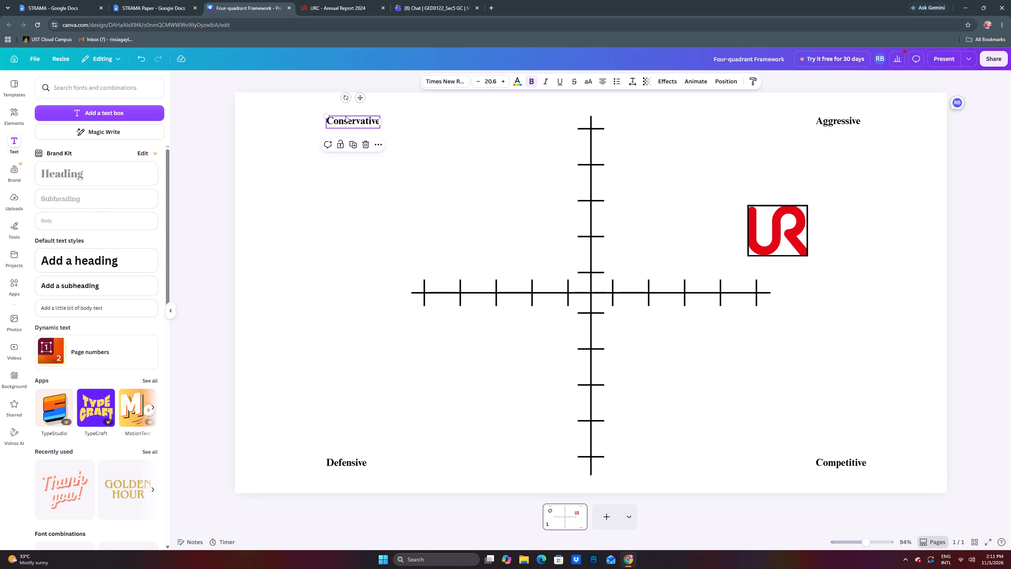
{"action": "key", "text": "ctrl+v"}
{"action": "left_click_drag", "start_coordinate": [359, 132], "coordinate": [530, 133]}
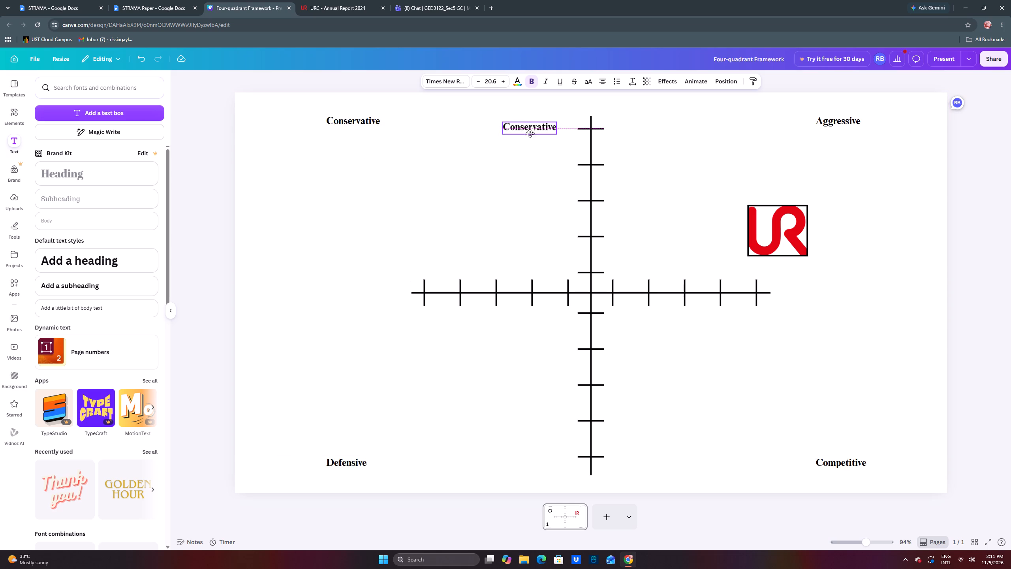
{"action": "left_click_drag", "start_coordinate": [530, 133], "coordinate": [532, 131]}
{"action": "triple_click", "coordinate": [478, 80]}
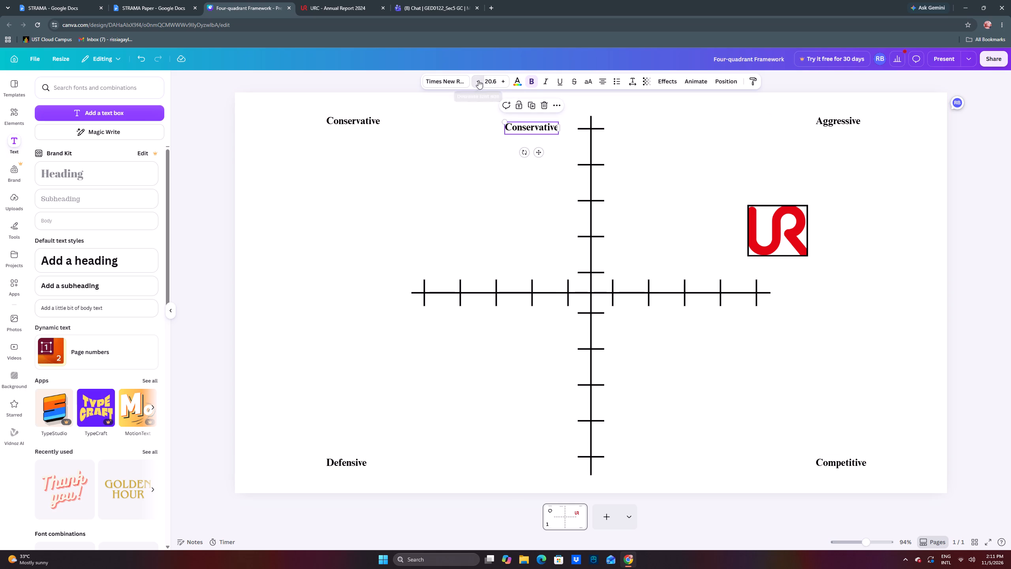
{"action": "double_click", "coordinate": [478, 80]}
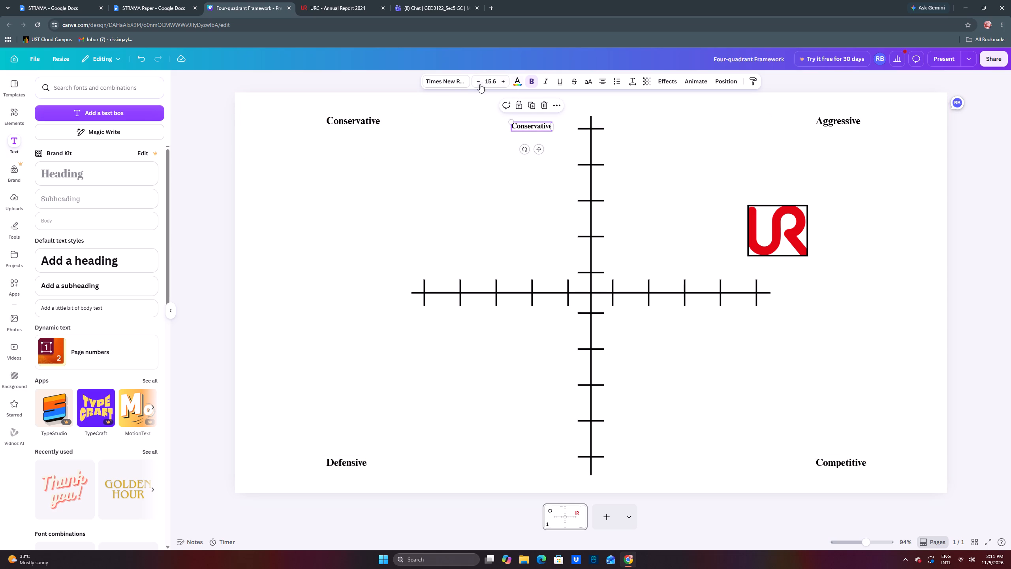
Change the copied label's text to 5 and place it just left of the vertical axis's highest tick.
{"action": "double_click", "coordinate": [534, 126]}
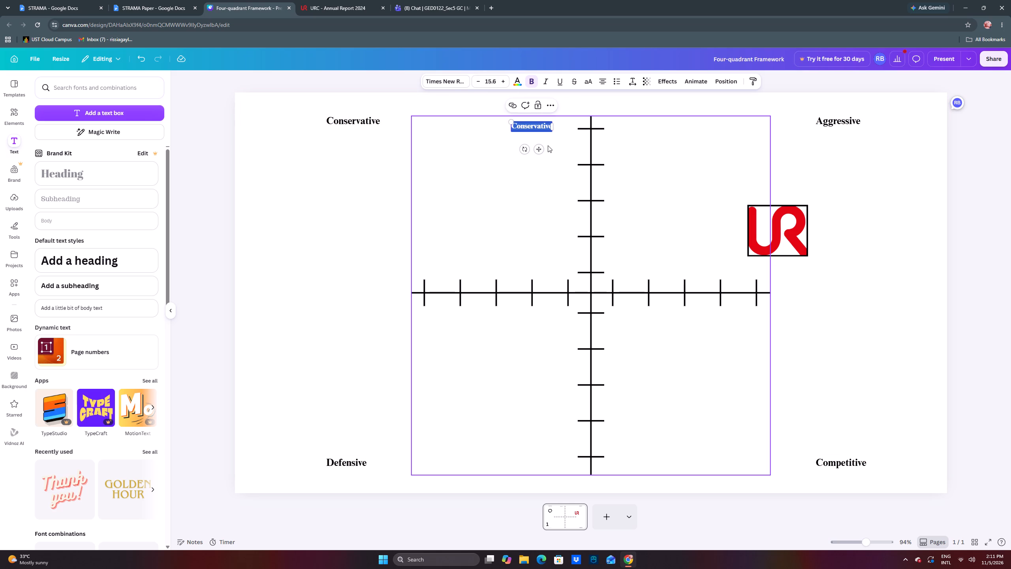
{"action": "key", "text": "5"}
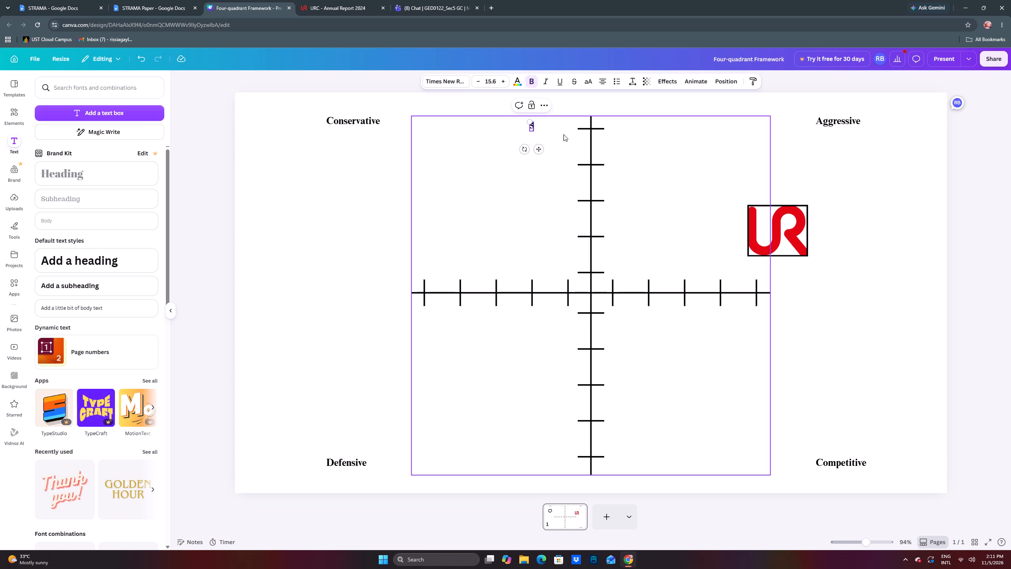
{"action": "left_click_drag", "start_coordinate": [540, 150], "coordinate": [572, 151]}
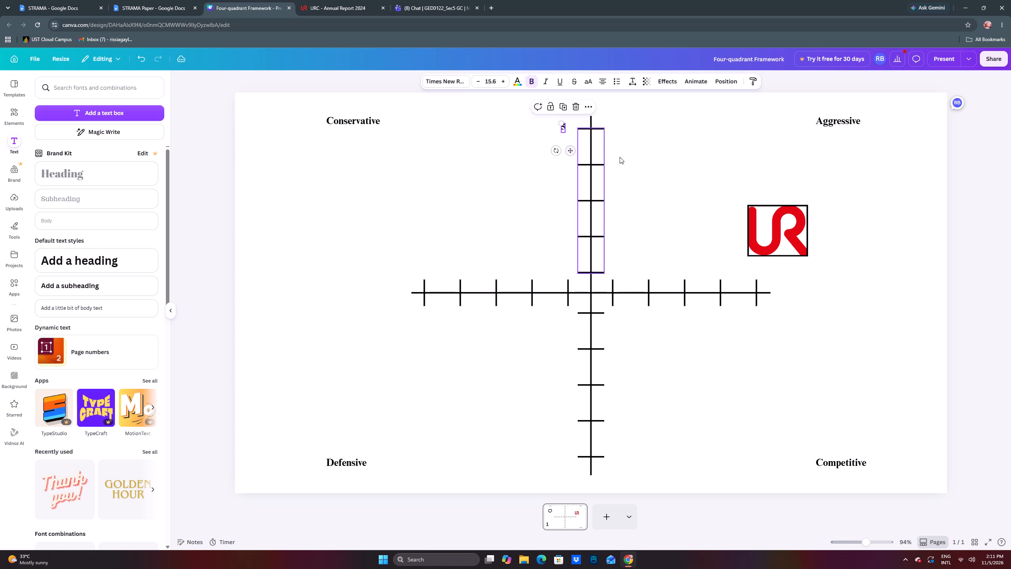
Reposition the 5 label closer to the vertical axis, level with its highest tick.
{"action": "left_click", "coordinate": [620, 157]}
{"action": "left_click_drag", "start_coordinate": [560, 130], "coordinate": [563, 134]}
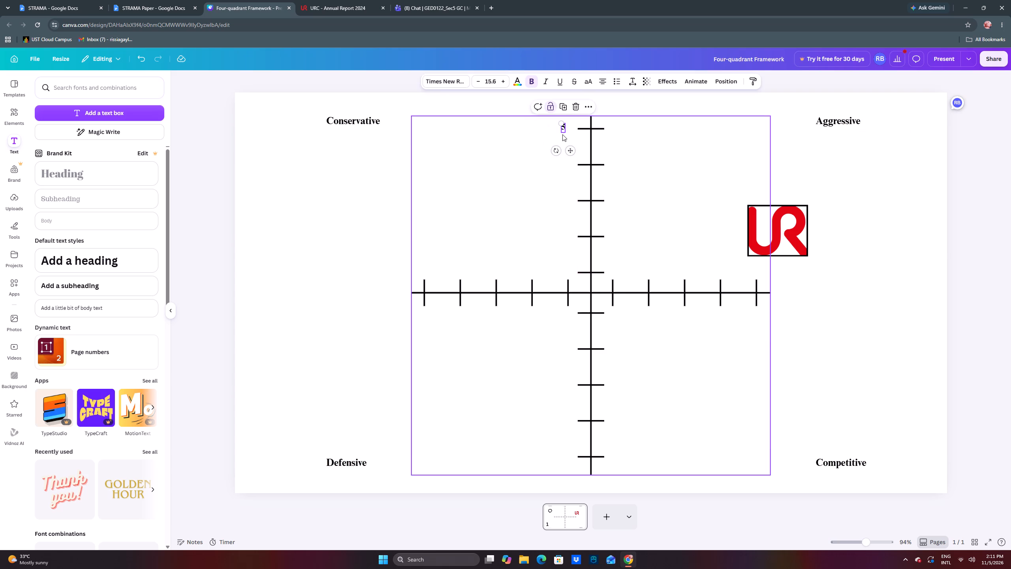
{"action": "left_click", "coordinate": [536, 140]}
{"action": "left_click", "coordinate": [565, 131]}
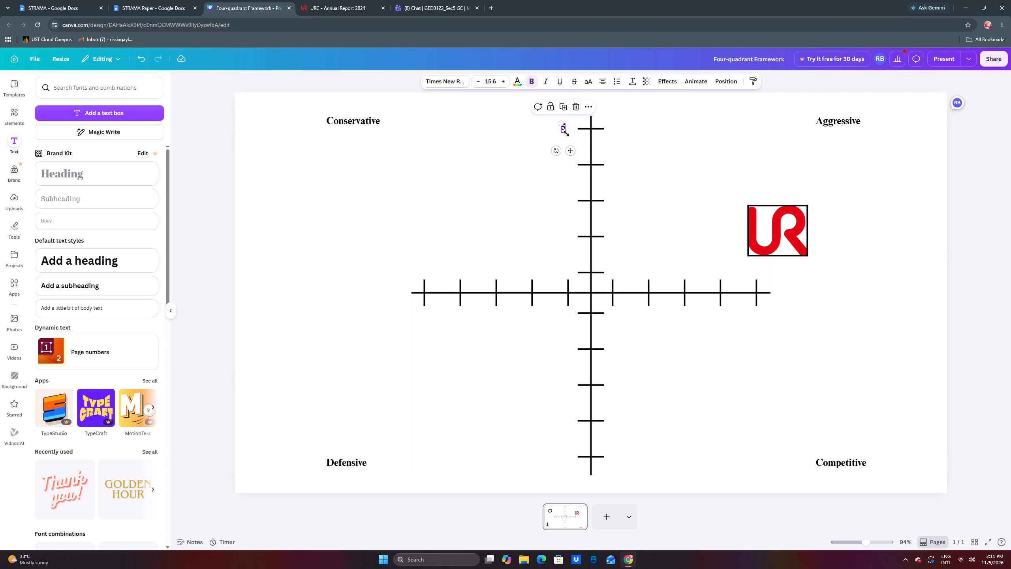
{"action": "left_click", "coordinate": [565, 132]}
{"action": "left_click", "coordinate": [612, 140]}
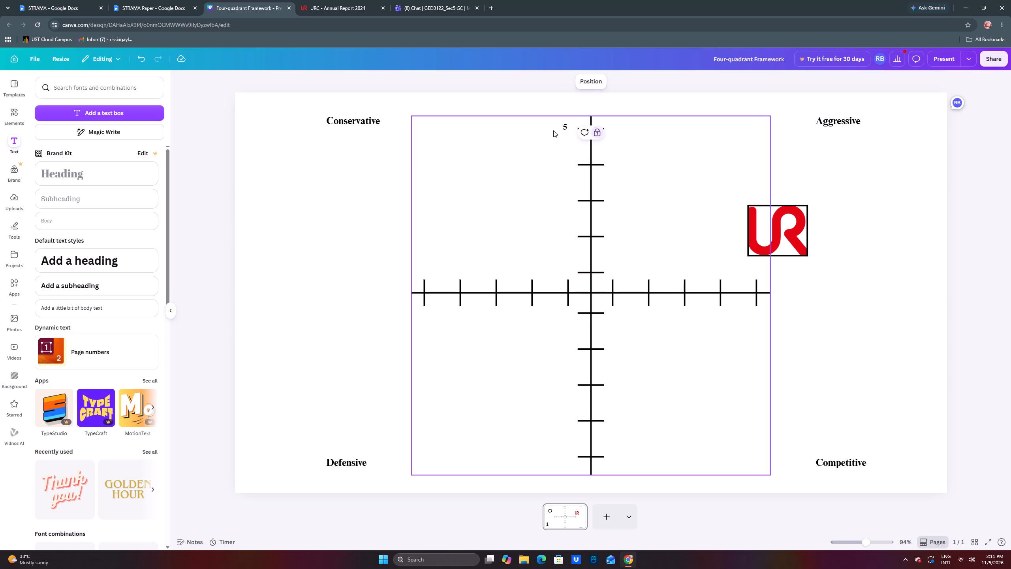
{"action": "left_click", "coordinate": [563, 128]}
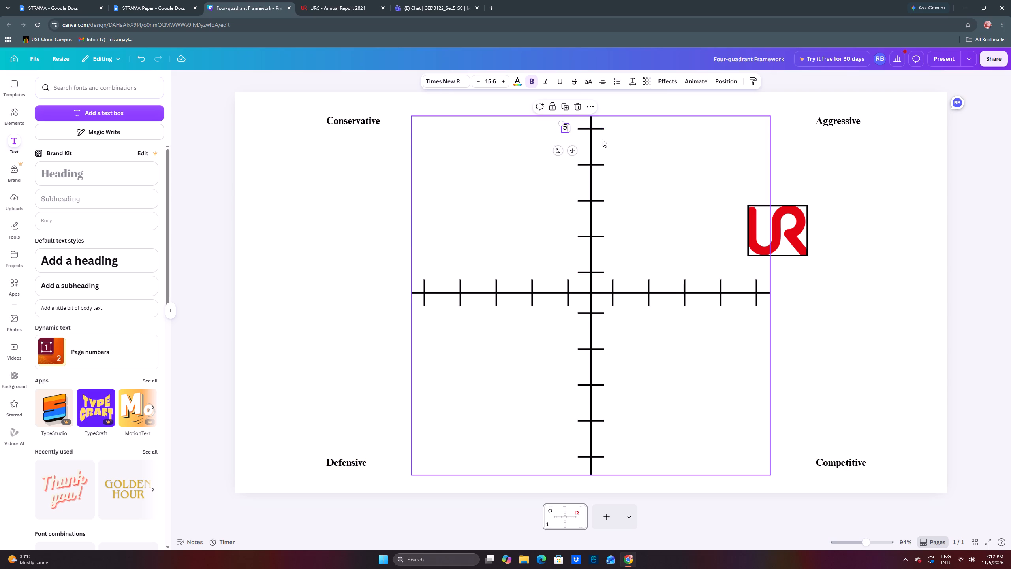
{"action": "left_click", "coordinate": [642, 148]}
{"action": "left_click", "coordinate": [568, 130]}
{"action": "left_click", "coordinate": [571, 149]}
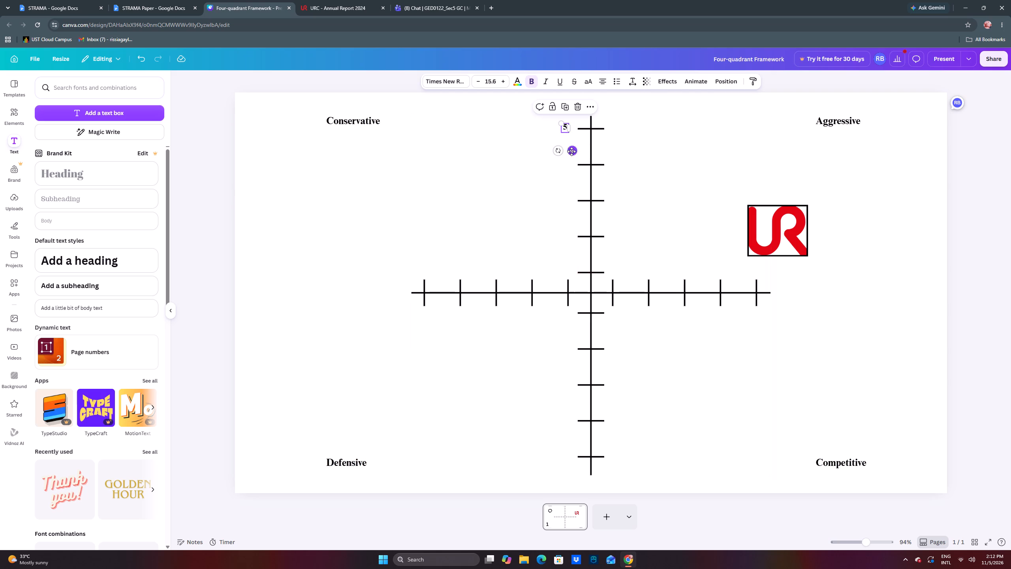
{"action": "left_click_drag", "start_coordinate": [863, 546], "coordinate": [868, 548]}
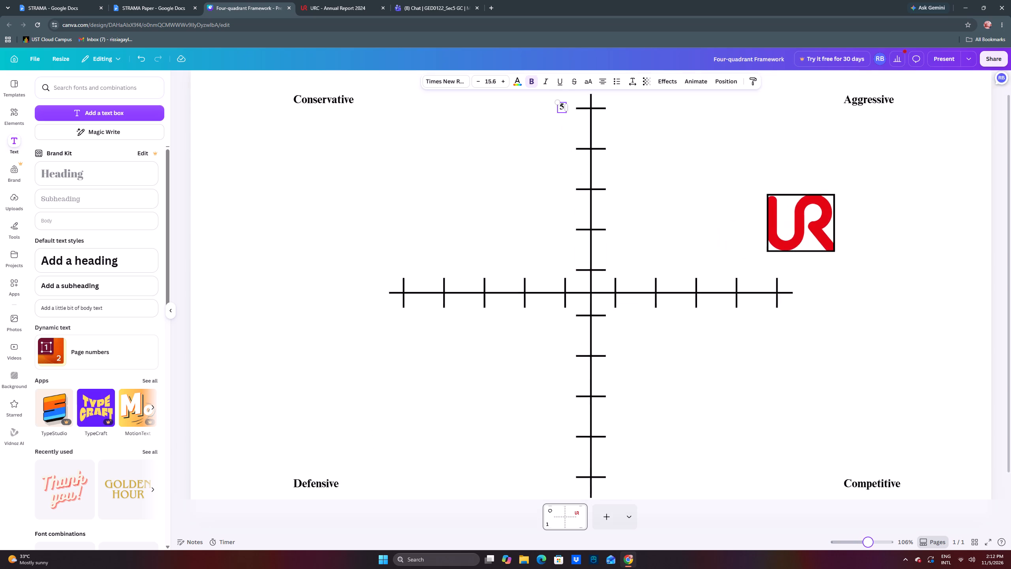
{"action": "left_click_drag", "start_coordinate": [868, 548], "coordinate": [868, 545]}
{"action": "scroll", "coordinate": [691, 387], "scroll_direction": "up", "scroll_amount": 6}
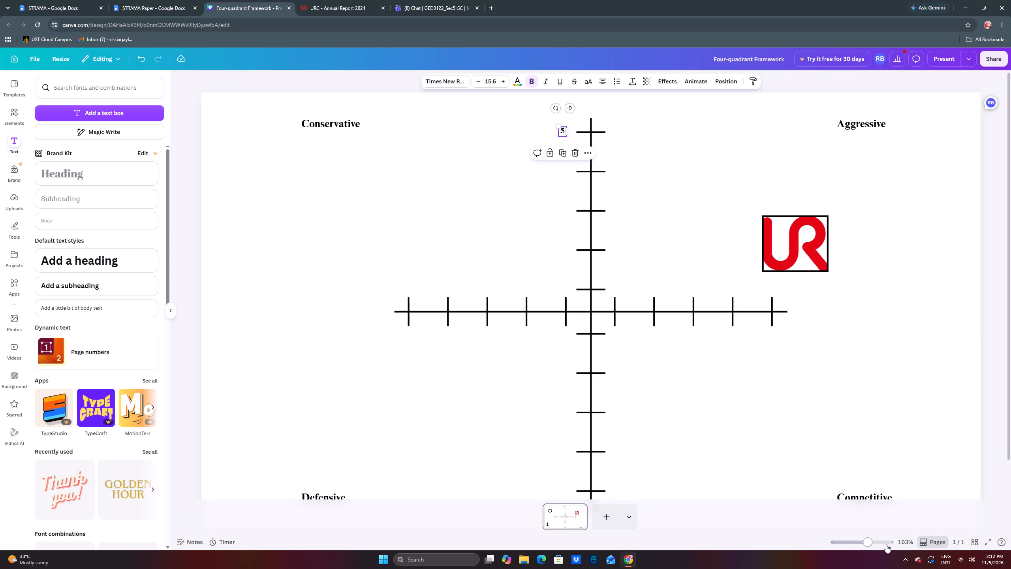
{"action": "left_click_drag", "start_coordinate": [872, 543], "coordinate": [876, 542]}
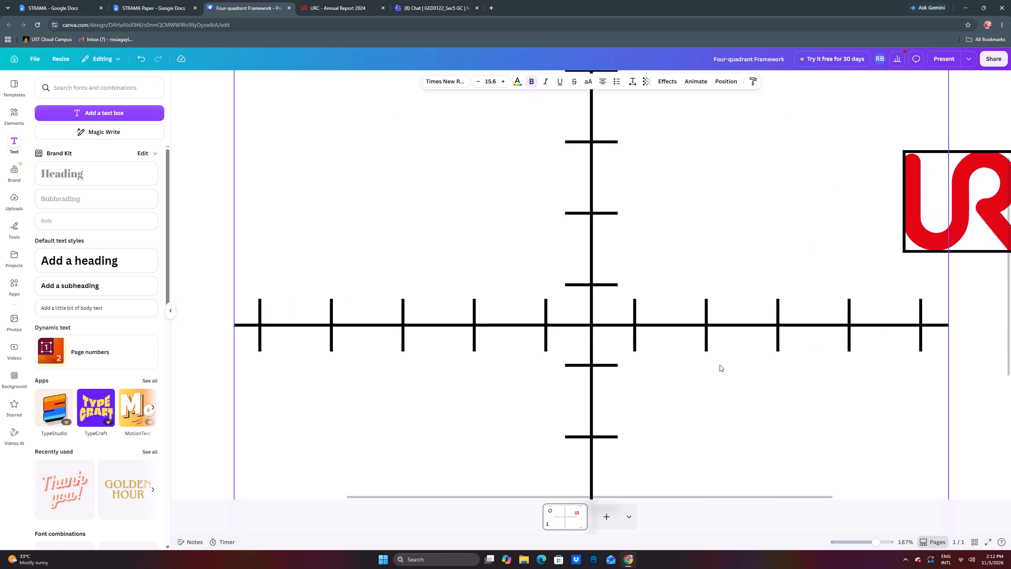
{"action": "scroll", "coordinate": [715, 361], "scroll_direction": "up", "scroll_amount": 8}
{"action": "left_click_drag", "start_coordinate": [547, 192], "coordinate": [547, 195]}
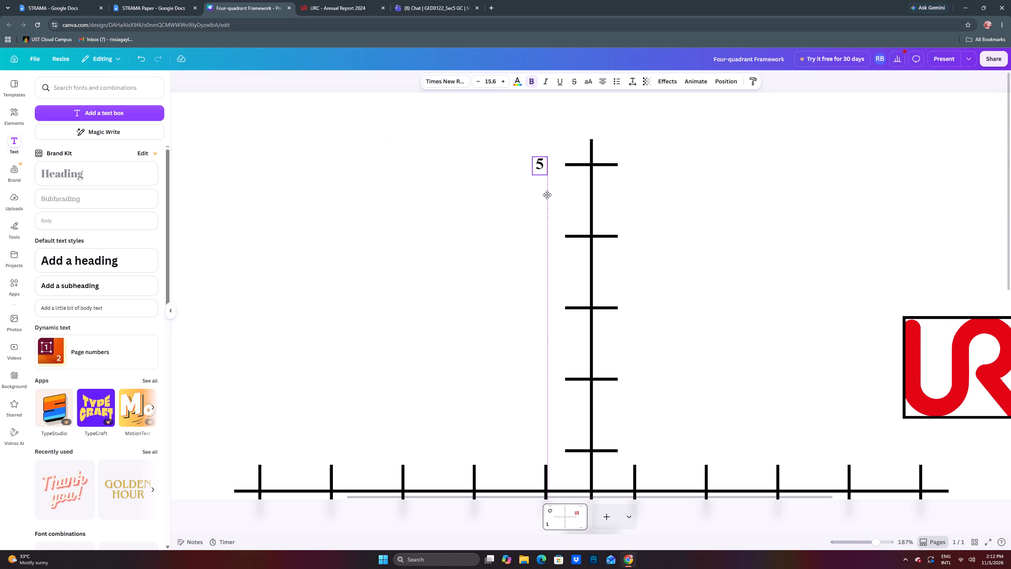
{"action": "left_click_drag", "start_coordinate": [547, 195], "coordinate": [546, 196]}
{"action": "left_click_drag", "start_coordinate": [546, 196], "coordinate": [546, 196]}
{"action": "left_click", "coordinate": [690, 208]}
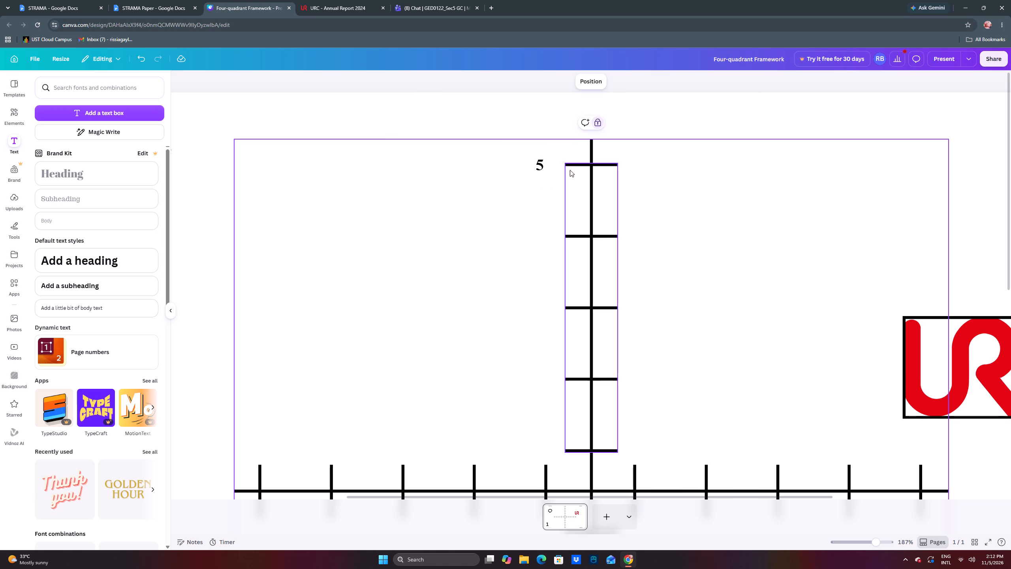
{"action": "left_click_drag", "start_coordinate": [543, 166], "coordinate": [554, 166]}
{"action": "left_click", "coordinate": [679, 191]}
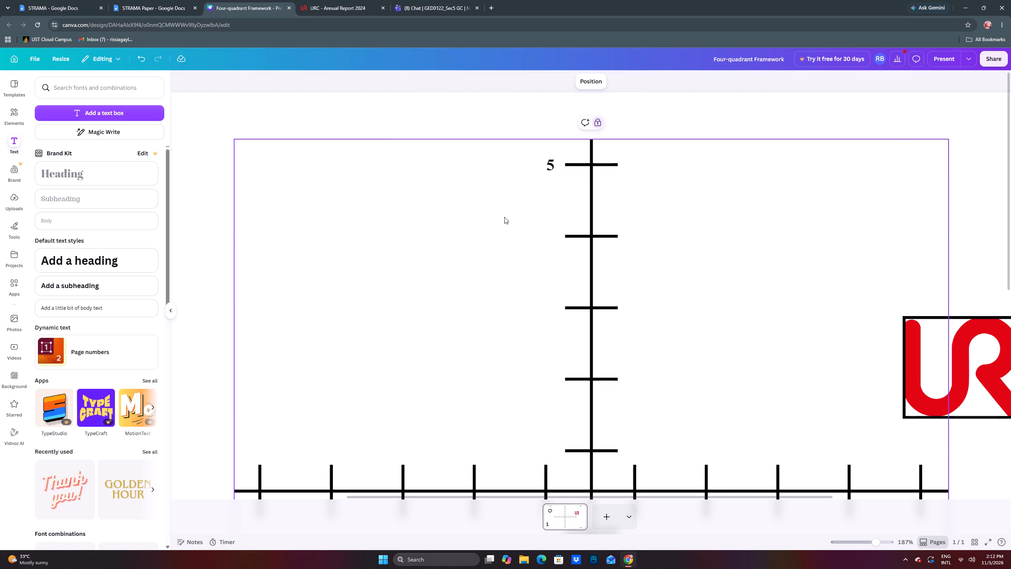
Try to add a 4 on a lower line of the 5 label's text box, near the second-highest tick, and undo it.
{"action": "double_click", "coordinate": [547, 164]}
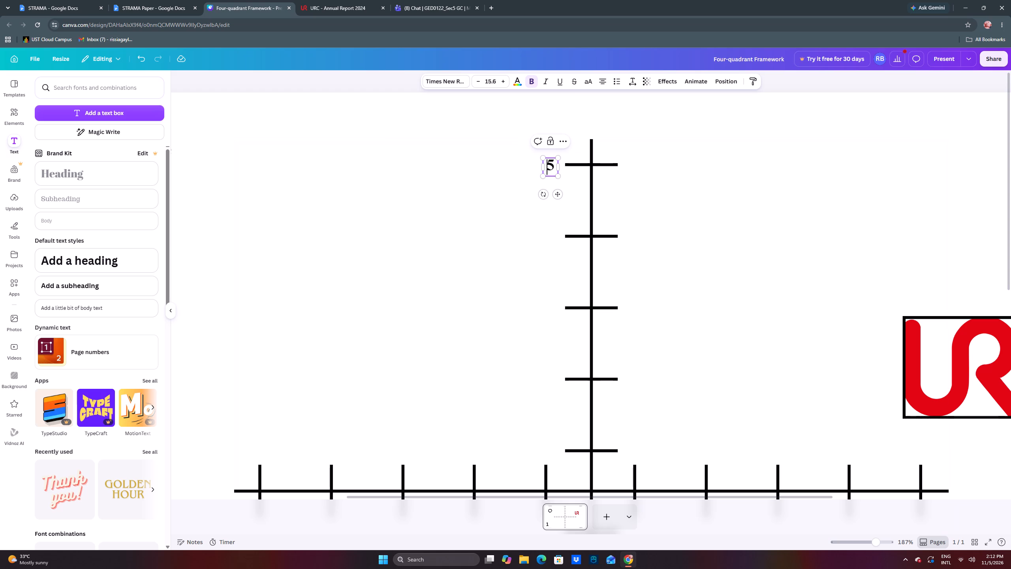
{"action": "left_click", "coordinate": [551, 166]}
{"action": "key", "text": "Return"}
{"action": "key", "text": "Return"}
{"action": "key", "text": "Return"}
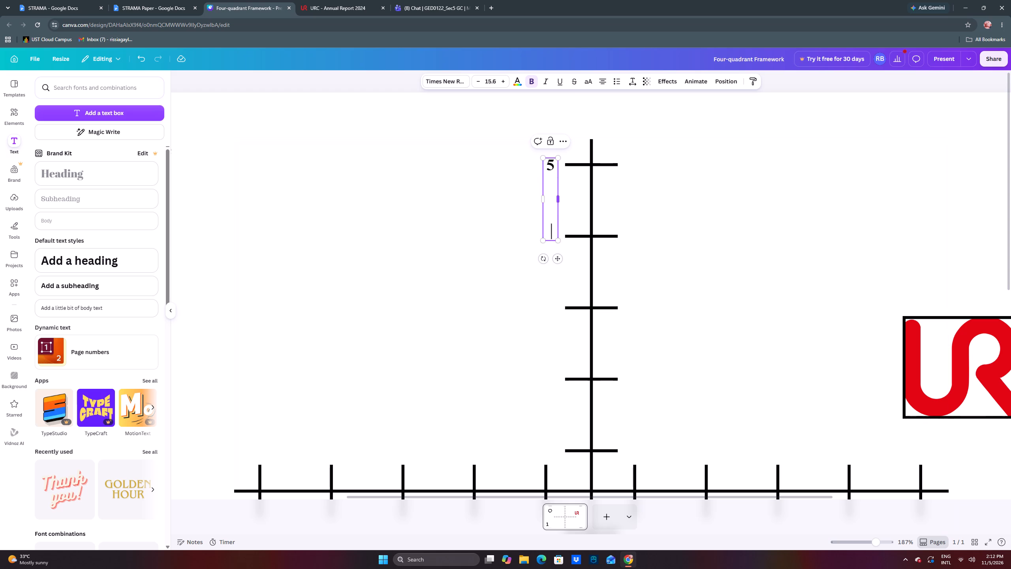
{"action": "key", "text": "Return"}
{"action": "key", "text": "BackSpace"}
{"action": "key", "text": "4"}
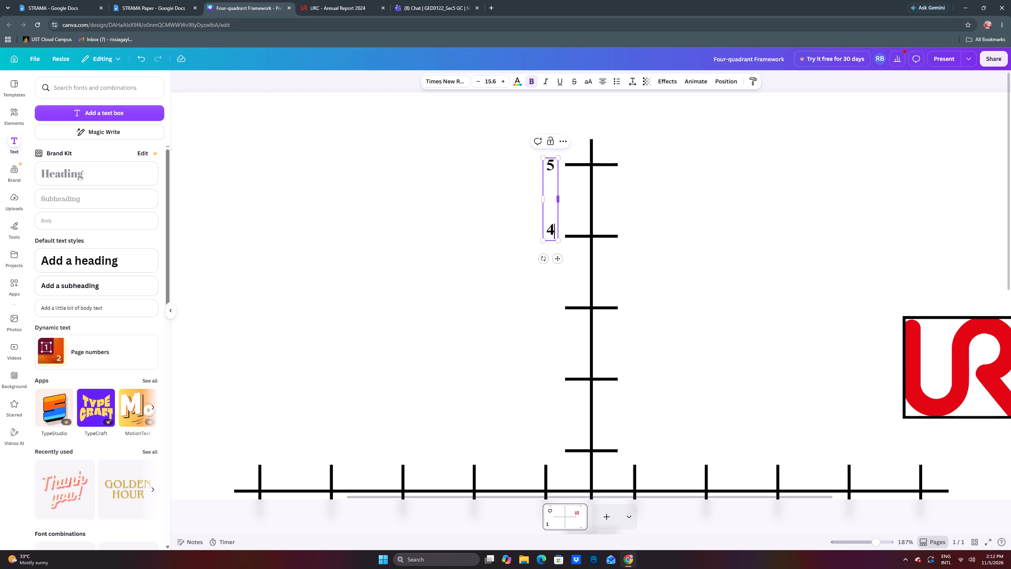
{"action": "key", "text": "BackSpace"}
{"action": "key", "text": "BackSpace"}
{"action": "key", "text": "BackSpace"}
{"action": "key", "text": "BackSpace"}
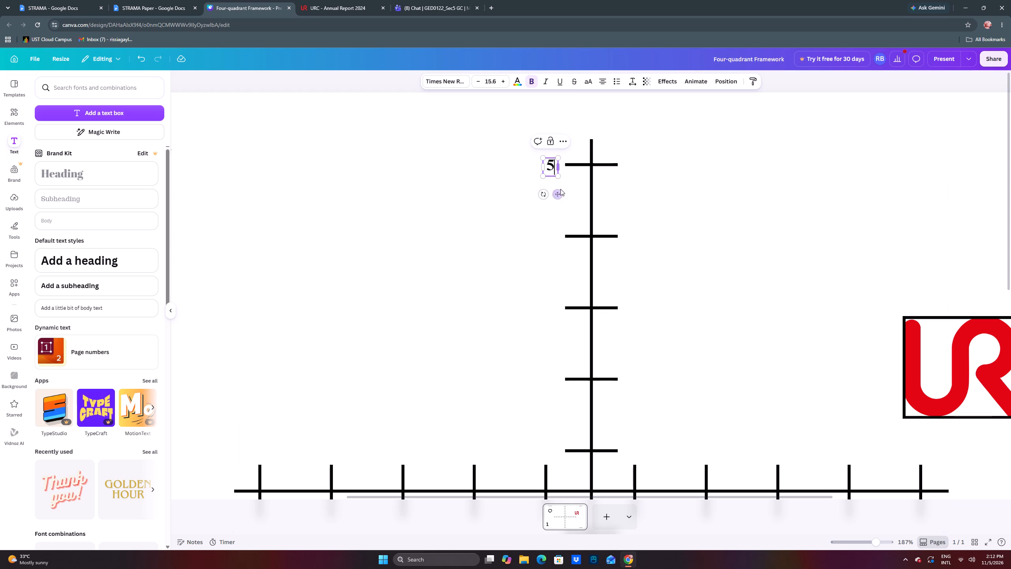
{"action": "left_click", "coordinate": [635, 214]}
Duplicate the 5 label and place the copy directly below it, level with the vertical axis's second-highest tick.
{"action": "left_click", "coordinate": [553, 174]}
{"action": "key", "text": "ctrl+c"}
{"action": "key", "text": "ctrl+v"}
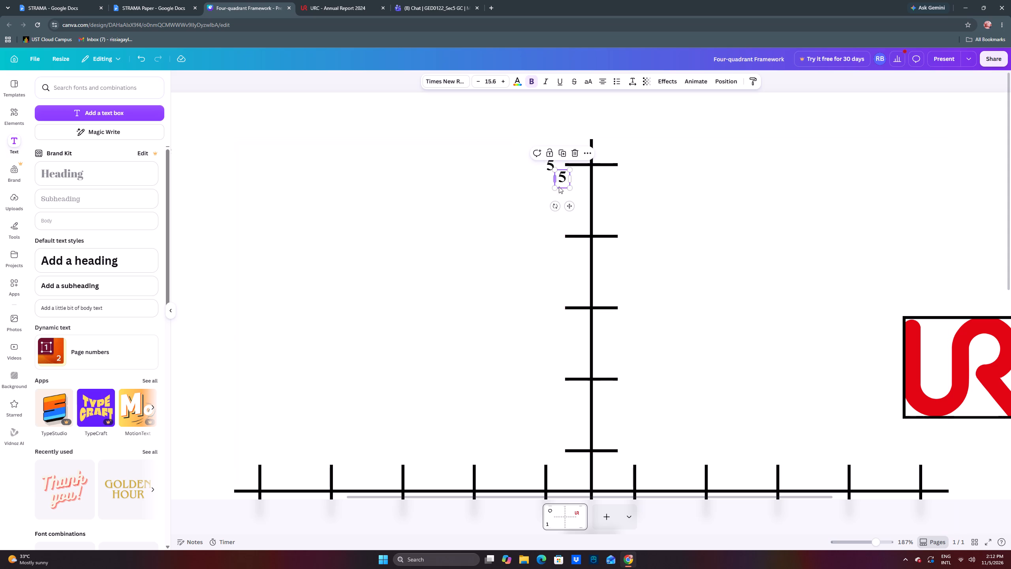
{"action": "left_click_drag", "start_coordinate": [568, 204], "coordinate": [556, 260]}
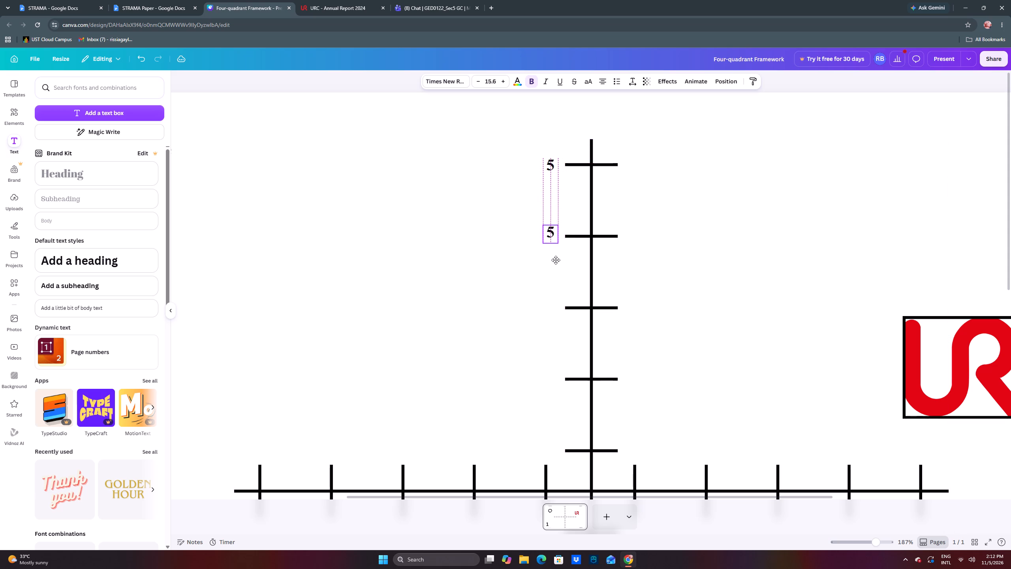
{"action": "left_click_drag", "start_coordinate": [556, 260], "coordinate": [557, 264]}
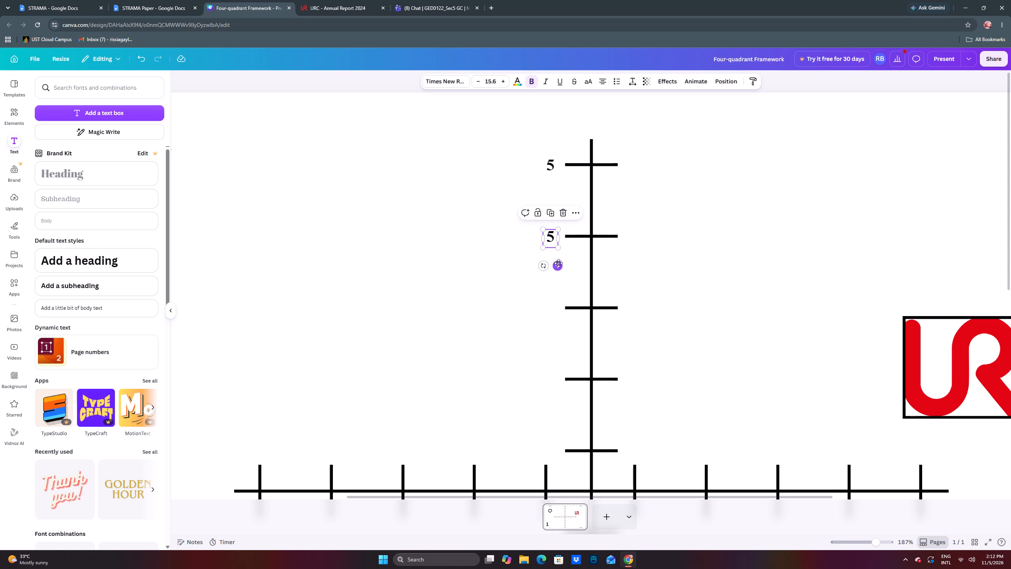
Add another copy of the 5 label beside the vertical axis's third-highest tick, aligned with the labels above.
{"action": "key", "text": "ctrl+v"}
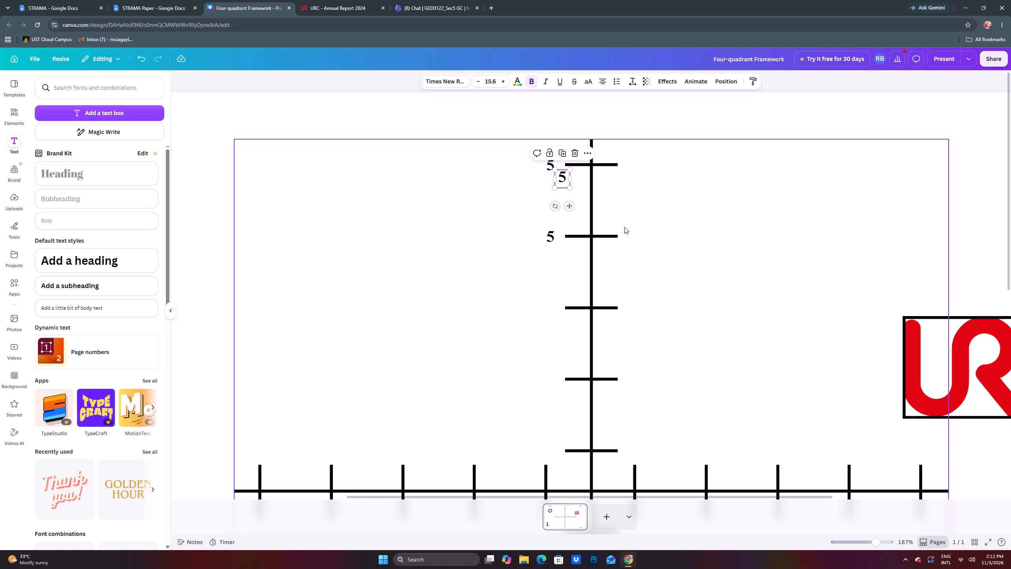
{"action": "left_click_drag", "start_coordinate": [572, 205], "coordinate": [558, 330]}
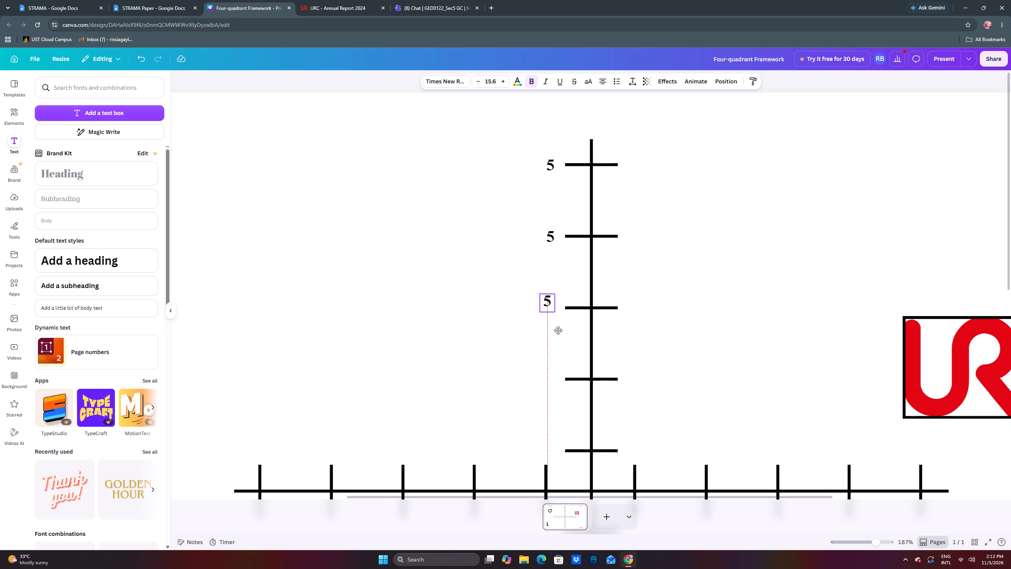
{"action": "left_click_drag", "start_coordinate": [558, 330], "coordinate": [559, 333]}
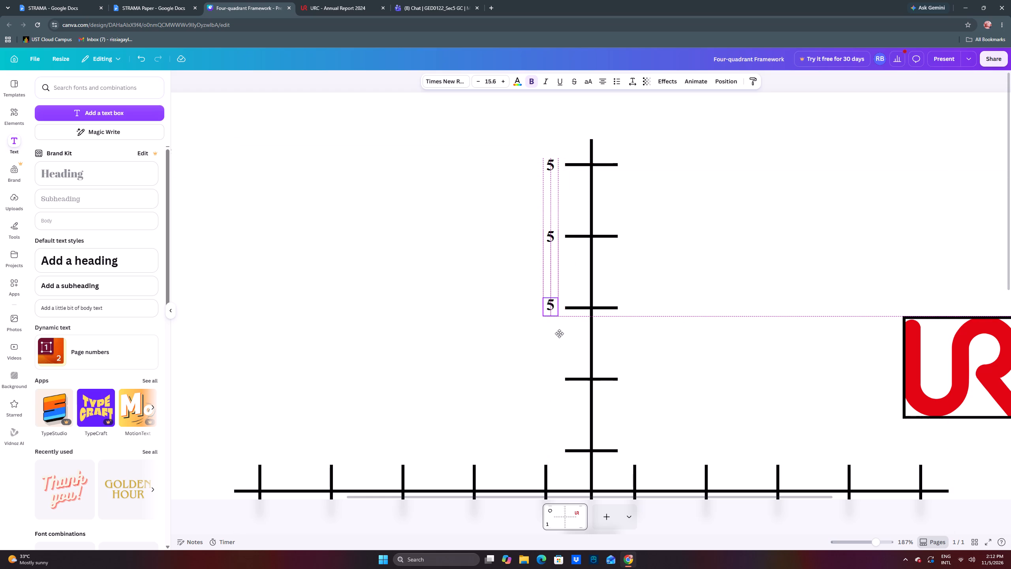
{"action": "left_click_drag", "start_coordinate": [559, 333], "coordinate": [559, 336]}
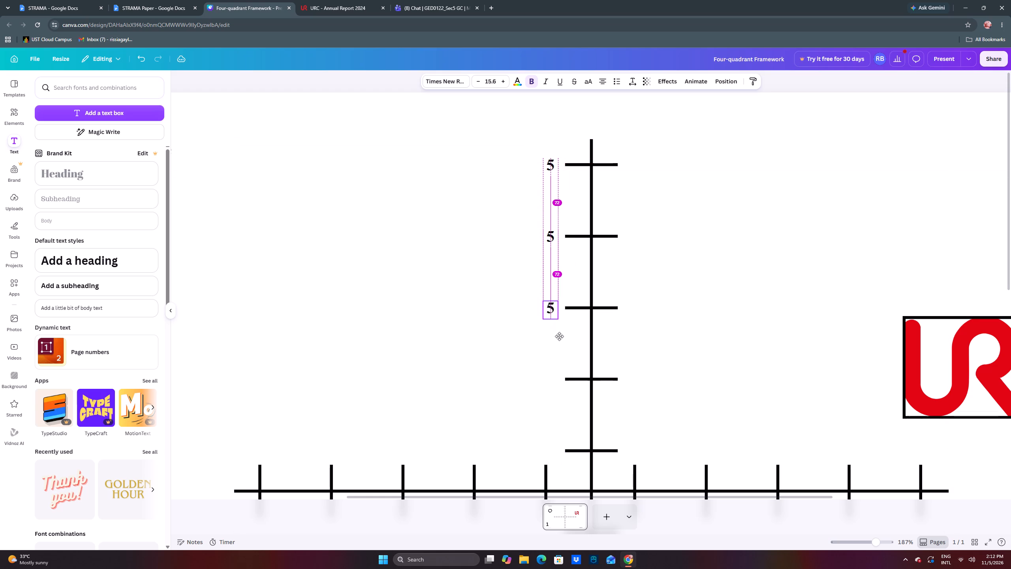
{"action": "left_click_drag", "start_coordinate": [559, 336], "coordinate": [560, 335]}
{"action": "left_click", "coordinate": [637, 332]}
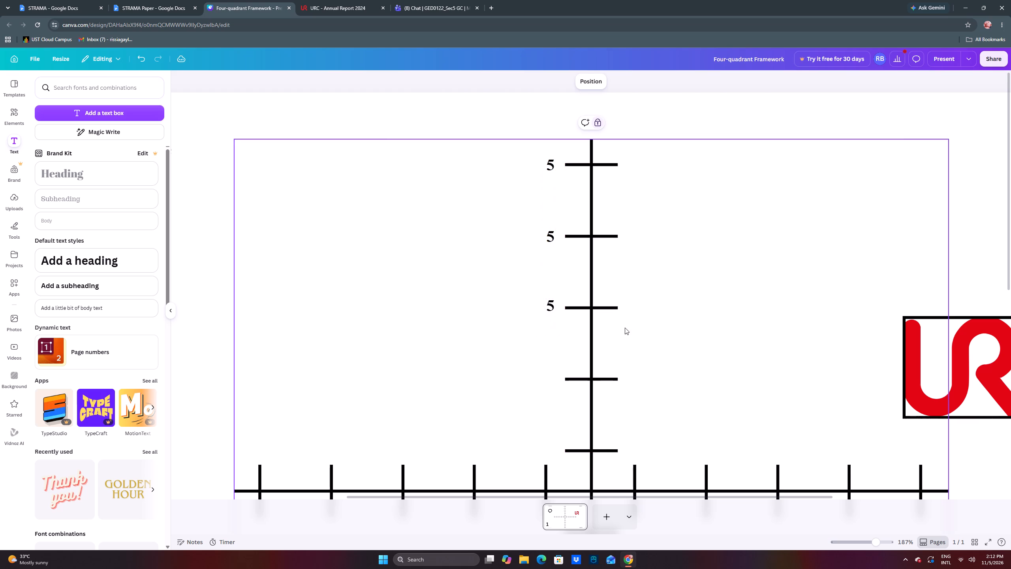
{"action": "left_click", "coordinate": [553, 310]}
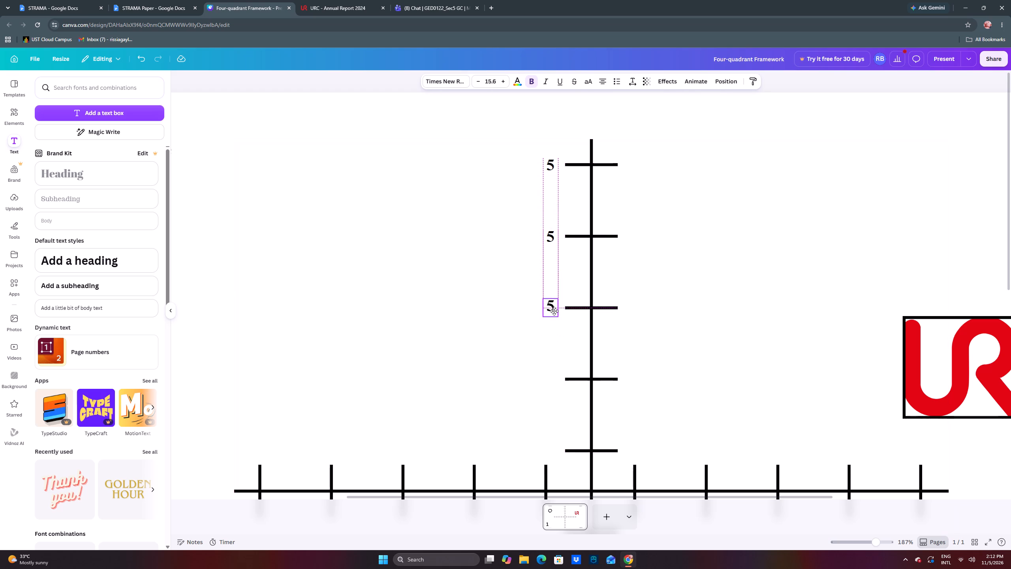
{"action": "left_click", "coordinate": [658, 321]}
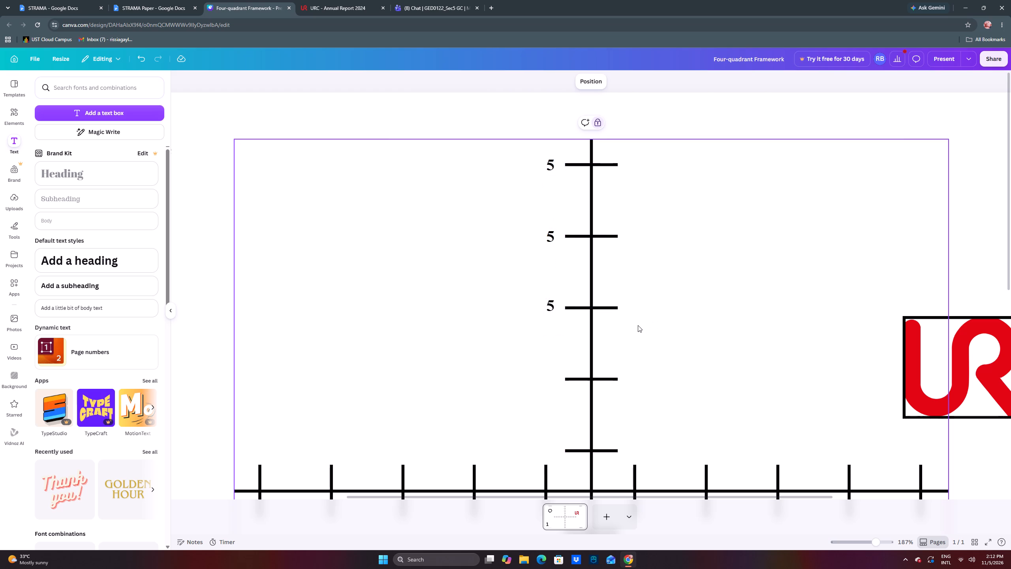
Add another copy of the 5 label beside the vertical axis's fourth-highest tick, in line with the labels above.
{"action": "key", "text": "ctrl+v"}
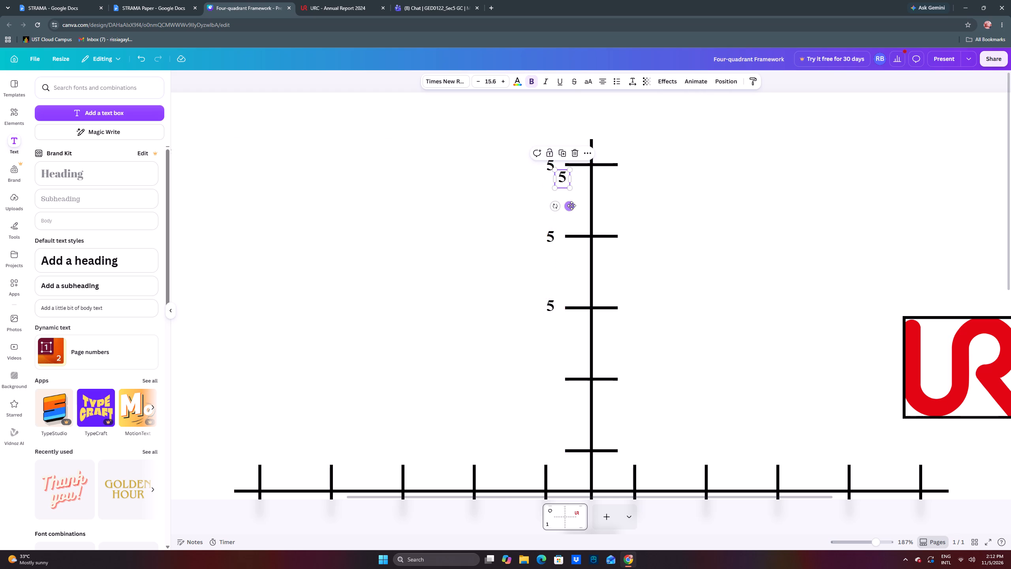
{"action": "left_click_drag", "start_coordinate": [571, 205], "coordinate": [561, 407]}
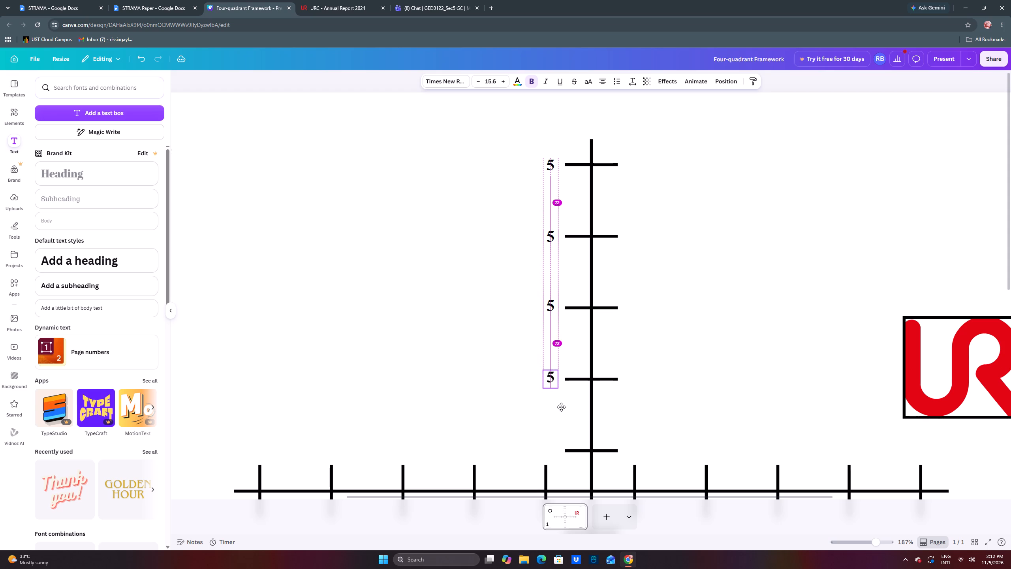
{"action": "left_click_drag", "start_coordinate": [561, 407], "coordinate": [561, 408]}
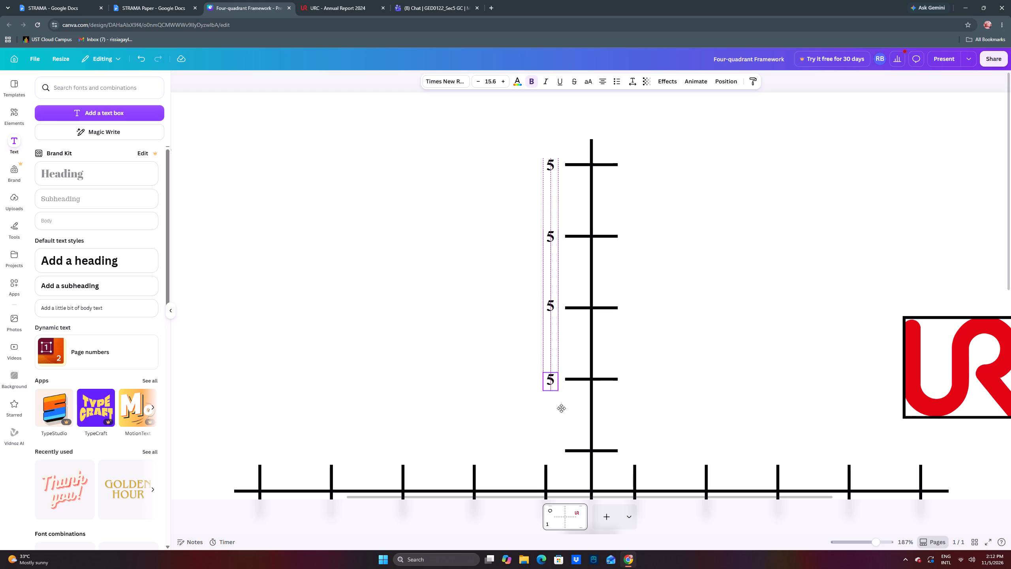
{"action": "left_click_drag", "start_coordinate": [561, 408], "coordinate": [561, 409]}
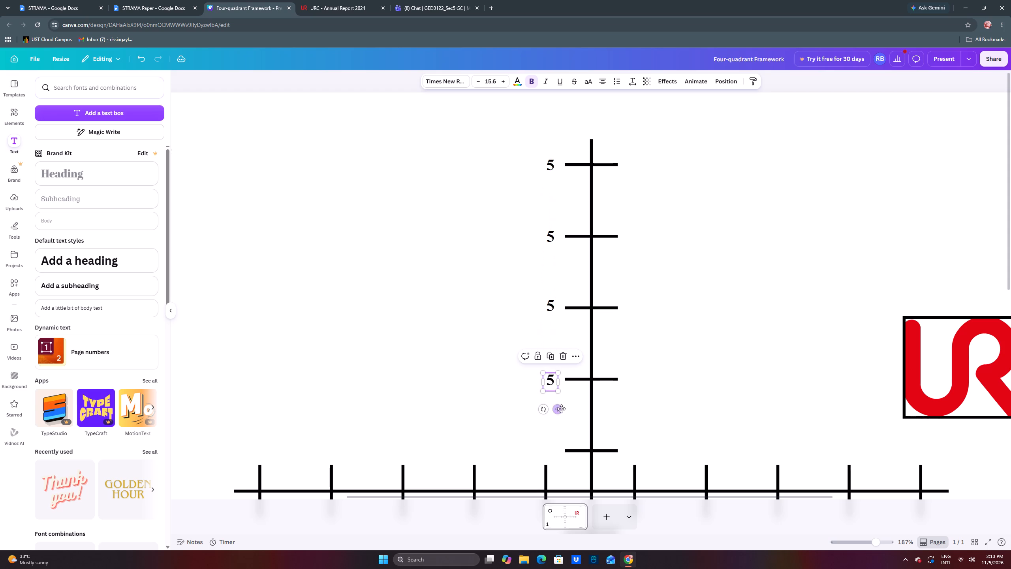
Add another copy of the 5 label beside the lowest tick above the horizontal axis, aligned with the labels above.
{"action": "key", "text": "ctrl+v"}
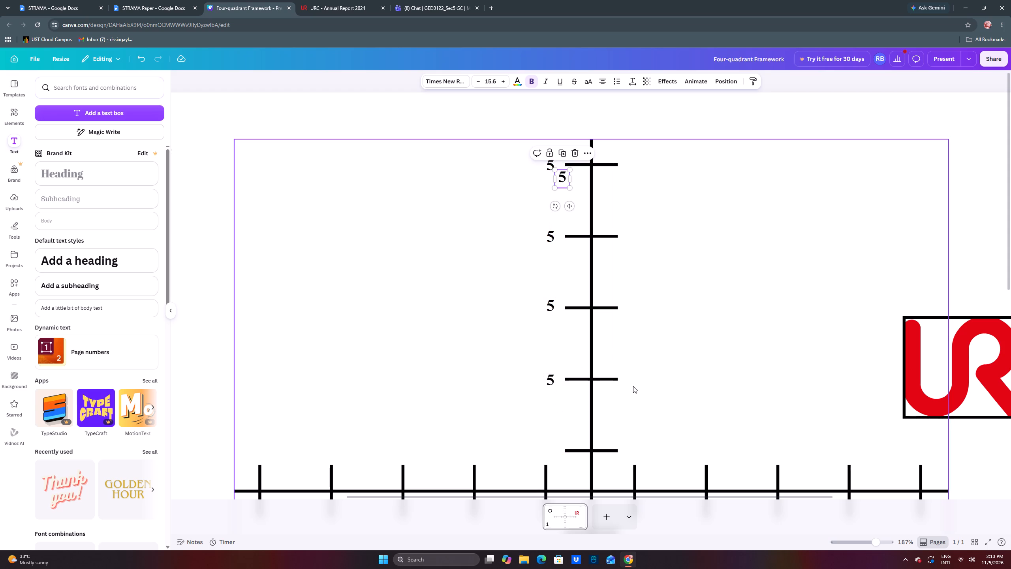
{"action": "left_click_drag", "start_coordinate": [569, 205], "coordinate": [558, 470]}
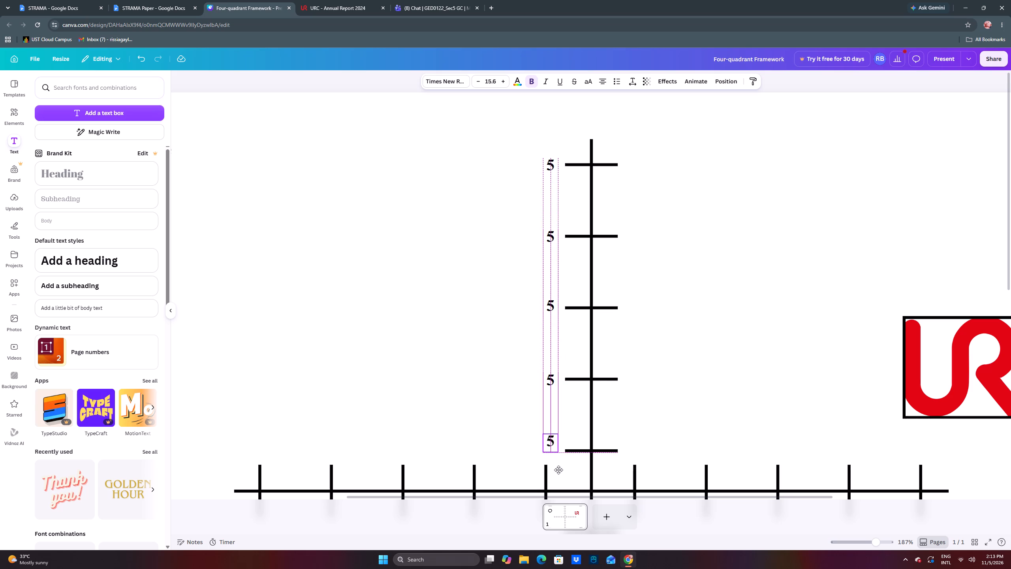
{"action": "left_click_drag", "start_coordinate": [558, 470], "coordinate": [558, 476]}
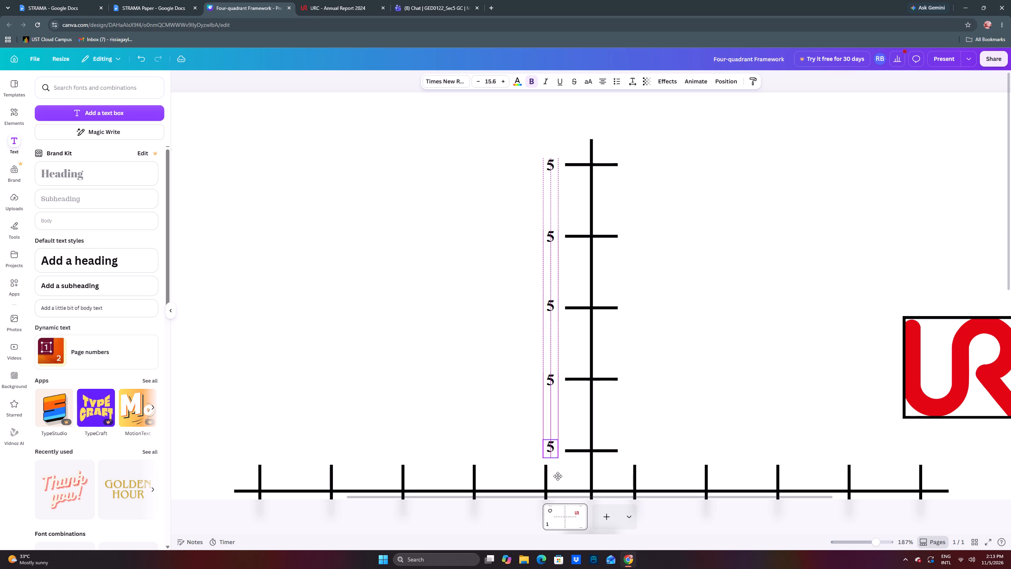
{"action": "left_click_drag", "start_coordinate": [558, 476], "coordinate": [558, 478]}
{"action": "left_click", "coordinate": [650, 384]}
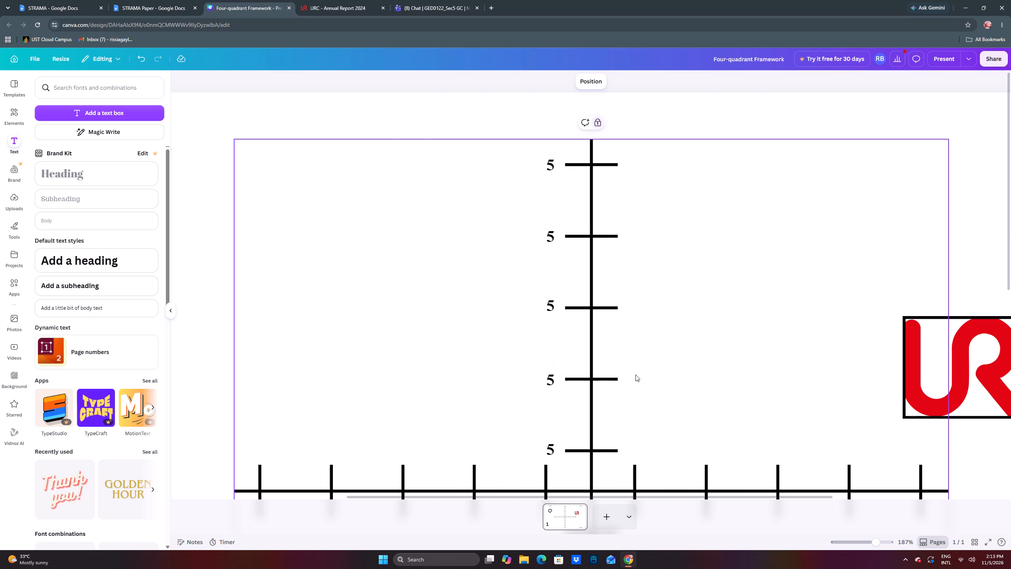
Renumber the four labels below the top 5 on the vertical axis as 4, 3, 2 and 1 in descending order.
{"action": "scroll", "coordinate": [574, 352], "scroll_direction": "down", "scroll_amount": 2}
{"action": "scroll", "coordinate": [504, 213], "scroll_direction": "down", "scroll_amount": 3}
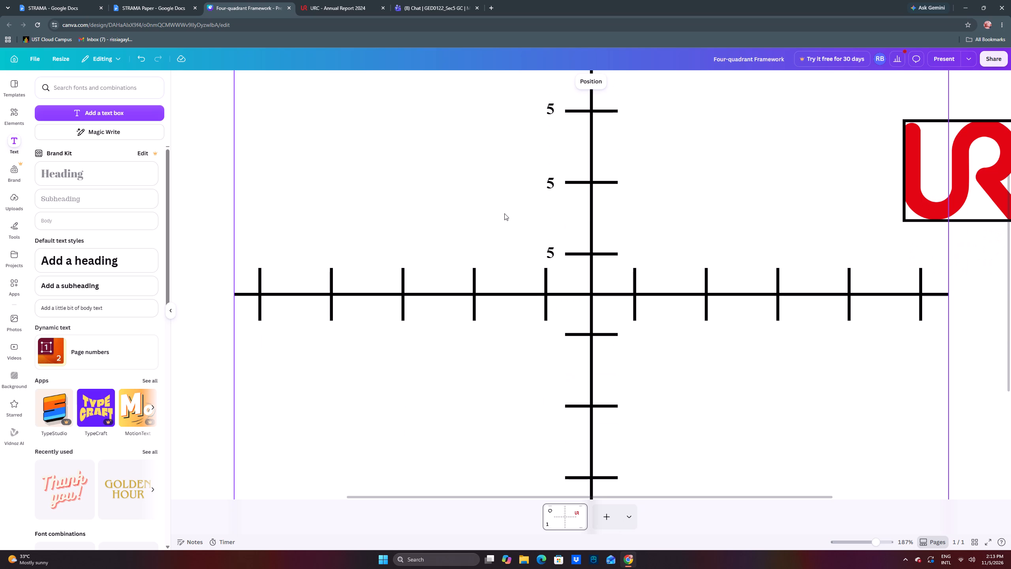
{"action": "scroll", "coordinate": [503, 213], "scroll_direction": "up", "scroll_amount": 1}
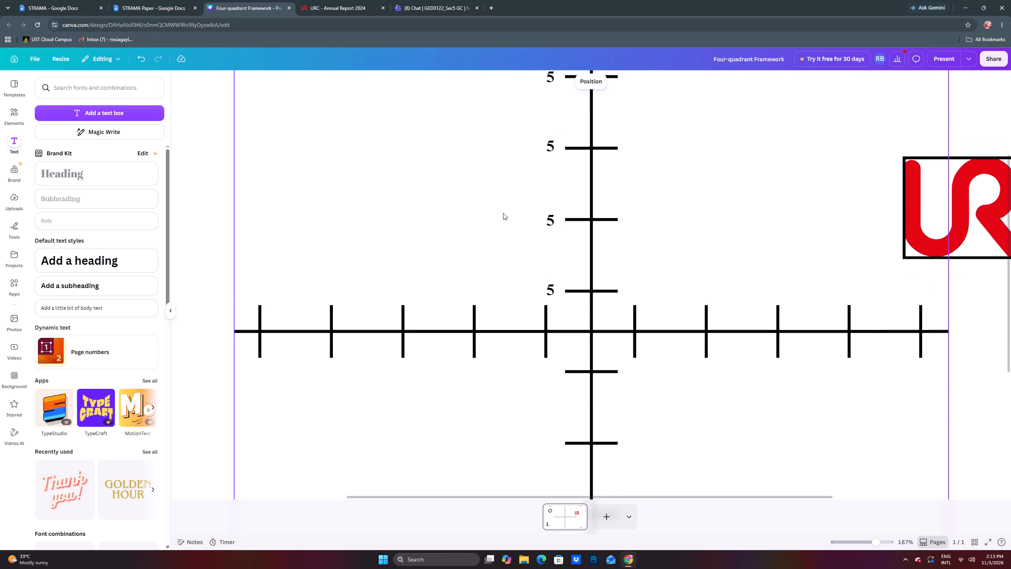
{"action": "scroll", "coordinate": [516, 177], "scroll_direction": "up", "scroll_amount": 4}
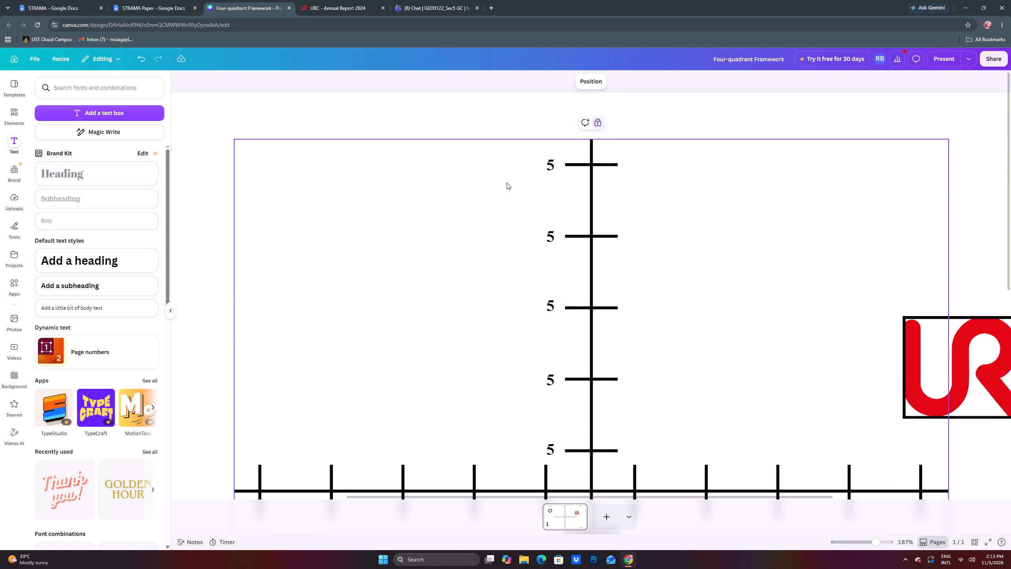
{"action": "left_click_drag", "start_coordinate": [868, 541], "coordinate": [855, 539]}
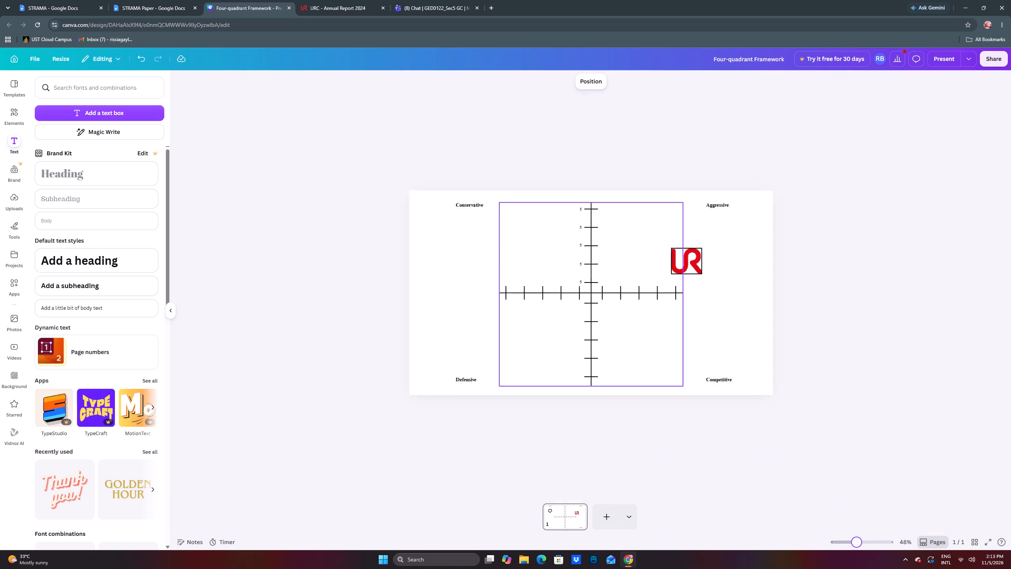
{"action": "left_click_drag", "start_coordinate": [855, 539], "coordinate": [861, 537]}
{"action": "left_click", "coordinate": [902, 249]}
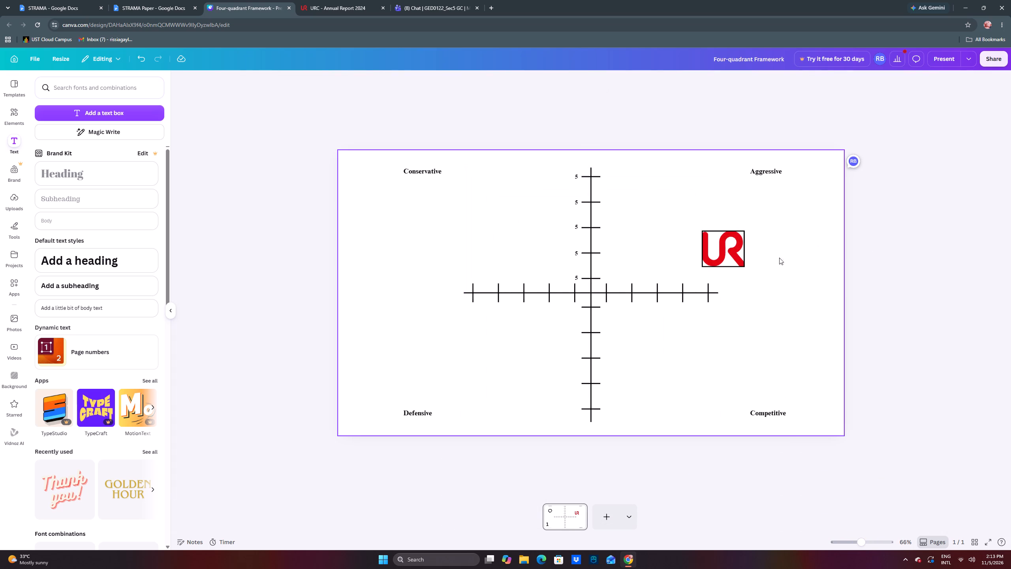
{"action": "scroll", "coordinate": [746, 274], "scroll_direction": "up", "scroll_amount": 2}
{"action": "left_click_drag", "start_coordinate": [864, 548], "coordinate": [868, 547]}
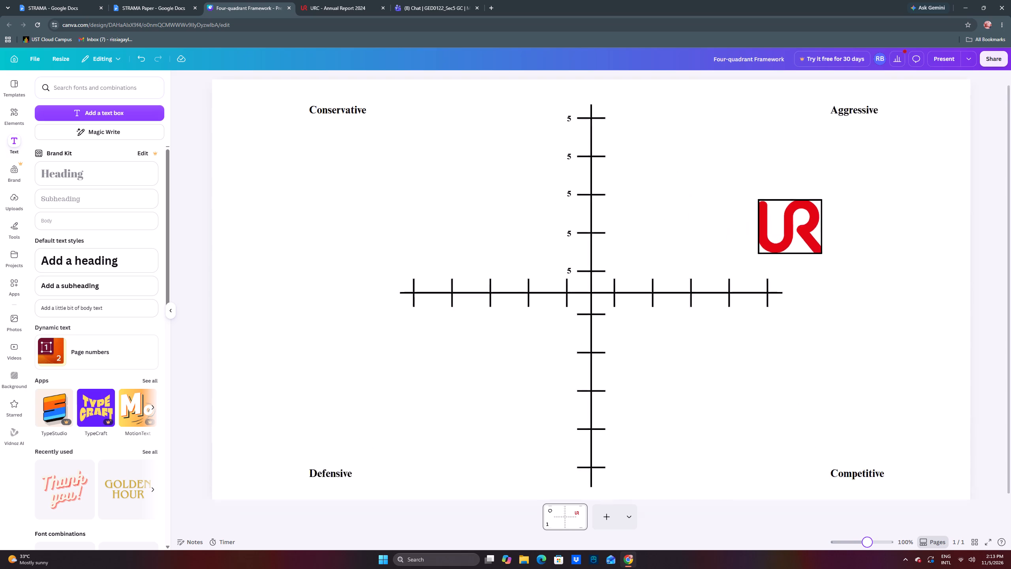
{"action": "left_click_drag", "start_coordinate": [868, 547], "coordinate": [870, 545]}
{"action": "scroll", "coordinate": [735, 263], "scroll_direction": "up", "scroll_amount": 4}
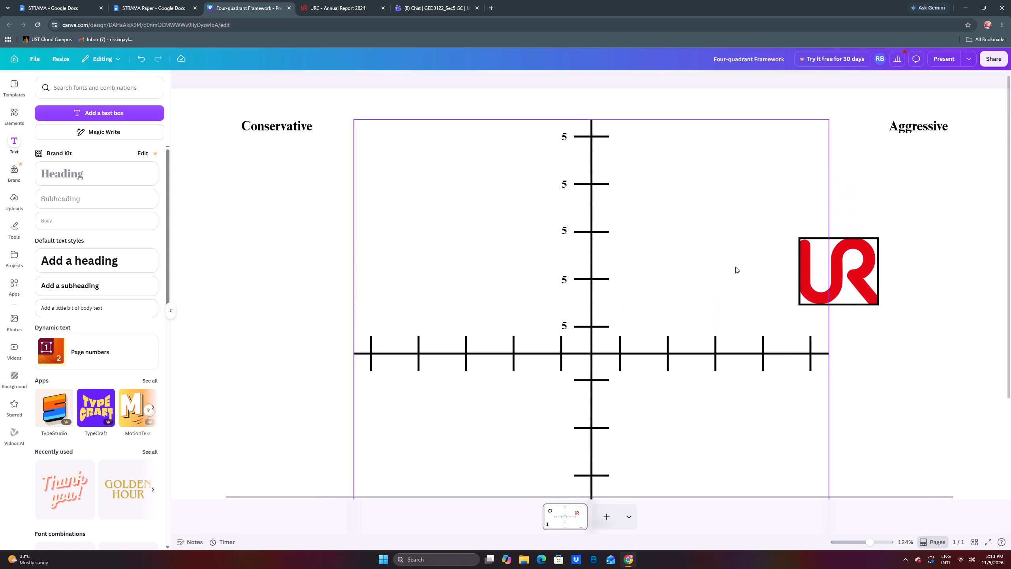
{"action": "double_click", "coordinate": [568, 188]}
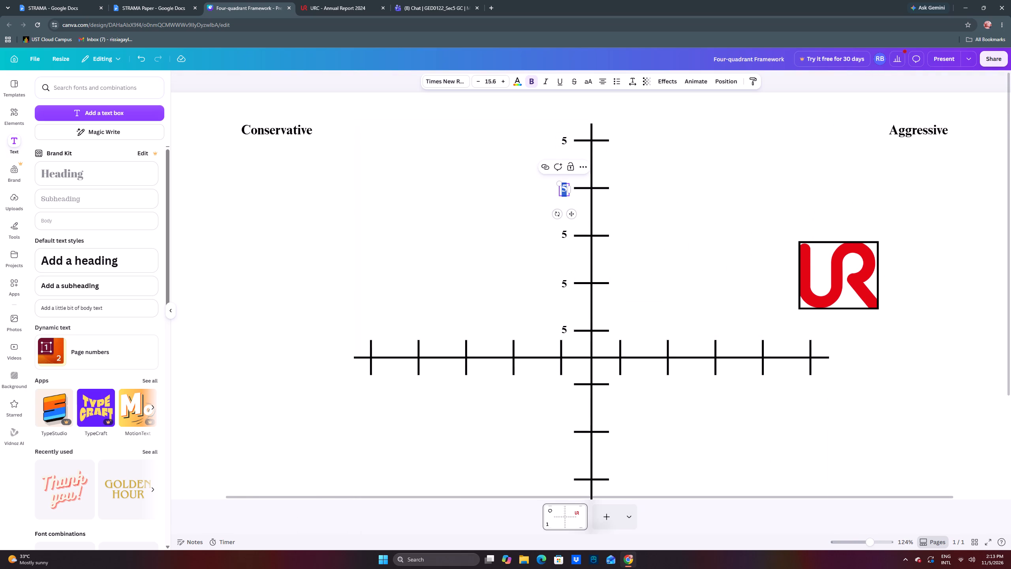
{"action": "key", "text": "4"}
{"action": "double_click", "coordinate": [560, 234]}
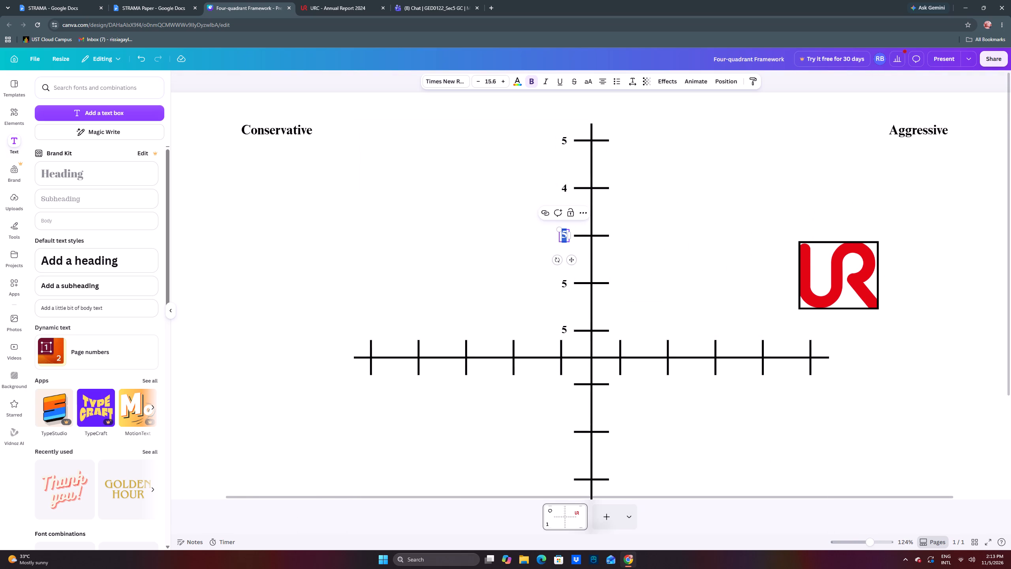
{"action": "key", "text": "3"}
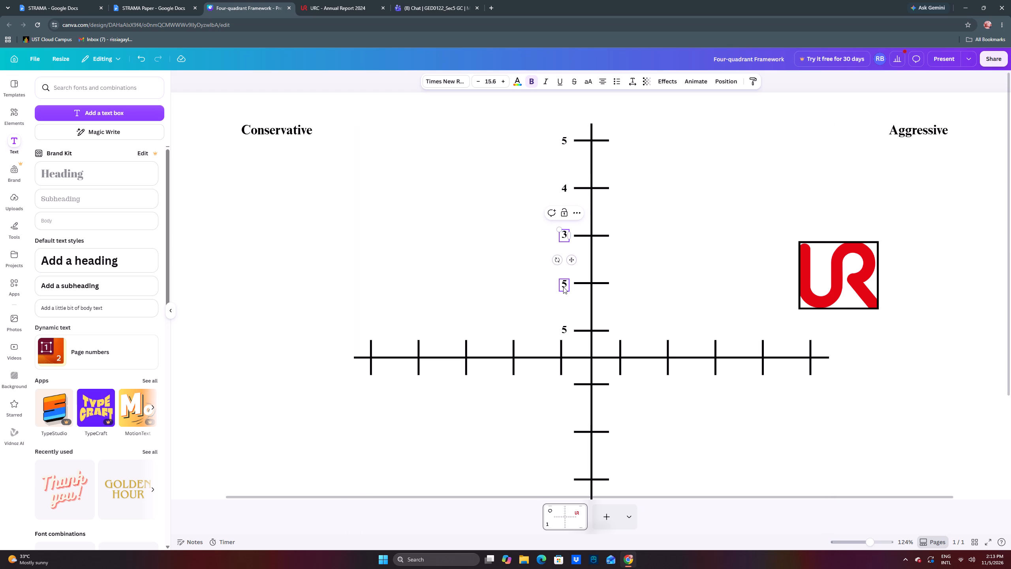
{"action": "double_click", "coordinate": [563, 287]}
{"action": "key", "text": "2"}
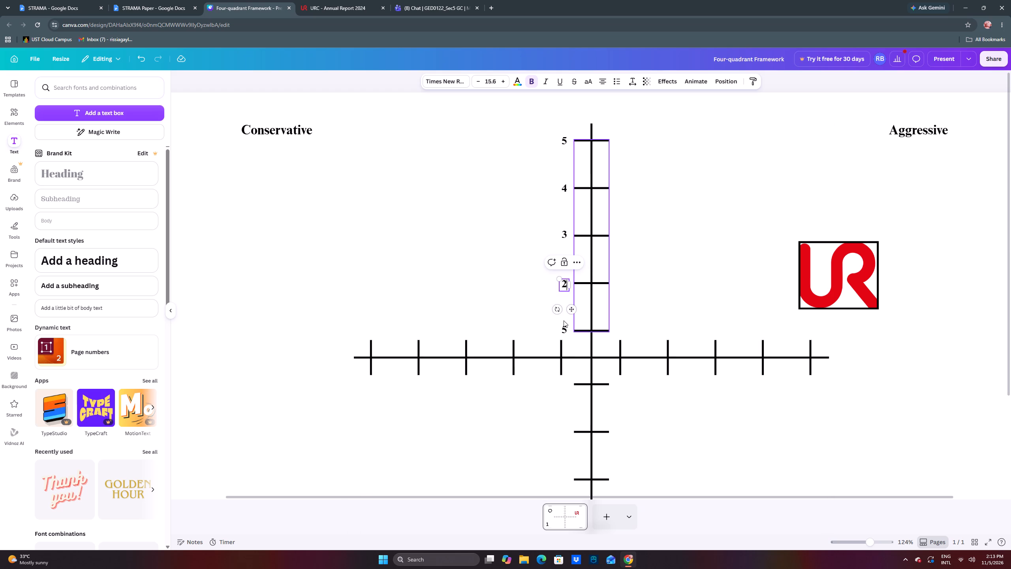
{"action": "double_click", "coordinate": [564, 330]}
{"action": "key", "text": "1"}
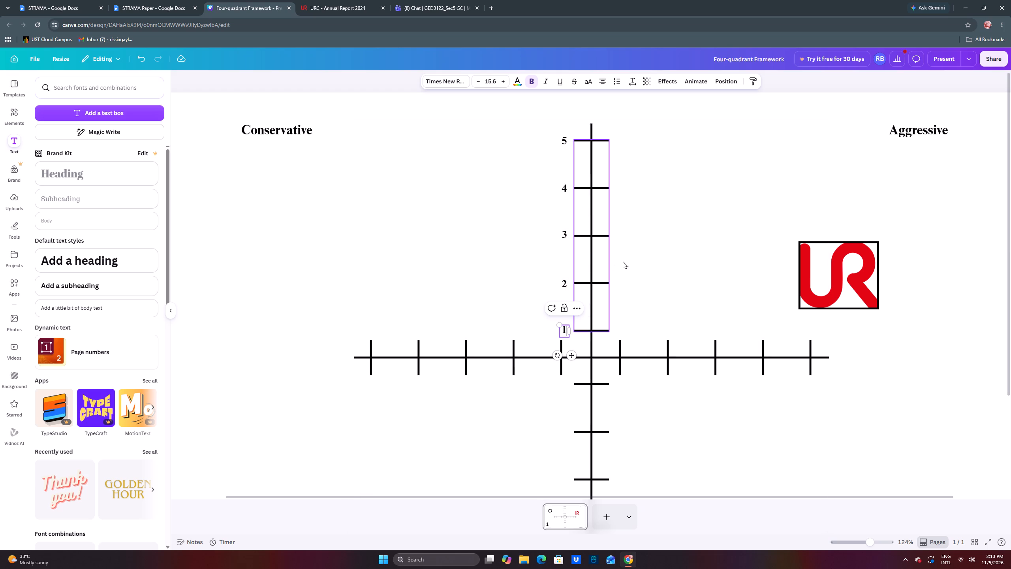
{"action": "left_click", "coordinate": [680, 250]}
Duplicate the 1 label, place the copy just below and left of the axes' intersection, and change it to 0.
{"action": "left_click", "coordinate": [564, 328]}
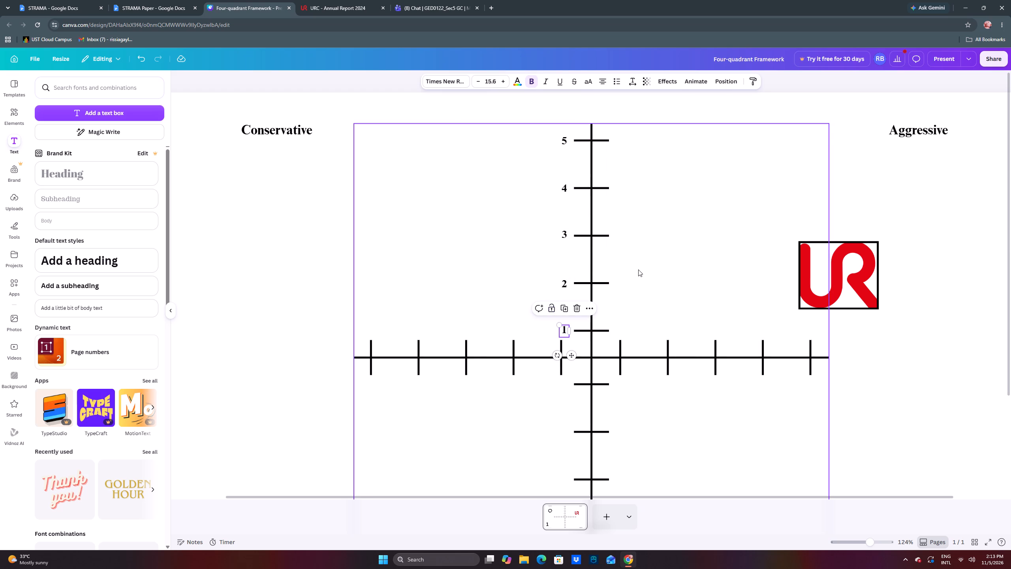
{"action": "key", "text": "ctrl+c"}
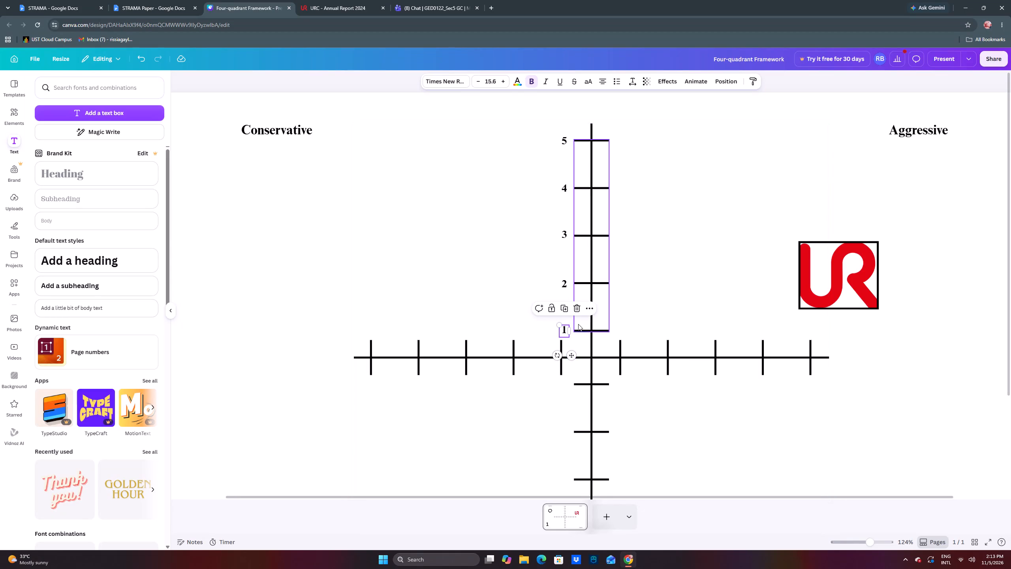
{"action": "key", "text": "ctrl+v"}
{"action": "left_click_drag", "start_coordinate": [581, 367], "coordinate": [588, 396]}
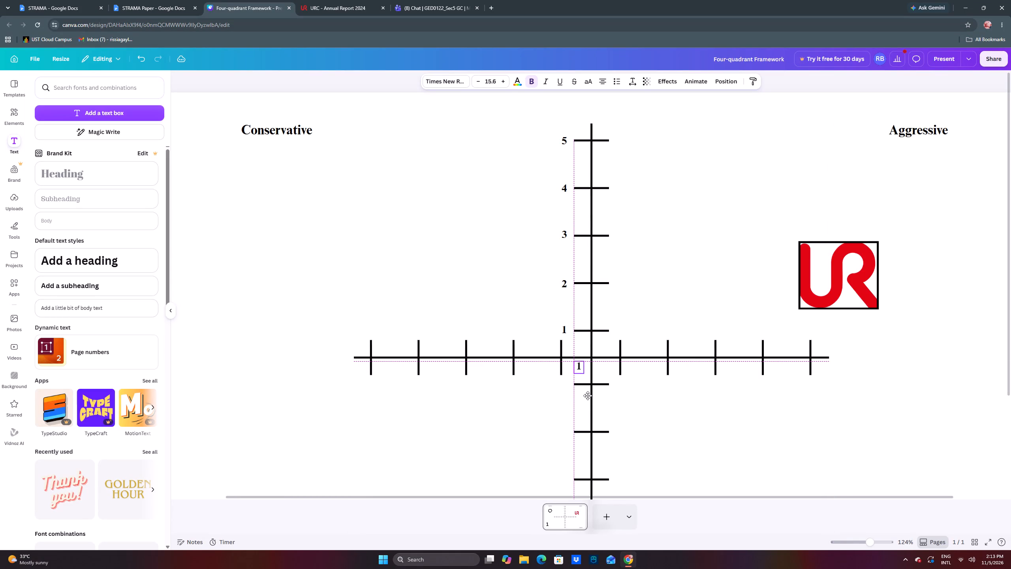
{"action": "left_click_drag", "start_coordinate": [588, 396], "coordinate": [587, 399]}
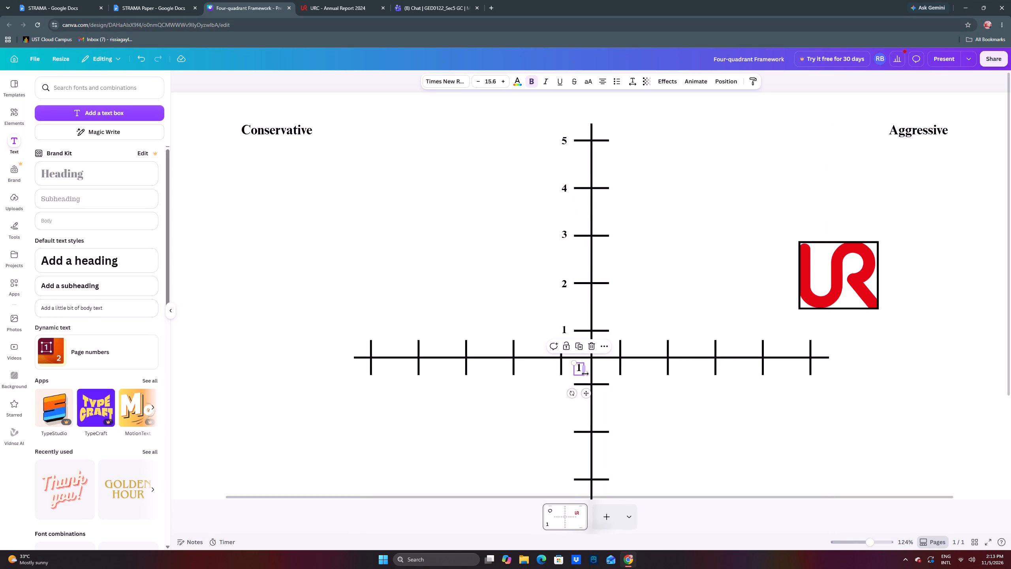
{"action": "left_click", "coordinate": [580, 372]}
{"action": "key", "text": "0"}
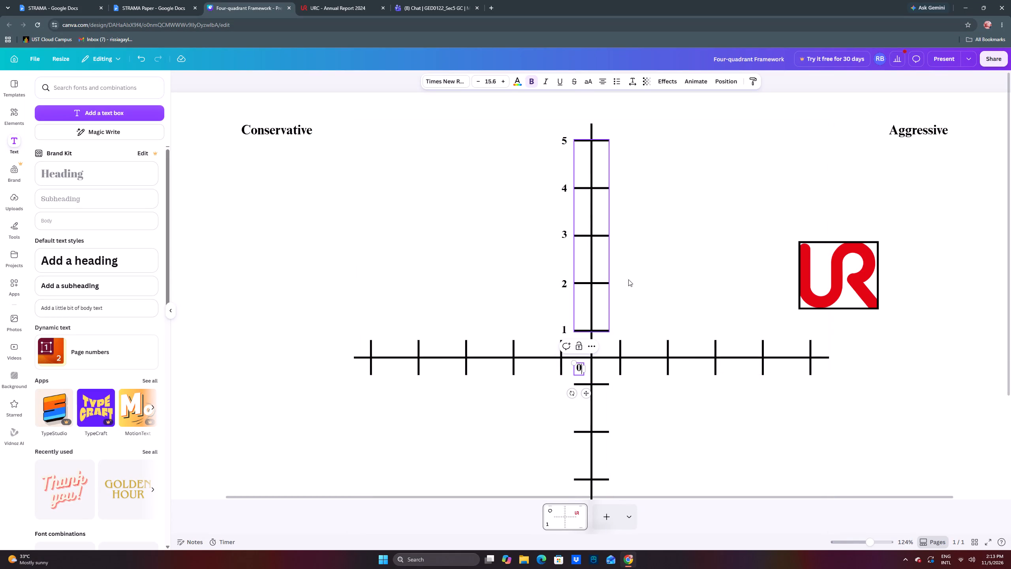
{"action": "left_click", "coordinate": [693, 252]}
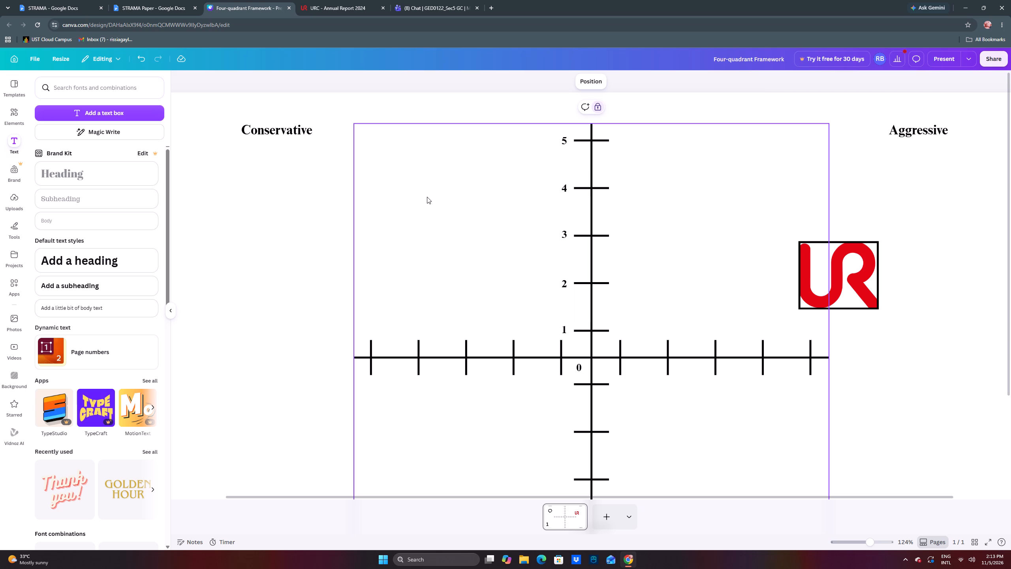
Group the labels 5 to 1 along the upper half of the vertical axis.
{"action": "left_click", "coordinate": [566, 326]}
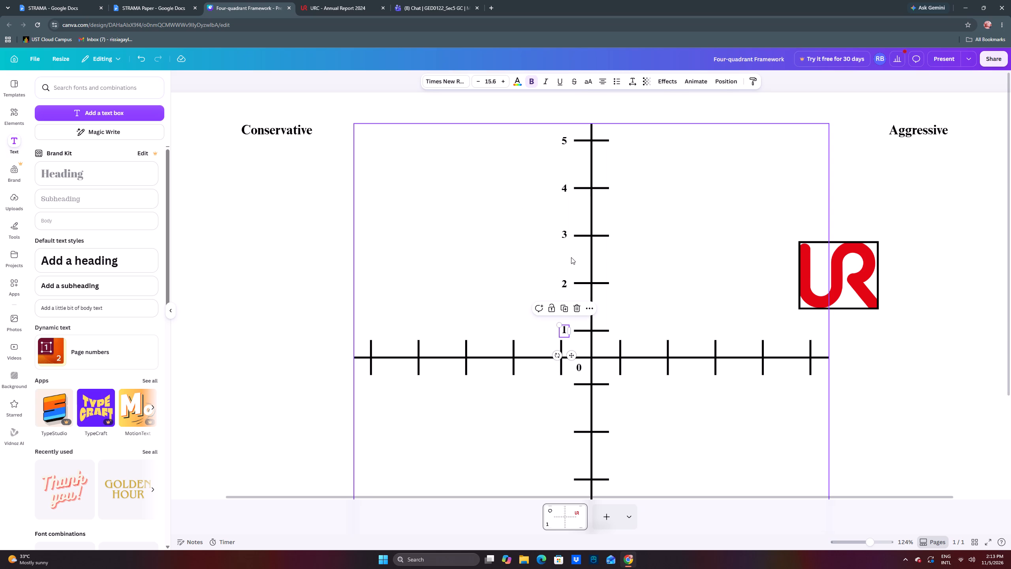
{"action": "left_click", "coordinate": [528, 195]}
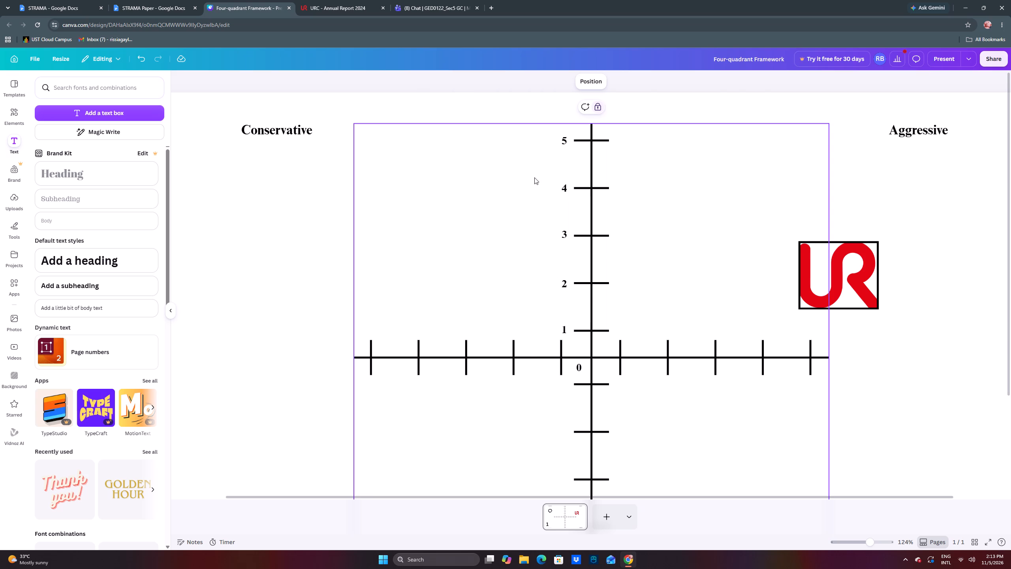
{"action": "left_click_drag", "start_coordinate": [547, 133], "coordinate": [564, 332]}
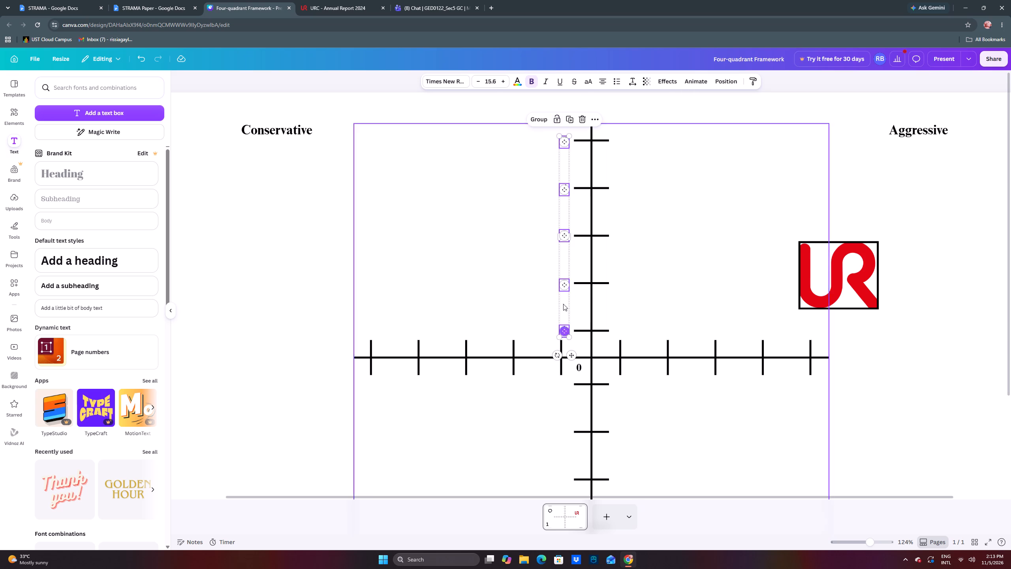
{"action": "left_click", "coordinate": [540, 122]}
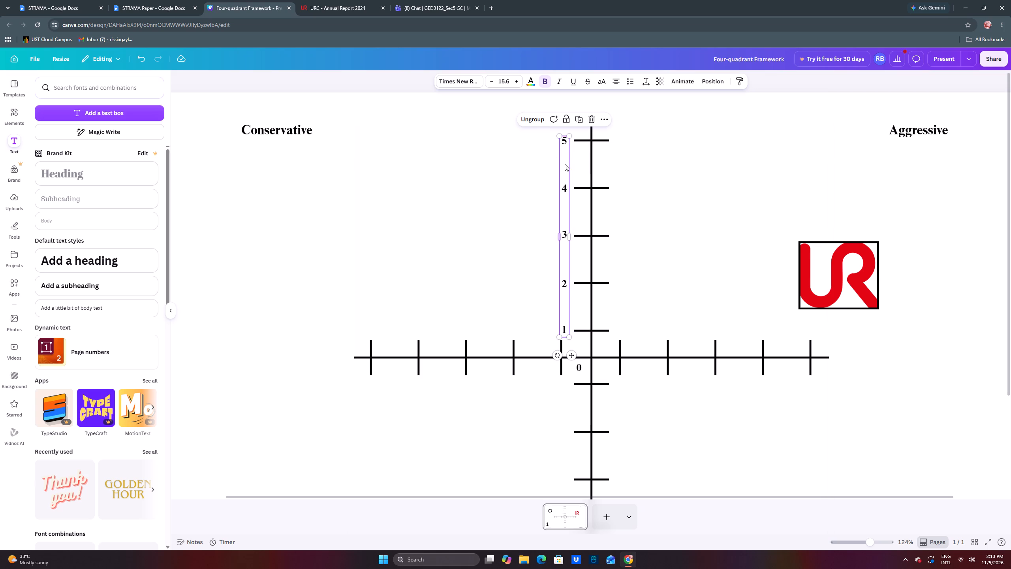
Duplicate the grouped 5-to-1 labels and place the copy right of the vertical axis's lower half, level with its ticks.
{"action": "left_click", "coordinate": [580, 123]}
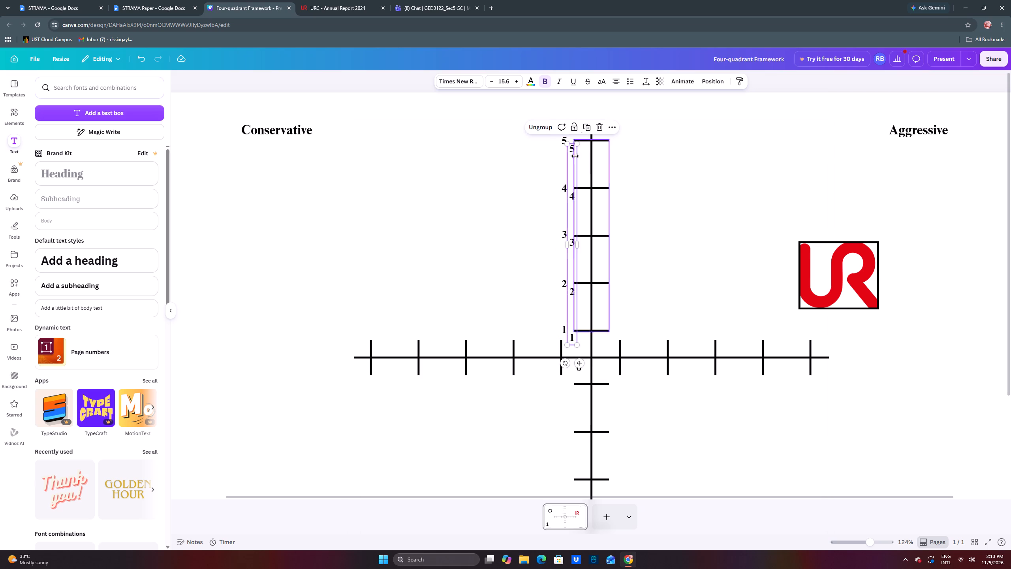
{"action": "left_click_drag", "start_coordinate": [574, 204], "coordinate": [552, 426]}
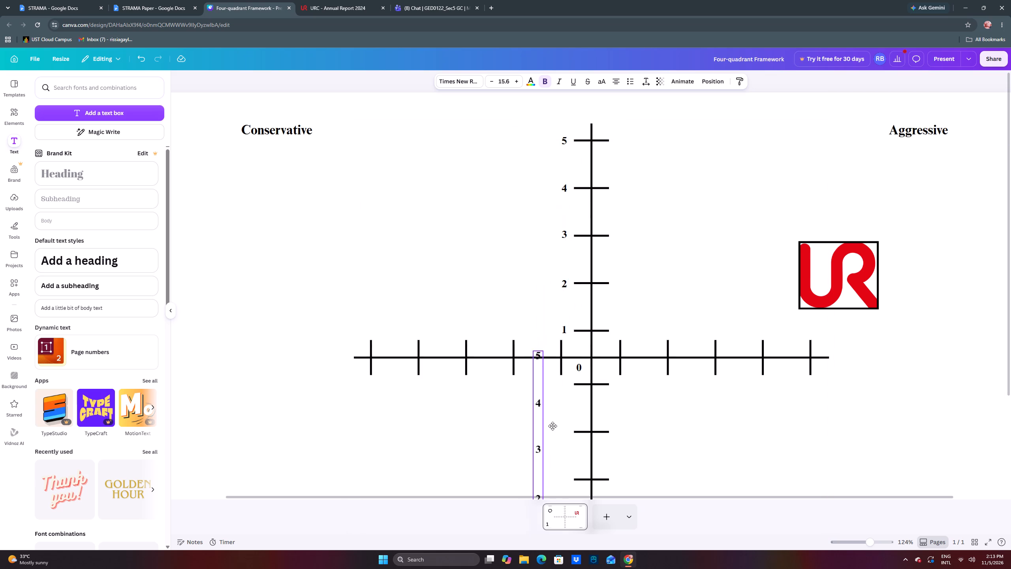
{"action": "left_click_drag", "start_coordinate": [552, 426], "coordinate": [563, 441]}
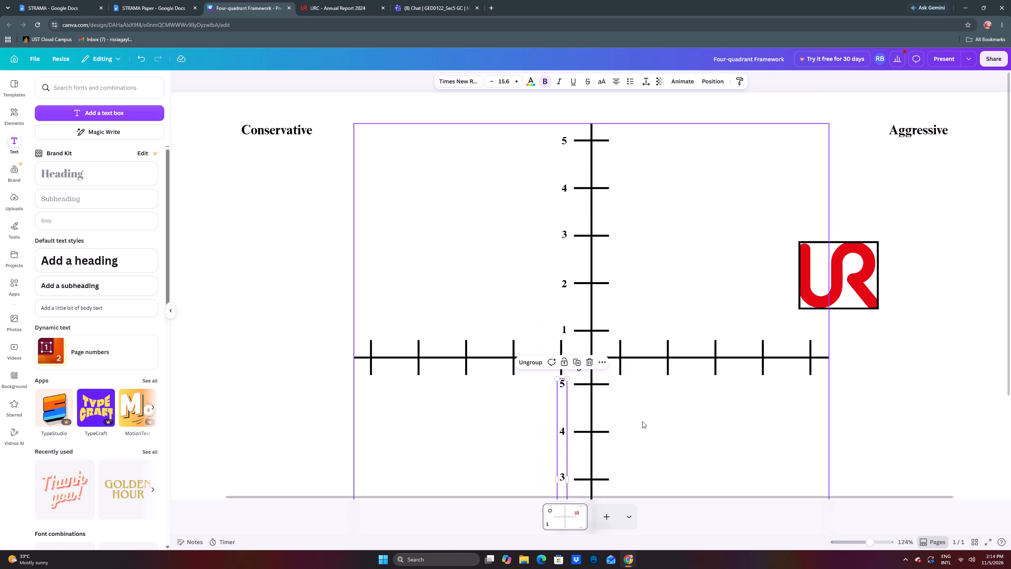
{"action": "left_click", "coordinate": [654, 421]}
{"action": "scroll", "coordinate": [682, 407], "scroll_direction": "down", "scroll_amount": 3}
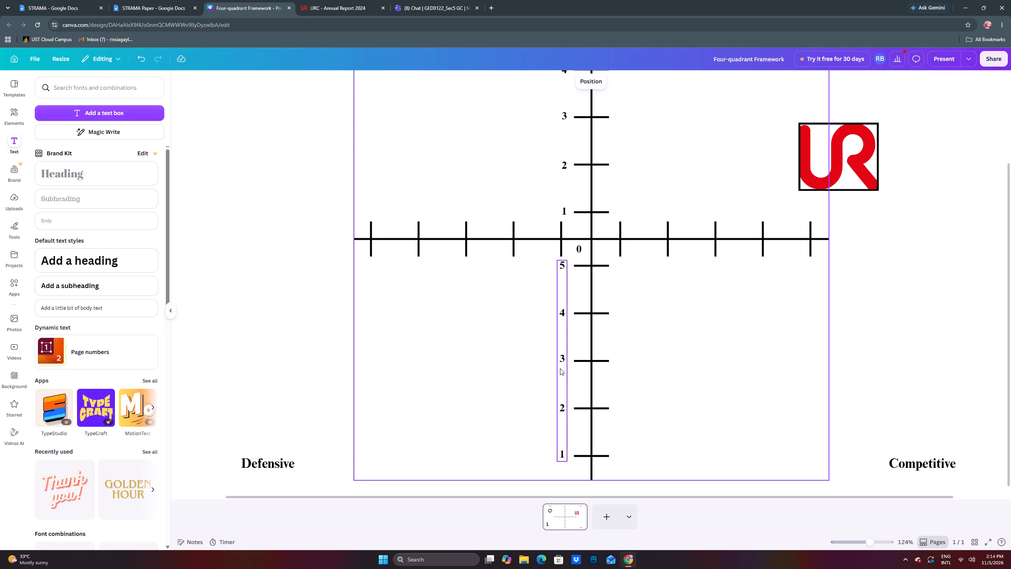
{"action": "left_click_drag", "start_coordinate": [561, 369], "coordinate": [617, 366]}
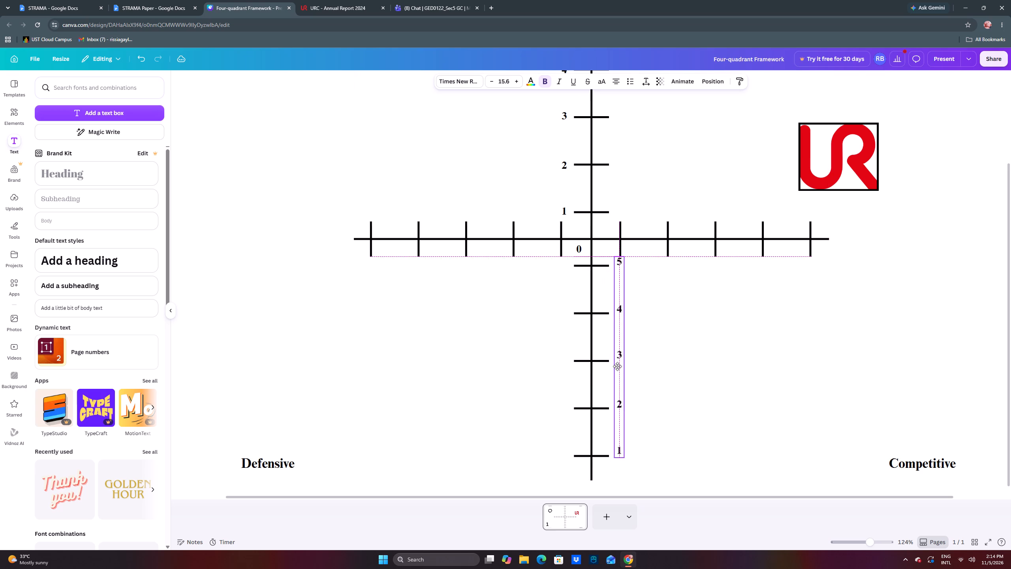
{"action": "left_click_drag", "start_coordinate": [617, 366], "coordinate": [617, 369]}
{"action": "left_click", "coordinate": [658, 370]}
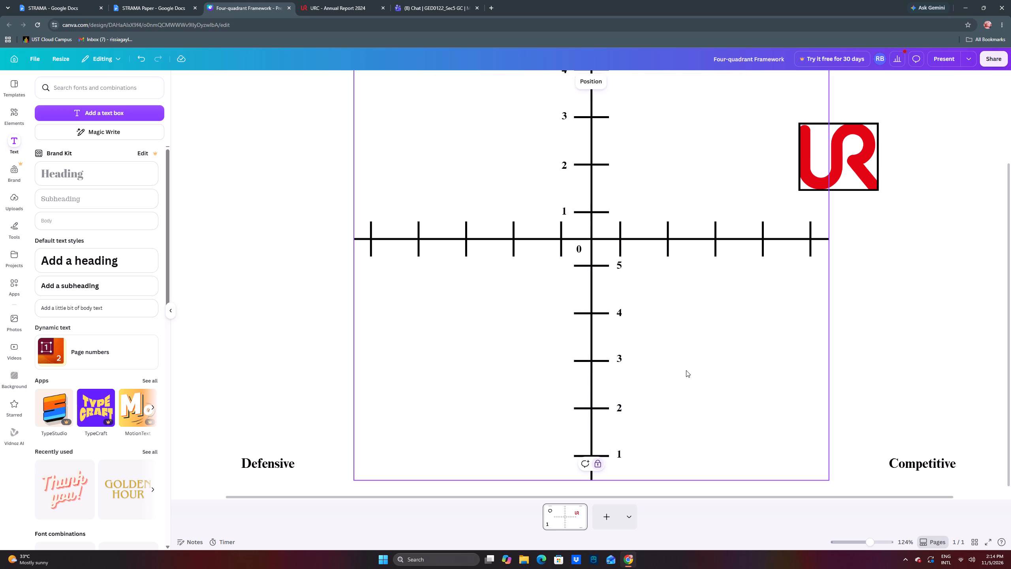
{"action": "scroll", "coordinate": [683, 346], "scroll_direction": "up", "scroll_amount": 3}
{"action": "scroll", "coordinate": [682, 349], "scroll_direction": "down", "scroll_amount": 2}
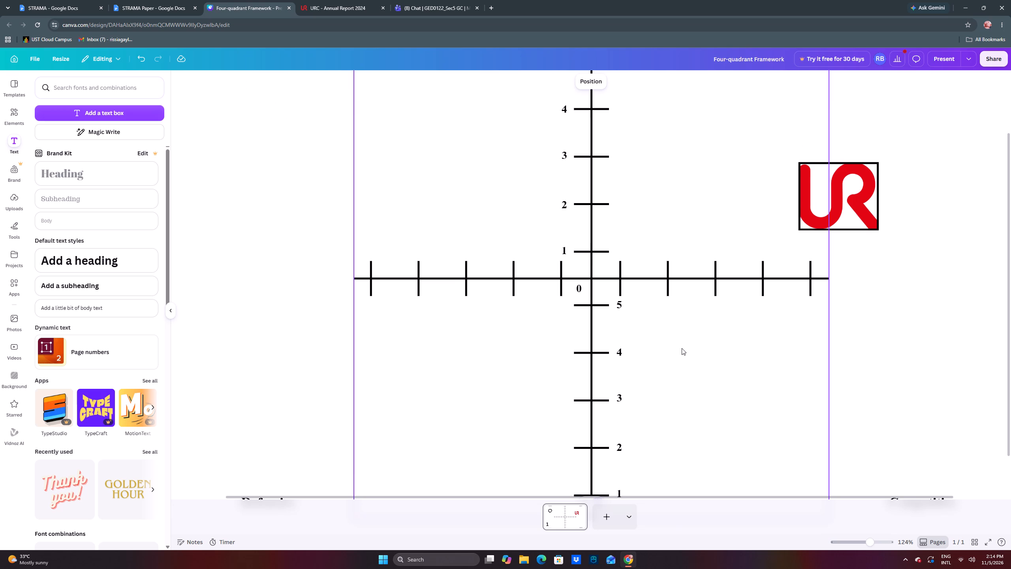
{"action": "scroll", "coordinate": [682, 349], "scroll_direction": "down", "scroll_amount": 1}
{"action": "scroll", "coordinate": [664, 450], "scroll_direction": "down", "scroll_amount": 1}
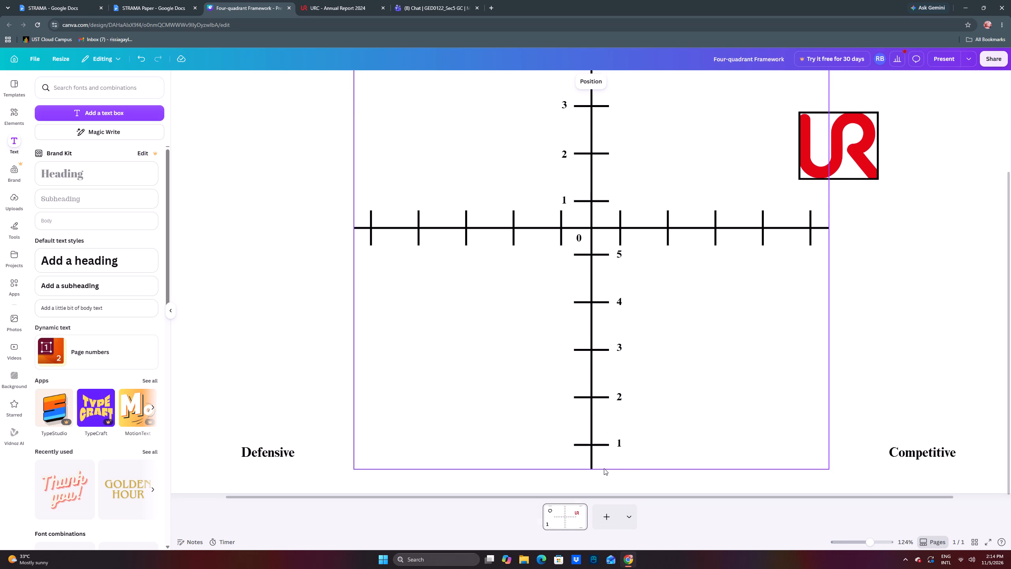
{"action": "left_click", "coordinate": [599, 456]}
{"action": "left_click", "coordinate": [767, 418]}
Shift the lower and upper tick groups on the vertical axis slightly outward, away from the axes' intersection.
{"action": "left_click_drag", "start_coordinate": [586, 330], "coordinate": [588, 341]}
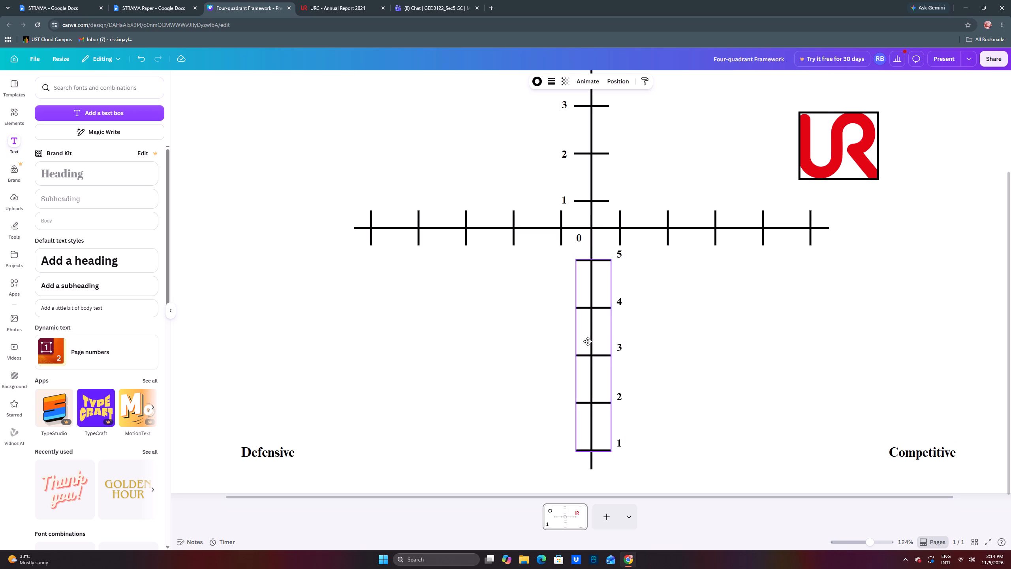
{"action": "left_click_drag", "start_coordinate": [588, 341], "coordinate": [586, 343]}
{"action": "scroll", "coordinate": [660, 305], "scroll_direction": "up", "scroll_amount": 2}
{"action": "left_click", "coordinate": [667, 190]}
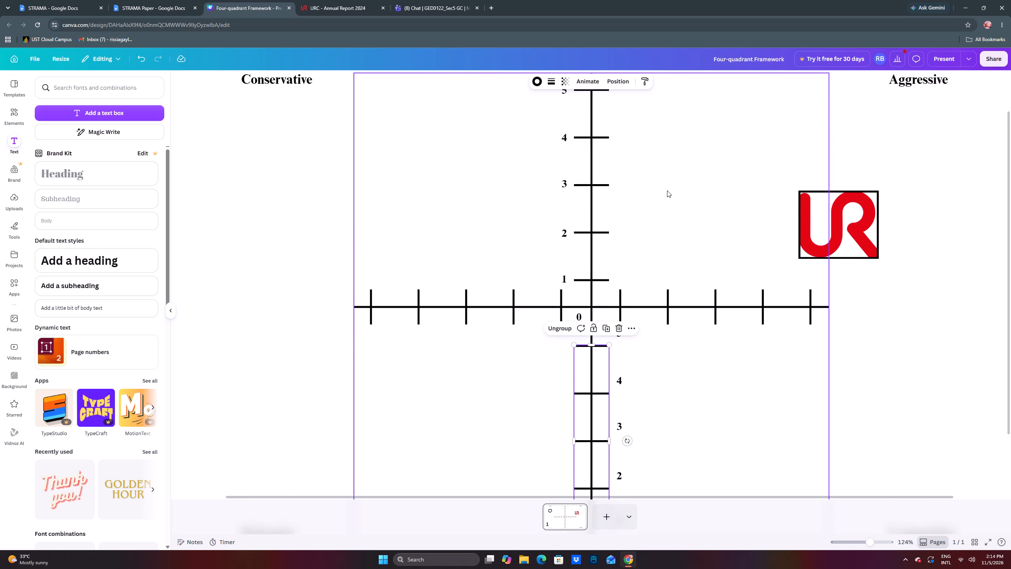
{"action": "left_click_drag", "start_coordinate": [590, 206], "coordinate": [590, 199]}
{"action": "scroll", "coordinate": [660, 202], "scroll_direction": "up", "scroll_amount": 1}
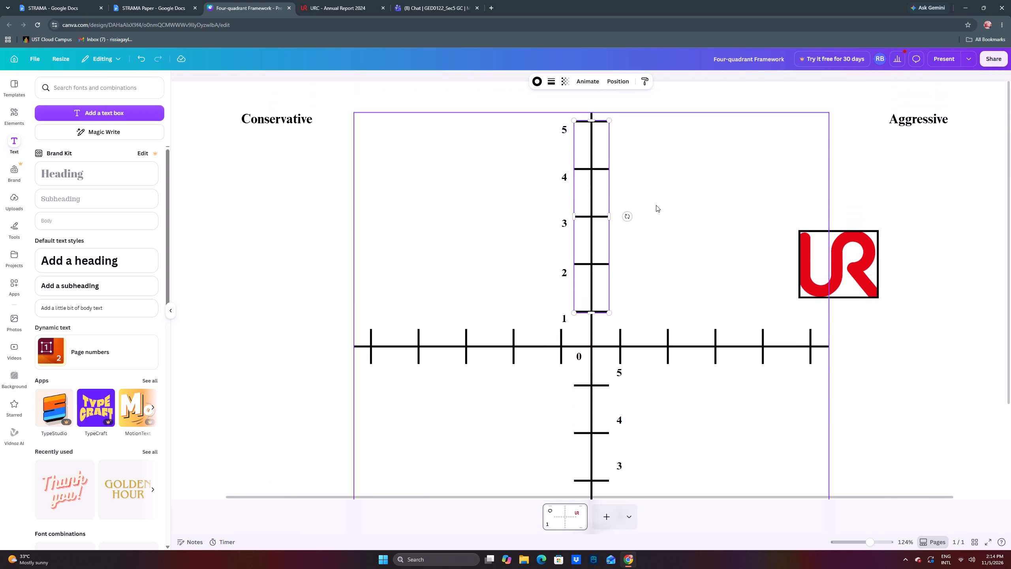
{"action": "left_click", "coordinate": [653, 194]}
{"action": "scroll", "coordinate": [652, 201], "scroll_direction": "down", "scroll_amount": 2}
{"action": "left_click", "coordinate": [908, 260]}
{"action": "scroll", "coordinate": [900, 244], "scroll_direction": "up", "scroll_amount": 4}
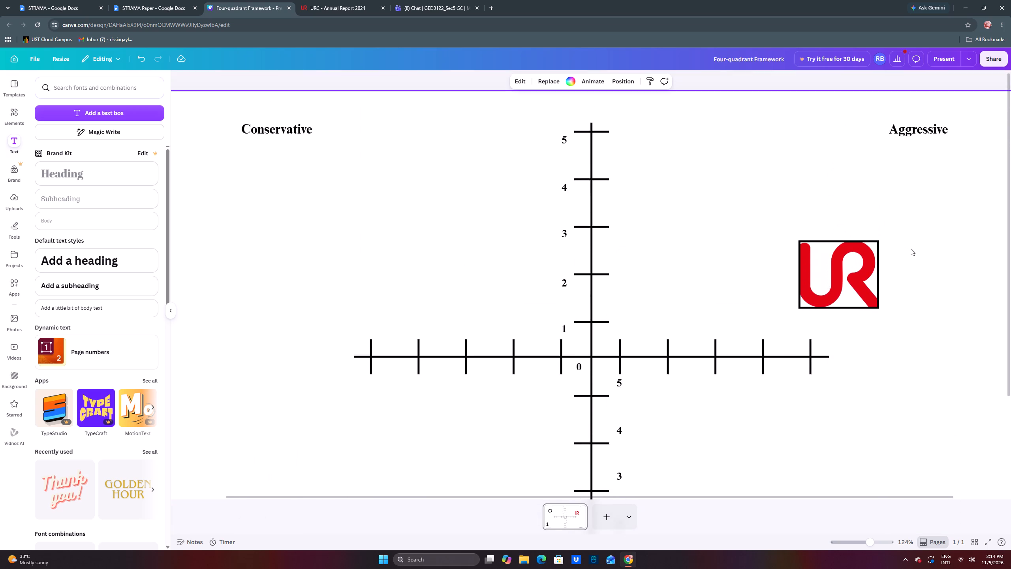
{"action": "scroll", "coordinate": [910, 248], "scroll_direction": "down", "scroll_amount": 5}
{"action": "scroll", "coordinate": [896, 250], "scroll_direction": "up", "scroll_amount": 6}
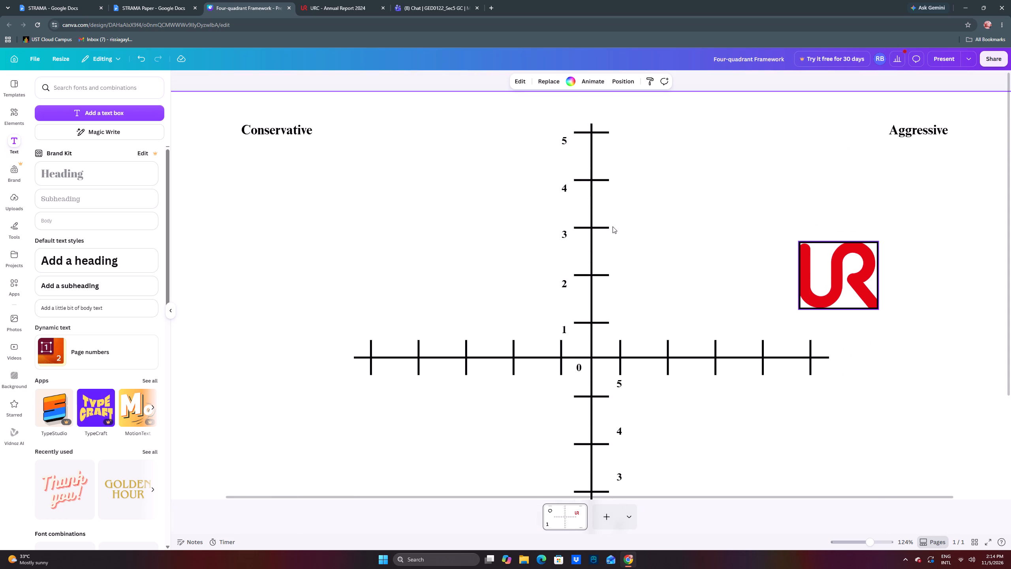
Move the 5-to-1 label group beside the vertical axis's upper half level with its ticks.
{"action": "left_click_drag", "start_coordinate": [568, 240], "coordinate": [568, 233]}
{"action": "left_click", "coordinate": [656, 239]}
Move the lower 5-to-1 label group to the left of the vertical axis and line up the lower ticks with it.
{"action": "scroll", "coordinate": [656, 239], "scroll_direction": "down", "scroll_amount": 5}
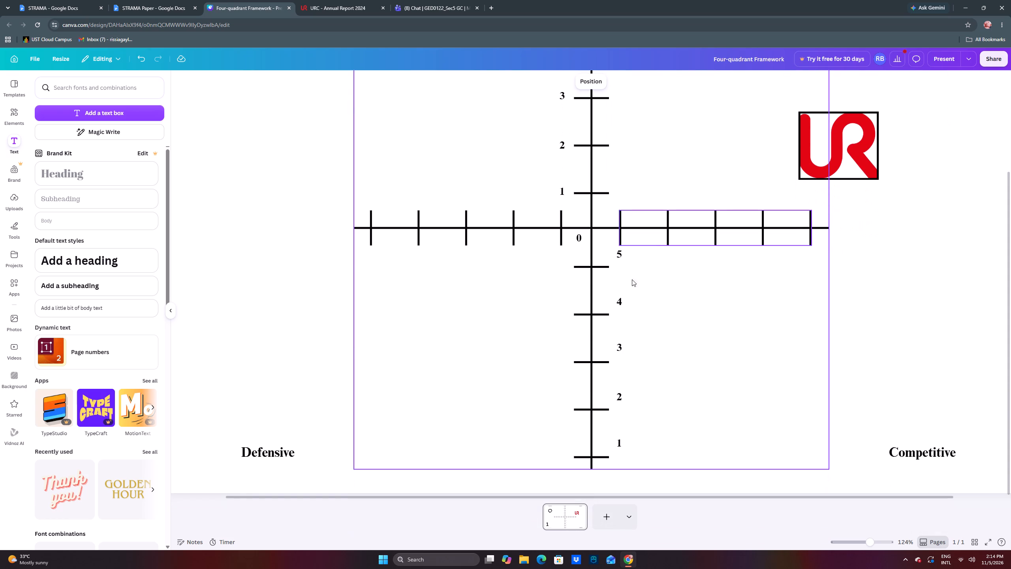
{"action": "left_click_drag", "start_coordinate": [620, 306], "coordinate": [565, 318]}
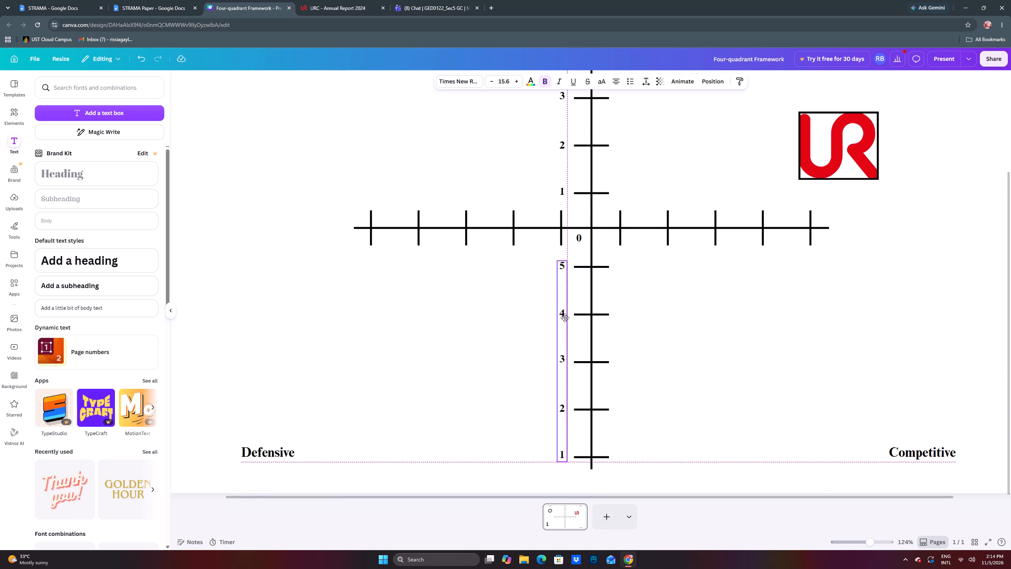
{"action": "left_click_drag", "start_coordinate": [565, 318], "coordinate": [565, 321]}
{"action": "left_click", "coordinate": [654, 321]}
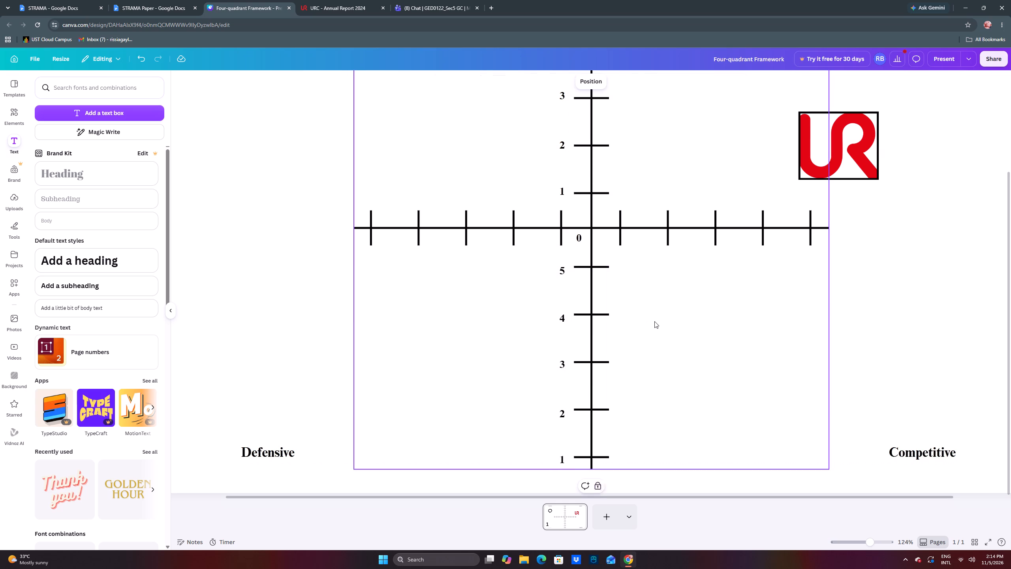
{"action": "left_click_drag", "start_coordinate": [607, 293], "coordinate": [607, 297]}
{"action": "left_click", "coordinate": [650, 294]}
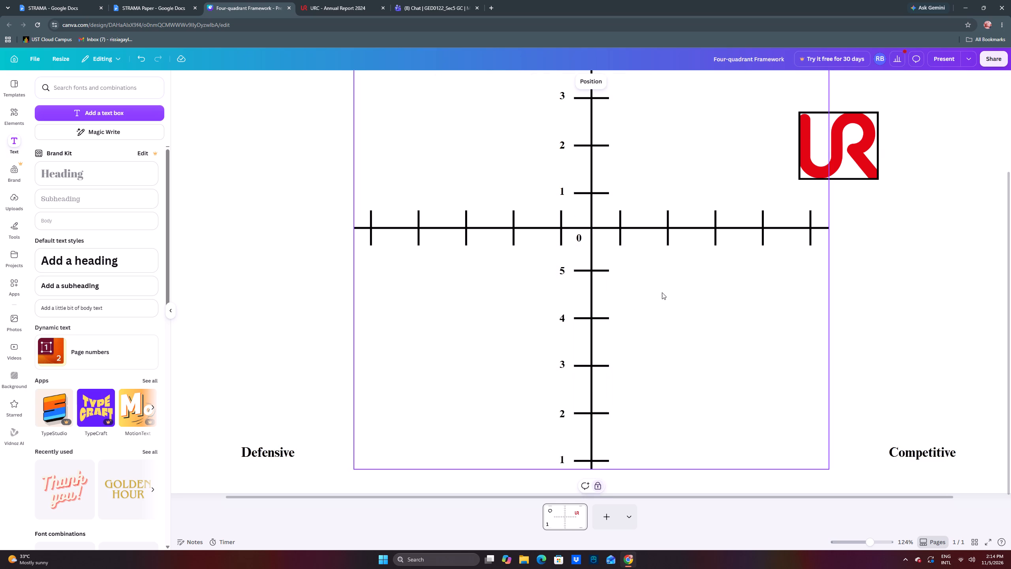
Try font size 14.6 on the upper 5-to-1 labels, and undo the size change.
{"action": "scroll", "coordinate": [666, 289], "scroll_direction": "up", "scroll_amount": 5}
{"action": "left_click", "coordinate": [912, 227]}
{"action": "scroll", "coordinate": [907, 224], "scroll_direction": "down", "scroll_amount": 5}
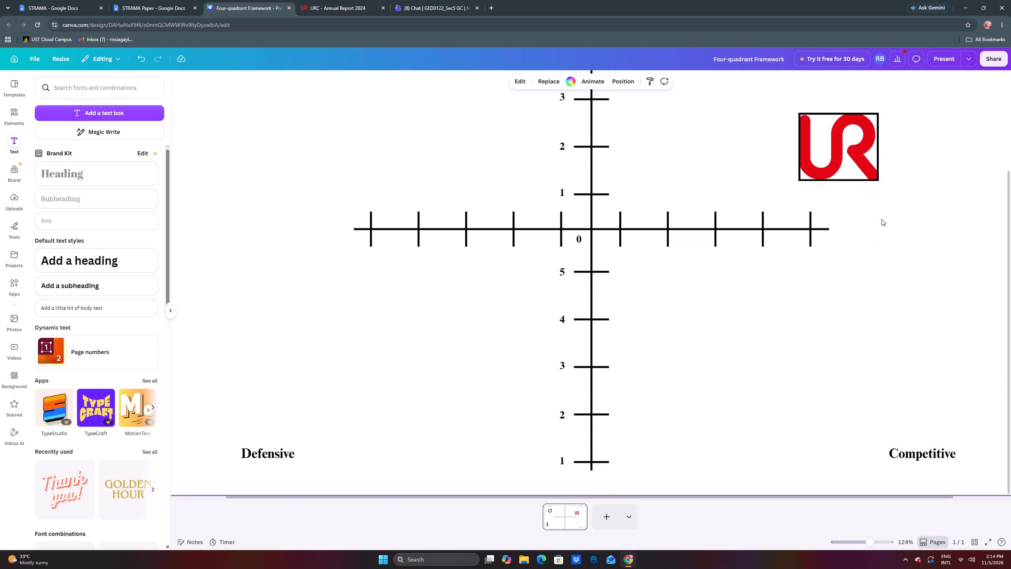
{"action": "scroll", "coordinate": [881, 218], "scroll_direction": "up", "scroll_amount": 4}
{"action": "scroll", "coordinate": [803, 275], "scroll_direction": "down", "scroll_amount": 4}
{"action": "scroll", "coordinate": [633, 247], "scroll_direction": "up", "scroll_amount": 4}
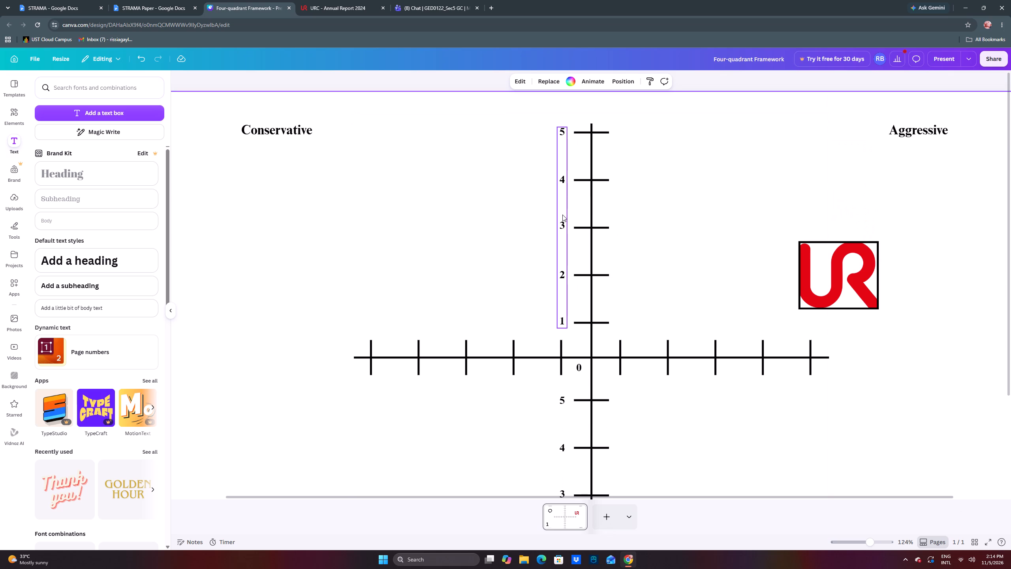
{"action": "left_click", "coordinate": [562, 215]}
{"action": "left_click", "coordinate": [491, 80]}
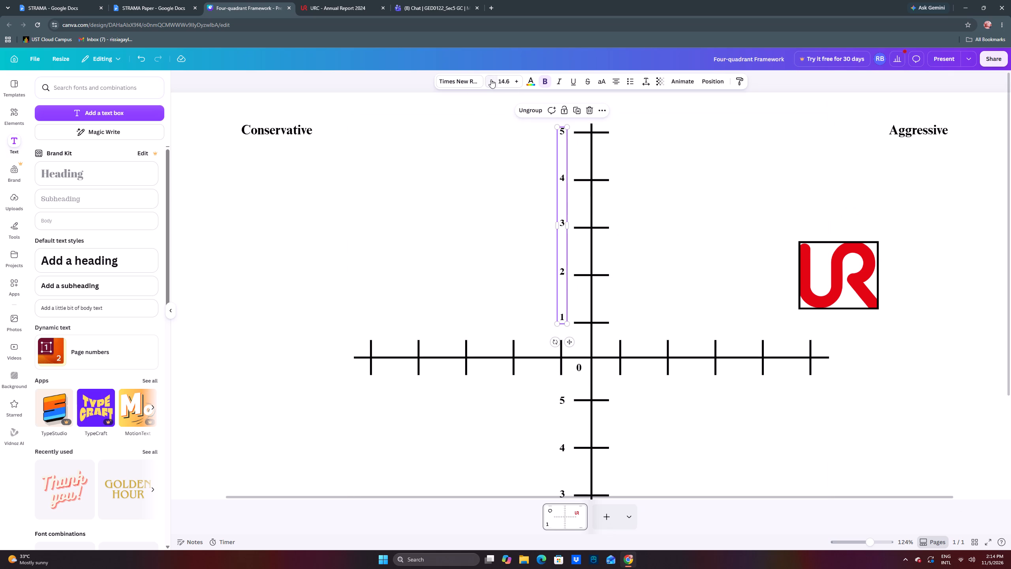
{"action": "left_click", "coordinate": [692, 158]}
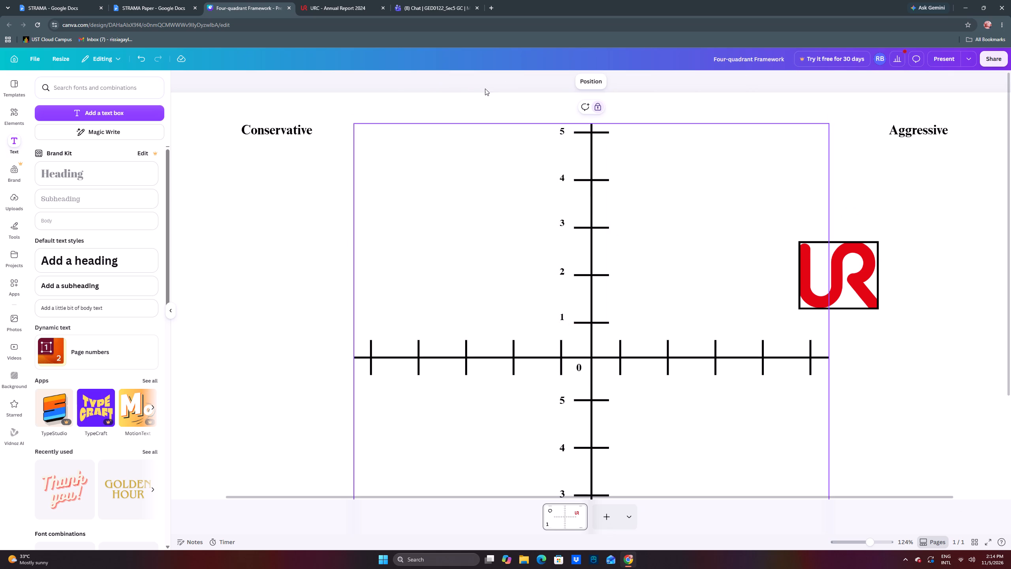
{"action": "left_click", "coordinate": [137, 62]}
Renumber the five labels beside the vertical axis's lower half as -1, -2, -3, -4 and -5 from top to bottom.
{"action": "scroll", "coordinate": [562, 251], "scroll_direction": "down", "scroll_amount": 3}
{"action": "left_click", "coordinate": [564, 283]}
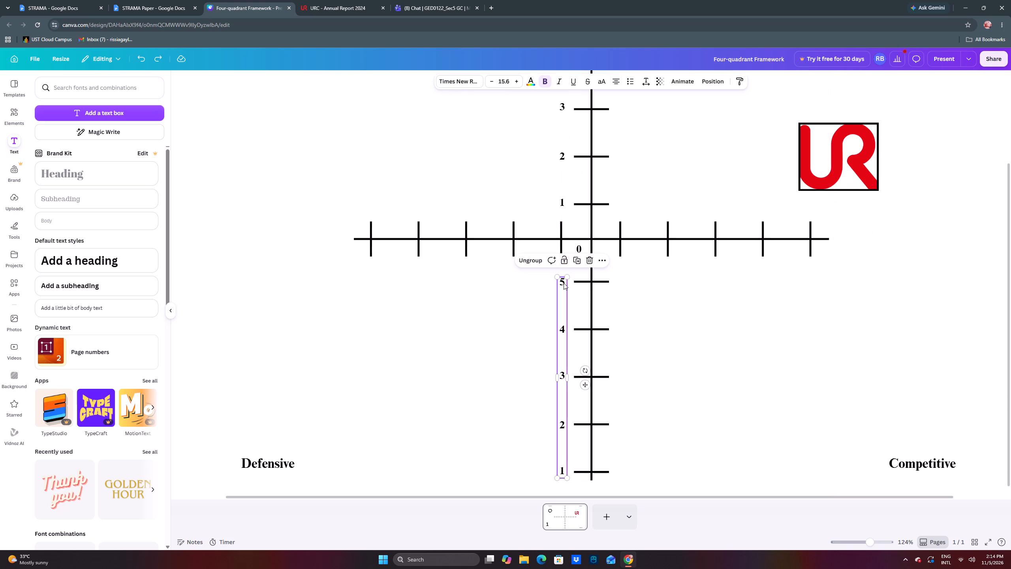
{"action": "left_click", "coordinate": [578, 251]}
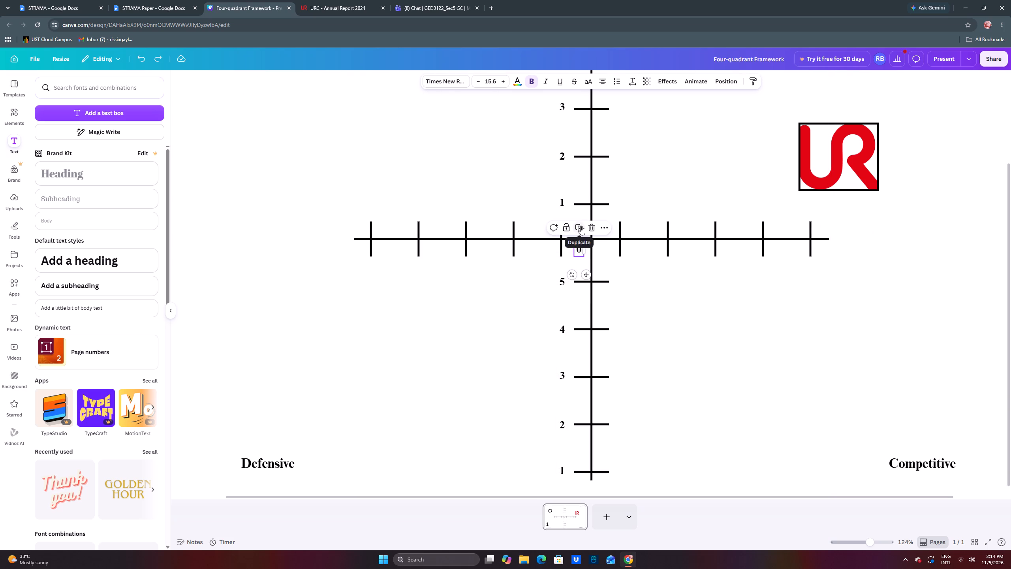
{"action": "double_click", "coordinate": [560, 281]}
{"action": "double_click", "coordinate": [562, 280]}
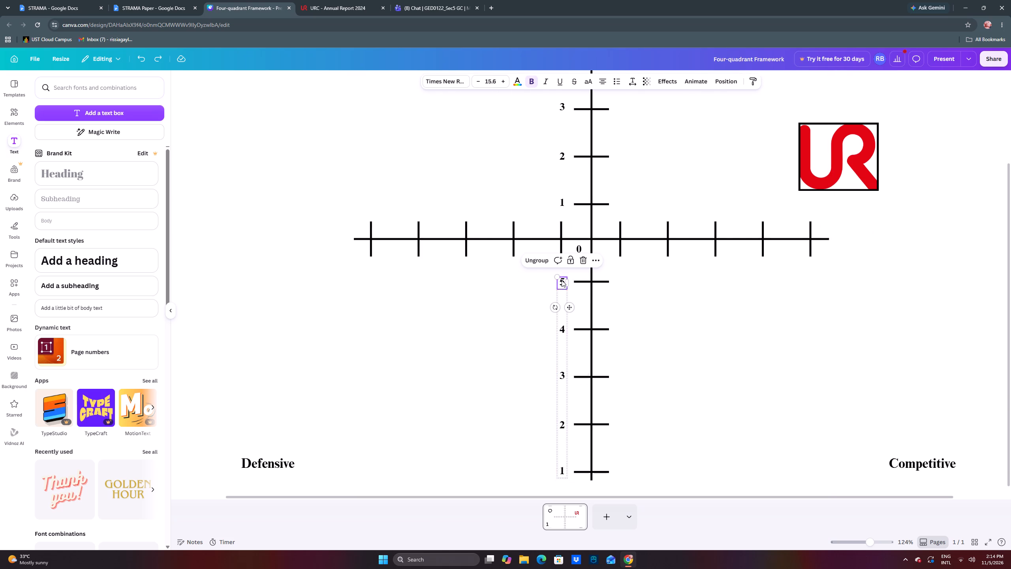
{"action": "key", "text": "minus"}
{"action": "key", "text": "1"}
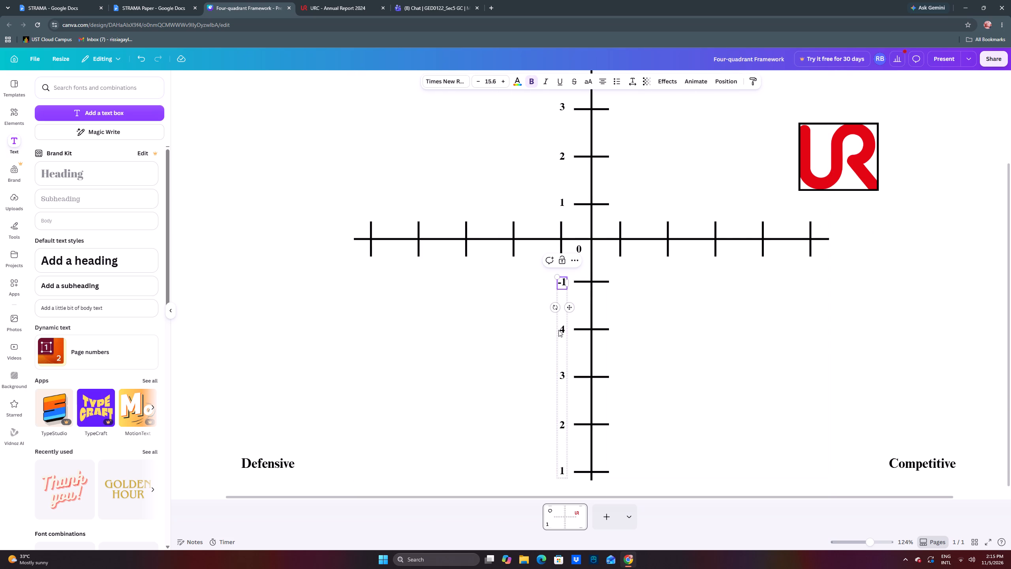
{"action": "double_click", "coordinate": [559, 330]}
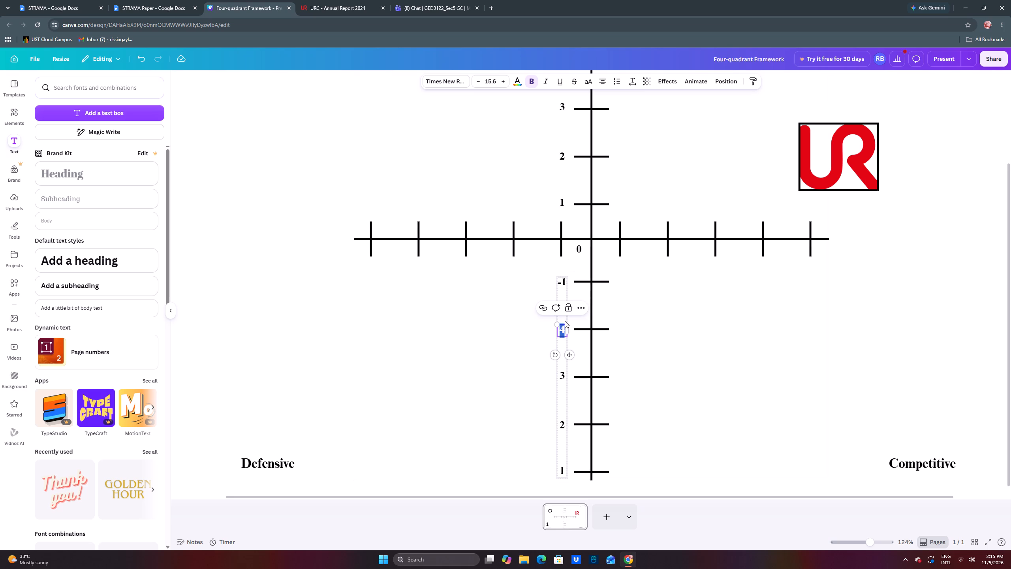
{"action": "type", "text": "-2"}
{"action": "double_click", "coordinate": [561, 376]}
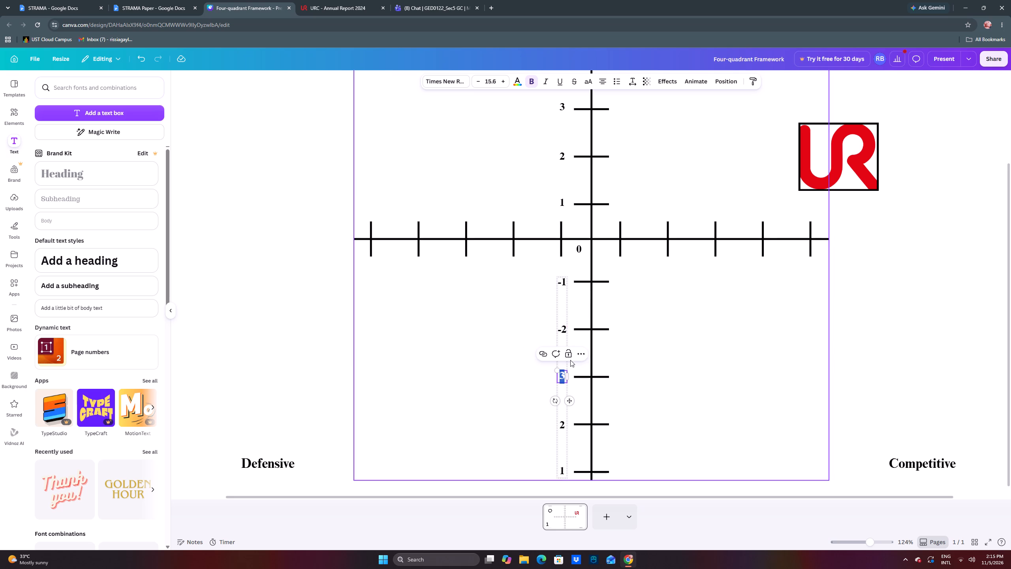
{"action": "key", "text": "minus"}
{"action": "key", "text": "3"}
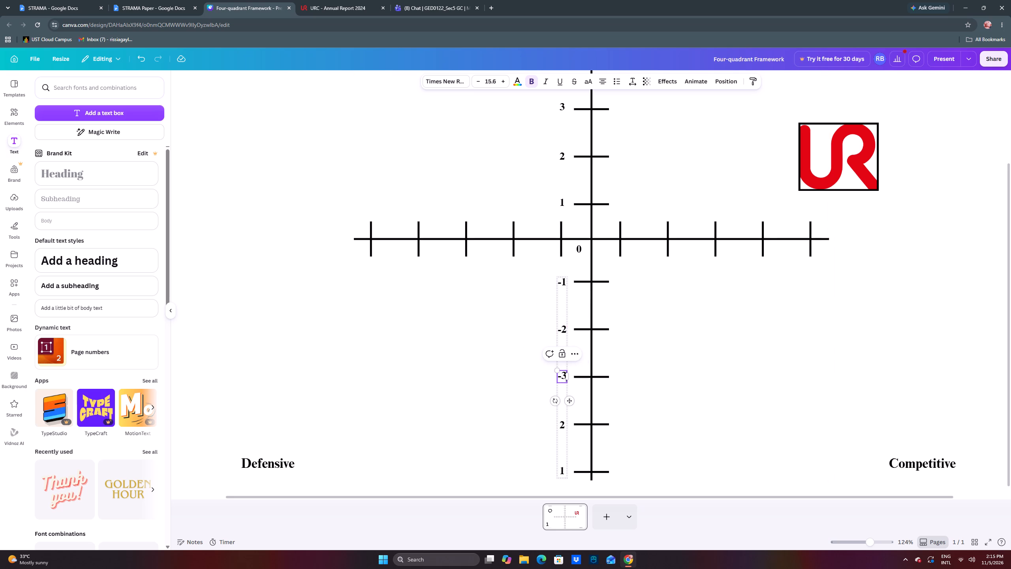
{"action": "double_click", "coordinate": [564, 426]}
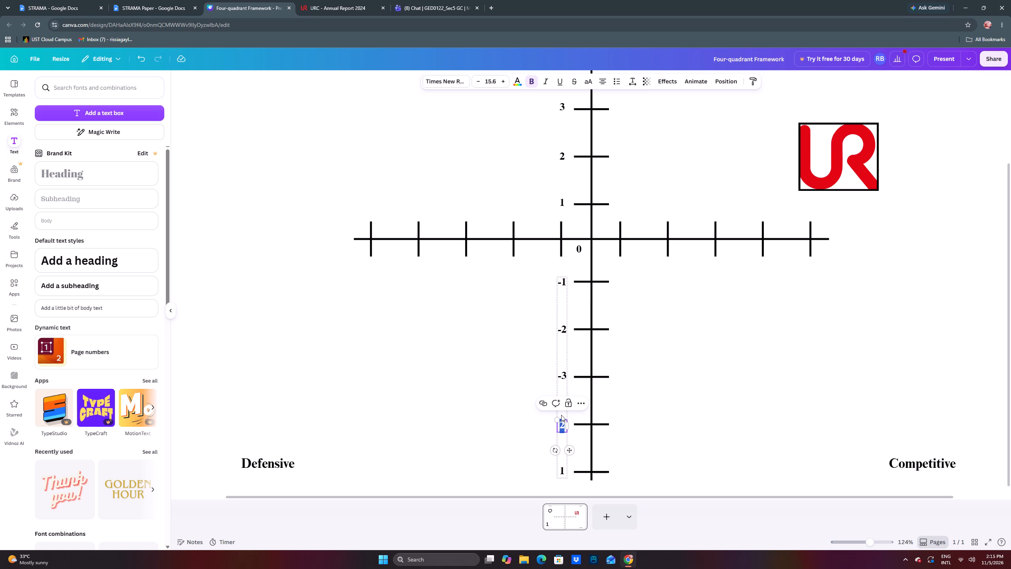
{"action": "key", "text": "minus"}
{"action": "key", "text": "4"}
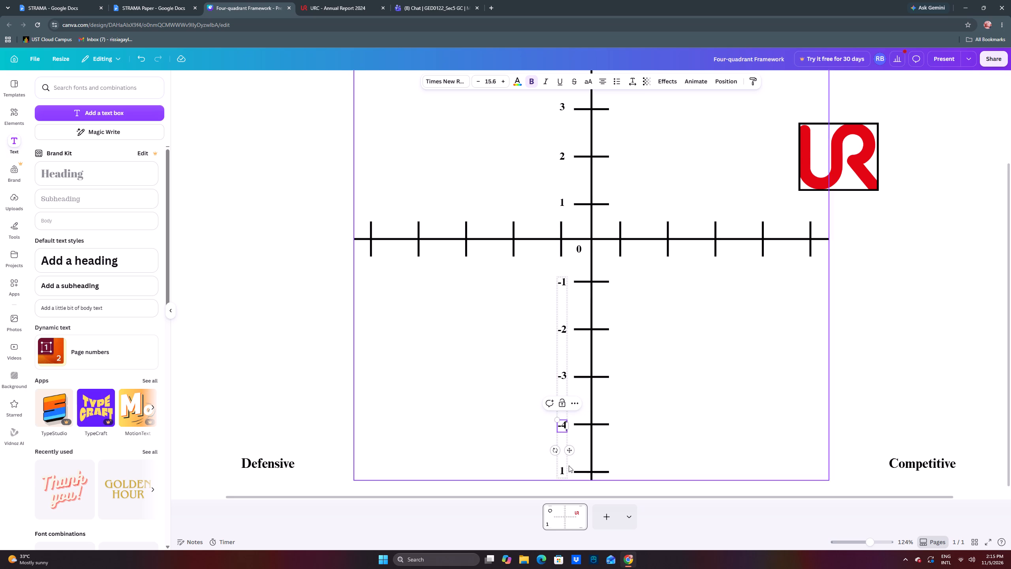
{"action": "double_click", "coordinate": [562, 473]}
{"action": "key", "text": "minus"}
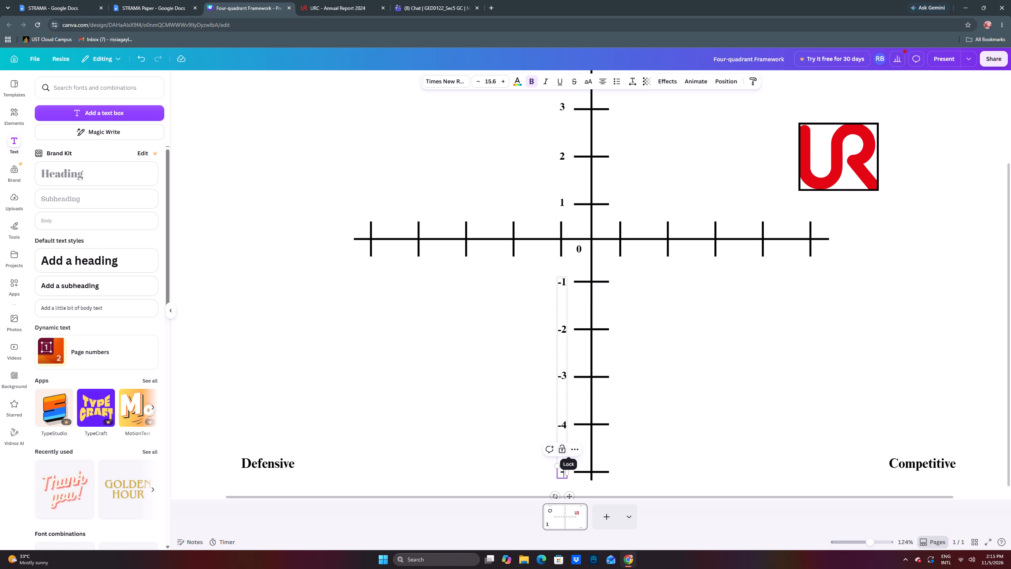
{"action": "key", "text": "5"}
{"action": "left_click", "coordinate": [704, 391]}
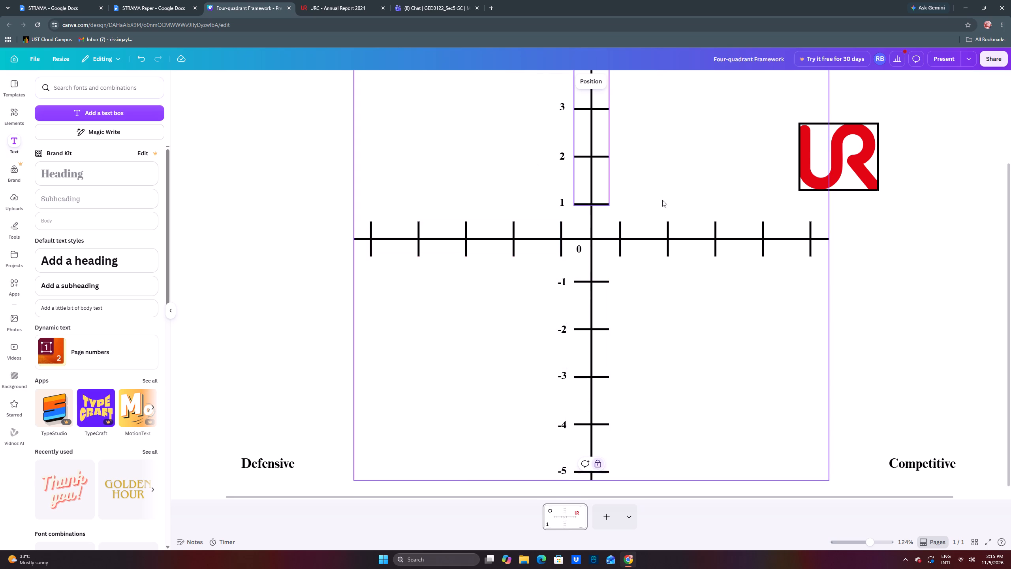
Duplicate the 0 label and place the copy below the horizontal axis's first tick left of the intersection.
{"action": "scroll", "coordinate": [662, 200], "scroll_direction": "up", "scroll_amount": 3}
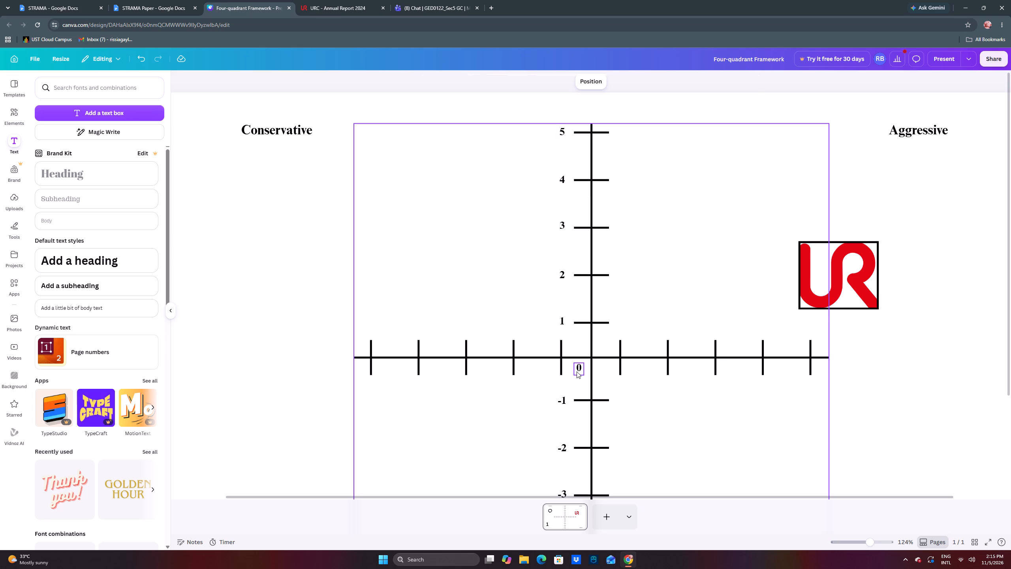
{"action": "left_click", "coordinate": [577, 371]}
{"action": "key", "text": "ctrl+c"}
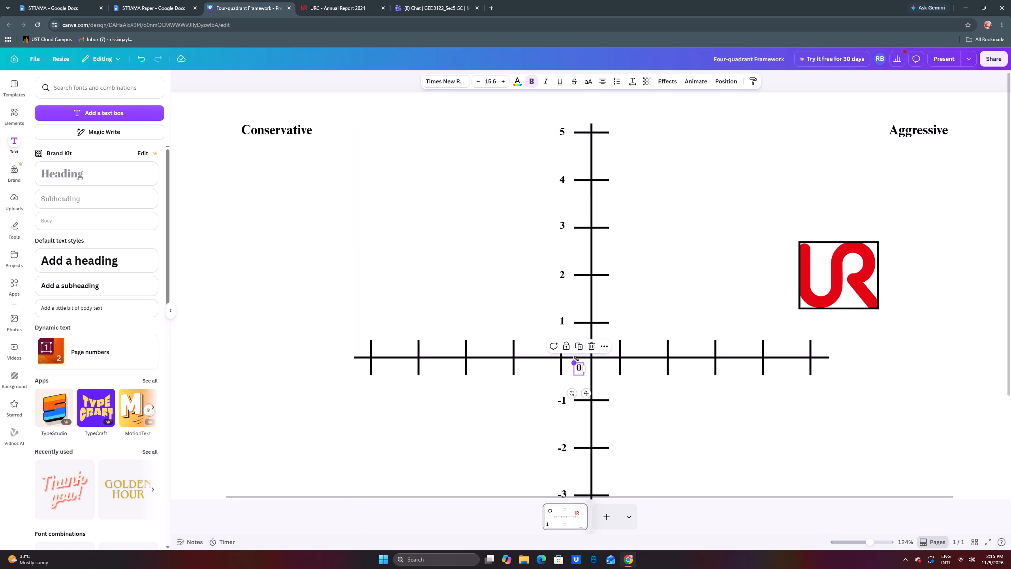
{"action": "key", "text": "ctrl+v"}
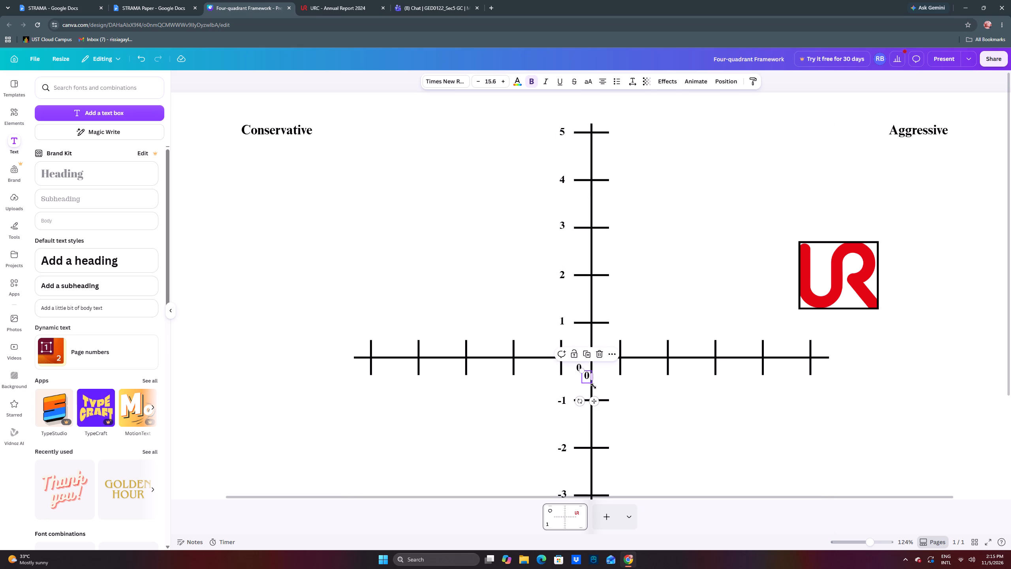
{"action": "left_click_drag", "start_coordinate": [592, 401], "coordinate": [566, 411]}
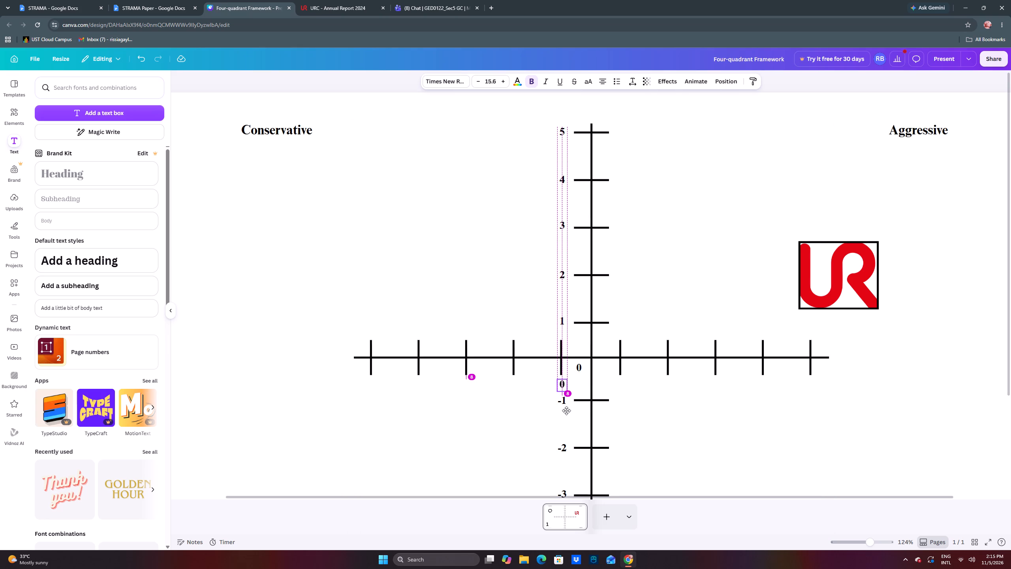
{"action": "left_click_drag", "start_coordinate": [566, 411], "coordinate": [566, 411]}
{"action": "left_click_drag", "start_coordinate": [566, 411], "coordinate": [566, 411]}
{"action": "left_click", "coordinate": [630, 409]}
Shift the horizontal axis's left and right tick groups slightly outward, away from the vertical axis.
{"action": "left_click", "coordinate": [522, 365]}
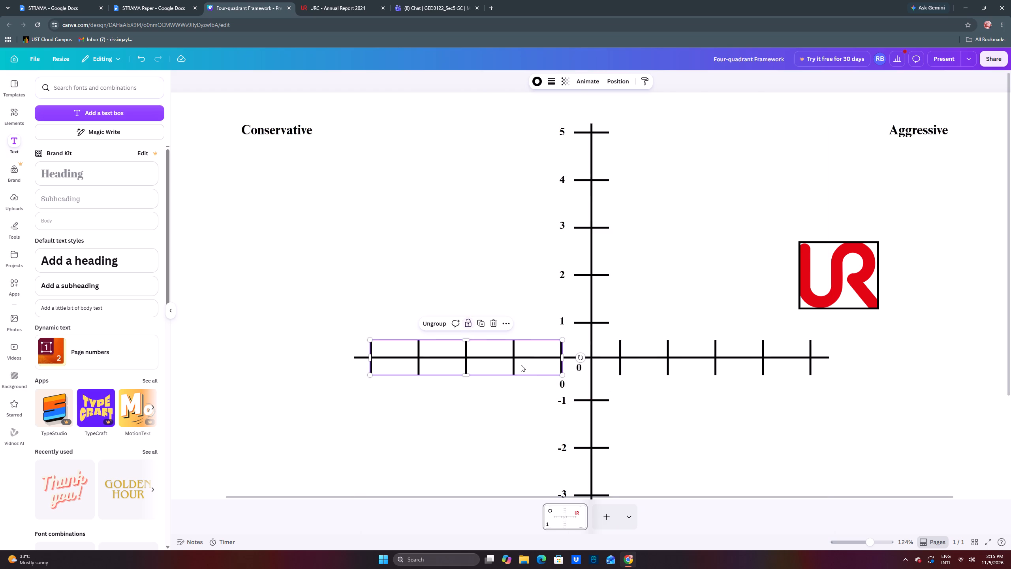
{"action": "left_click_drag", "start_coordinate": [487, 361], "coordinate": [482, 363]}
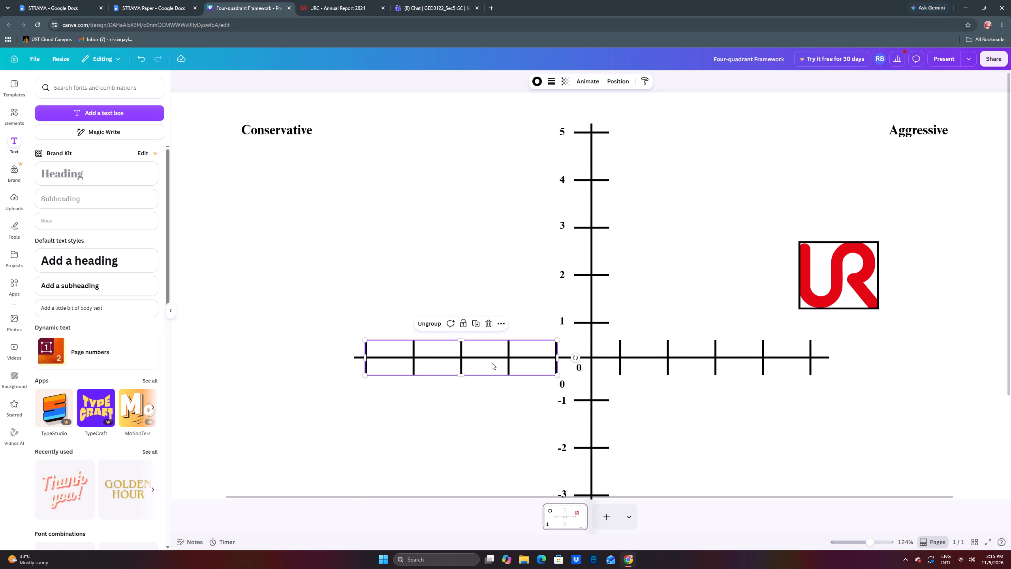
{"action": "left_click_drag", "start_coordinate": [639, 364], "coordinate": [645, 365]}
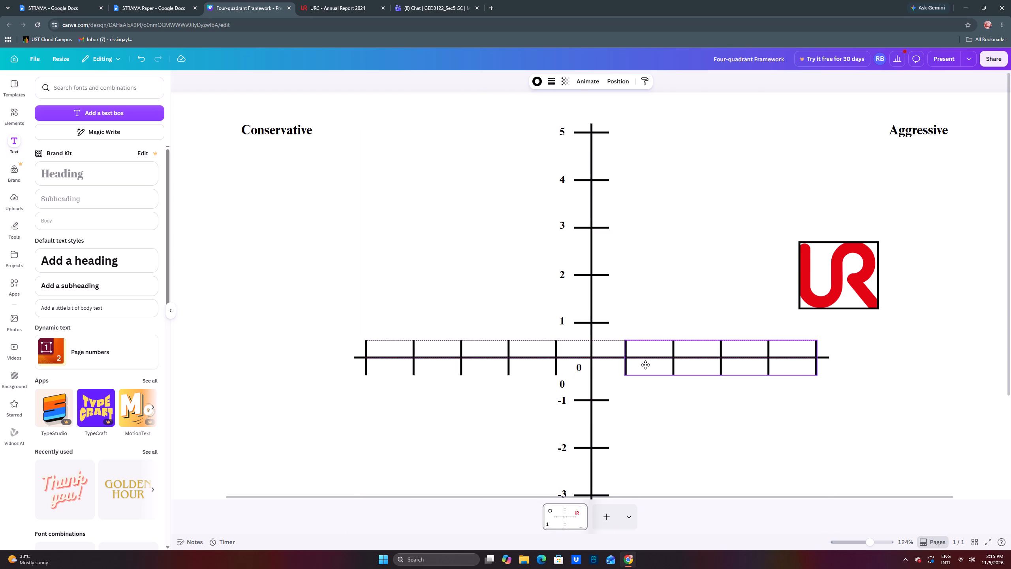
{"action": "left_click_drag", "start_coordinate": [645, 365], "coordinate": [646, 365]}
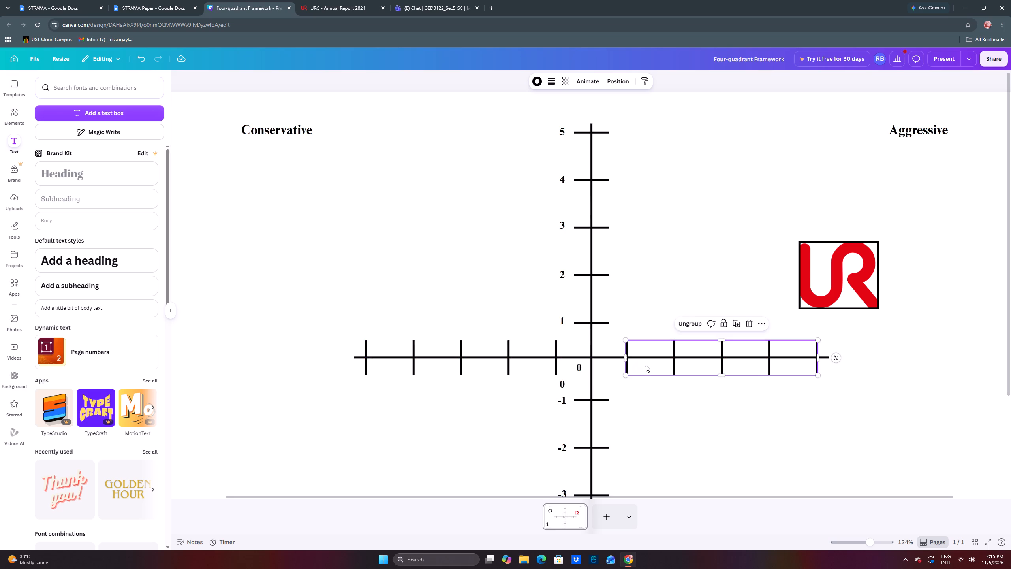
{"action": "left_click", "coordinate": [637, 255]}
{"action": "left_click", "coordinate": [324, 273]}
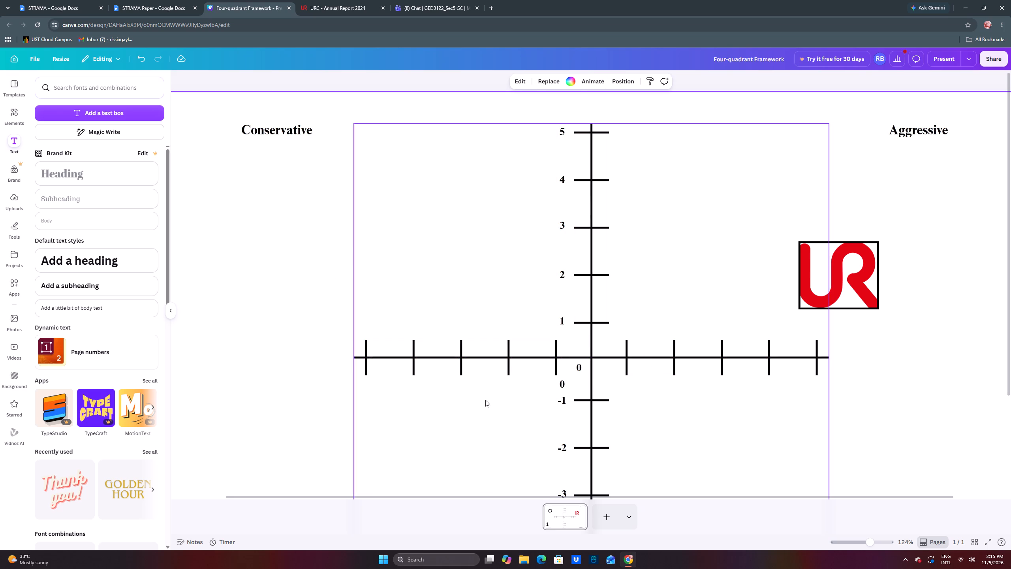
Change the duplicated 0 label to -1 and line it up below the first tick left of the intersection.
{"action": "left_click_drag", "start_coordinate": [560, 387], "coordinate": [558, 390]}
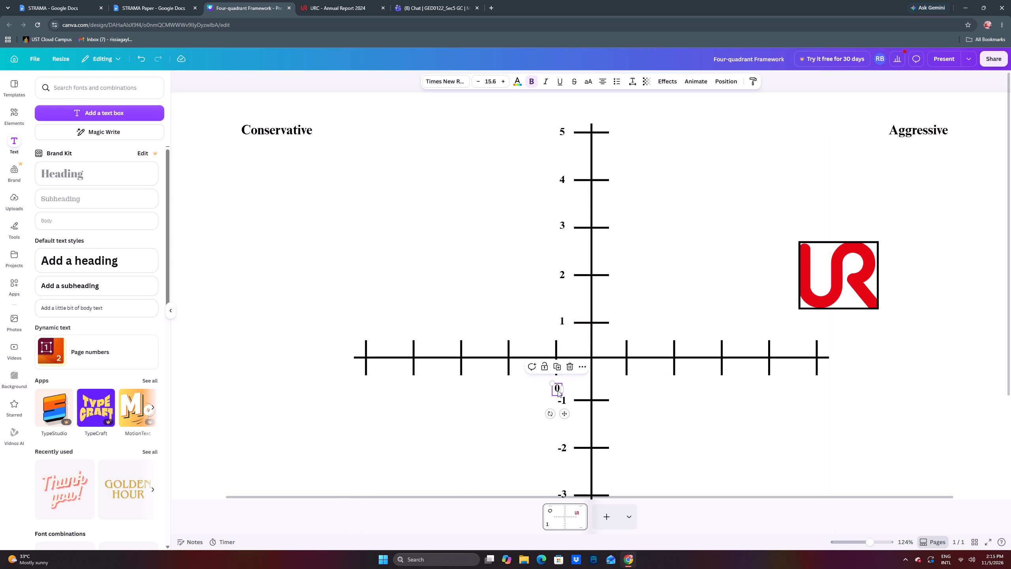
{"action": "left_click", "coordinate": [557, 388]}
{"action": "left_click", "coordinate": [557, 388]}
{"action": "key", "text": "BackSpace"}
{"action": "type", "text": "-1"}
{"action": "left_click", "coordinate": [478, 268]}
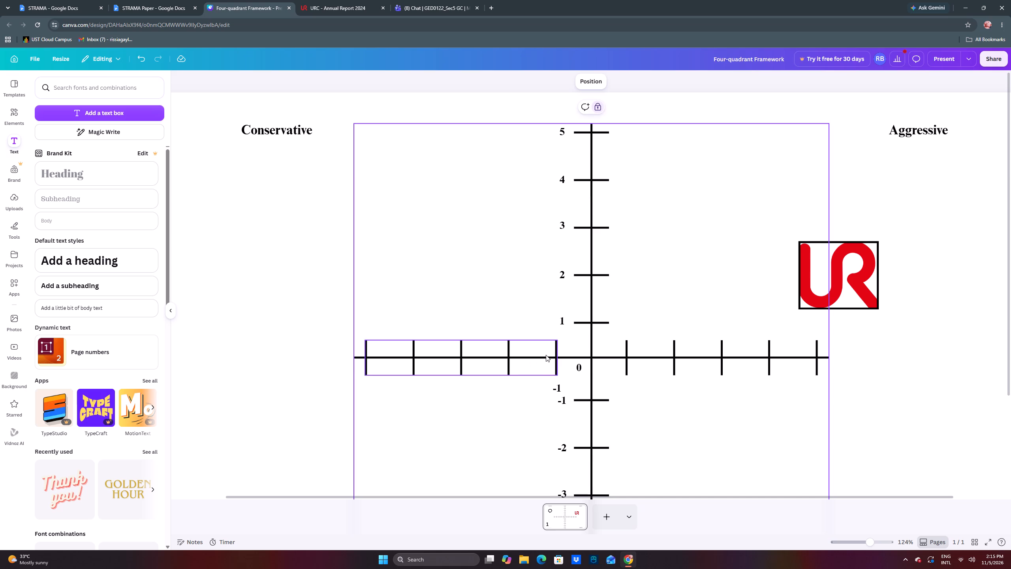
{"action": "left_click", "coordinate": [558, 390]}
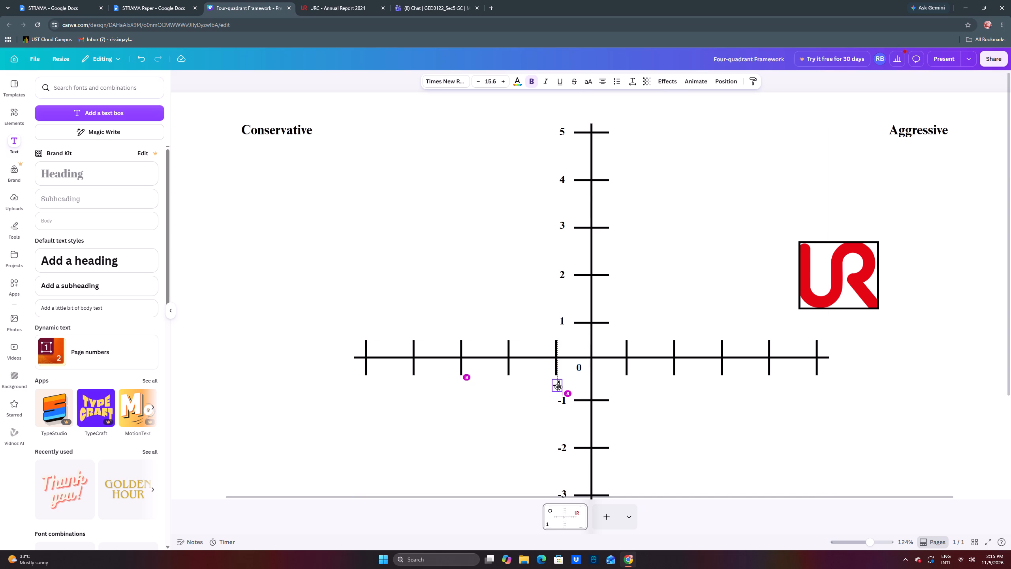
{"action": "left_click", "coordinate": [506, 270]}
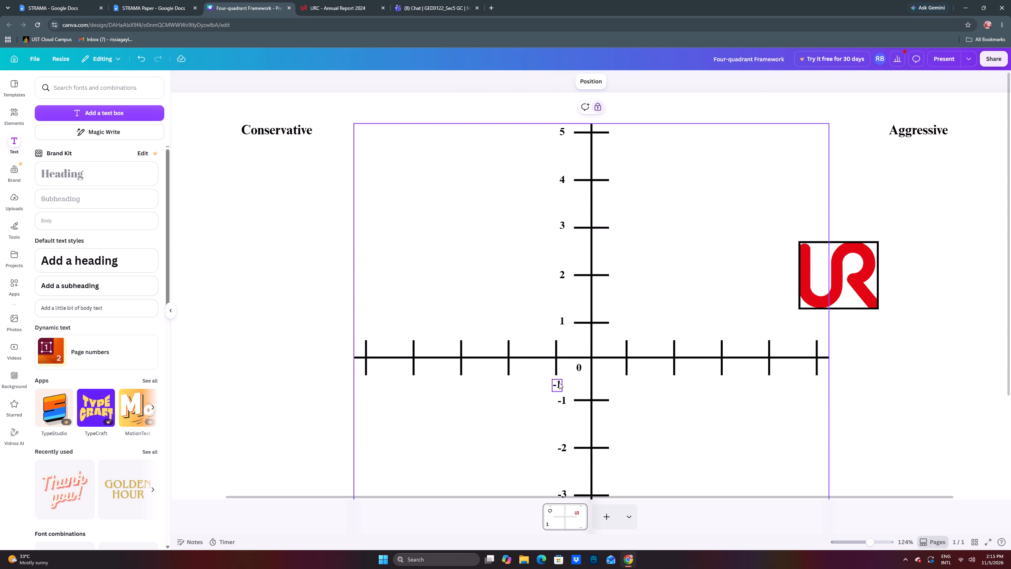
{"action": "left_click", "coordinate": [558, 384]}
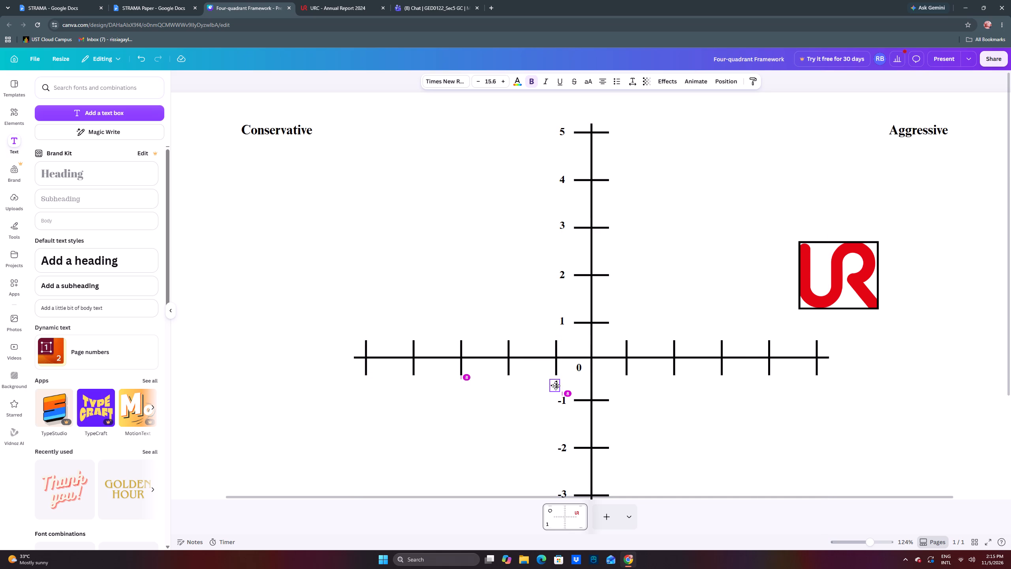
{"action": "left_click", "coordinate": [558, 409]}
{"action": "left_click", "coordinate": [545, 300]}
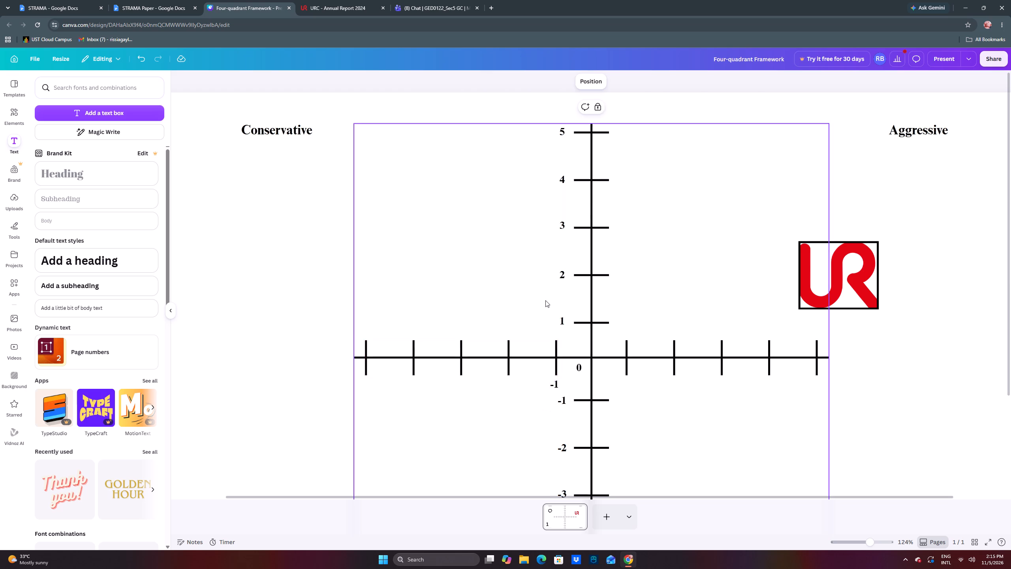
Copy the horizontal axis's -1 label, place the copy below the second tick left of the intersection, and renumber it -2.
{"action": "left_click", "coordinate": [557, 385]}
{"action": "key", "text": "ctrl+c"}
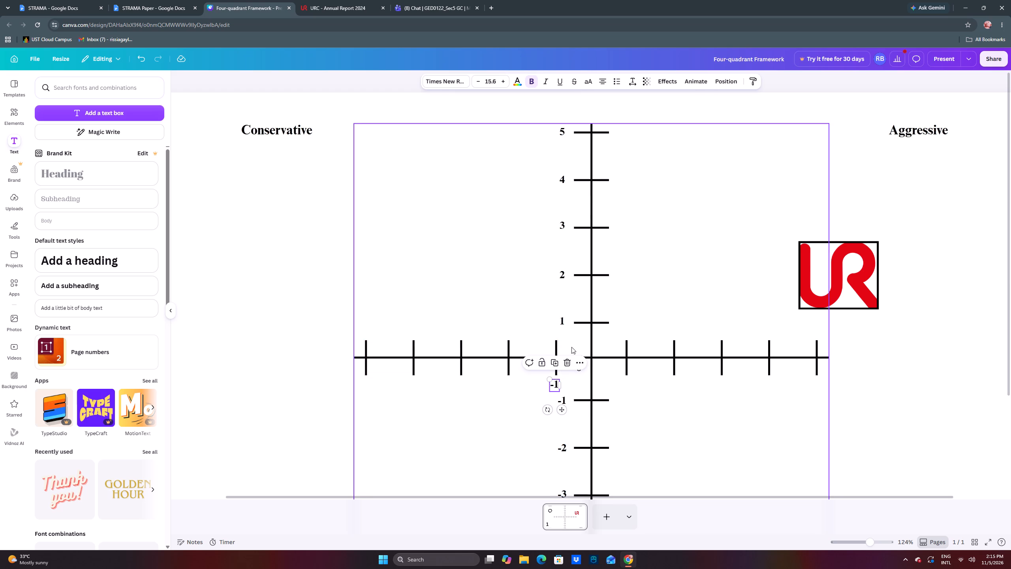
{"action": "key", "text": "ctrl+v"}
{"action": "left_click_drag", "start_coordinate": [570, 417], "coordinate": [515, 410]}
{"action": "left_click", "coordinate": [509, 387]}
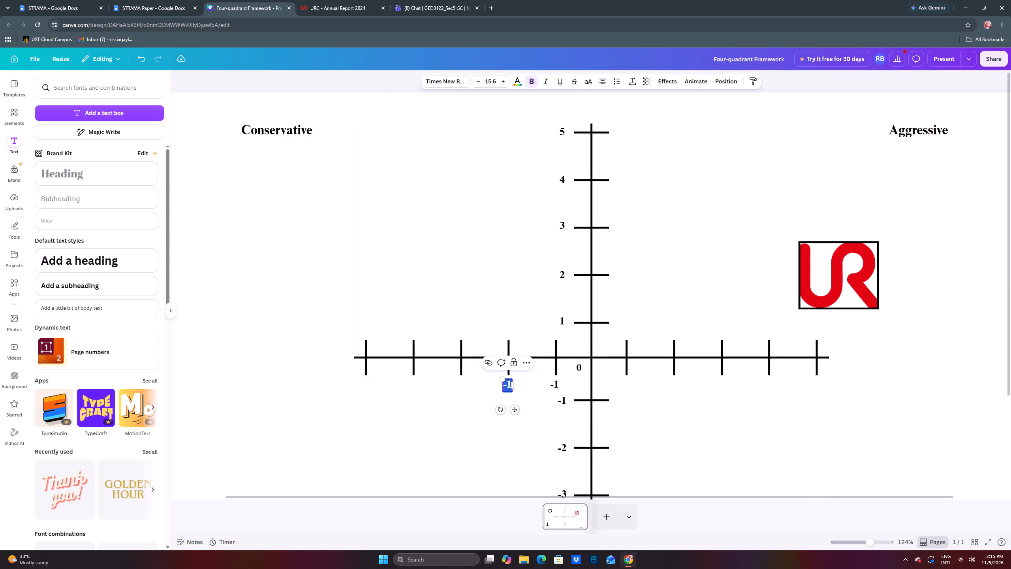
{"action": "left_click", "coordinate": [509, 387]}
{"action": "left_click", "coordinate": [510, 387]}
{"action": "key", "text": "BackSpace"}
{"action": "key", "text": "2"}
{"action": "left_click", "coordinate": [440, 256]}
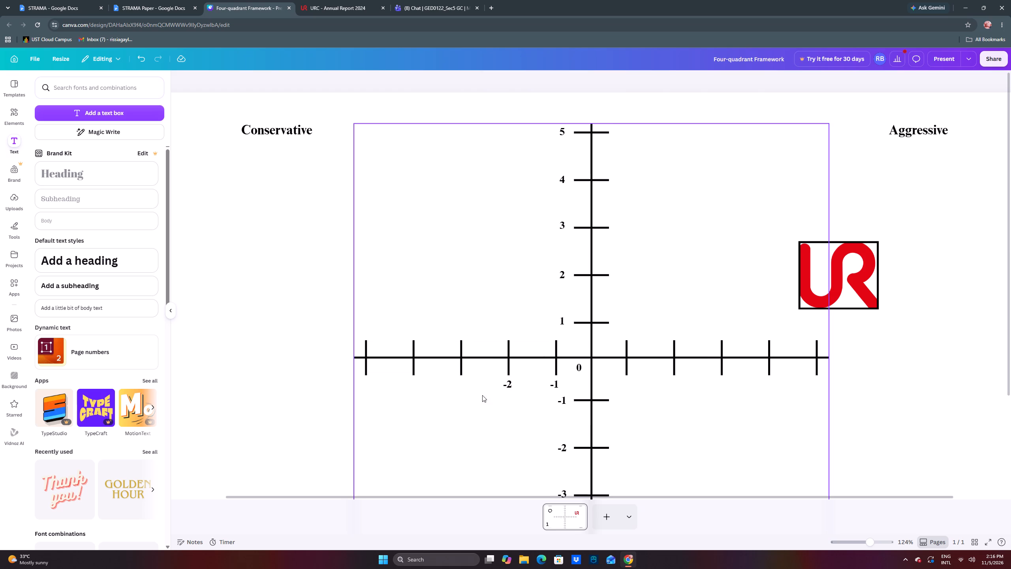
Paste another -1 label below the third tick left of the intersection and renumber it -3.
{"action": "key", "text": "ctrl+v"}
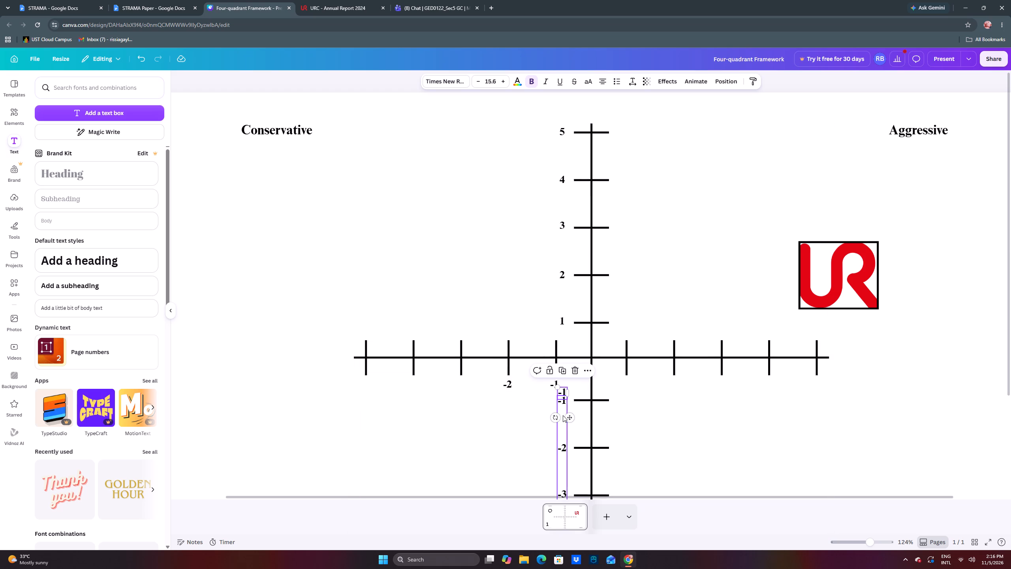
{"action": "left_click_drag", "start_coordinate": [568, 420], "coordinate": [466, 413]}
{"action": "left_click", "coordinate": [463, 386]}
{"action": "left_click", "coordinate": [463, 386]}
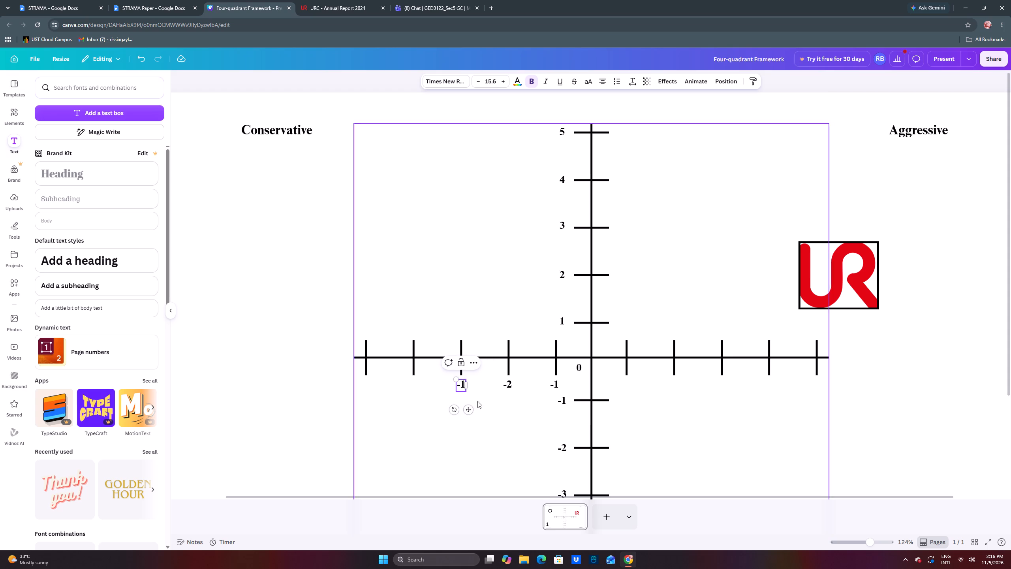
{"action": "key", "text": "BackSpace"}
{"action": "key", "text": "3"}
{"action": "left_click", "coordinate": [445, 256]}
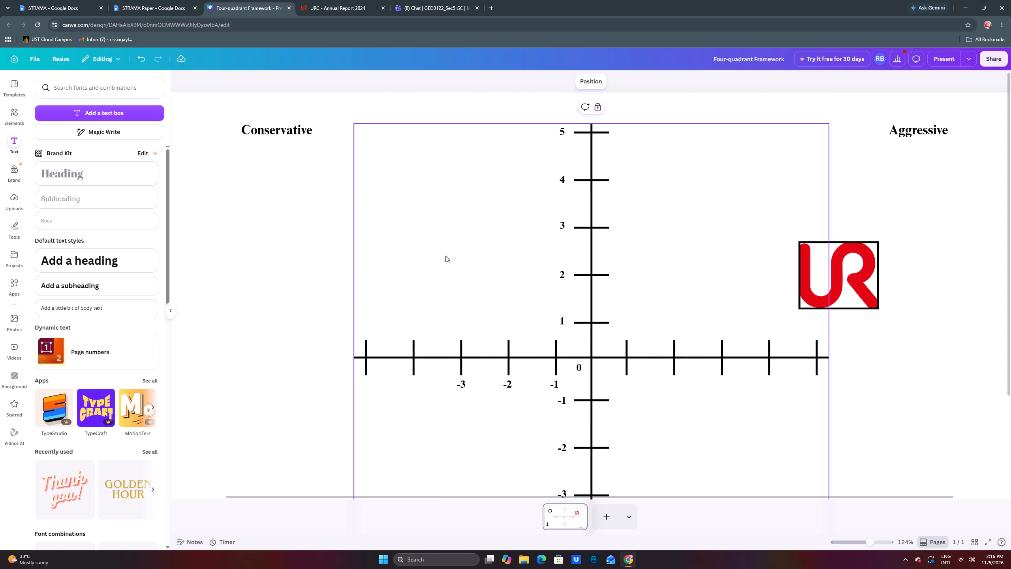
Paste another -1 label below the fourth tick left of the intersection and renumber it -4.
{"action": "key", "text": "ctrl+v"}
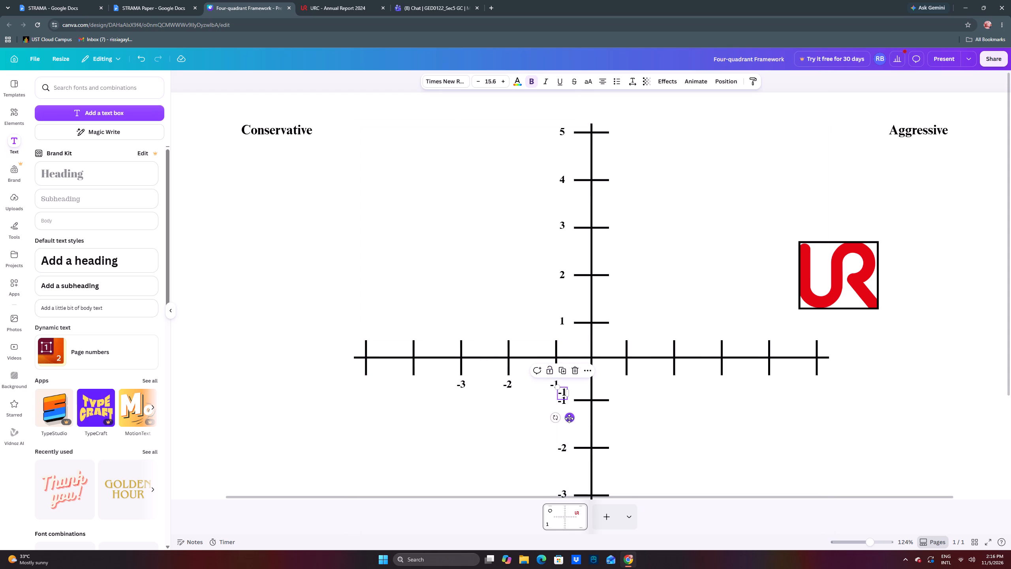
{"action": "left_click_drag", "start_coordinate": [569, 418], "coordinate": [420, 409]}
{"action": "left_click", "coordinate": [417, 387]}
{"action": "left_click", "coordinate": [417, 387]}
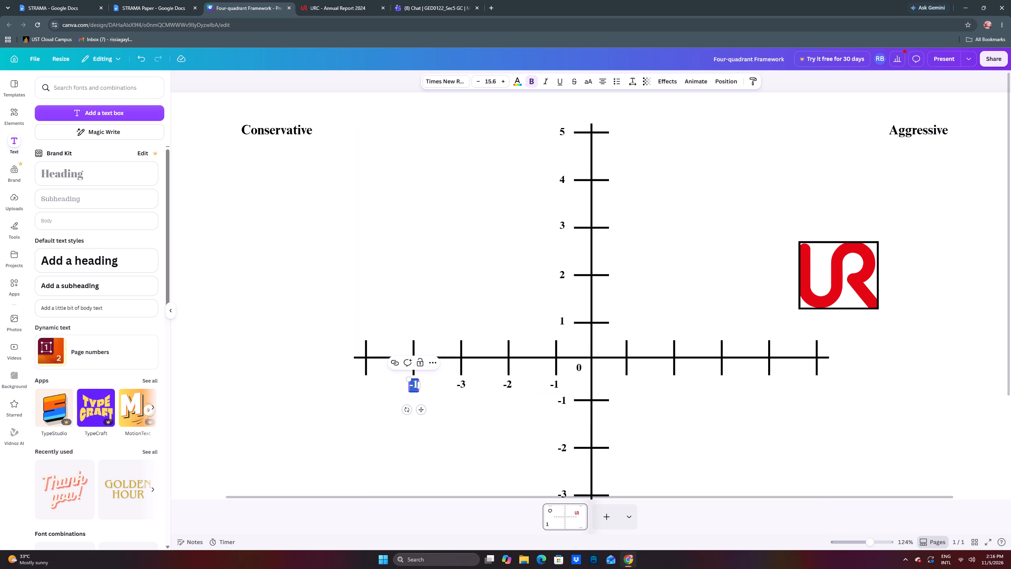
{"action": "left_click", "coordinate": [415, 387]}
{"action": "left_click", "coordinate": [417, 387]}
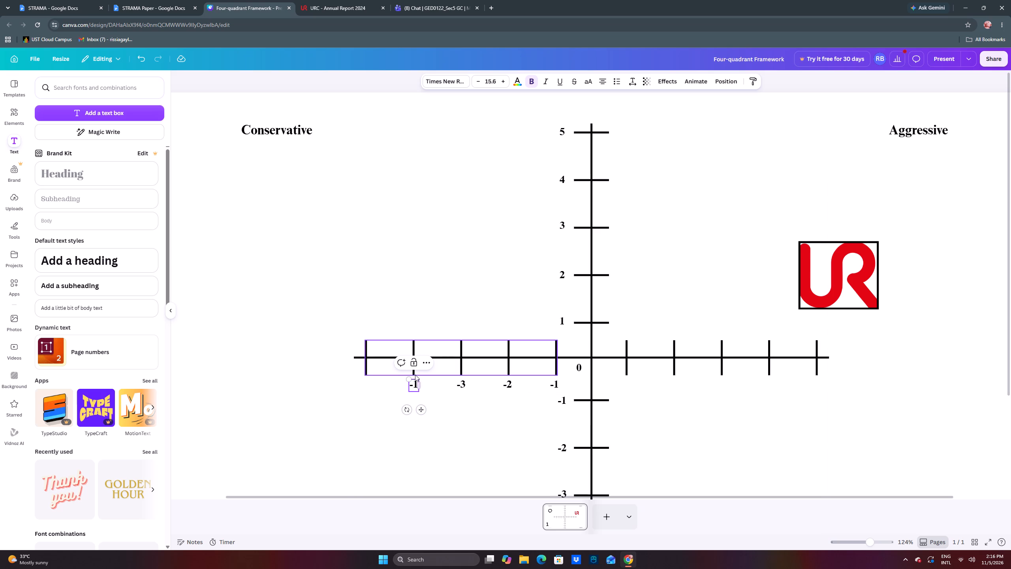
{"action": "key", "text": "BackSpace"}
{"action": "key", "text": "4"}
{"action": "left_click", "coordinate": [404, 258]}
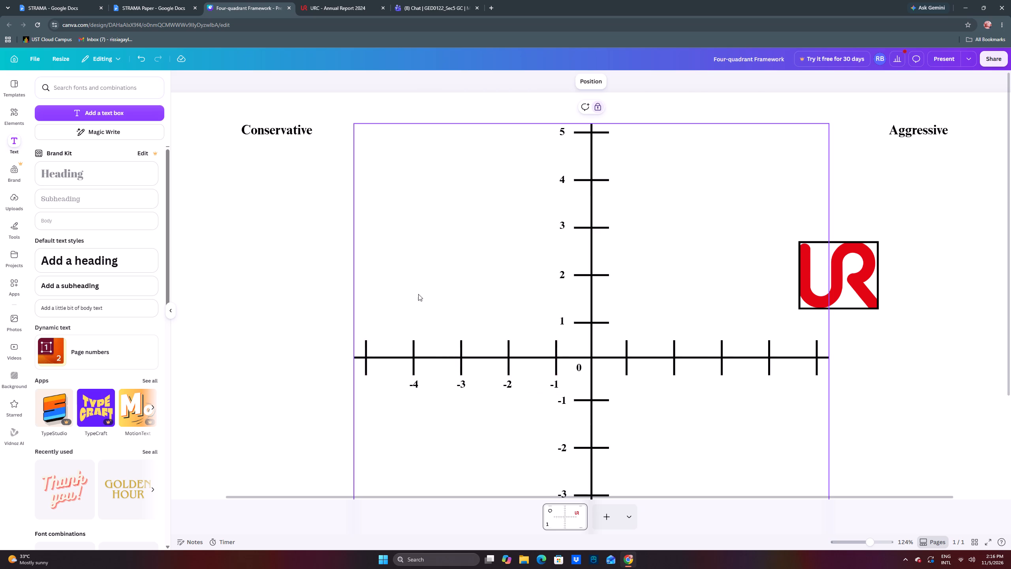
Paste another -1 label below the horizontal axis's leftmost tick and renumber it -5.
{"action": "key", "text": "ctrl+v"}
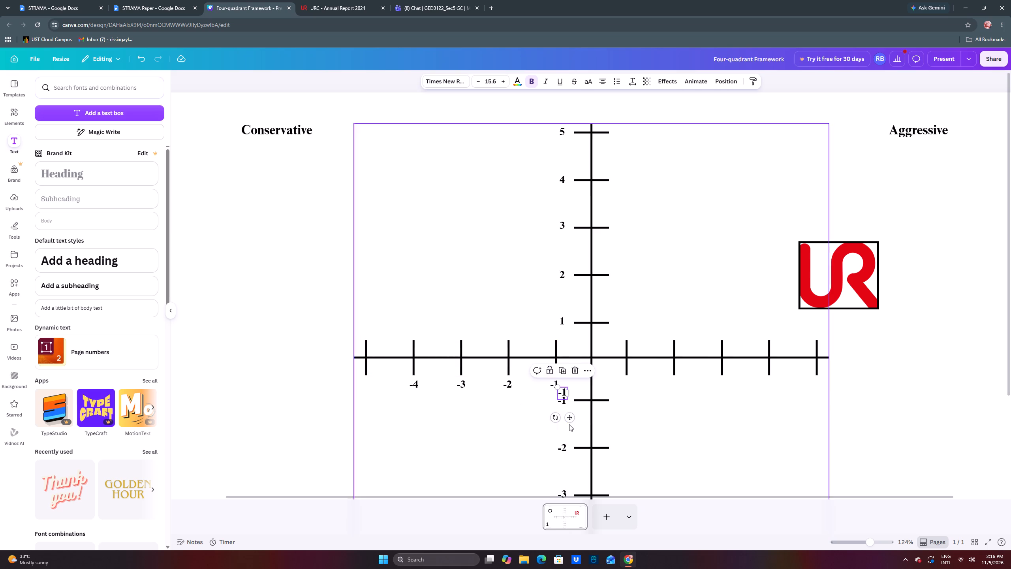
{"action": "left_click_drag", "start_coordinate": [570, 419], "coordinate": [372, 412]}
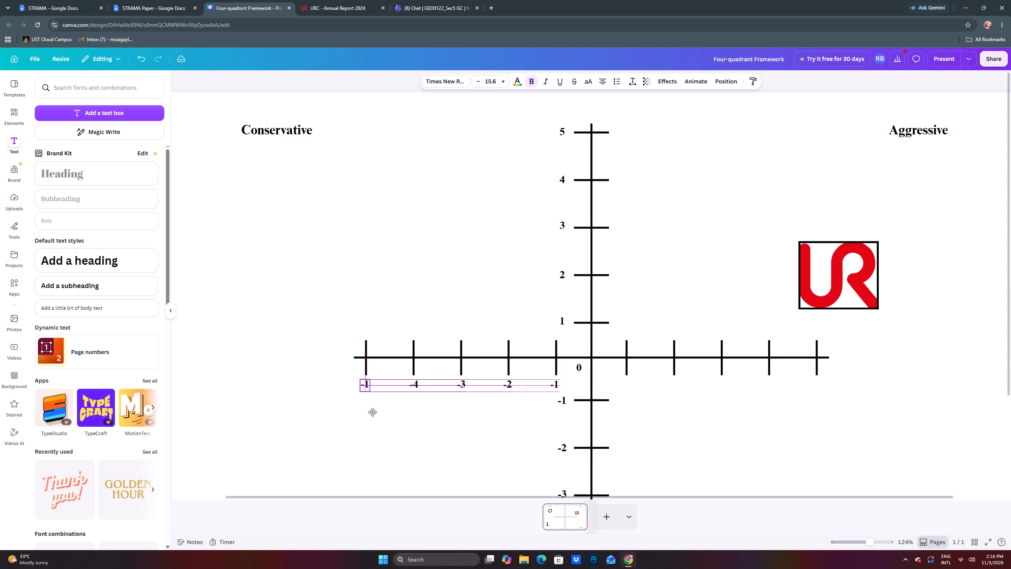
{"action": "left_click_drag", "start_coordinate": [372, 412], "coordinate": [374, 412]}
{"action": "left_click", "coordinate": [462, 386]}
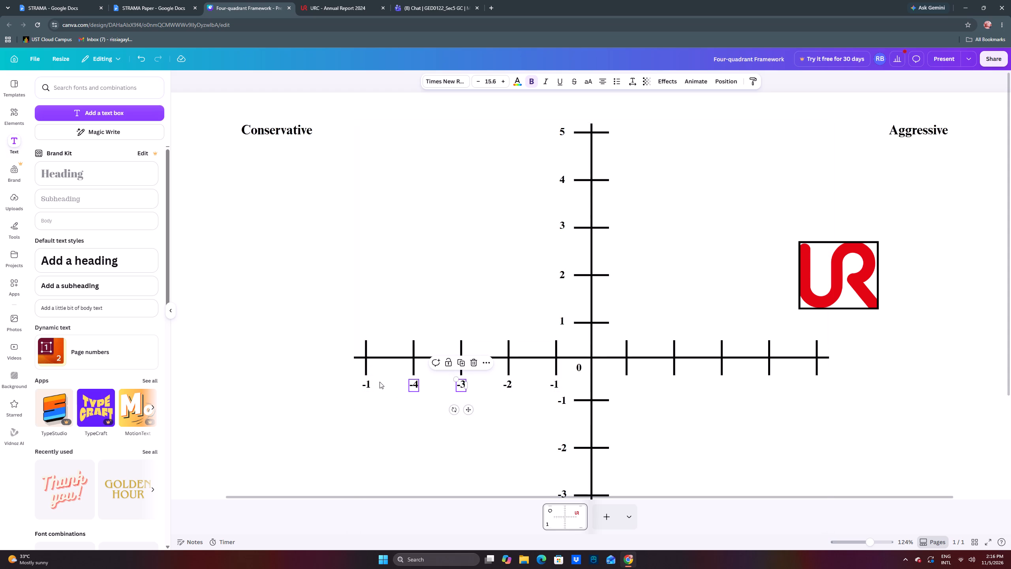
{"action": "left_click", "coordinate": [368, 386]}
{"action": "left_click", "coordinate": [369, 387]}
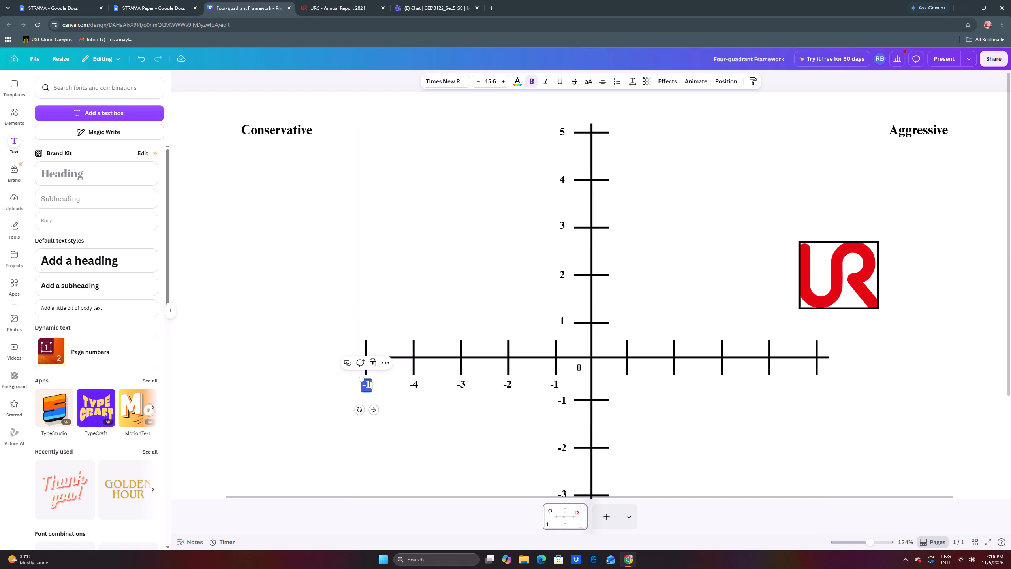
{"action": "left_click", "coordinate": [369, 387]}
{"action": "key", "text": "BackSpace"}
{"action": "key", "text": "5"}
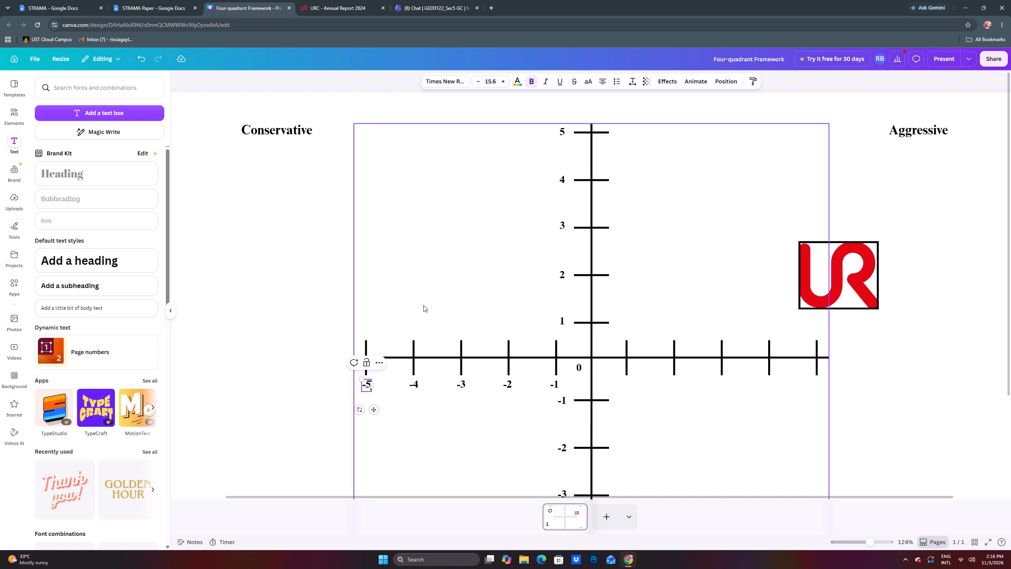
{"action": "left_click", "coordinate": [427, 275]}
{"action": "left_click", "coordinate": [887, 403]}
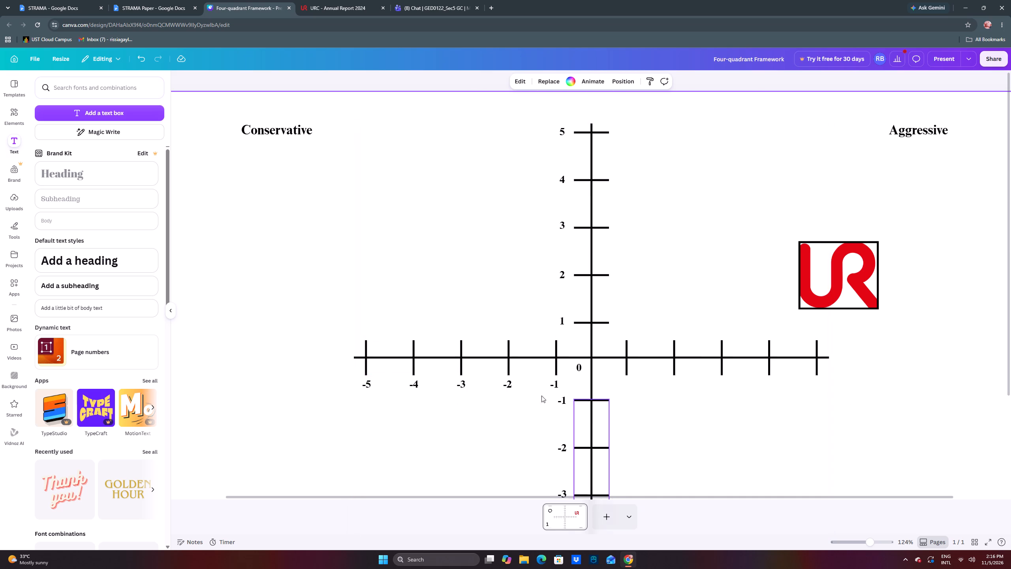
Group the five labels -5 to -1 below the horizontal axis's left half.
{"action": "left_click_drag", "start_coordinate": [350, 384], "coordinate": [552, 396]}
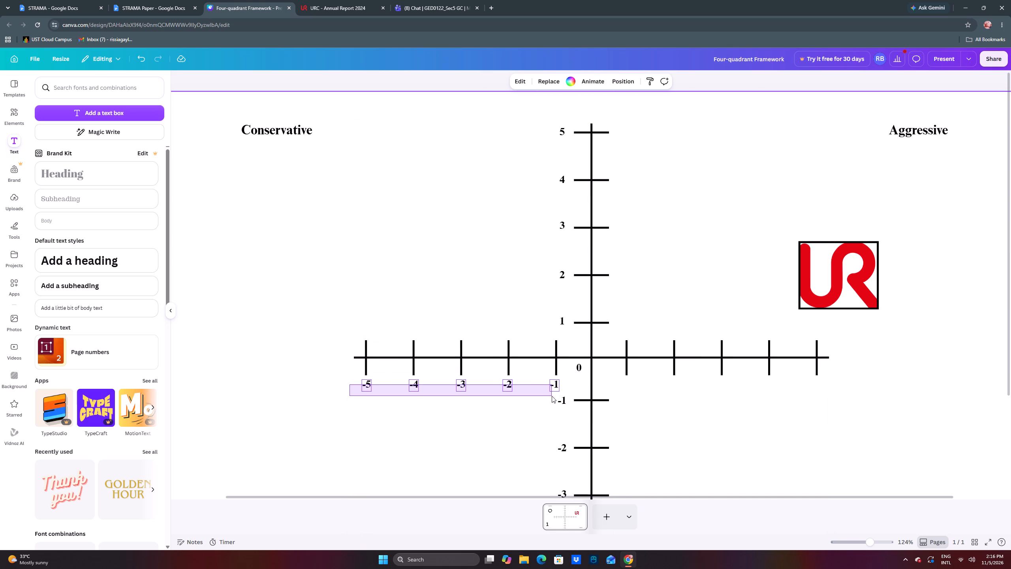
{"action": "left_click_drag", "start_coordinate": [552, 396], "coordinate": [554, 391]}
{"action": "left_click", "coordinate": [429, 362]}
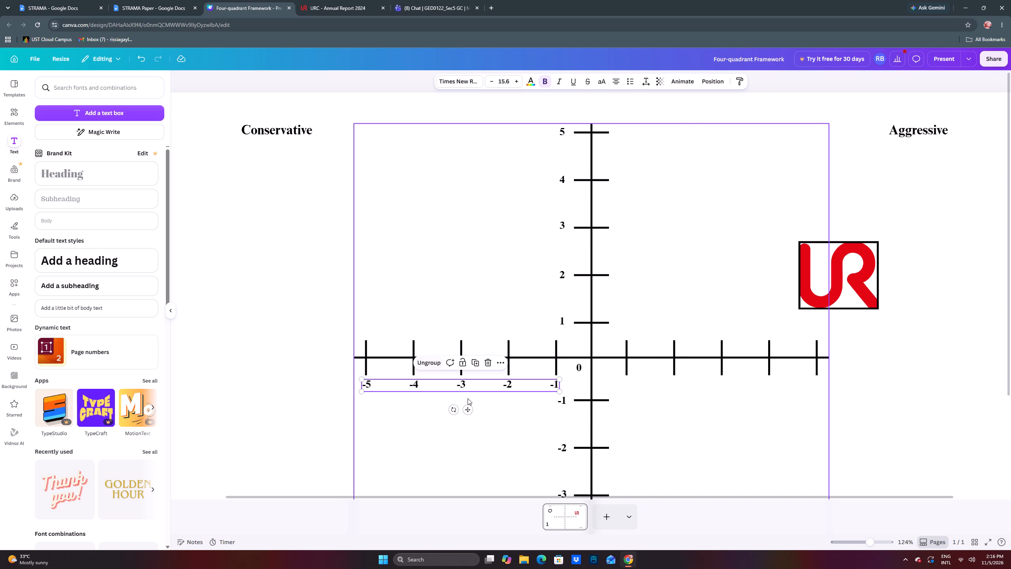
Duplicate the grouped labels and align the copy below the horizontal axis's right half, level with the original labels.
{"action": "left_click", "coordinate": [472, 363]}
{"action": "left_click_drag", "start_coordinate": [482, 420], "coordinate": [583, 432]}
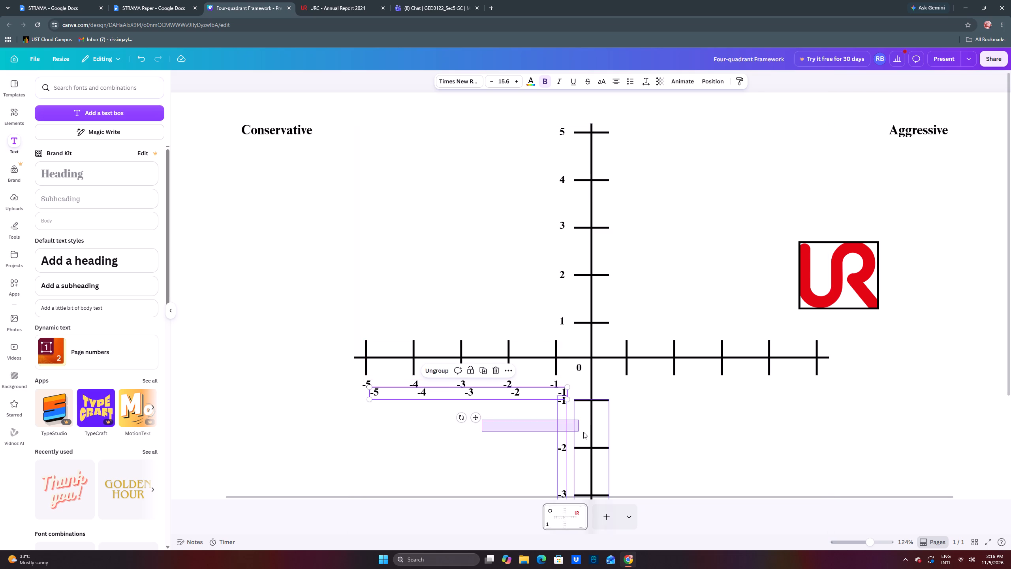
{"action": "left_click_drag", "start_coordinate": [583, 432], "coordinate": [569, 432]}
{"action": "left_click", "coordinate": [471, 418]}
{"action": "left_click_drag", "start_coordinate": [474, 395], "coordinate": [727, 402]}
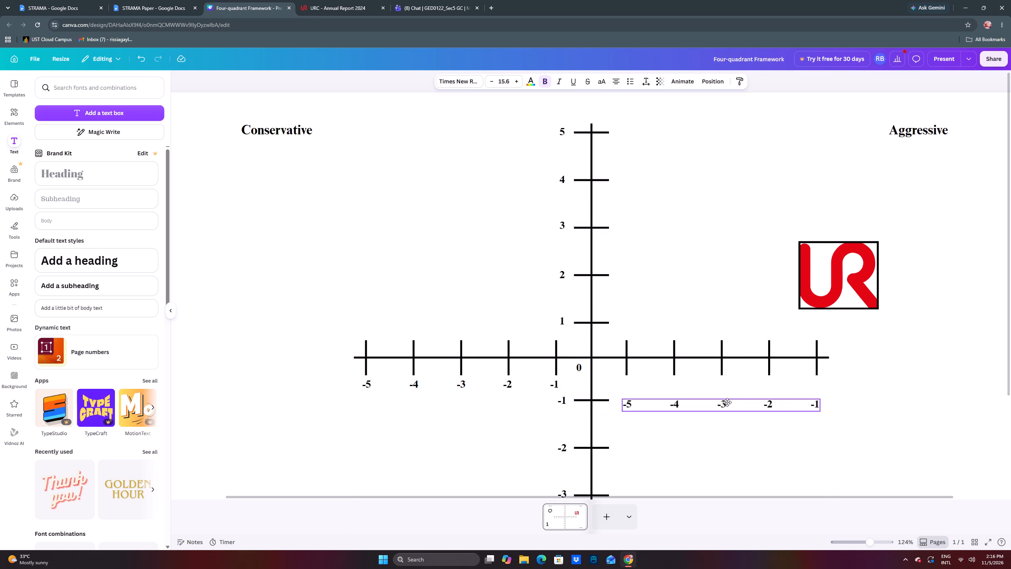
{"action": "left_click_drag", "start_coordinate": [727, 402], "coordinate": [726, 389]}
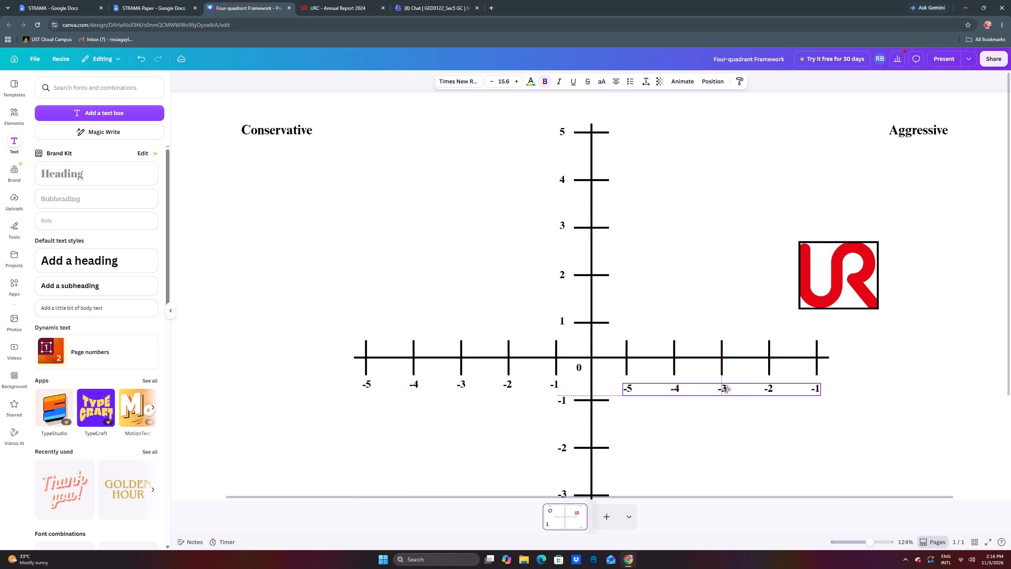
{"action": "left_click_drag", "start_coordinate": [726, 389], "coordinate": [726, 388]}
{"action": "left_click", "coordinate": [710, 420]}
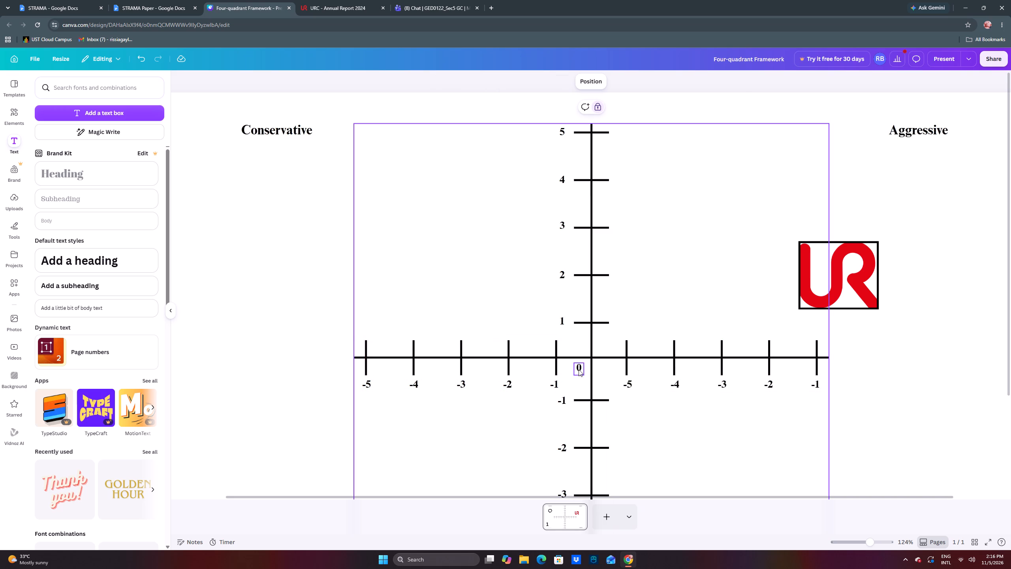
Renumber the copied labels below the horizontal axis's right half as 1, 2, 3, 4 and 5, going outward from the intersection.
{"action": "left_click", "coordinate": [629, 385]}
{"action": "left_click", "coordinate": [632, 386]}
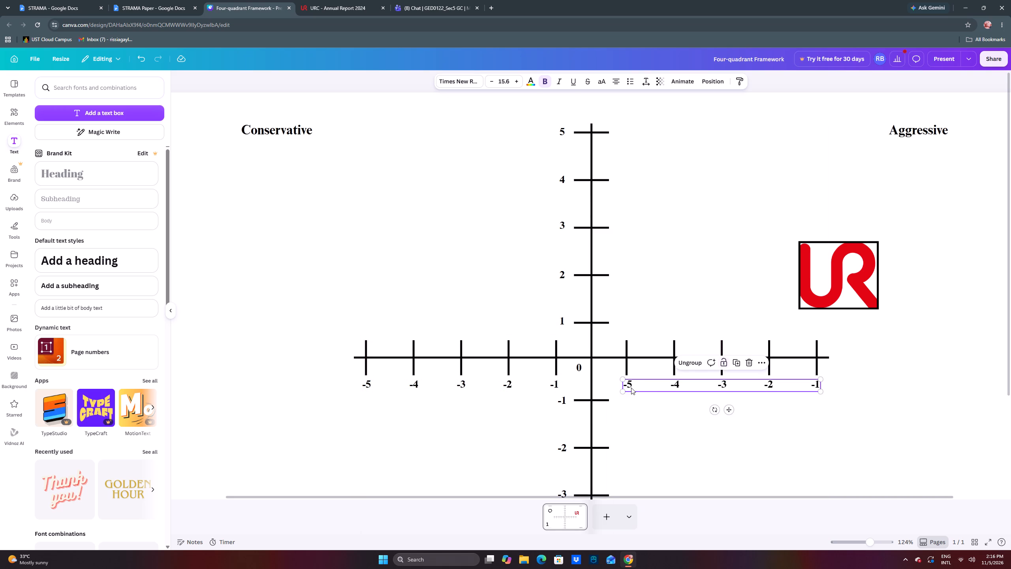
{"action": "left_click", "coordinate": [631, 384]}
{"action": "triple_click", "coordinate": [630, 384]}
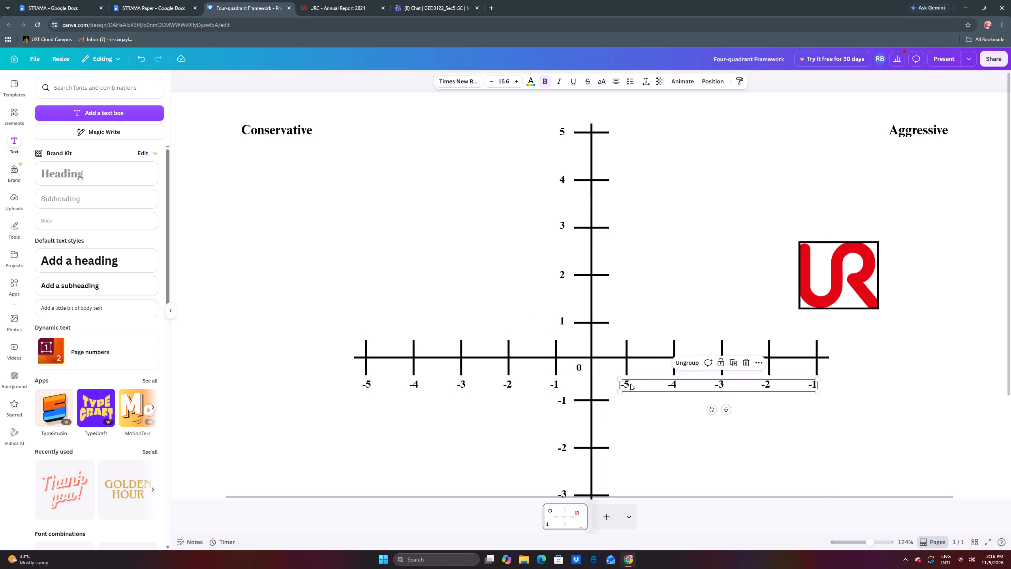
{"action": "double_click", "coordinate": [628, 383]}
{"action": "left_click", "coordinate": [628, 386]}
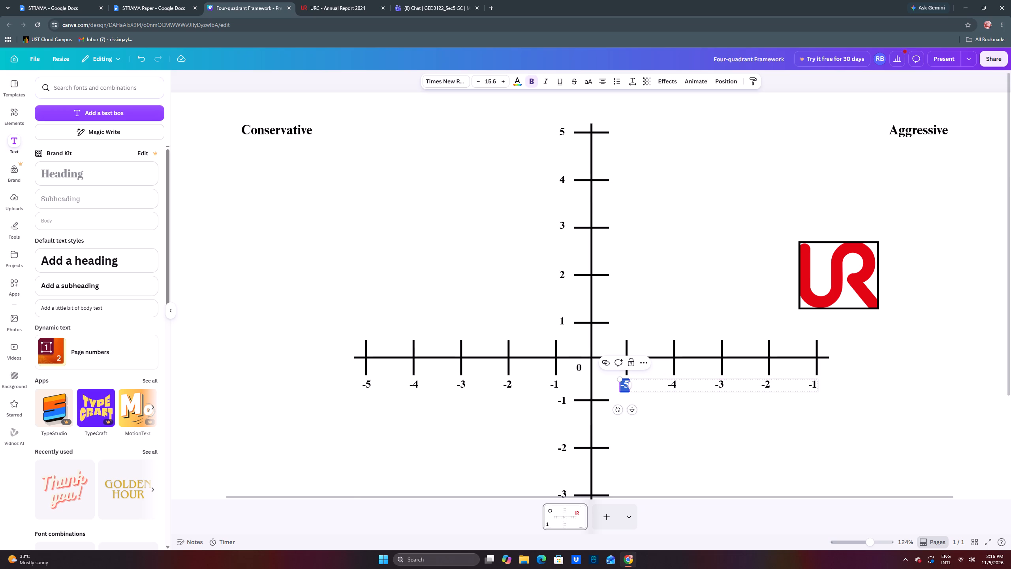
{"action": "key", "text": "BackSpace"}
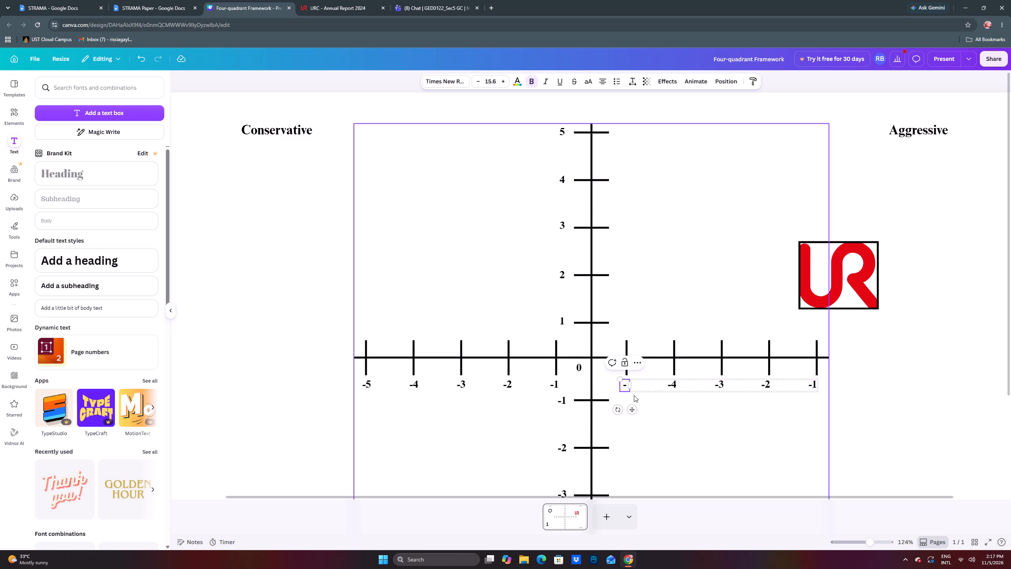
{"action": "key", "text": "BackSpace"}
{"action": "key", "text": "1"}
{"action": "double_click", "coordinate": [672, 386]}
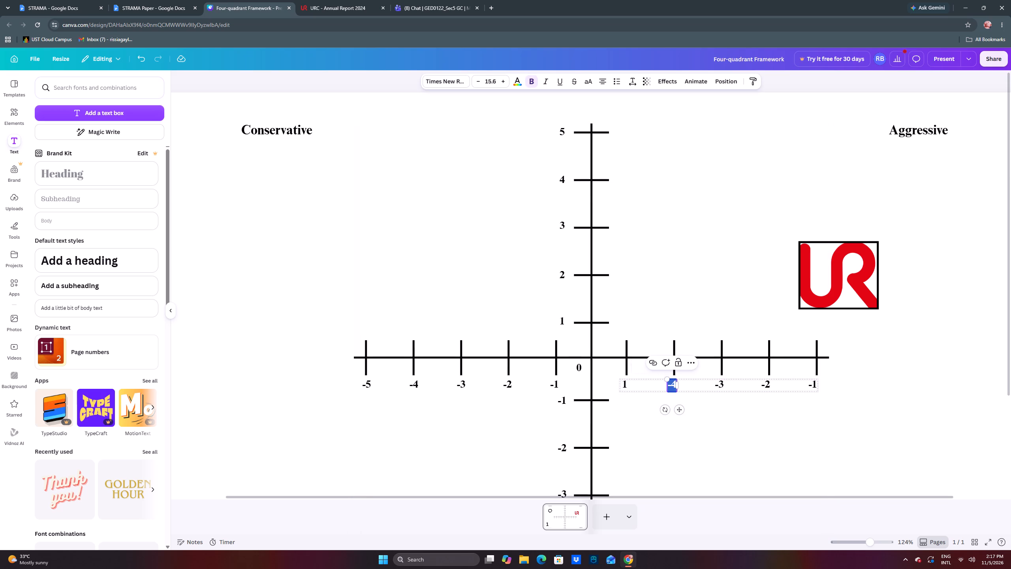
{"action": "key", "text": "2"}
{"action": "double_click", "coordinate": [722, 384]}
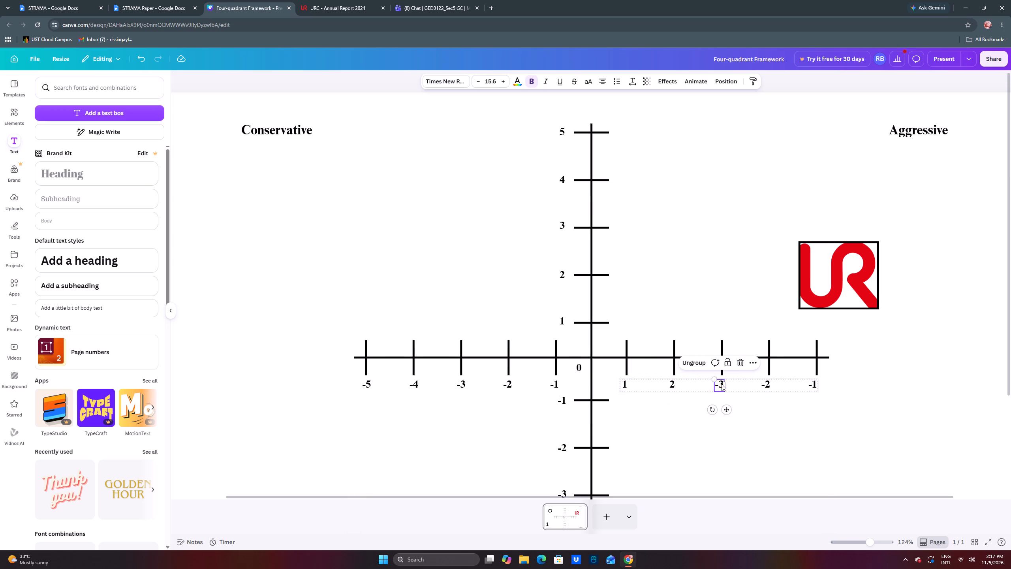
{"action": "key", "text": "3"}
{"action": "double_click", "coordinate": [761, 385]}
{"action": "key", "text": "4"}
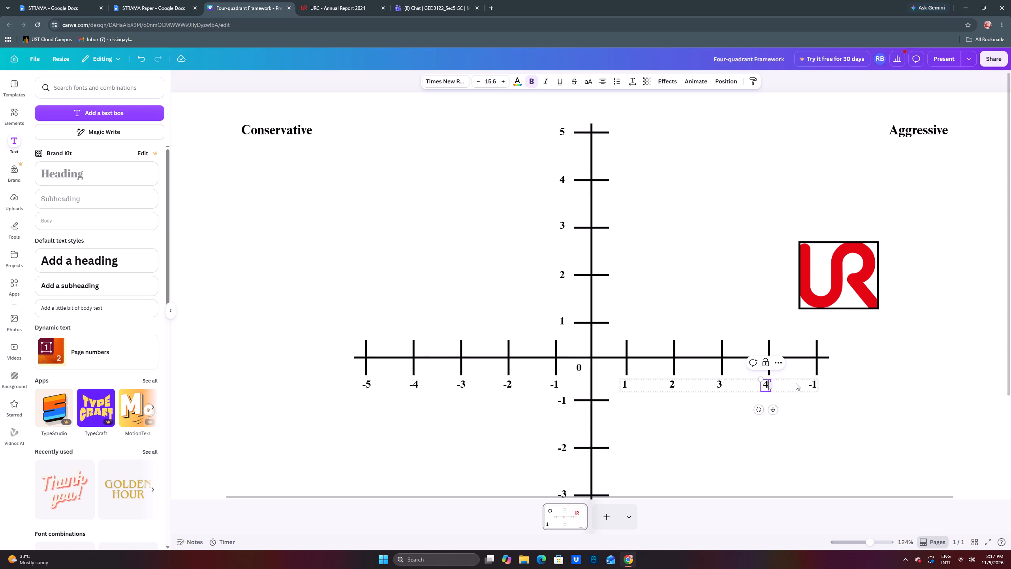
{"action": "double_click", "coordinate": [814, 386]}
{"action": "key", "text": "5"}
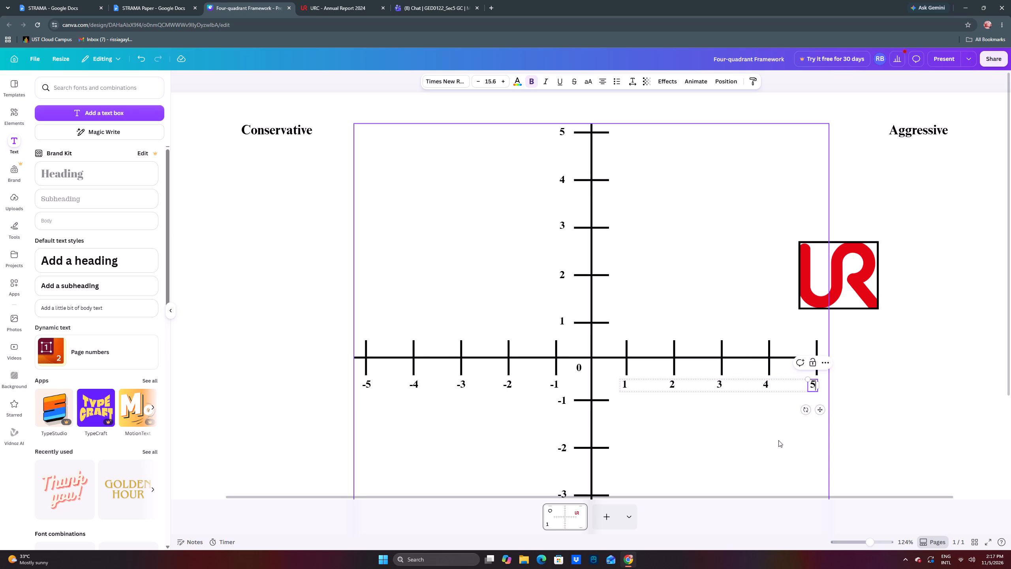
Nudge the 1 to 5 label group slightly right so the numbers line up with their ticks.
{"action": "left_click", "coordinate": [778, 440]}
{"action": "left_click", "coordinate": [772, 389]}
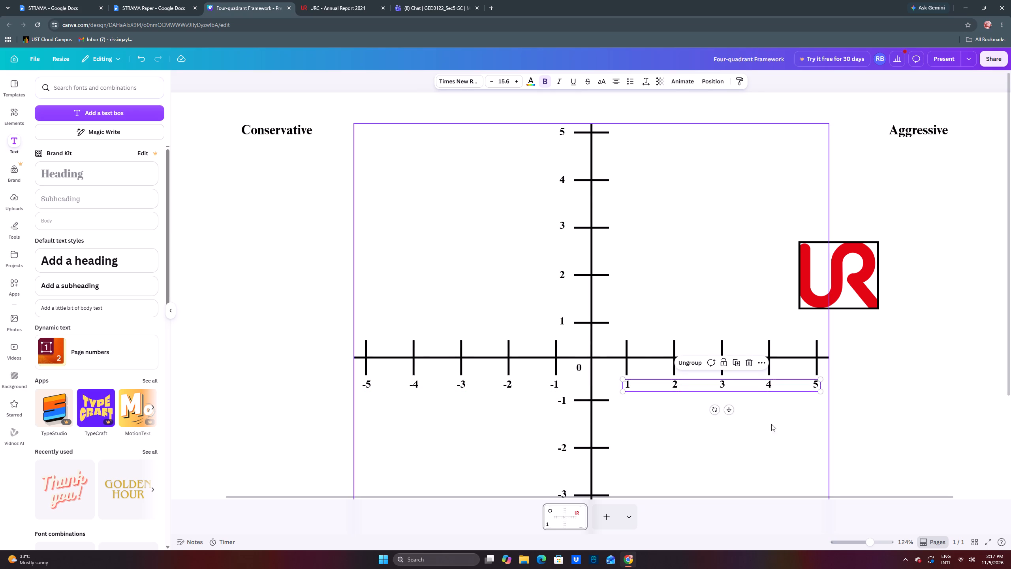
{"action": "left_click", "coordinate": [771, 427]}
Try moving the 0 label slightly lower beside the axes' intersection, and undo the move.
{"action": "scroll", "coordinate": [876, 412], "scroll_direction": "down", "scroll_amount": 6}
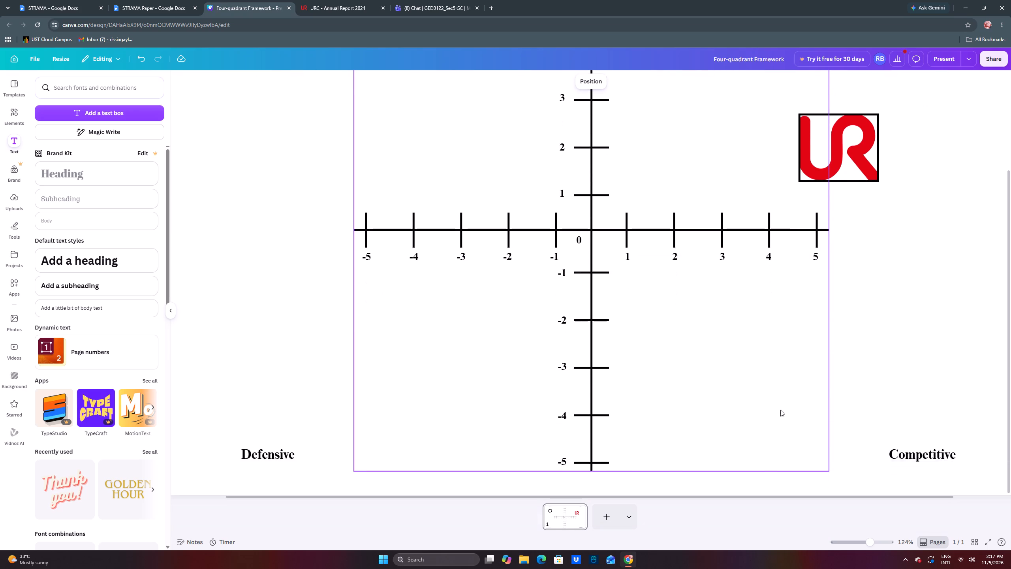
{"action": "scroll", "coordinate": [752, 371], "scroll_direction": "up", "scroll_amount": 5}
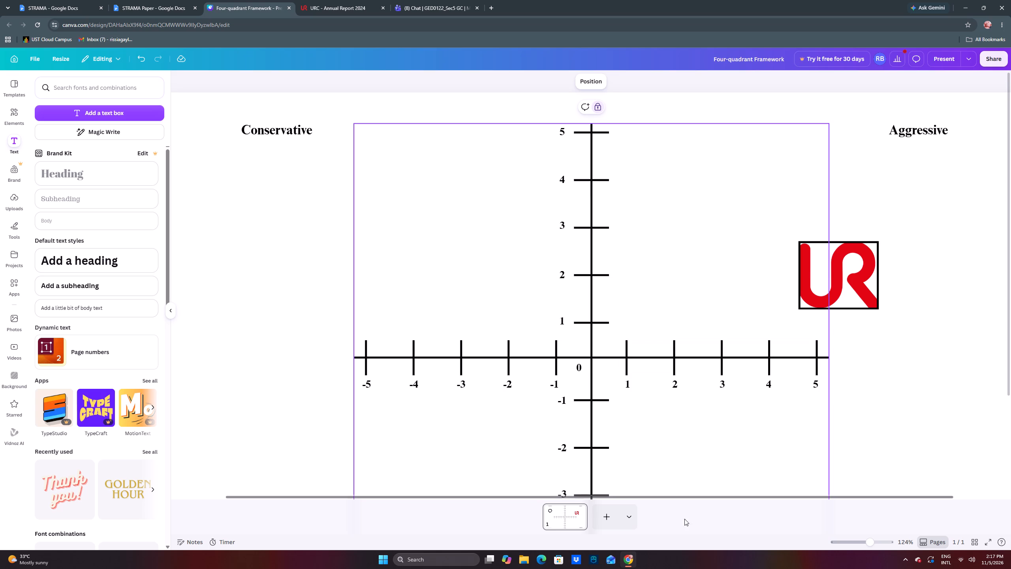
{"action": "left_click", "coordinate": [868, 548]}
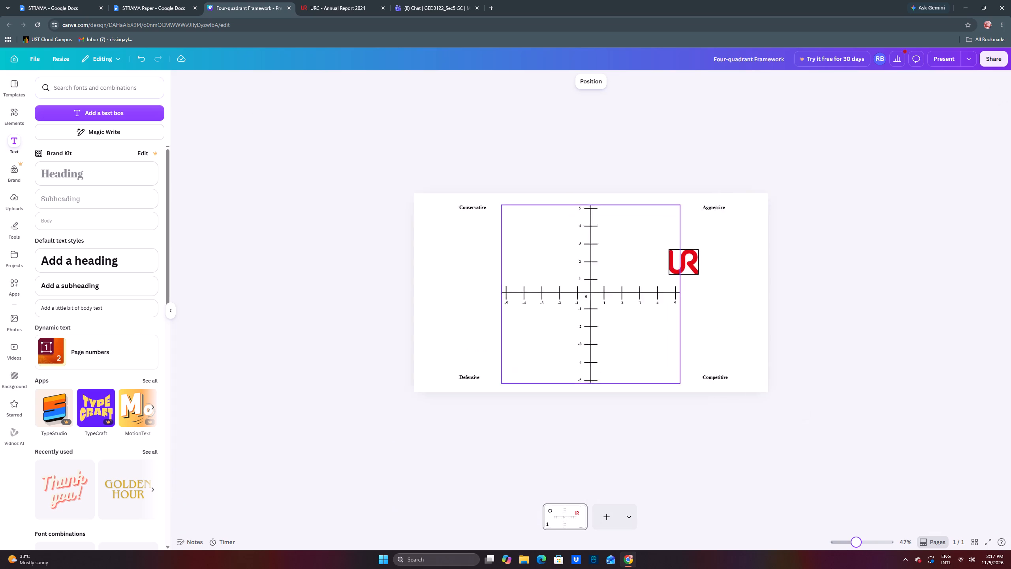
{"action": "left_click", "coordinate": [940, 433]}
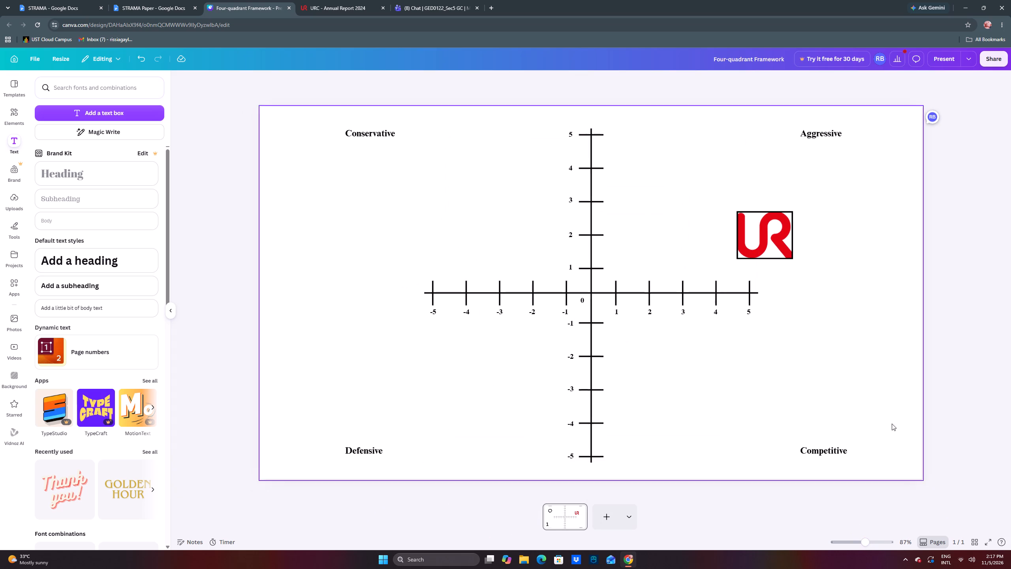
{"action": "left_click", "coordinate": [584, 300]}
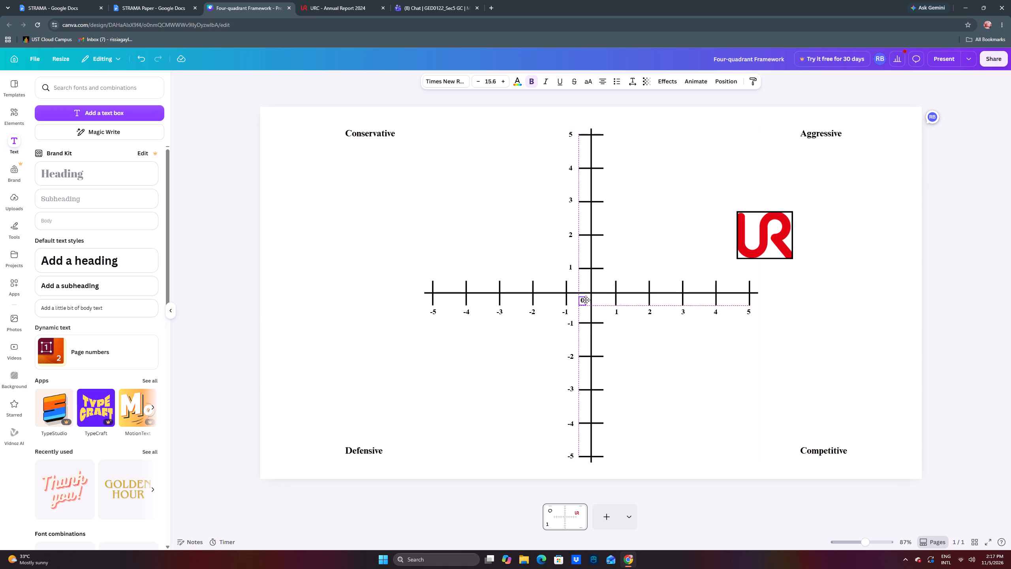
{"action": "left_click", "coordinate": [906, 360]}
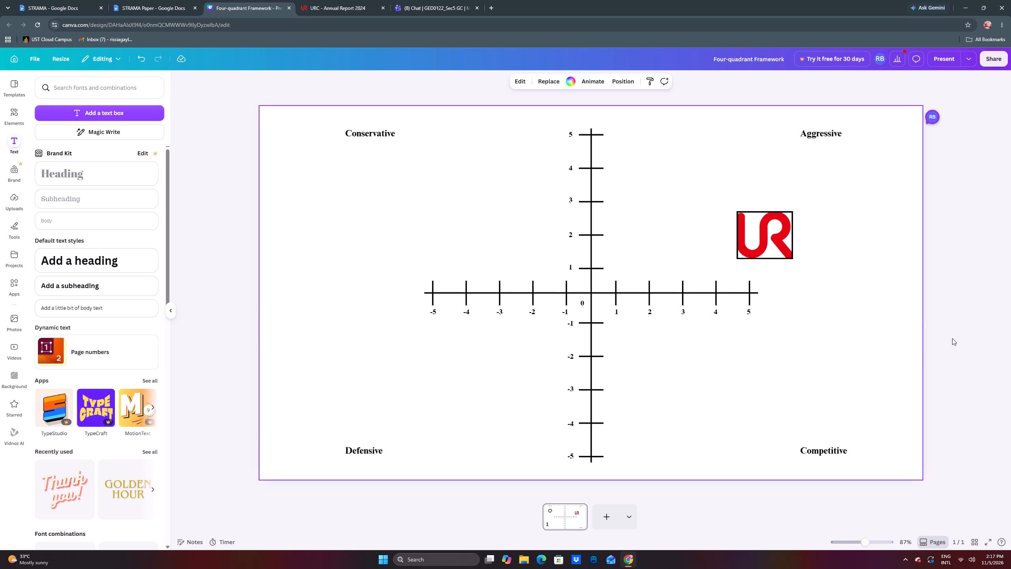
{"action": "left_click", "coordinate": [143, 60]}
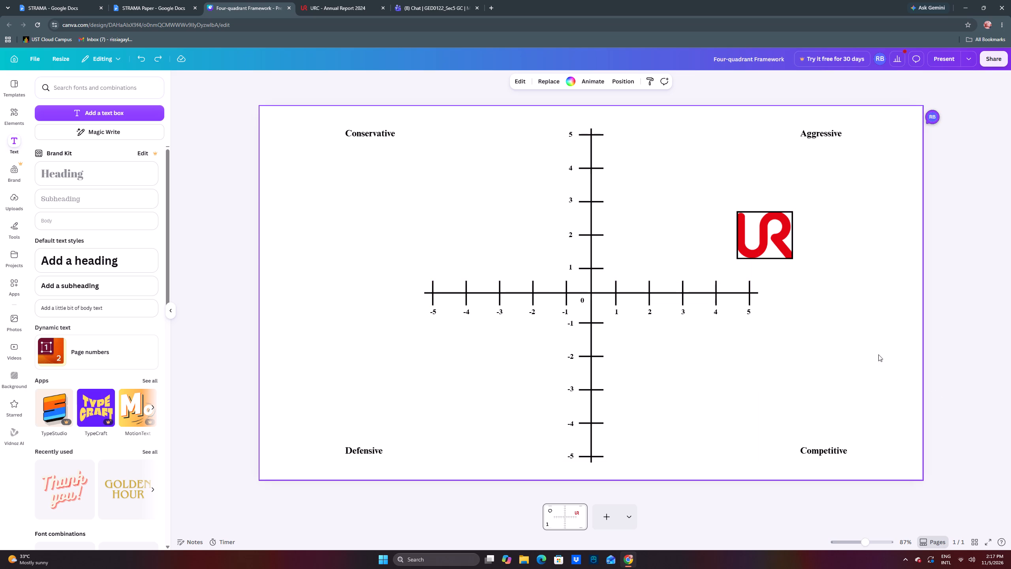
Switch to the STRAMA document and examine the axis scores in the SPACE matrix table of section G.
{"action": "scroll", "coordinate": [929, 356], "scroll_direction": "up", "scroll_amount": 3}
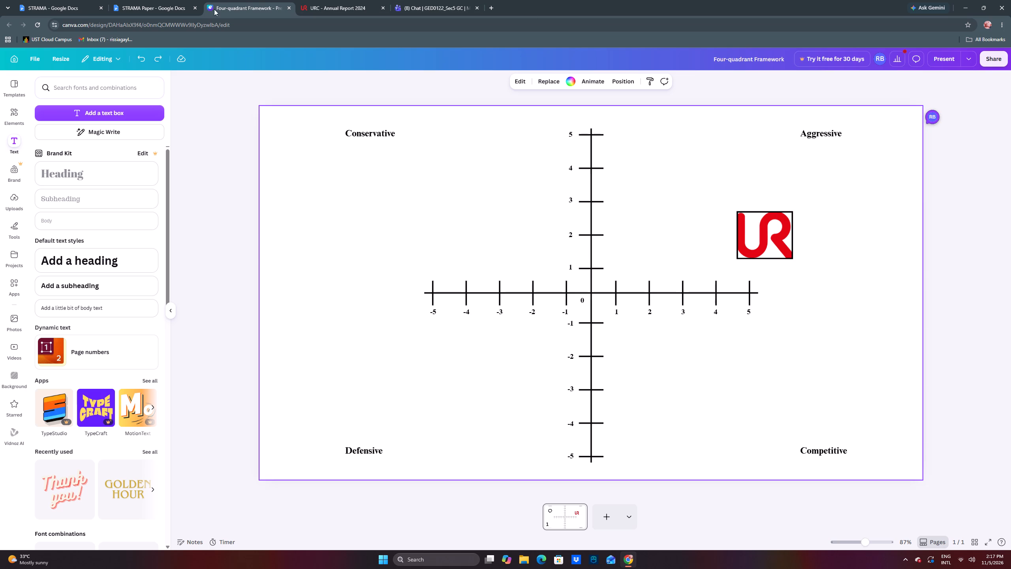
{"action": "left_click", "coordinate": [73, 6]}
{"action": "scroll", "coordinate": [525, 219], "scroll_direction": "down", "scroll_amount": 1}
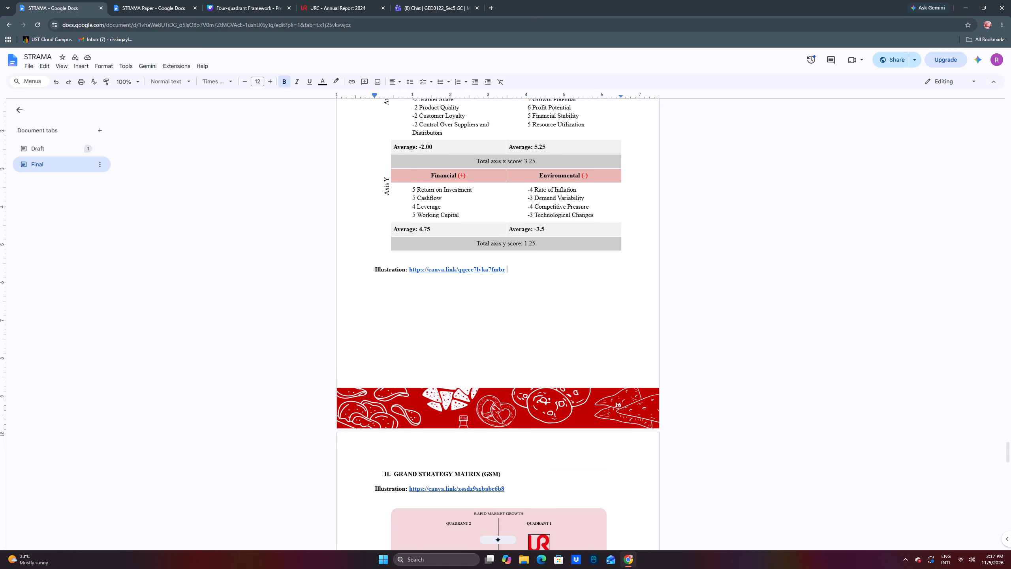
{"action": "scroll", "coordinate": [525, 219], "scroll_direction": "up", "scroll_amount": 4}
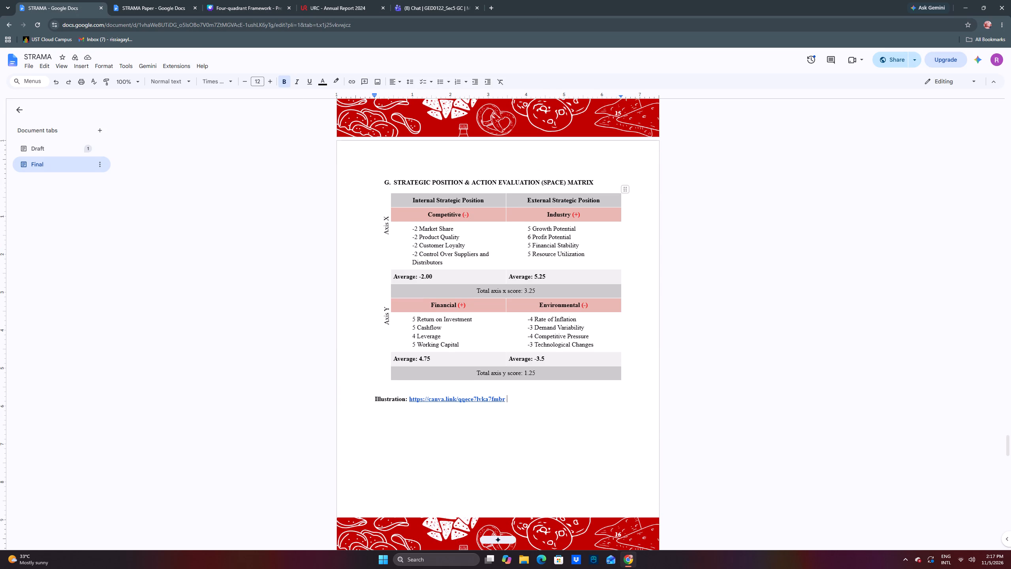
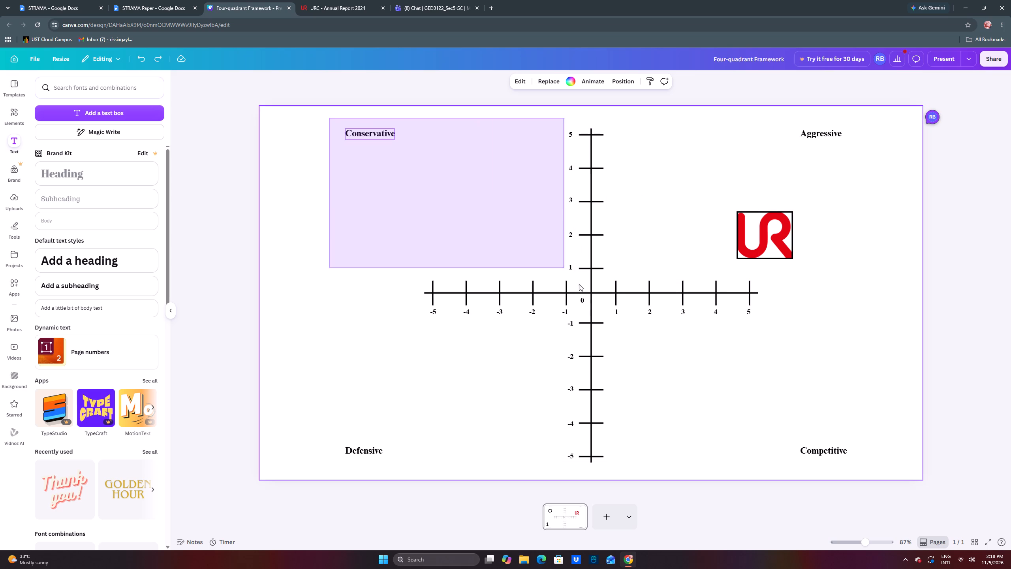
Unlock the coordinate axis lines of the four-quadrant chart.
{"action": "left_click_drag", "start_coordinate": [579, 284], "coordinate": [467, 227]}
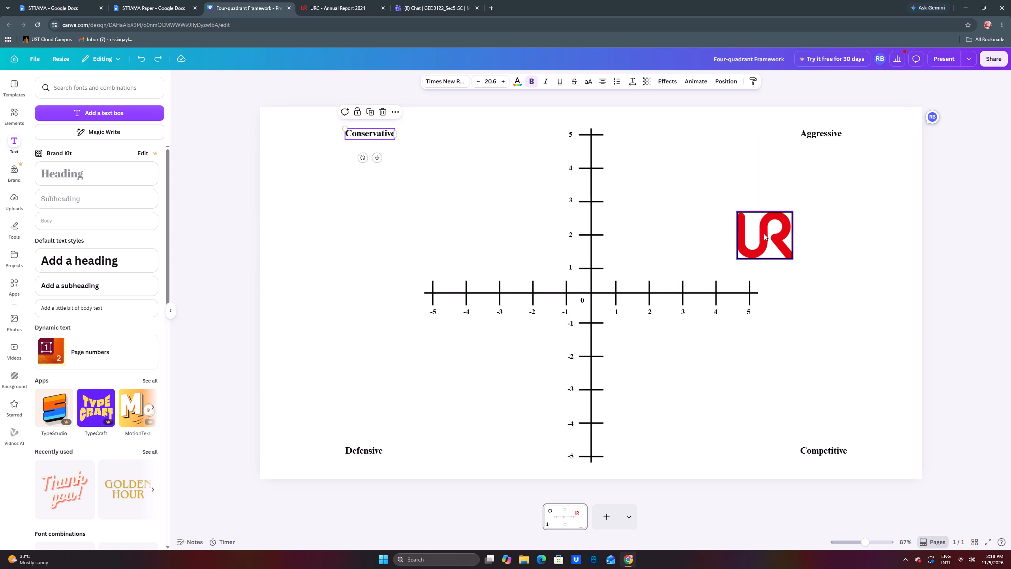
{"action": "left_click", "coordinate": [764, 234]}
{"action": "left_click", "coordinate": [750, 192]}
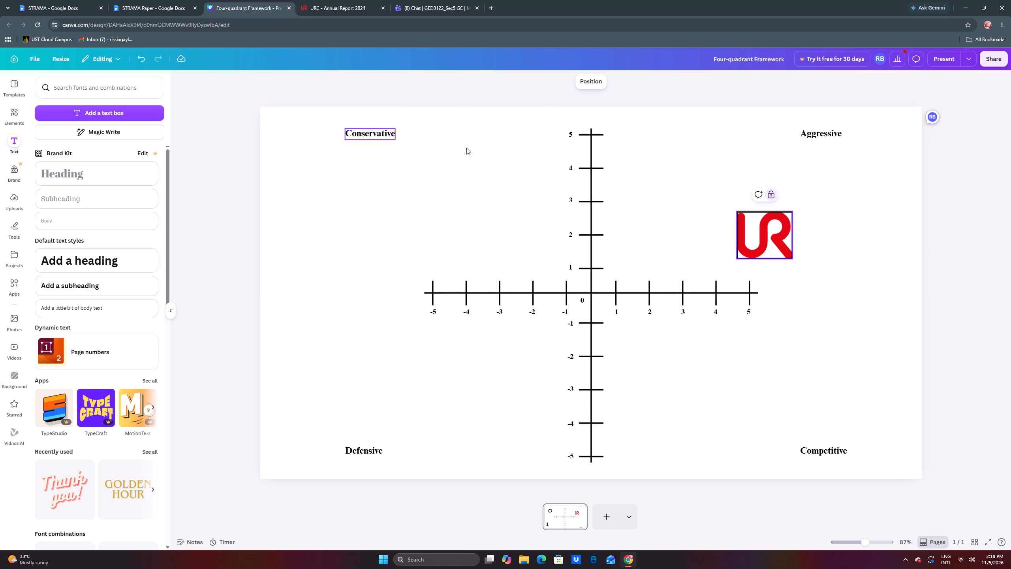
{"action": "left_click", "coordinate": [592, 286]}
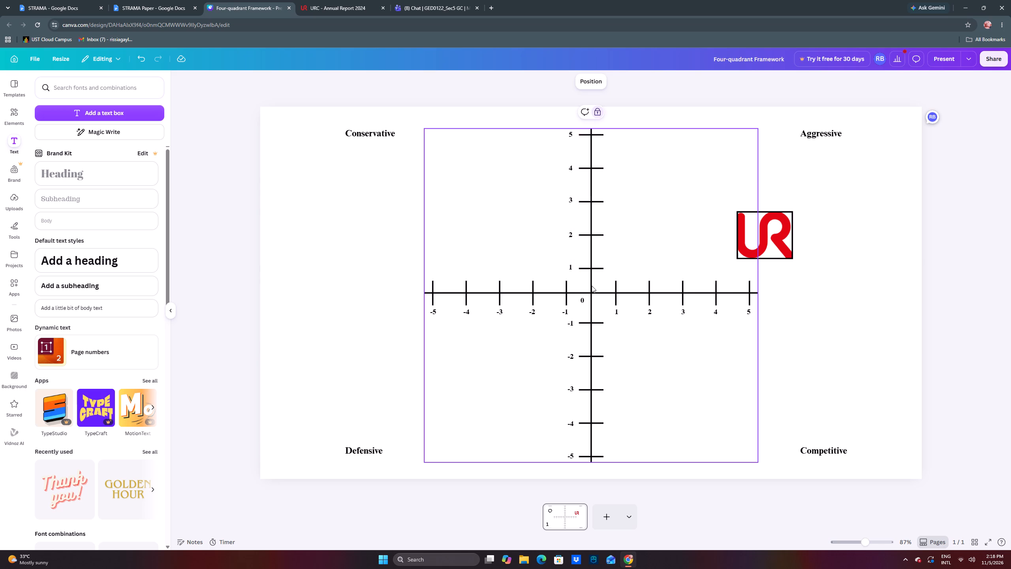
{"action": "left_click", "coordinate": [598, 112]}
{"action": "left_click", "coordinate": [370, 205]}
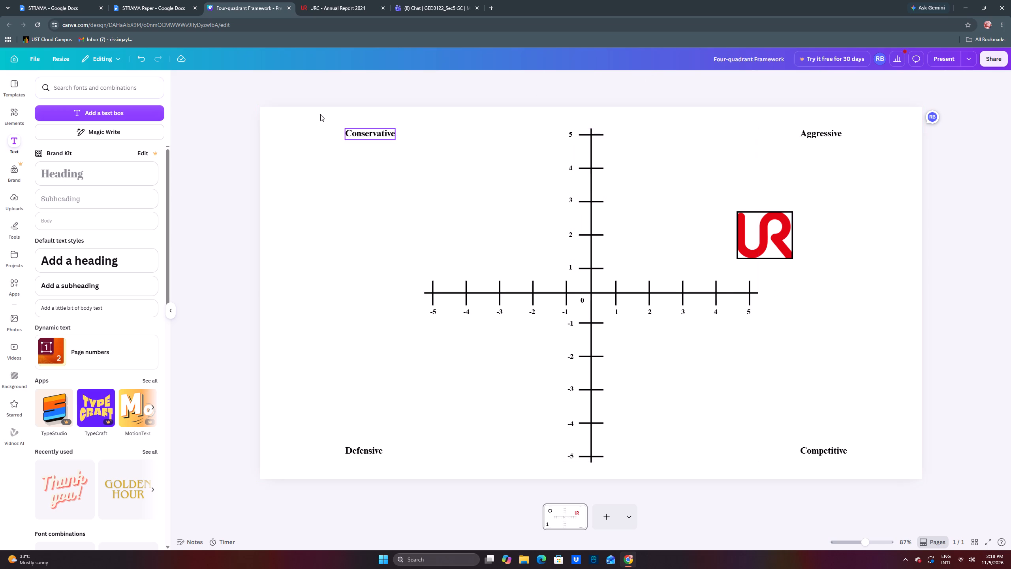
Group the axes, tick marks, numbers and quadrant labels into one object and lock the group.
{"action": "left_click_drag", "start_coordinate": [320, 114], "coordinate": [917, 475]}
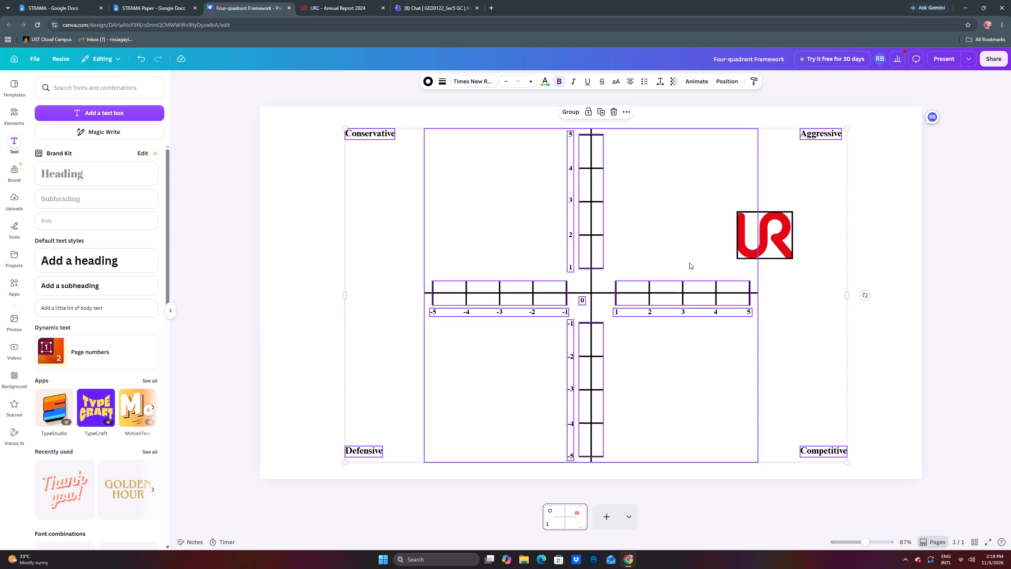
{"action": "left_click", "coordinate": [577, 109]}
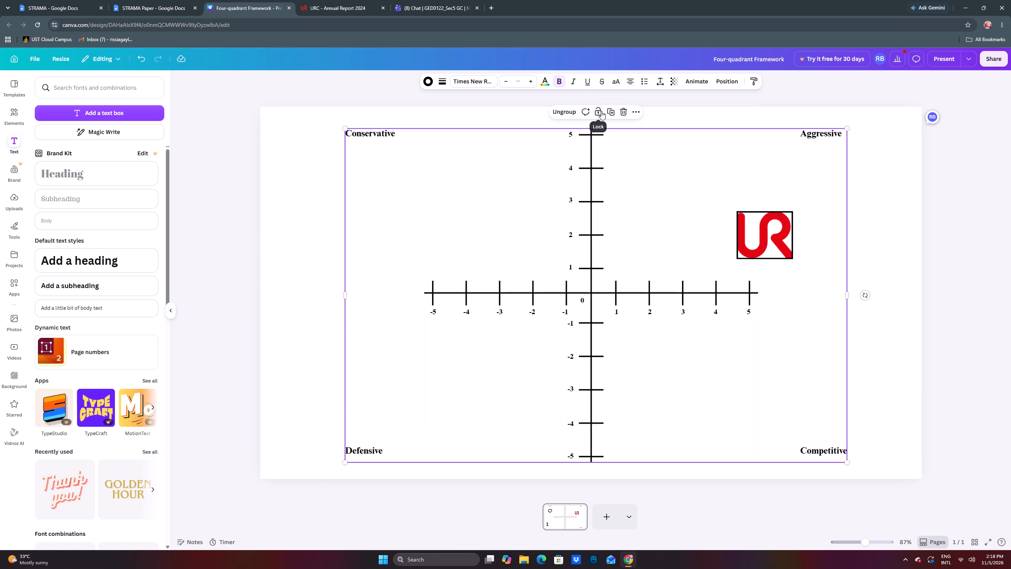
{"action": "left_click", "coordinate": [601, 111]}
{"action": "left_click", "coordinate": [910, 228]}
Unlock the UR logo, shrink it to roughly half its size, and place it in the Aggressive quadrant at about x 3.5, y 3.
{"action": "left_click_drag", "start_coordinate": [765, 230], "coordinate": [732, 226]}
{"action": "left_click", "coordinate": [775, 222]}
{"action": "left_click", "coordinate": [772, 197]}
{"action": "left_click_drag", "start_coordinate": [779, 236], "coordinate": [736, 221]}
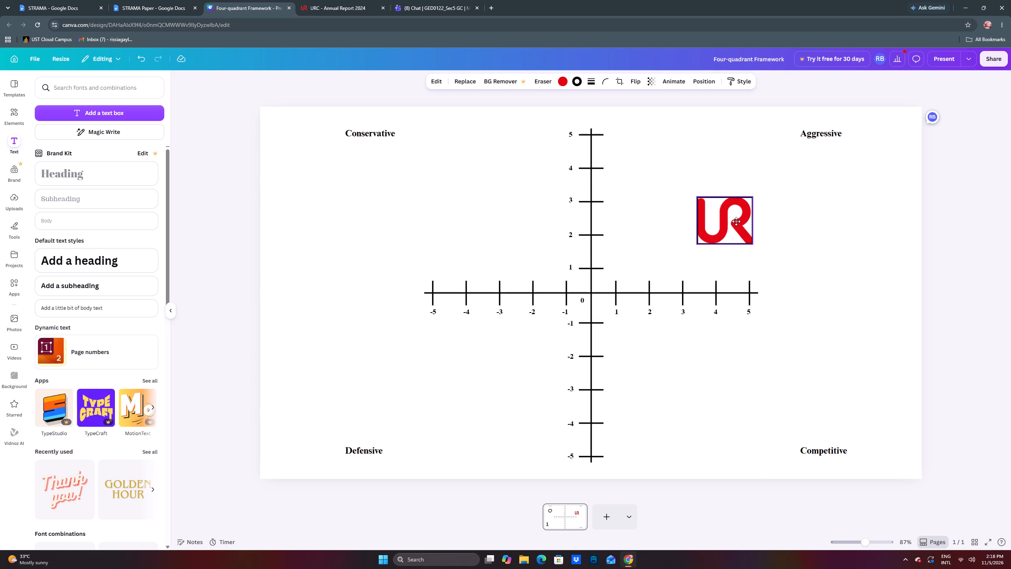
{"action": "left_click_drag", "start_coordinate": [736, 221], "coordinate": [735, 237]}
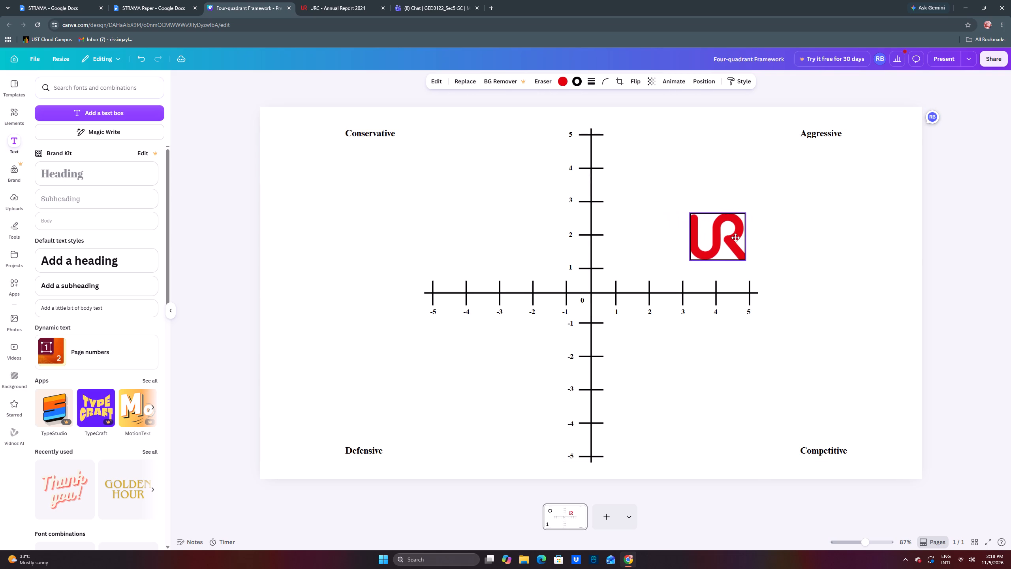
{"action": "left_click_drag", "start_coordinate": [735, 237], "coordinate": [729, 230]}
{"action": "left_click_drag", "start_coordinate": [744, 253], "coordinate": [721, 236]}
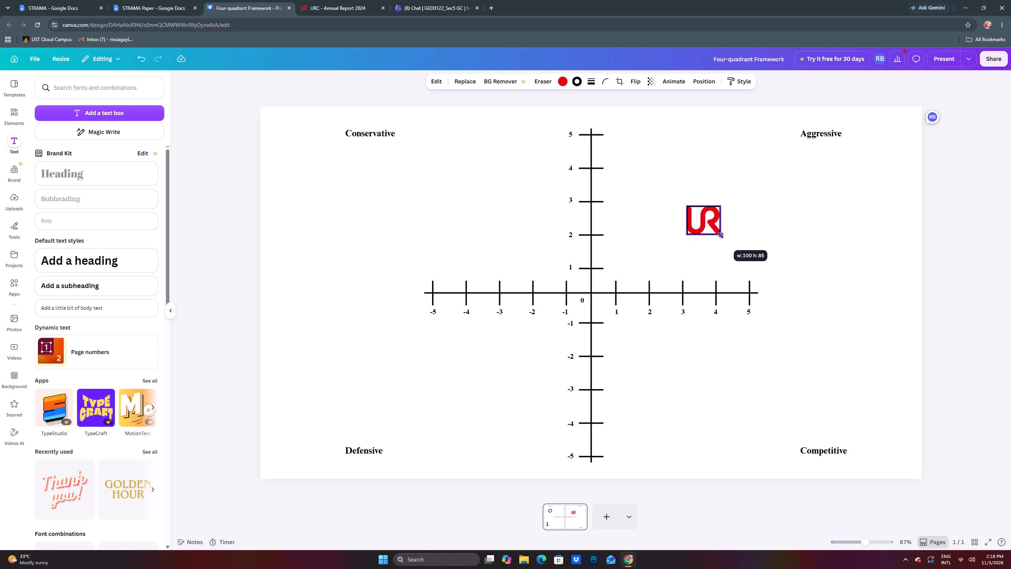
{"action": "left_click_drag", "start_coordinate": [721, 236], "coordinate": [718, 233]}
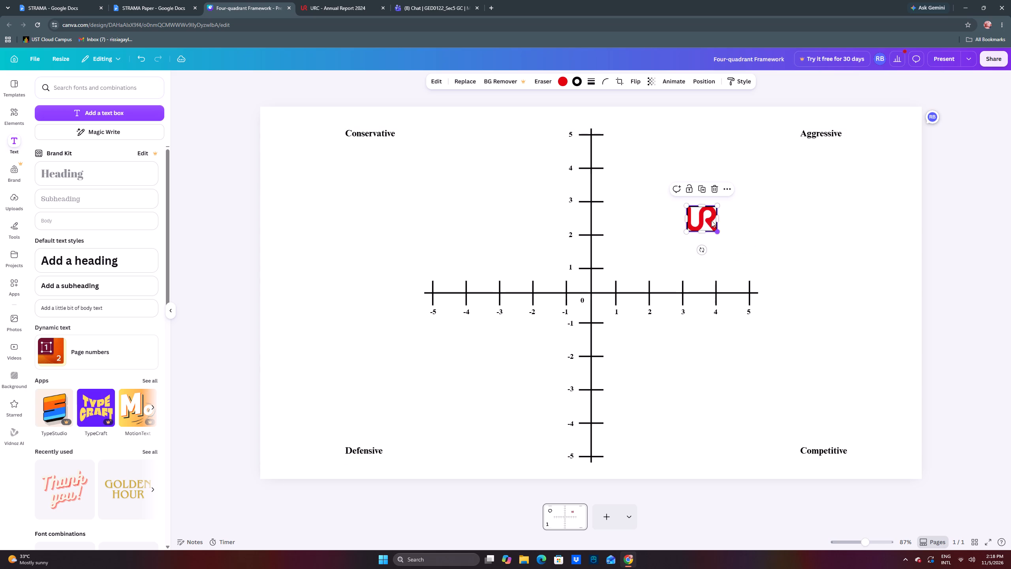
{"action": "left_click_drag", "start_coordinate": [707, 217], "coordinate": [708, 203]}
{"action": "left_click", "coordinate": [754, 220]}
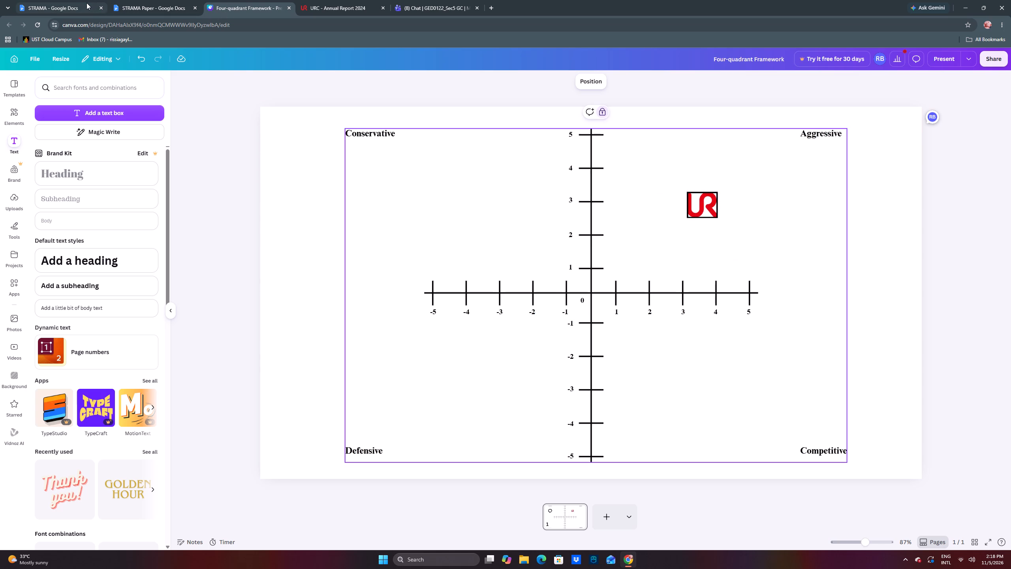
Check the SPACE matrix axis scores in the STRAMA document, then shrink the UR logo further and move it to about x 3.6, y 1.
{"action": "left_click", "coordinate": [77, 2]}
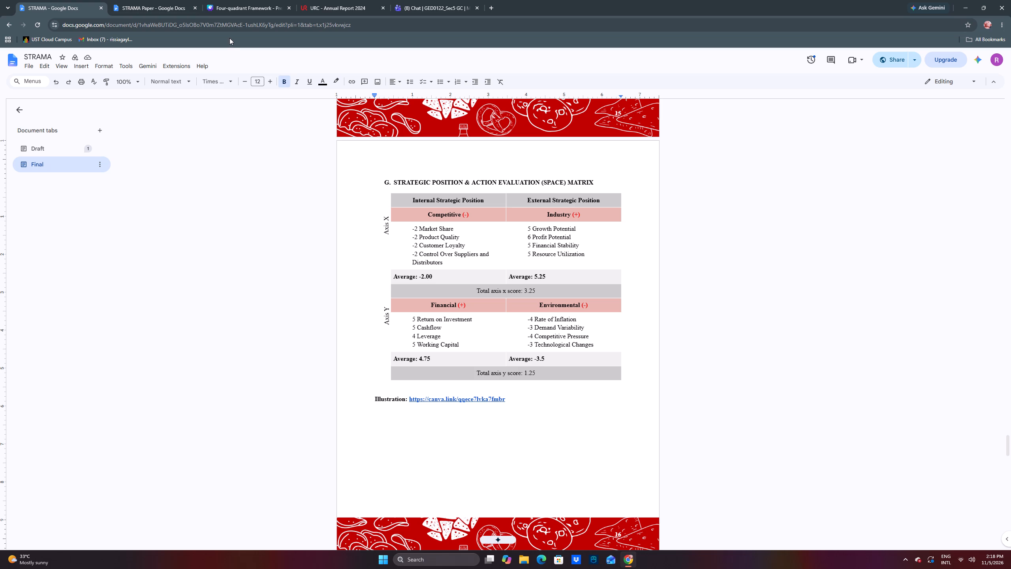
{"action": "left_click", "coordinate": [226, 7]}
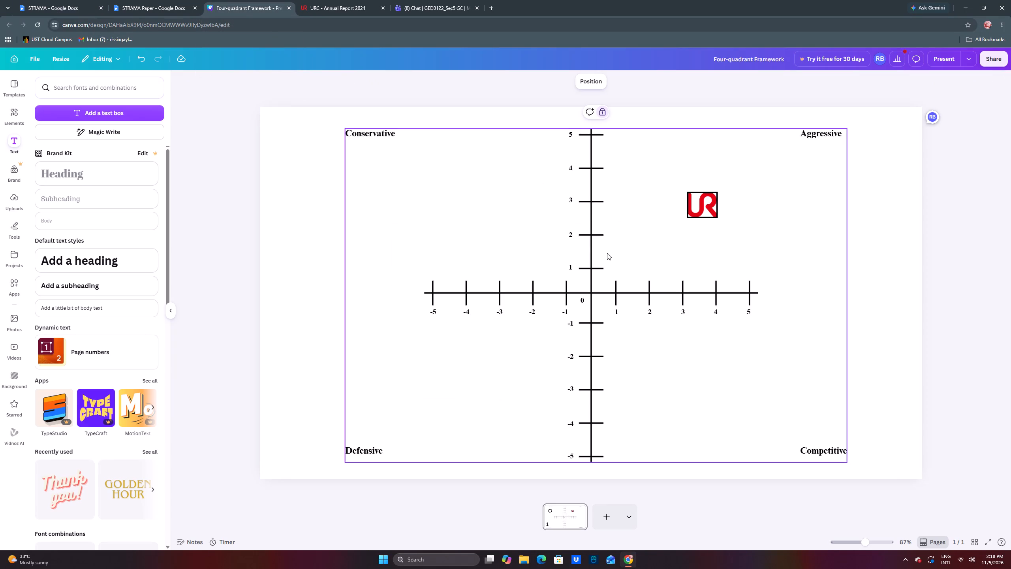
{"action": "left_click_drag", "start_coordinate": [698, 208], "coordinate": [690, 224]}
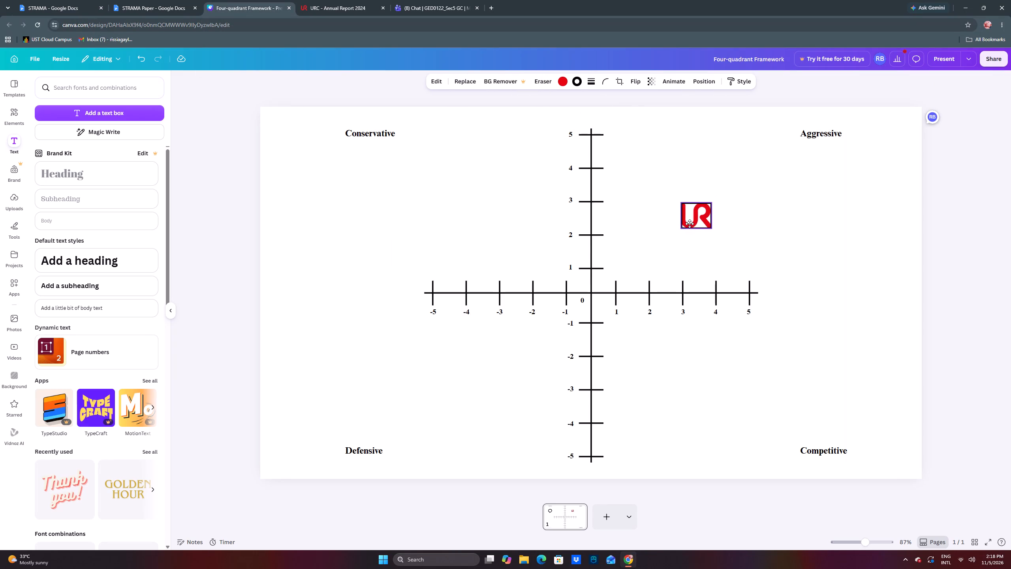
{"action": "left_click_drag", "start_coordinate": [690, 224], "coordinate": [694, 267]}
{"action": "left_click_drag", "start_coordinate": [684, 277], "coordinate": [700, 266]}
{"action": "left_click_drag", "start_coordinate": [714, 281], "coordinate": [711, 284]}
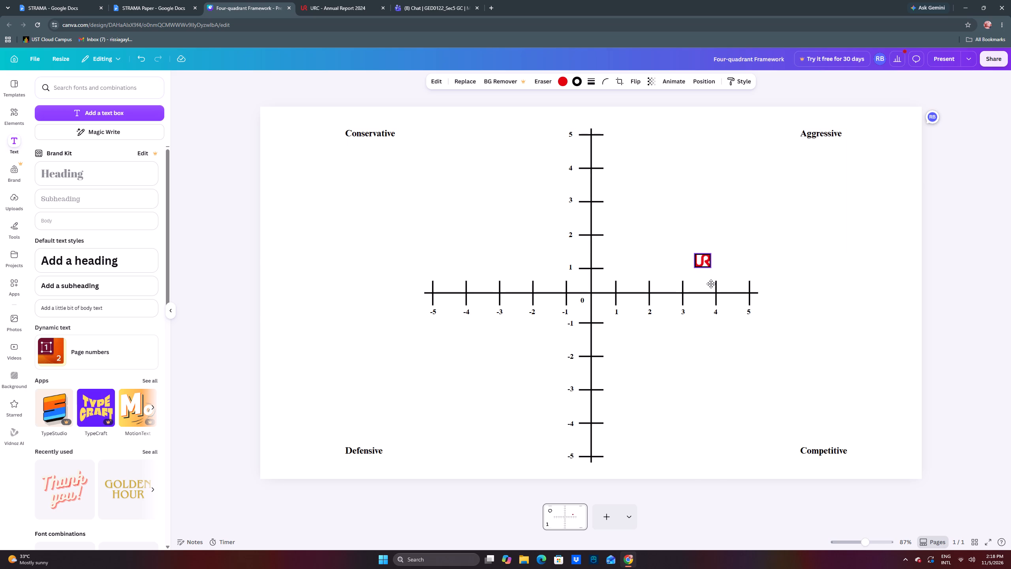
{"action": "left_click_drag", "start_coordinate": [711, 284], "coordinate": [711, 286]}
{"action": "left_click_drag", "start_coordinate": [711, 286], "coordinate": [712, 289]}
{"action": "left_click", "coordinate": [751, 263]}
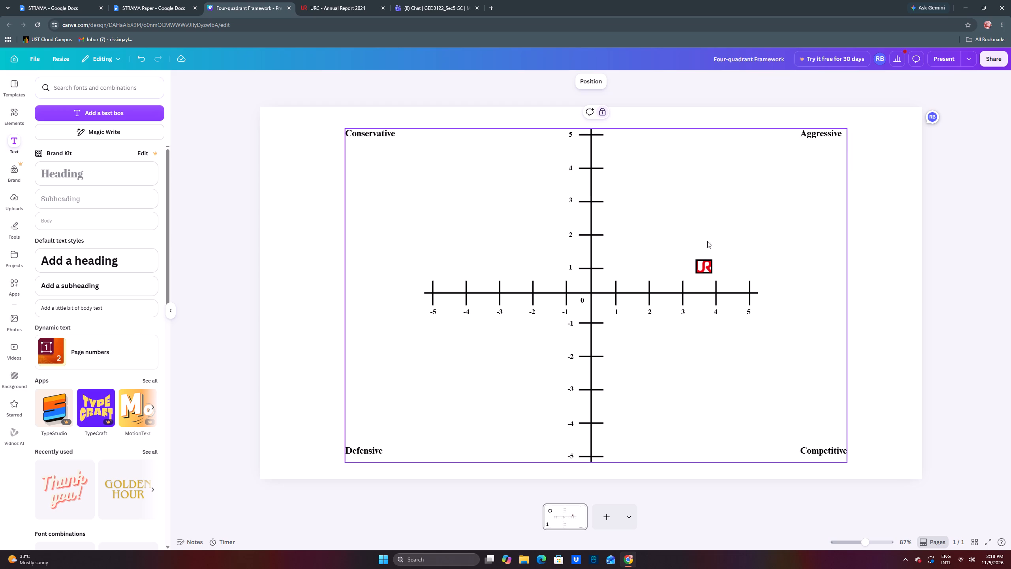
Recheck the axis scores in the STRAMA document and reposition the UR logo on the chart at about x 3.4, y 1.4.
{"action": "left_click", "coordinate": [39, 0]}
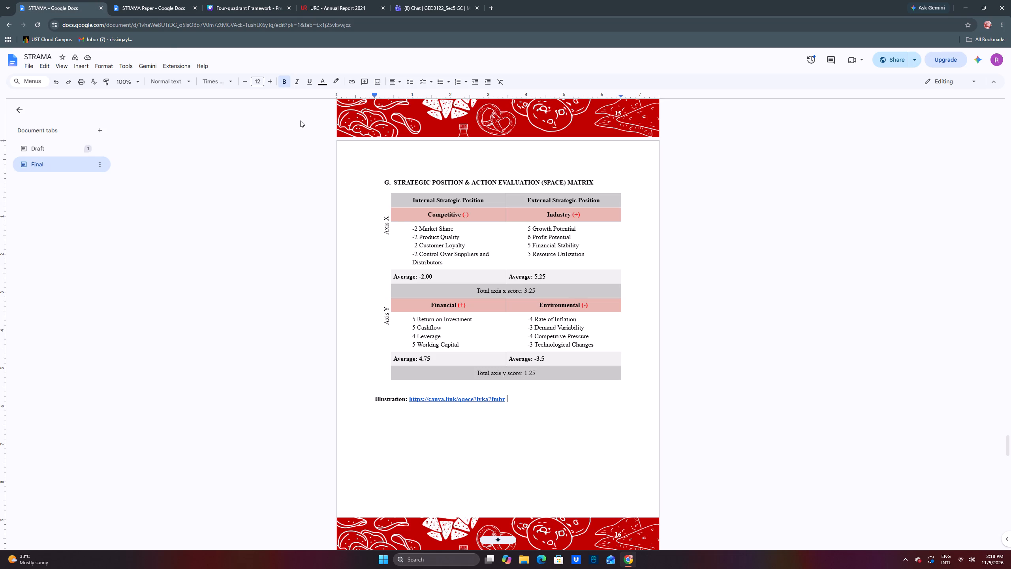
{"action": "left_click", "coordinate": [262, 6]}
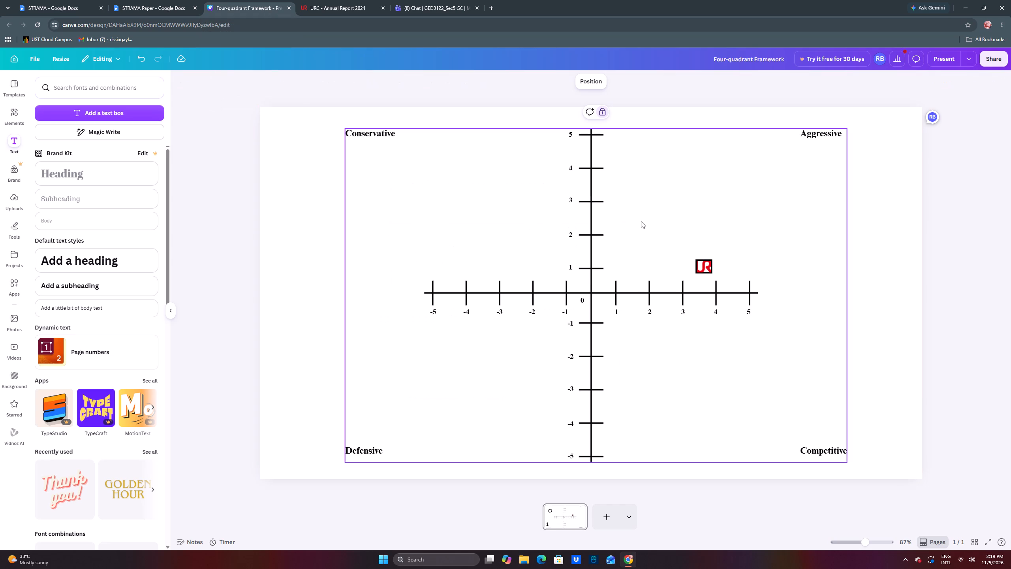
{"action": "left_click_drag", "start_coordinate": [708, 266], "coordinate": [707, 258]}
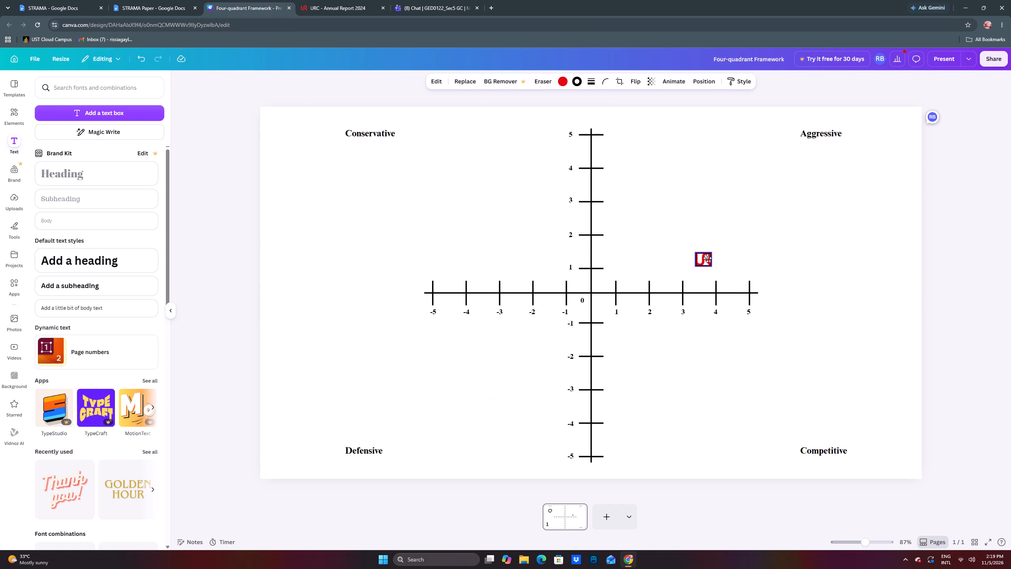
{"action": "left_click_drag", "start_coordinate": [707, 258], "coordinate": [707, 242]}
{"action": "left_click_drag", "start_coordinate": [707, 242], "coordinate": [707, 250]}
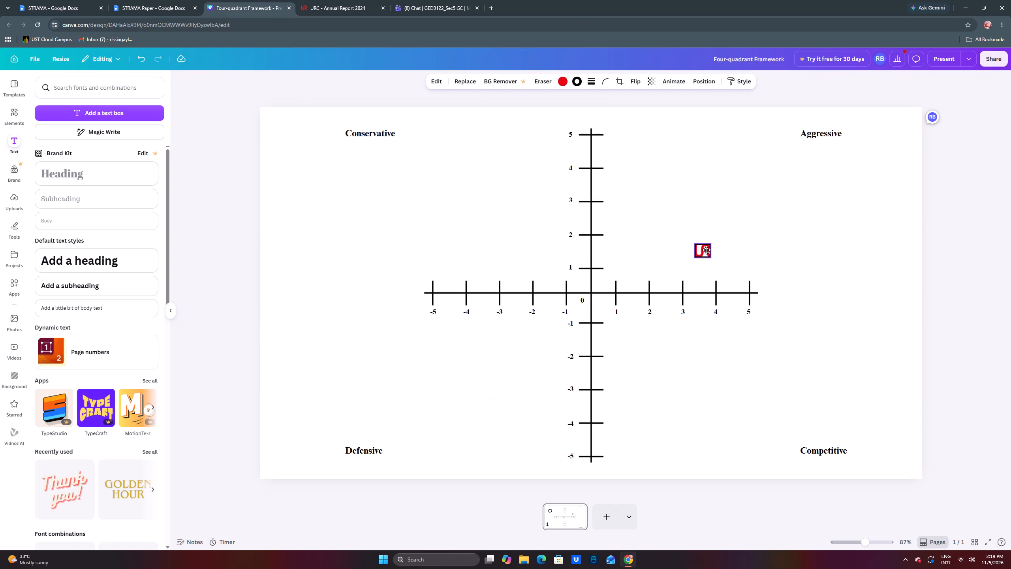
{"action": "left_click_drag", "start_coordinate": [707, 250], "coordinate": [703, 252]}
{"action": "left_click_drag", "start_coordinate": [703, 252], "coordinate": [705, 253]}
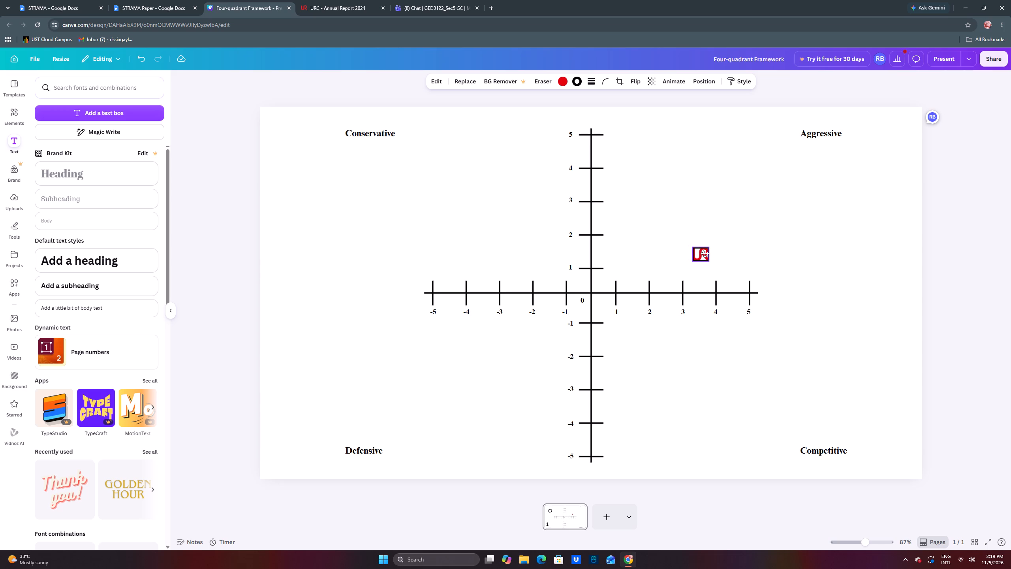
{"action": "left_click_drag", "start_coordinate": [705, 253], "coordinate": [701, 252]}
{"action": "left_click", "coordinate": [746, 251]}
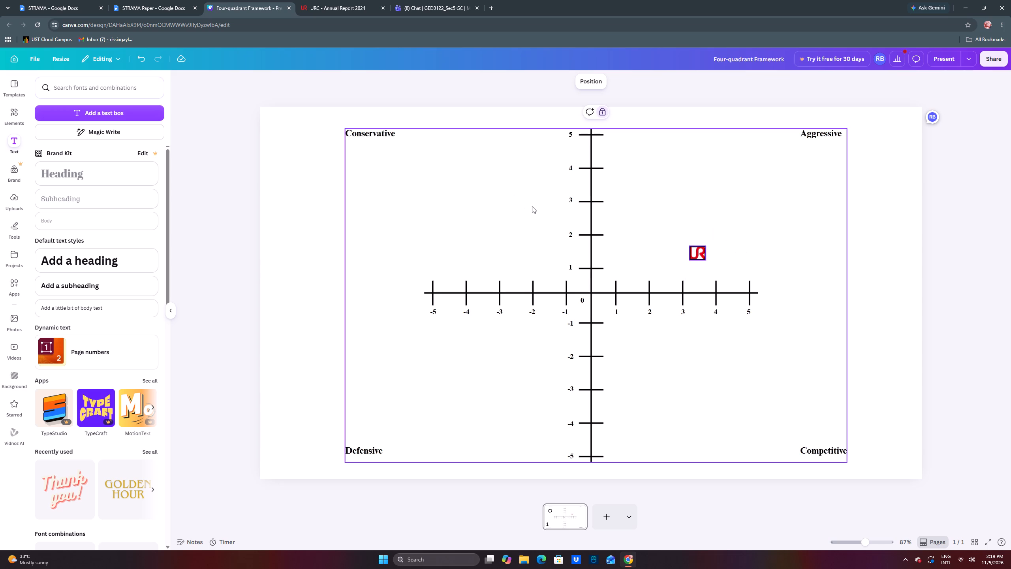
Add a line from the elements library, shorten it, and place it horizontally between the vertical axis and the UR logo, ending at the logo.
{"action": "left_click", "coordinate": [18, 119]}
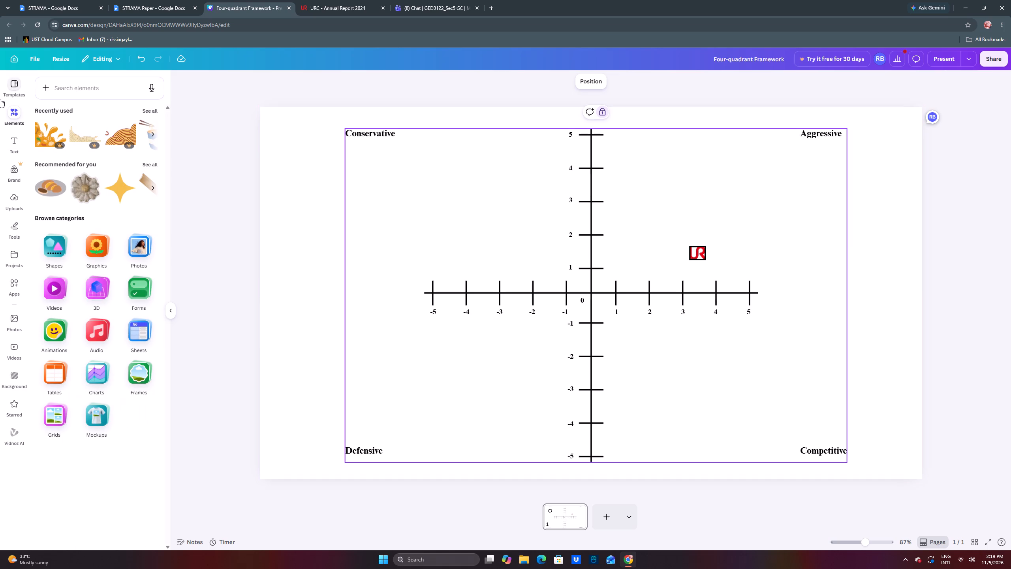
{"action": "left_click", "coordinate": [77, 89]}
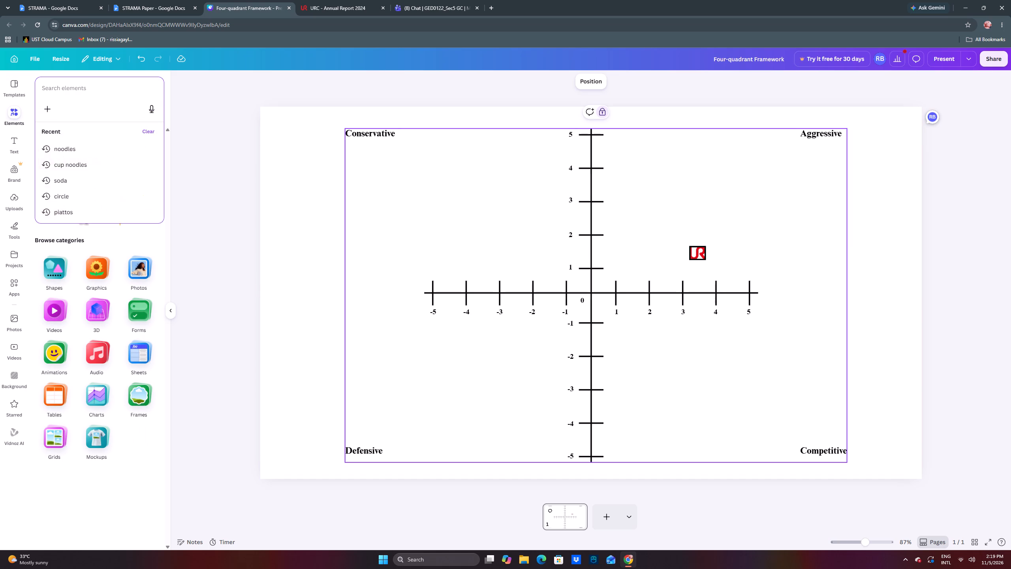
{"action": "type", "text": "LI"}
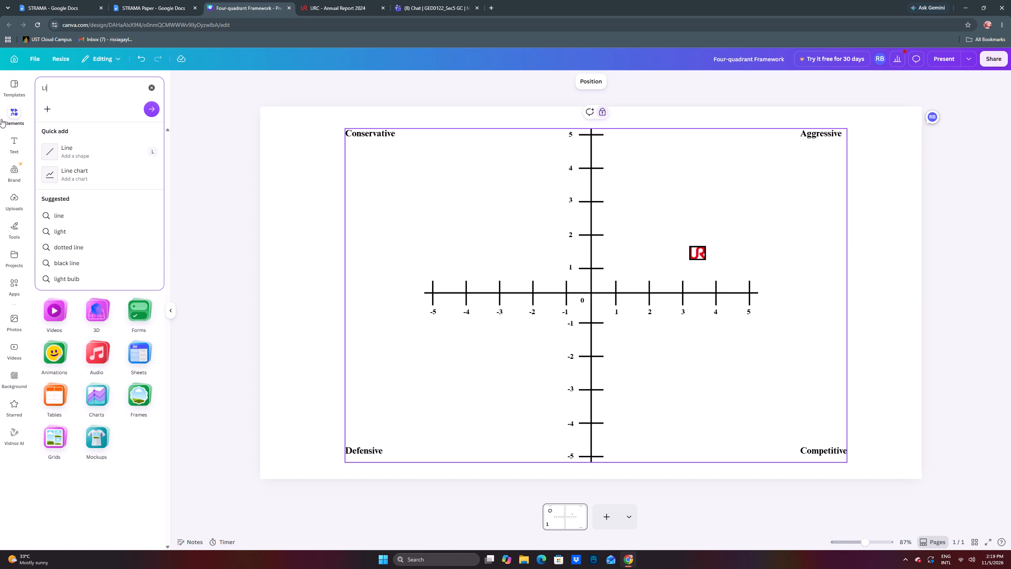
{"action": "left_click", "coordinate": [94, 154]}
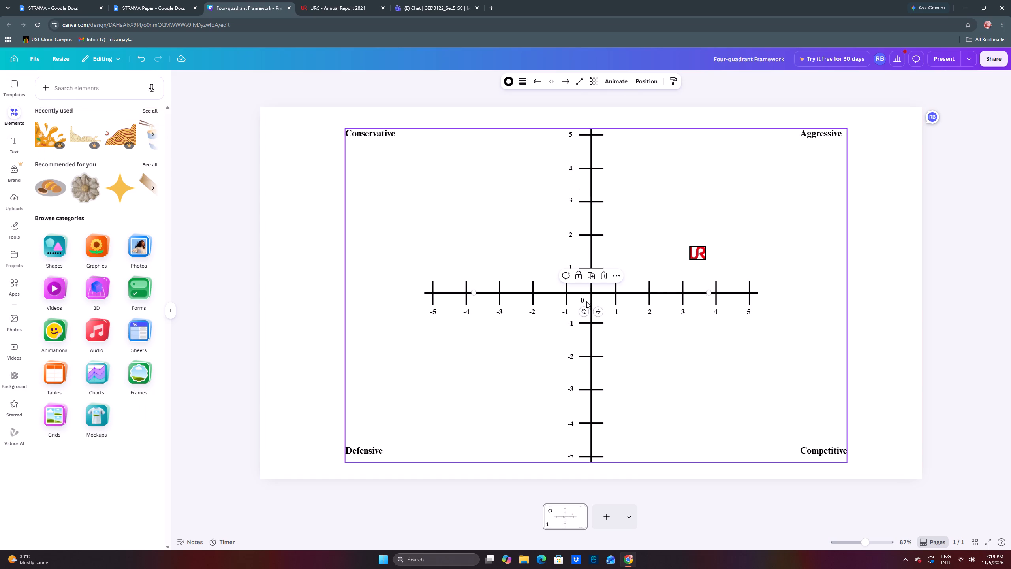
{"action": "left_click_drag", "start_coordinate": [600, 310], "coordinate": [679, 257]}
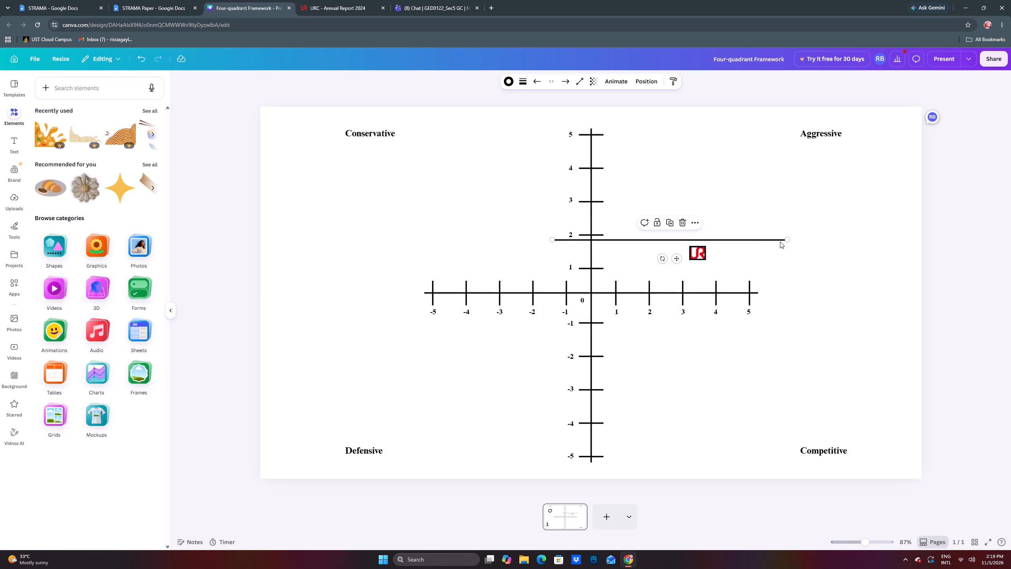
{"action": "left_click_drag", "start_coordinate": [785, 240], "coordinate": [609, 242]}
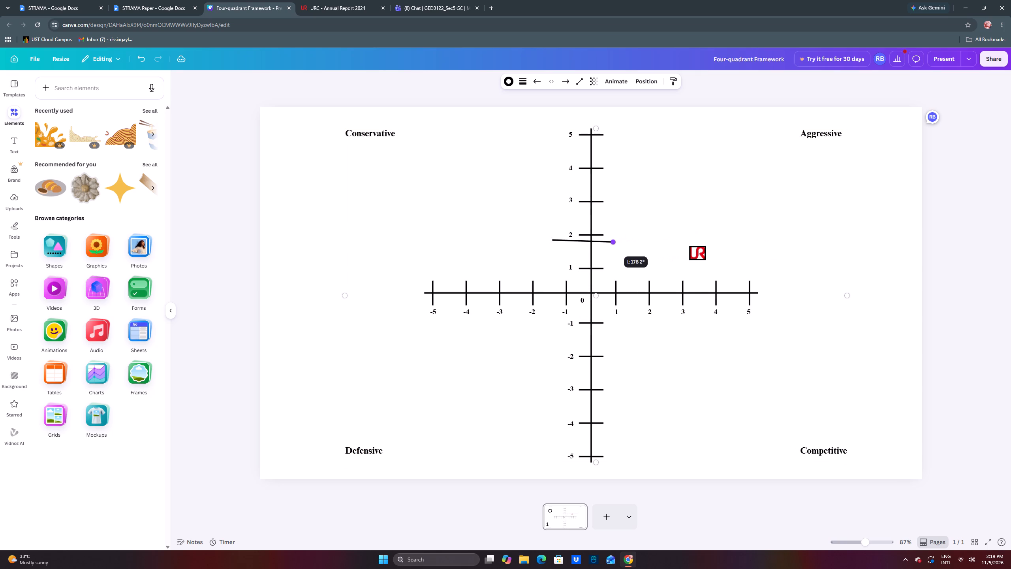
{"action": "left_click_drag", "start_coordinate": [609, 242], "coordinate": [601, 240]}
{"action": "left_click_drag", "start_coordinate": [584, 256], "coordinate": [665, 269]}
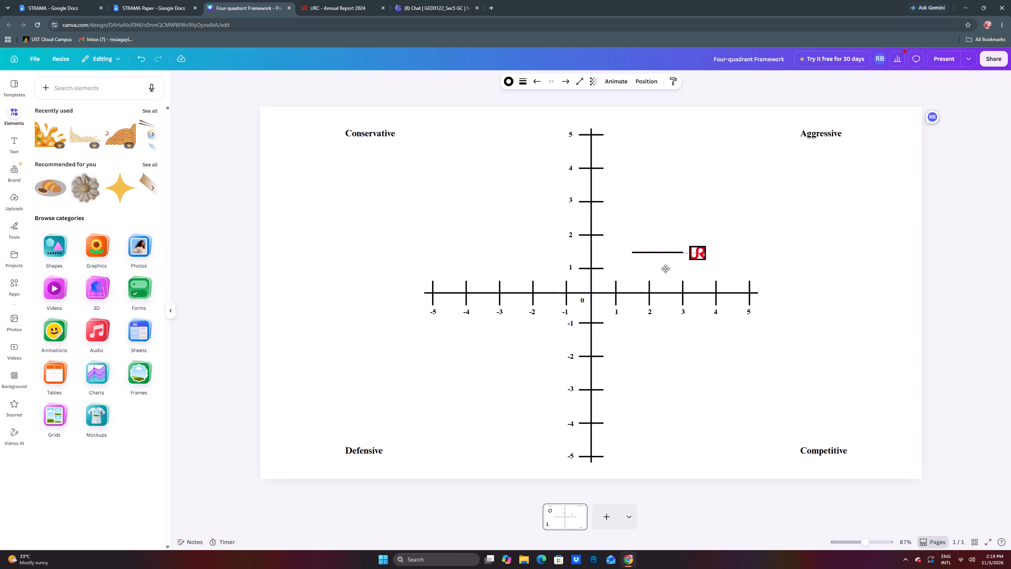
{"action": "left_click_drag", "start_coordinate": [665, 269], "coordinate": [670, 268]}
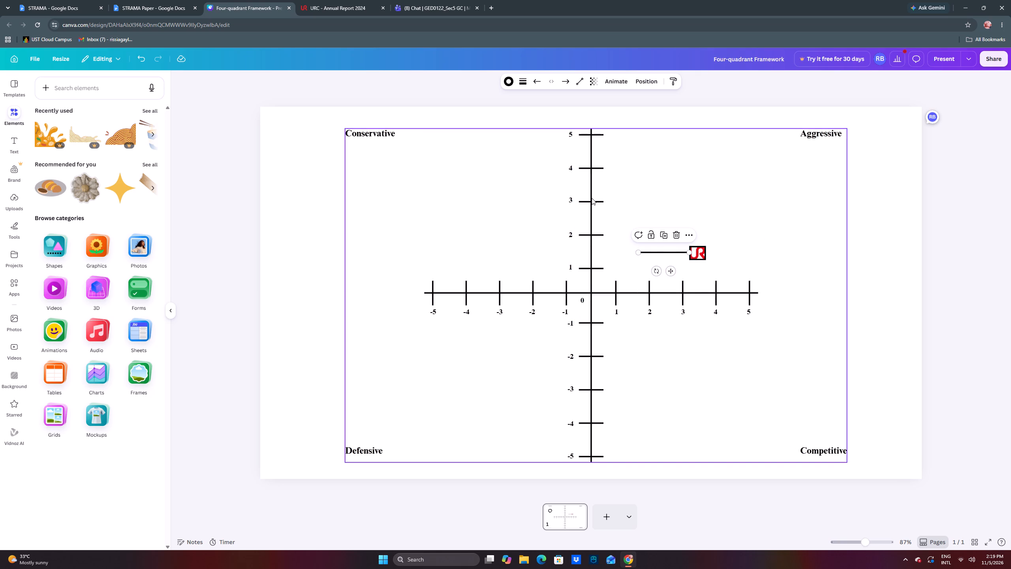
Set the stroke weight of the horizontal line beside the UR logo to 2.
{"action": "left_click", "coordinate": [522, 83]}
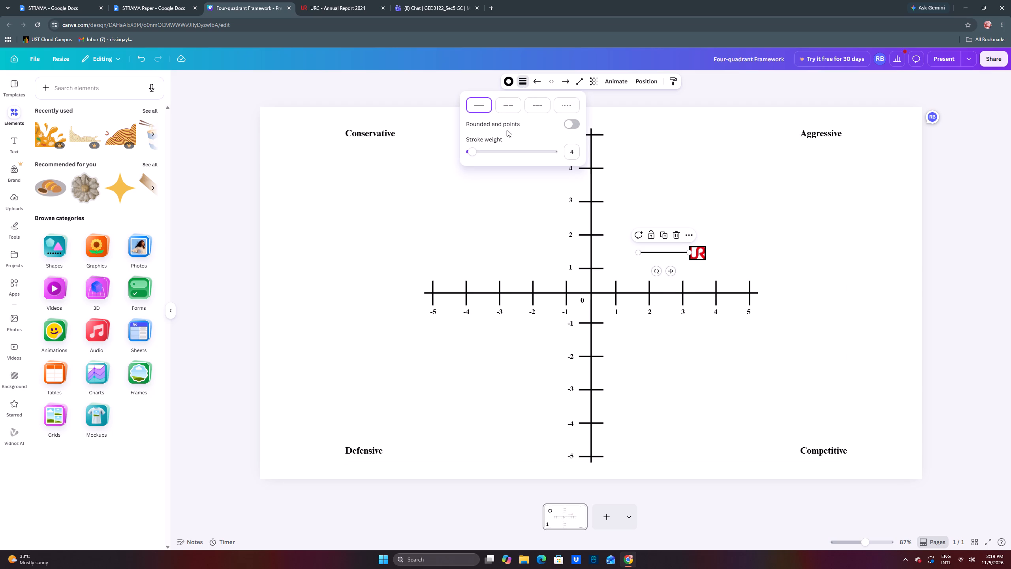
{"action": "left_click", "coordinate": [575, 151]}
{"action": "key", "text": "2"}
{"action": "key", "text": "Return"}
{"action": "left_click", "coordinate": [671, 160]}
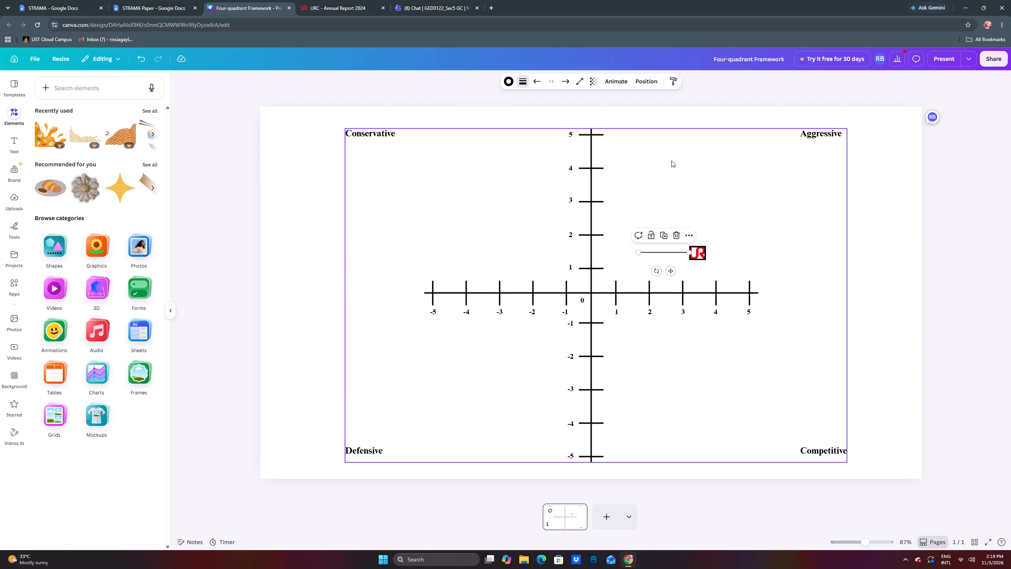
Extend the free end of the thin line to the vertical axis at about y 1.4, keeping its other end at the UR logo.
{"action": "left_click", "coordinate": [653, 252]}
{"action": "left_click_drag", "start_coordinate": [639, 253], "coordinate": [626, 257]}
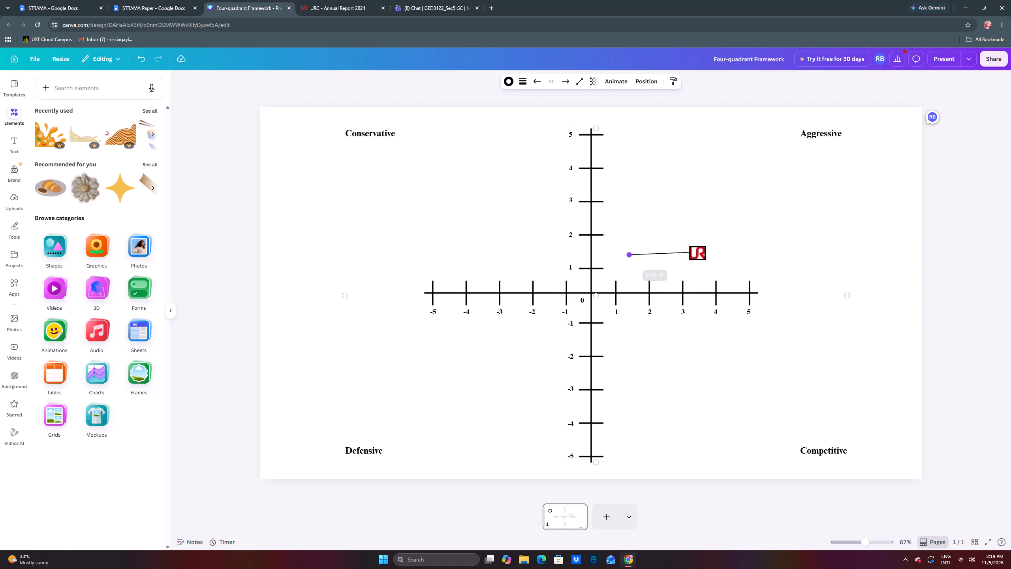
{"action": "left_click_drag", "start_coordinate": [626, 257], "coordinate": [594, 254]}
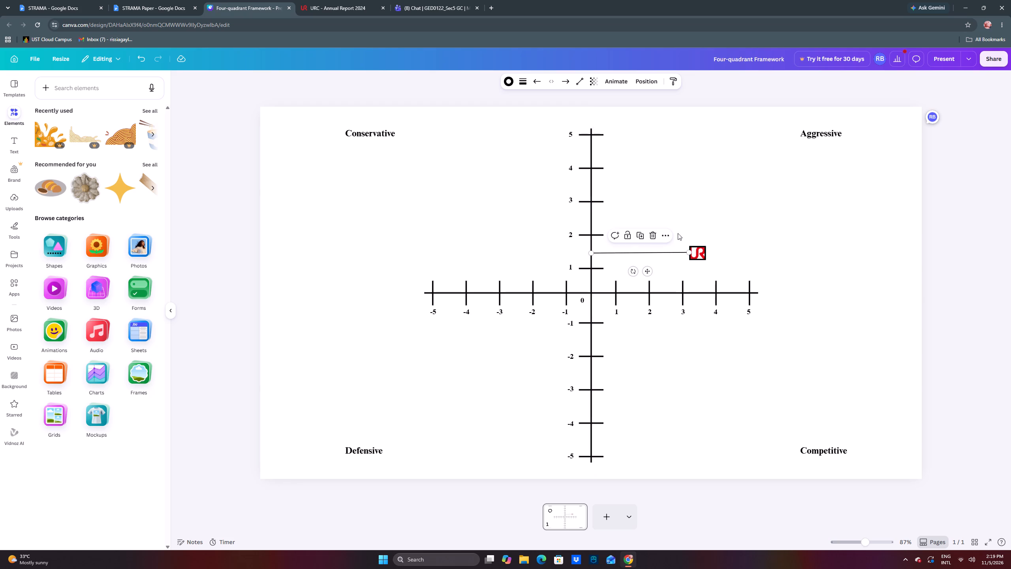
{"action": "left_click", "coordinate": [702, 216]}
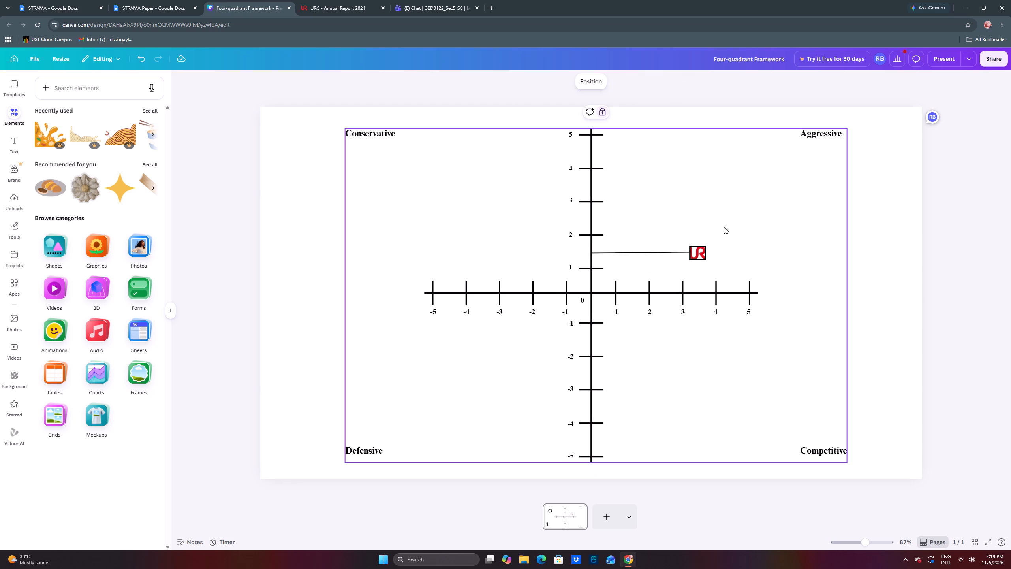
{"action": "left_click", "coordinate": [652, 256]}
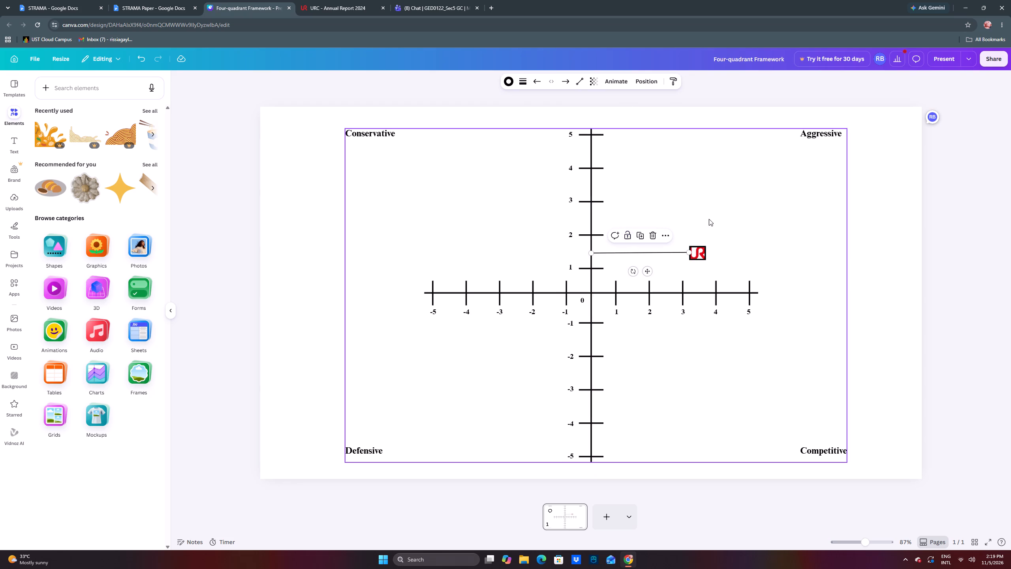
{"action": "left_click", "coordinate": [709, 219]}
Duplicate the thin line and place the copy vertically from the bottom of the UR logo down to the horizontal axis at about x 3.4.
{"action": "left_click", "coordinate": [669, 251]}
{"action": "key", "text": "ctrl+c"}
{"action": "key", "text": "ctrl+v"}
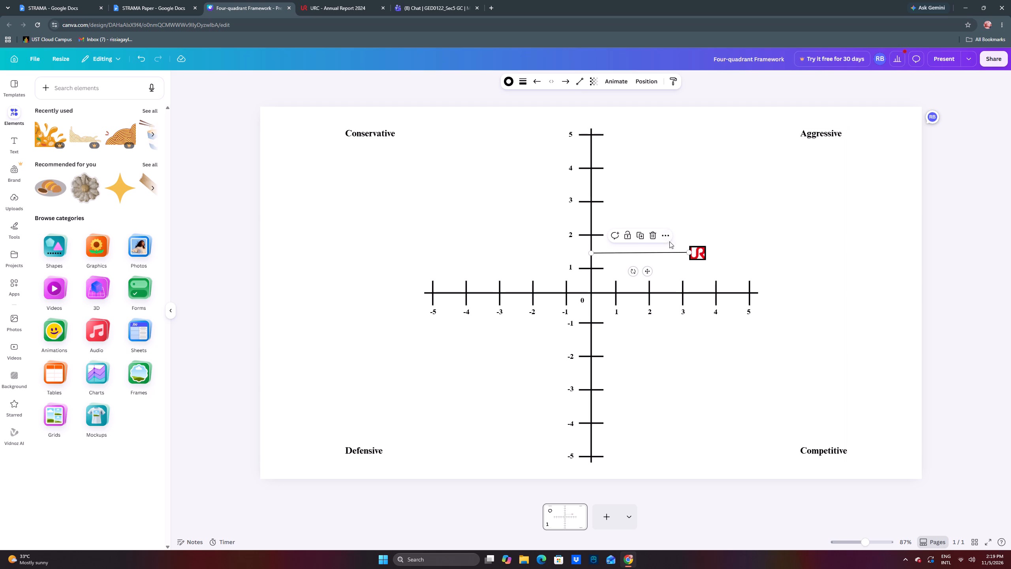
{"action": "left_click_drag", "start_coordinate": [656, 277], "coordinate": [735, 249]}
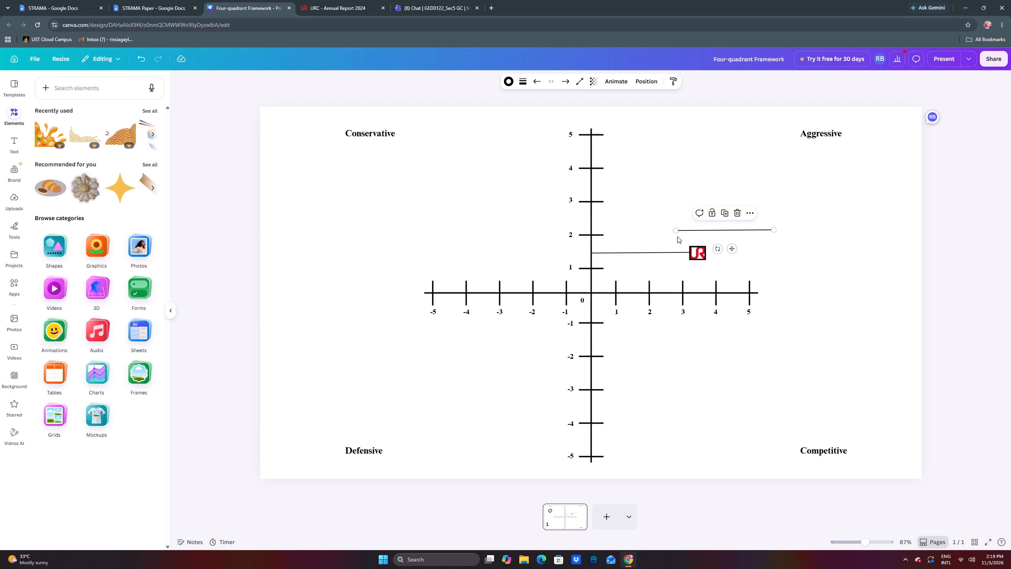
{"action": "left_click_drag", "start_coordinate": [677, 230], "coordinate": [697, 260]}
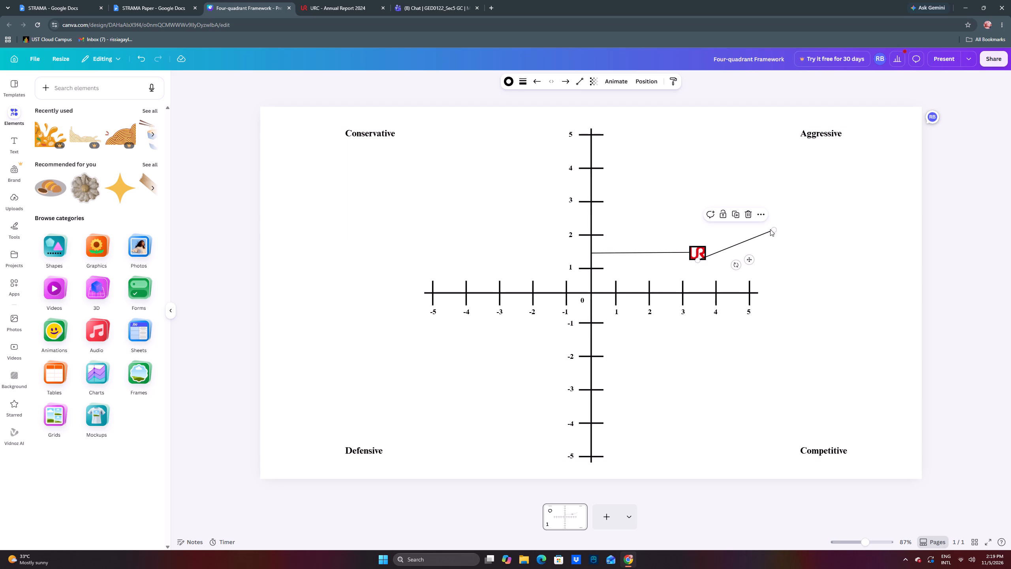
{"action": "left_click_drag", "start_coordinate": [773, 230], "coordinate": [698, 290]}
{"action": "left_click", "coordinate": [745, 241]}
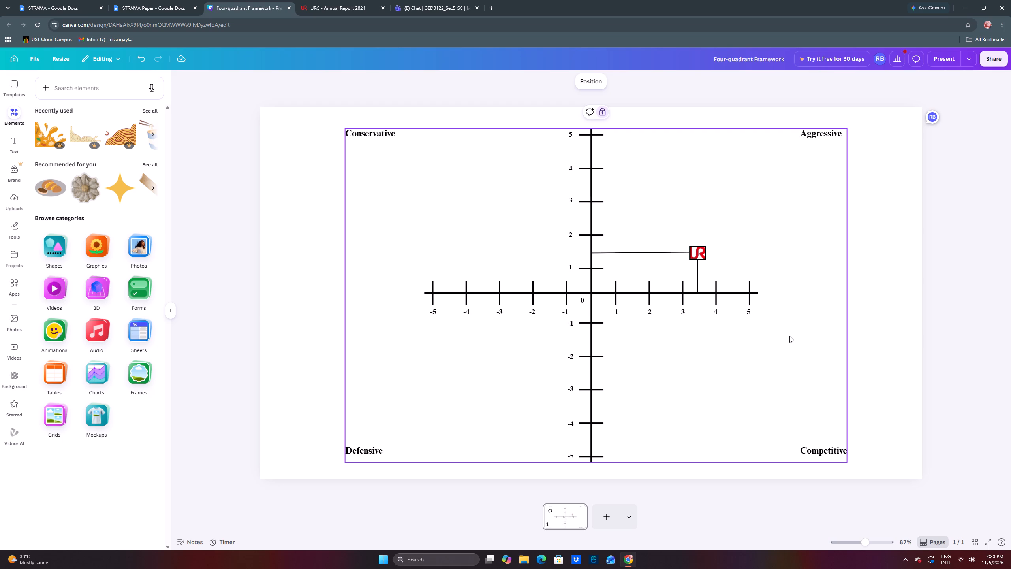
Compare the plotted logo position with the SPACE matrix axis scores in the STRAMA document.
{"action": "left_click", "coordinate": [131, 3]}
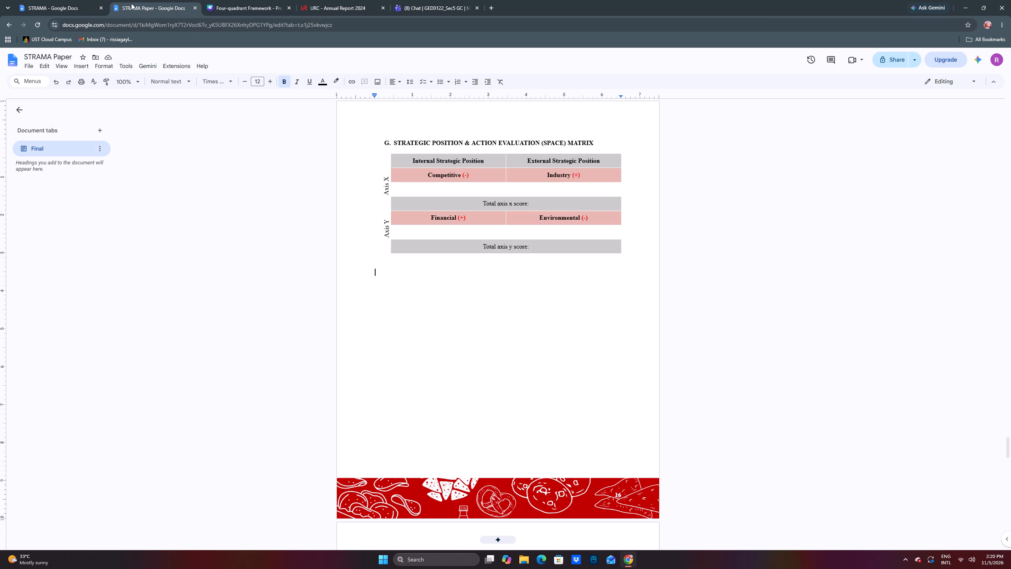
{"action": "left_click", "coordinate": [75, 3]}
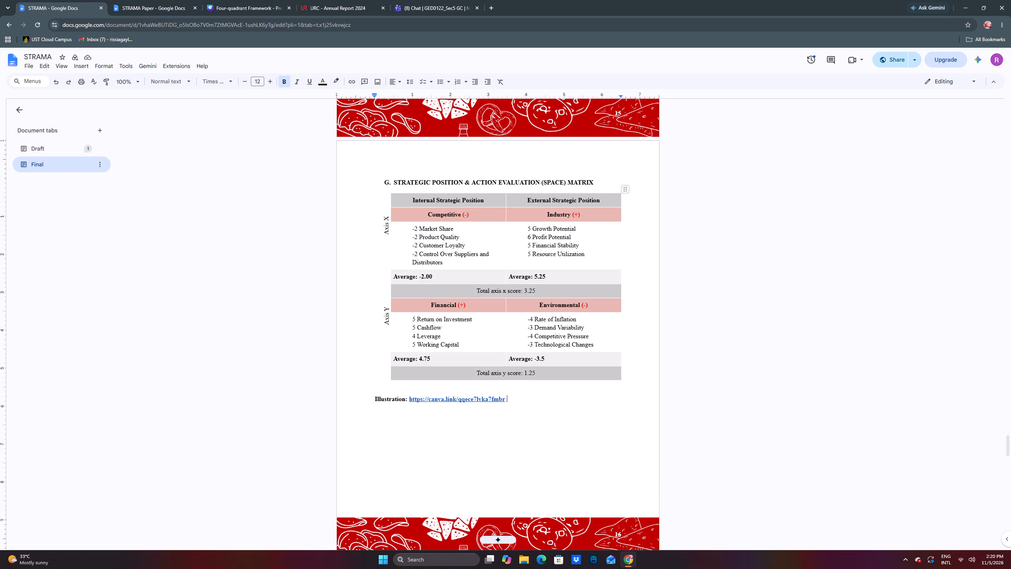
{"action": "left_click", "coordinate": [243, 7]}
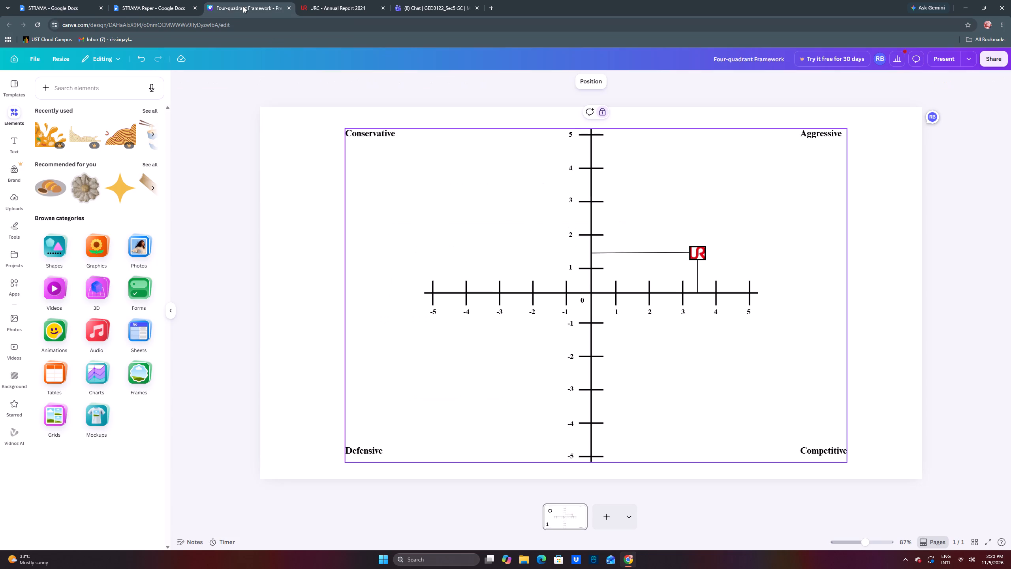
{"action": "left_click", "coordinate": [85, 6]}
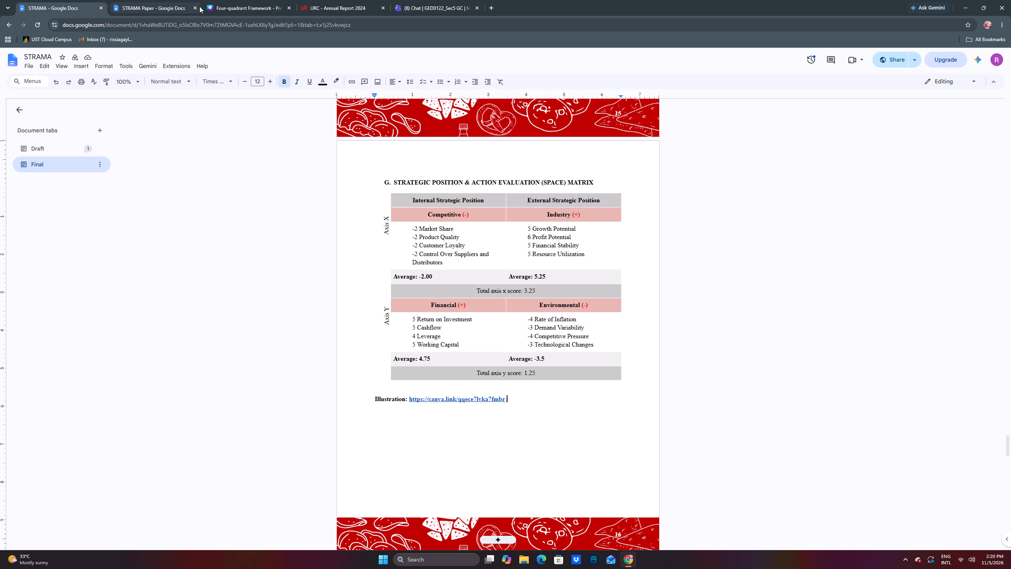
{"action": "left_click", "coordinate": [228, 9]}
{"action": "left_click", "coordinate": [83, 6]}
{"action": "left_click", "coordinate": [246, 8]}
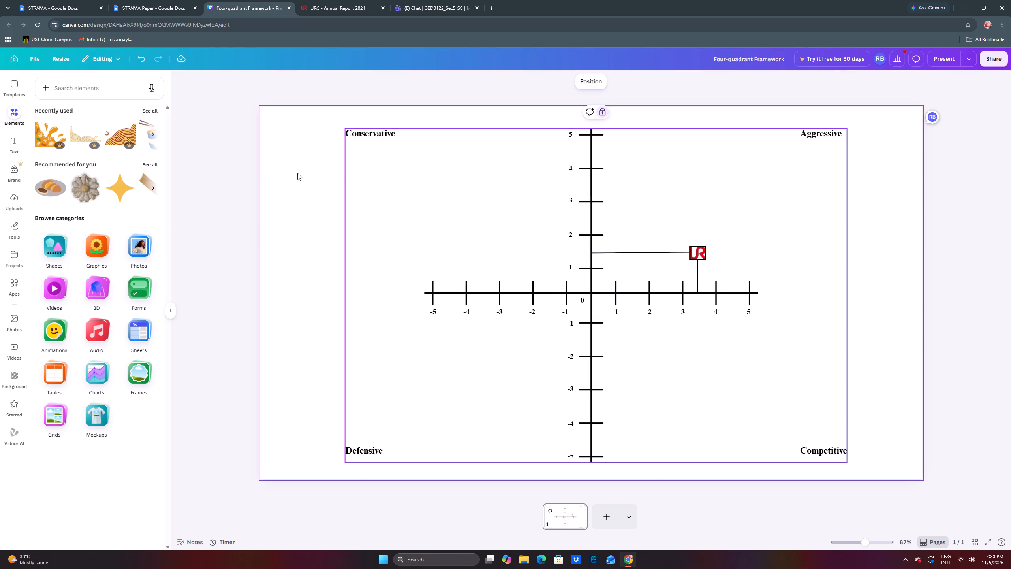
Add another line in the Aggressive quadrant and give it stroke weight 2 and the short-dash style.
{"action": "left_click", "coordinate": [78, 92]}
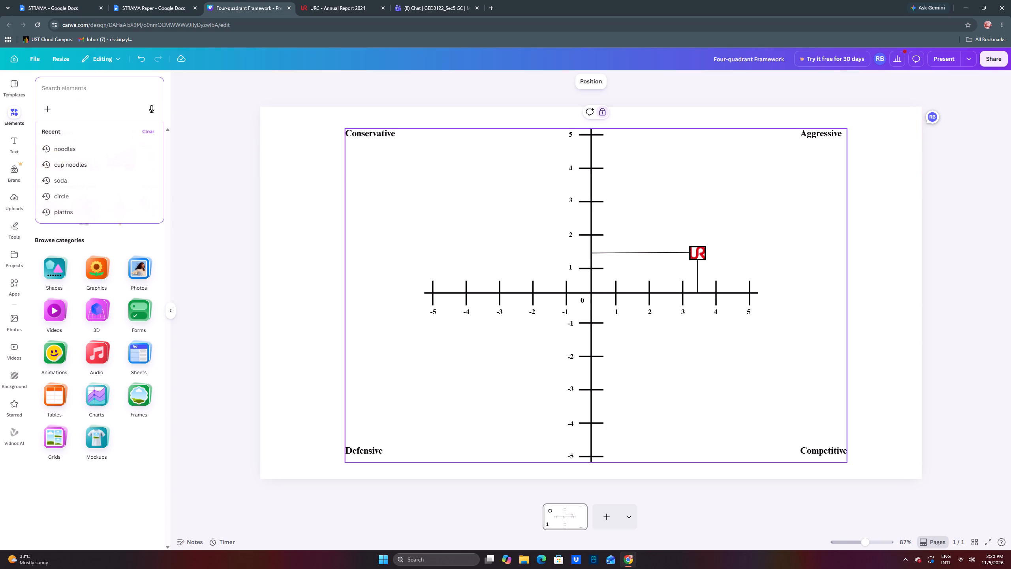
{"action": "type", "text": "LI"}
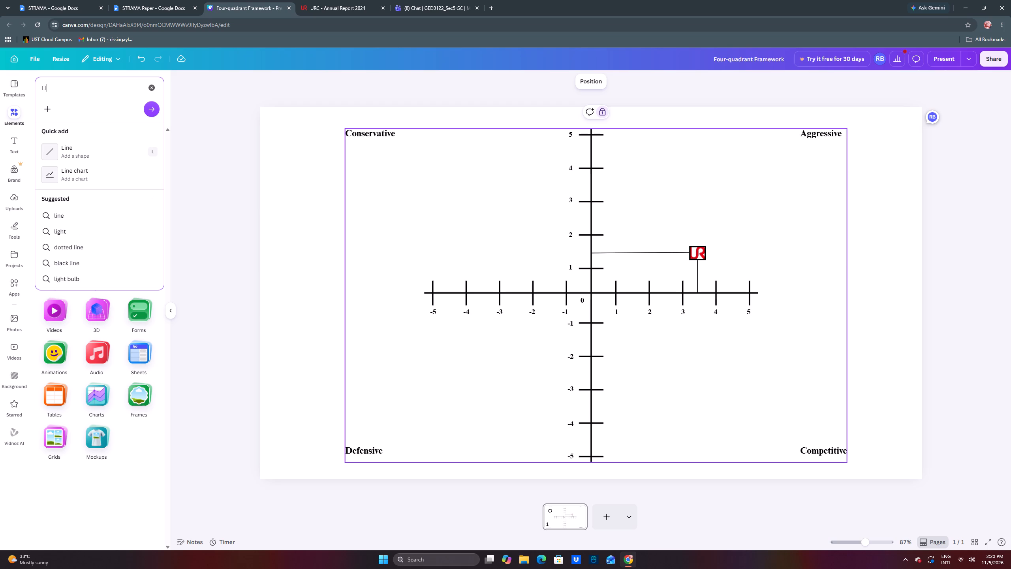
{"action": "left_click", "coordinate": [90, 153]}
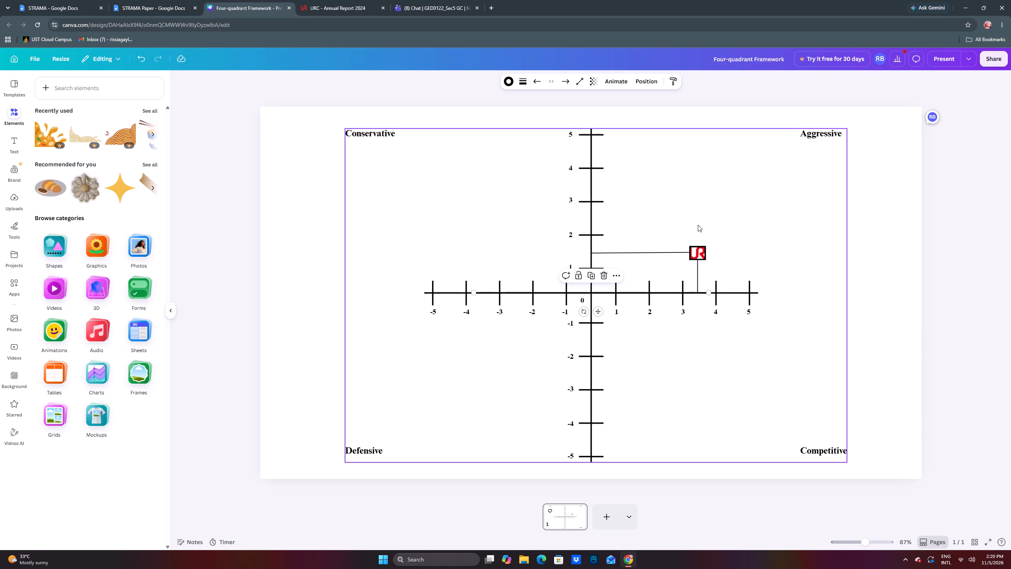
{"action": "left_click_drag", "start_coordinate": [601, 311], "coordinate": [803, 239]}
{"action": "left_click", "coordinate": [526, 81]}
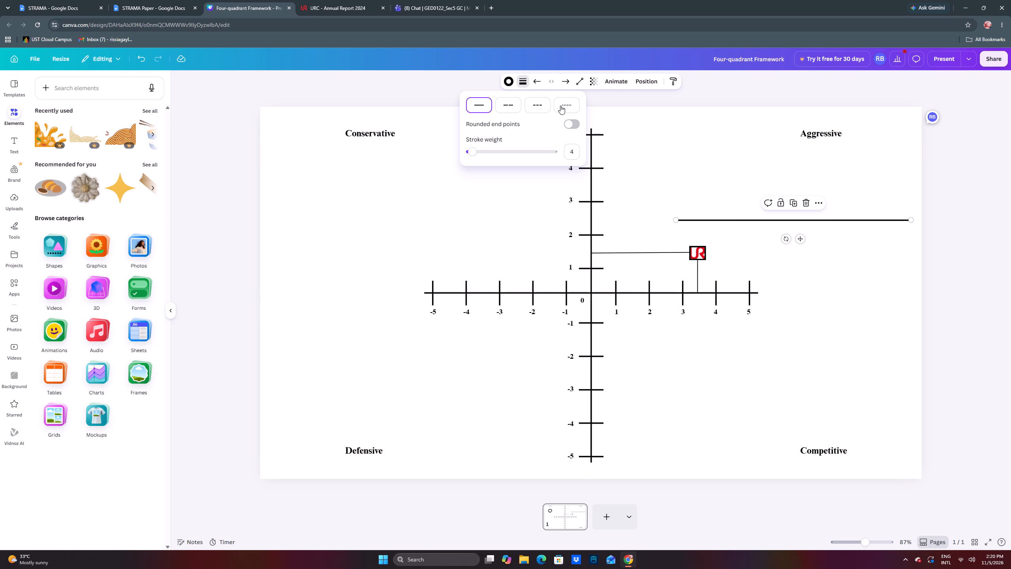
{"action": "left_click", "coordinate": [571, 149]}
{"action": "key", "text": "2"}
{"action": "key", "text": "Return"}
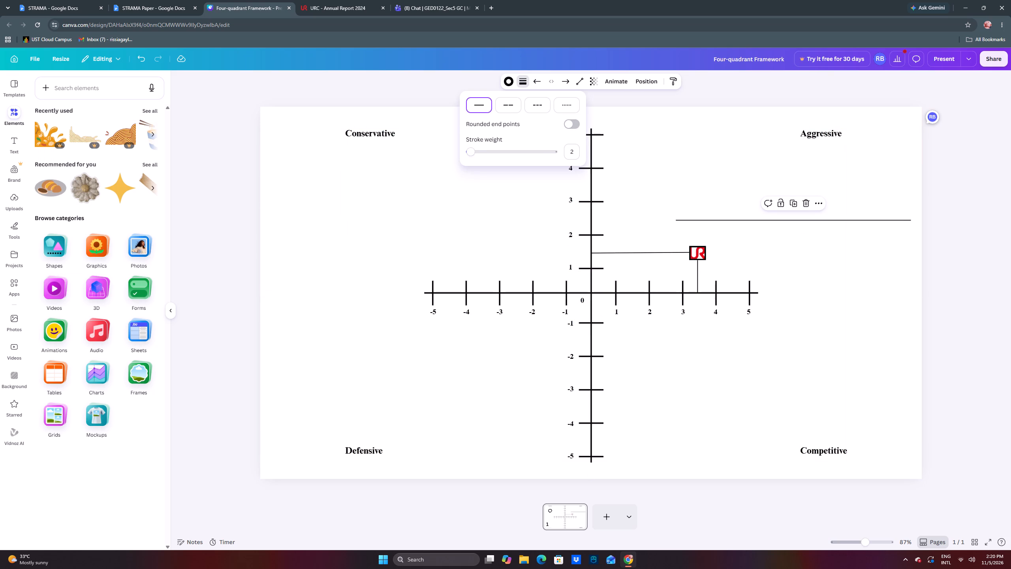
{"action": "left_click", "coordinate": [542, 104]}
Shorten and angle the dashed line so it runs from the chart's origin to the lower corner of the UR logo.
{"action": "left_click_drag", "start_coordinate": [787, 220], "coordinate": [748, 221]}
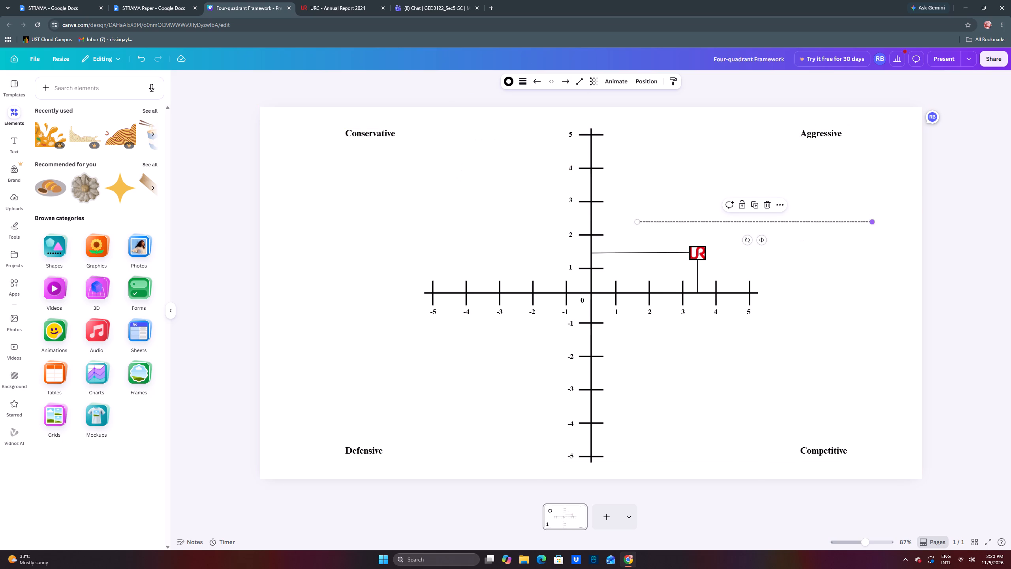
{"action": "left_click_drag", "start_coordinate": [874, 223], "coordinate": [714, 201]}
{"action": "left_click_drag", "start_coordinate": [689, 226], "coordinate": [657, 281]}
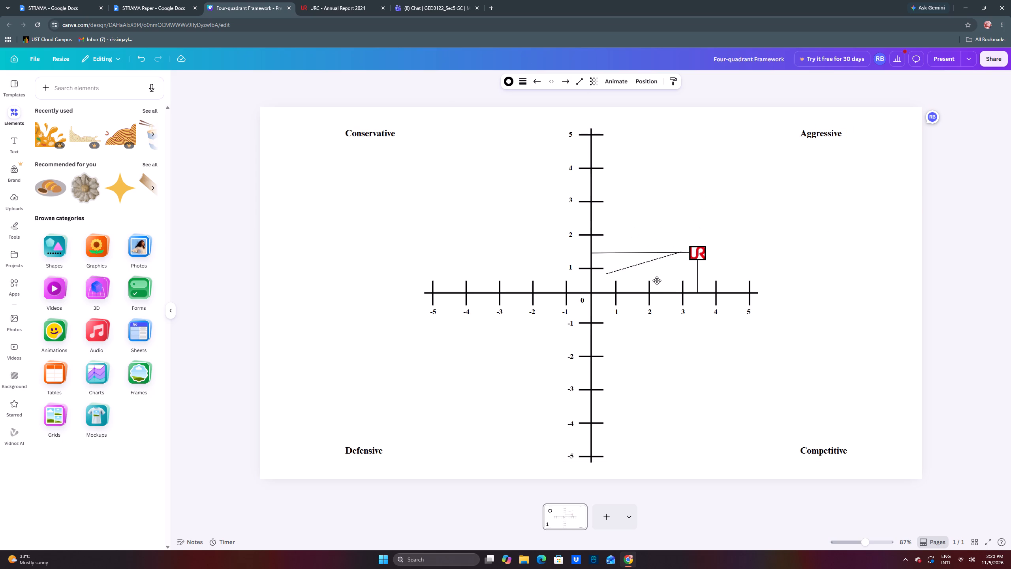
{"action": "left_click_drag", "start_coordinate": [657, 281], "coordinate": [643, 294]}
{"action": "left_click_drag", "start_coordinate": [666, 272], "coordinate": [688, 263]}
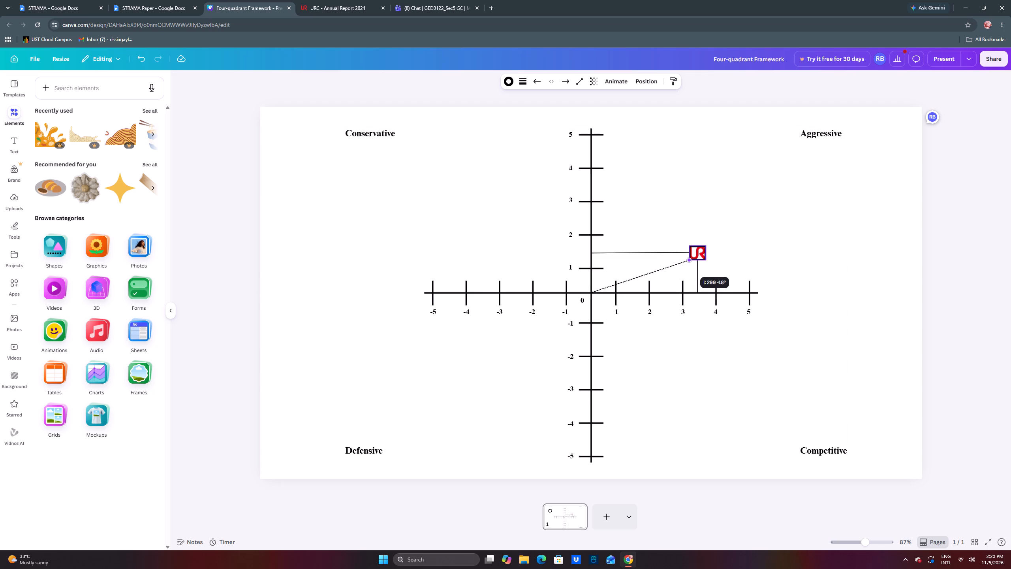
{"action": "left_click_drag", "start_coordinate": [688, 263], "coordinate": [690, 264]}
{"action": "left_click_drag", "start_coordinate": [690, 264], "coordinate": [690, 263]}
{"action": "left_click", "coordinate": [747, 214]}
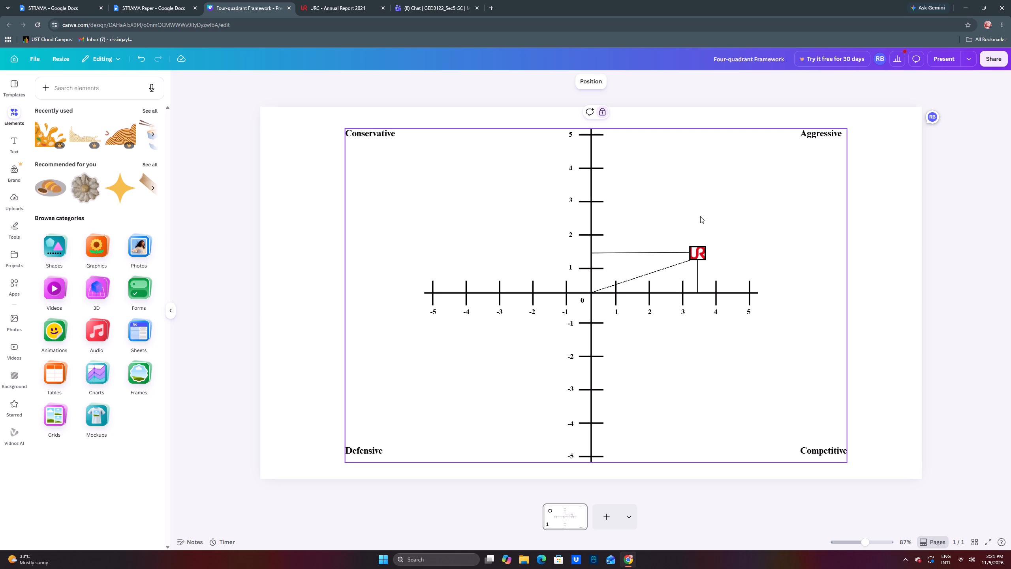
{"action": "left_click", "coordinate": [927, 252]}
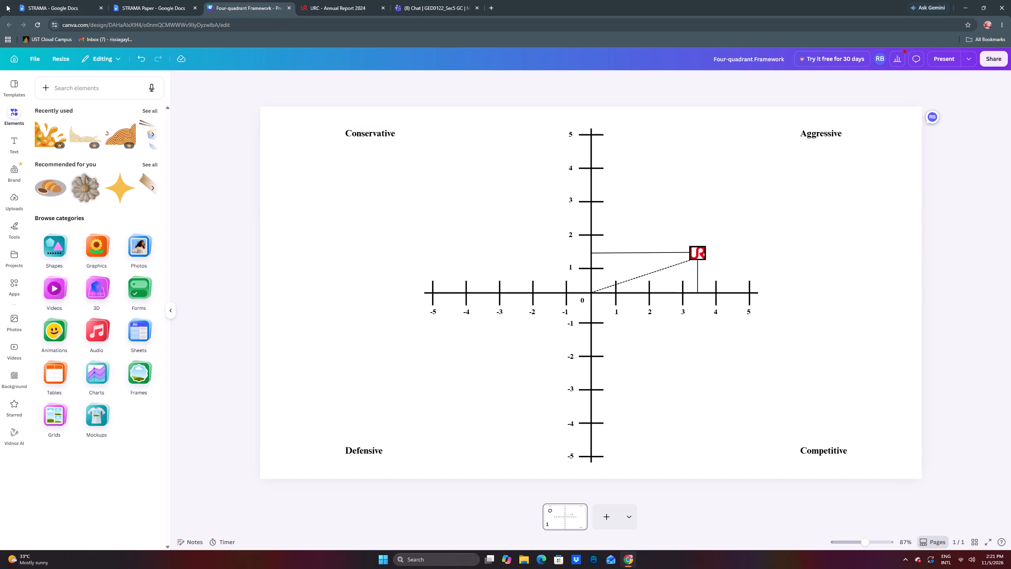
Review the SPACE, Grand Strategy and IE matrix sections in the STRAMA document, and compare the STRAMA Paper with the finished chart.
{"action": "left_click", "coordinate": [49, 9]}
{"action": "scroll", "coordinate": [466, 204], "scroll_direction": "up", "scroll_amount": 7}
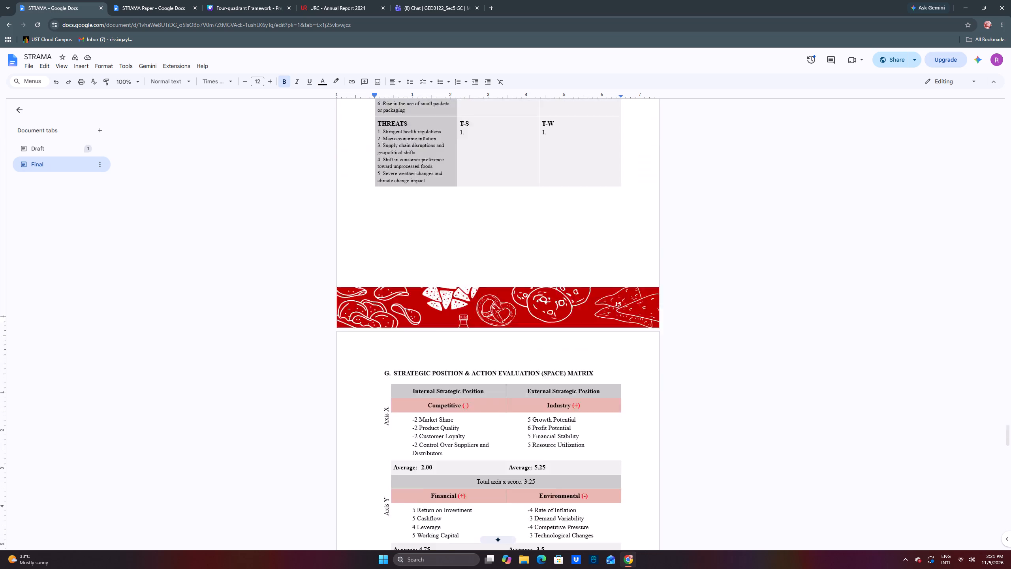
{"action": "scroll", "coordinate": [465, 199], "scroll_direction": "up", "scroll_amount": 2}
{"action": "scroll", "coordinate": [460, 159], "scroll_direction": "up", "scroll_amount": 7}
{"action": "scroll", "coordinate": [460, 158], "scroll_direction": "down", "scroll_amount": 18}
{"action": "scroll", "coordinate": [460, 158], "scroll_direction": "down", "scroll_amount": 4}
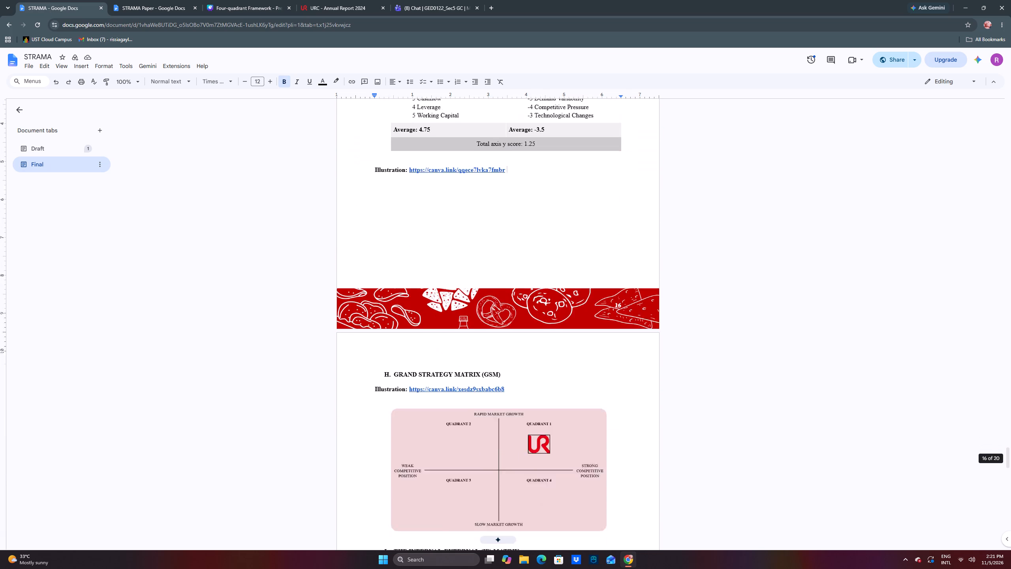
{"action": "scroll", "coordinate": [459, 155], "scroll_direction": "down", "scroll_amount": 12}
{"action": "scroll", "coordinate": [459, 155], "scroll_direction": "up", "scroll_amount": 7}
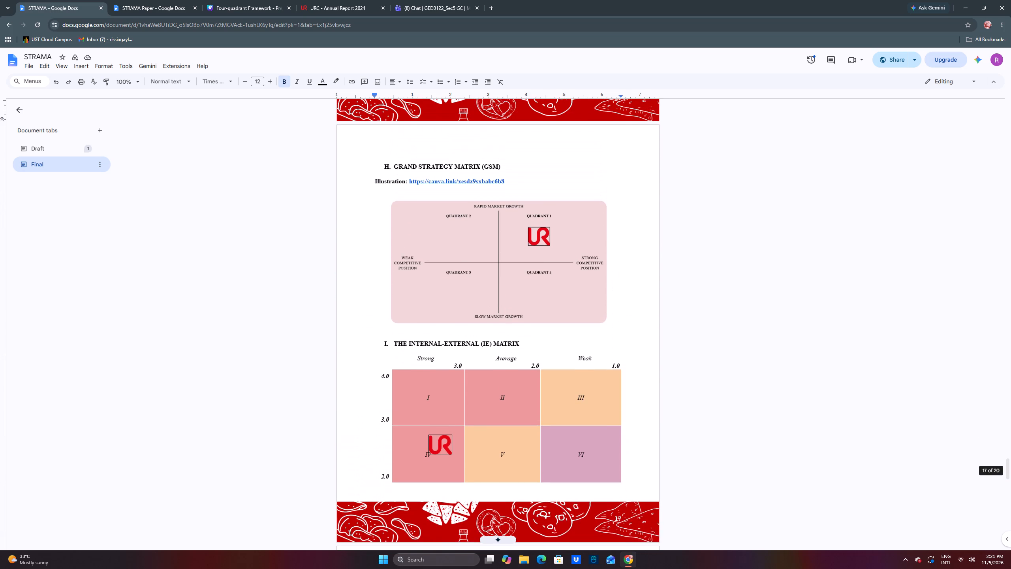
{"action": "left_click", "coordinate": [156, 6]}
{"action": "left_click", "coordinate": [238, 4]}
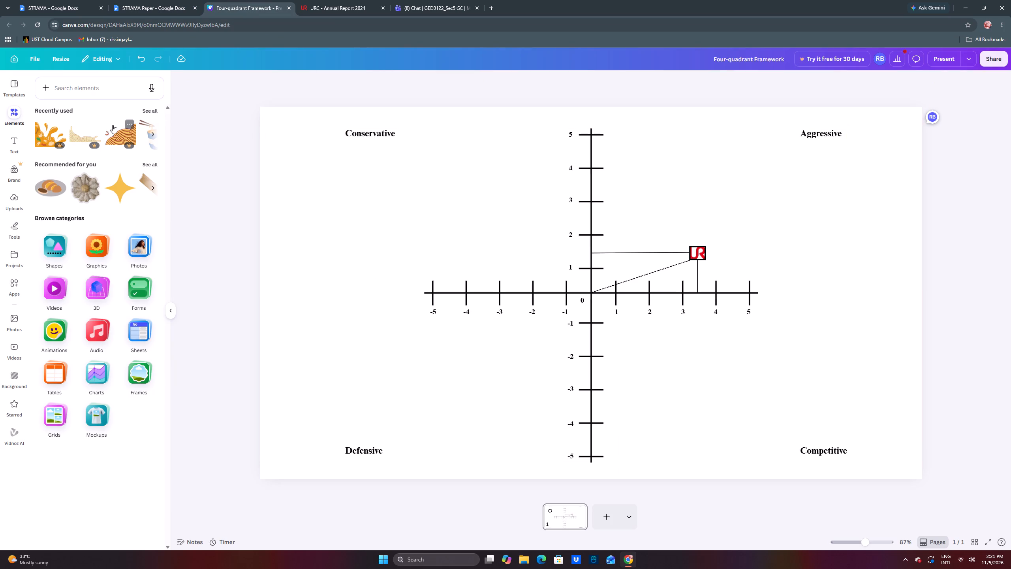
{"action": "left_click", "coordinate": [135, 12]}
{"action": "left_click", "coordinate": [228, 11]}
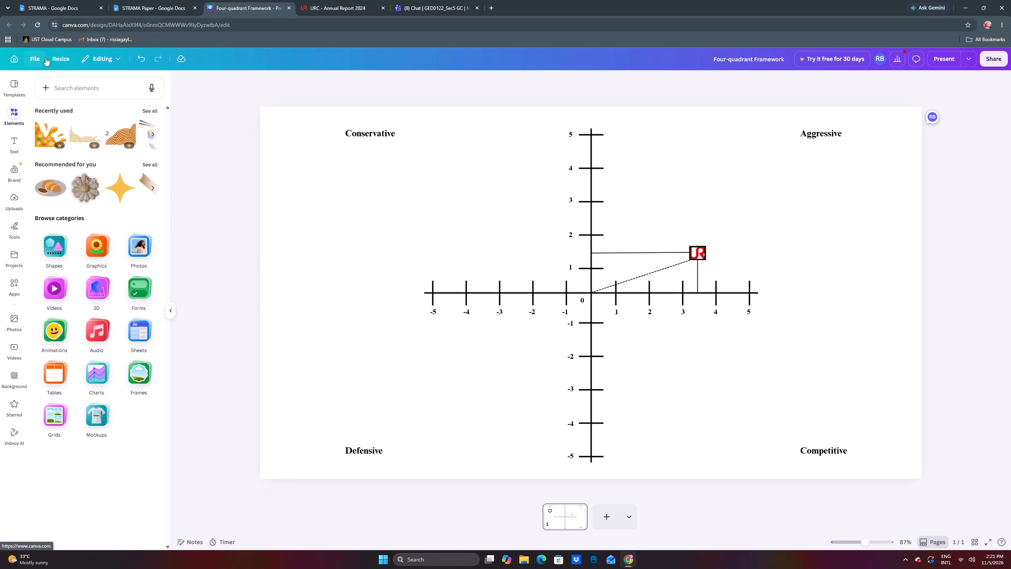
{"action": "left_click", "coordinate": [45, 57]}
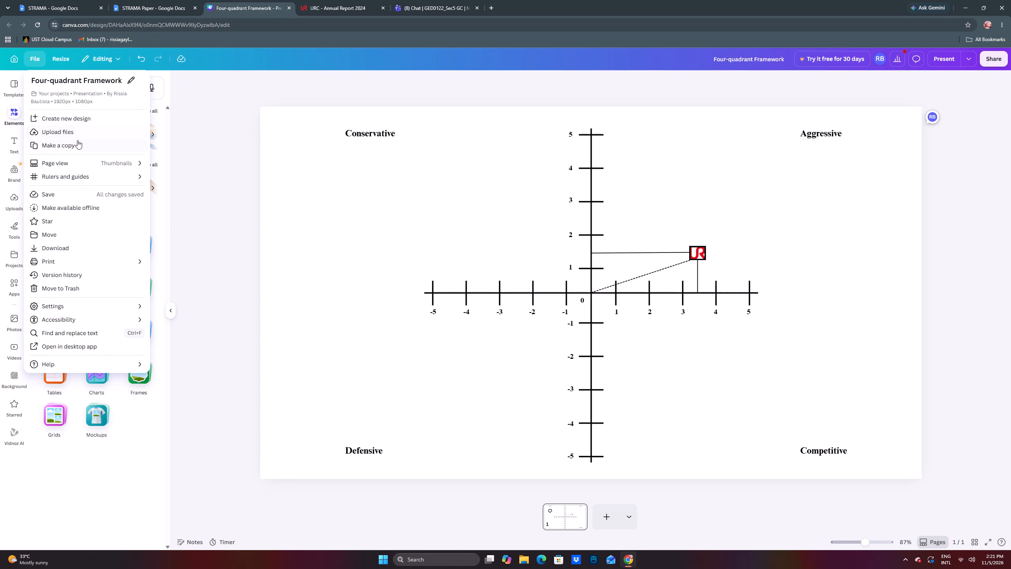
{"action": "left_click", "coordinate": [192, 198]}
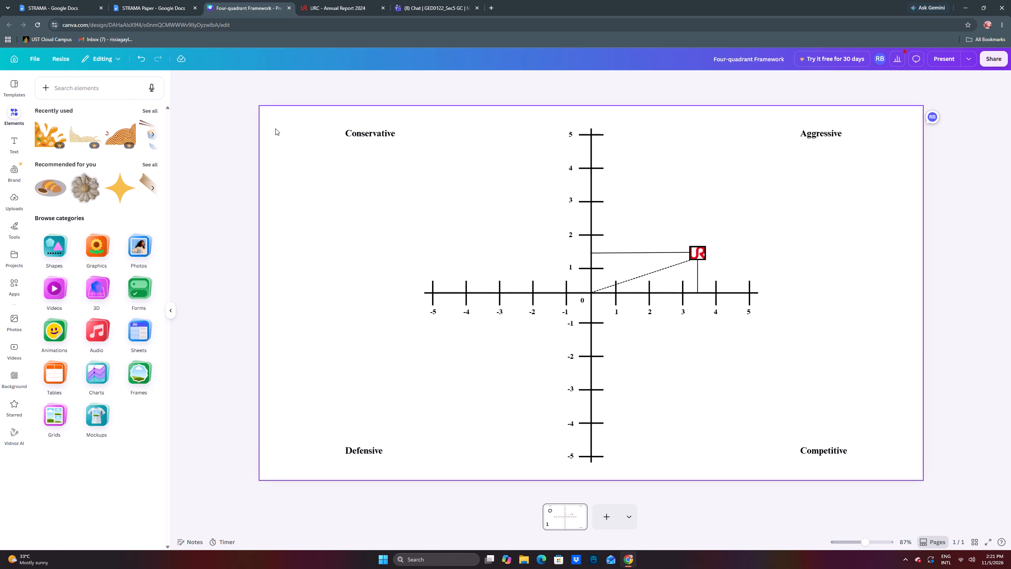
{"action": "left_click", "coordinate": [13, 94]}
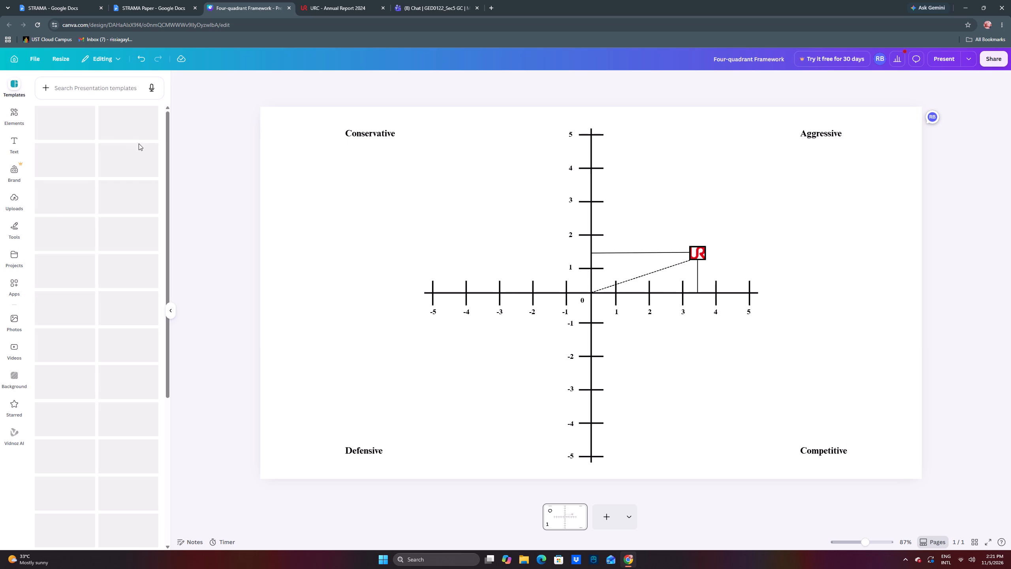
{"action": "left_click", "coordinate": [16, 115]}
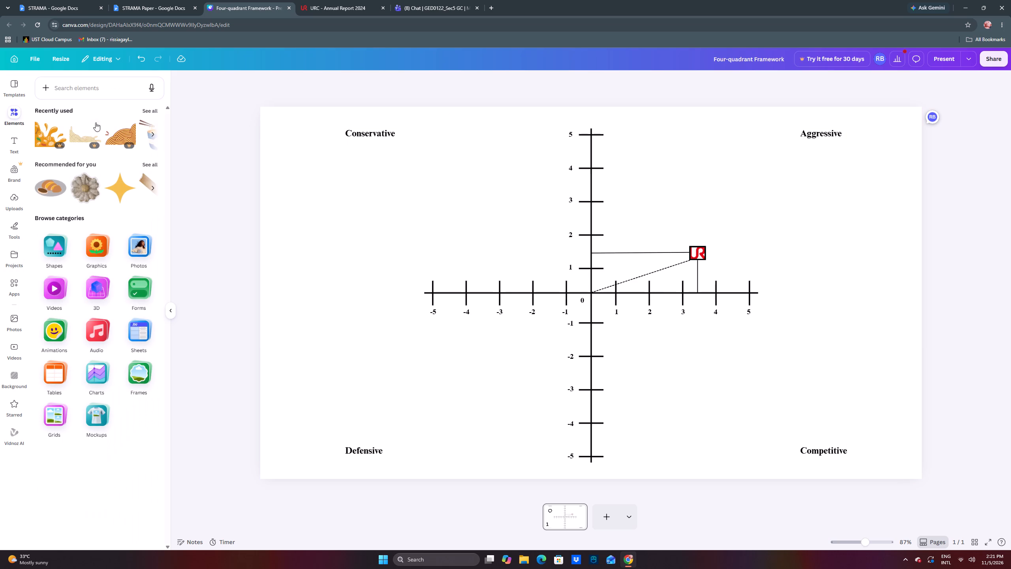
Search the elements for SQUARE, add the rounded square shape, and stretch it over the whole chart and its quadrant labels.
{"action": "left_click", "coordinate": [74, 90]}
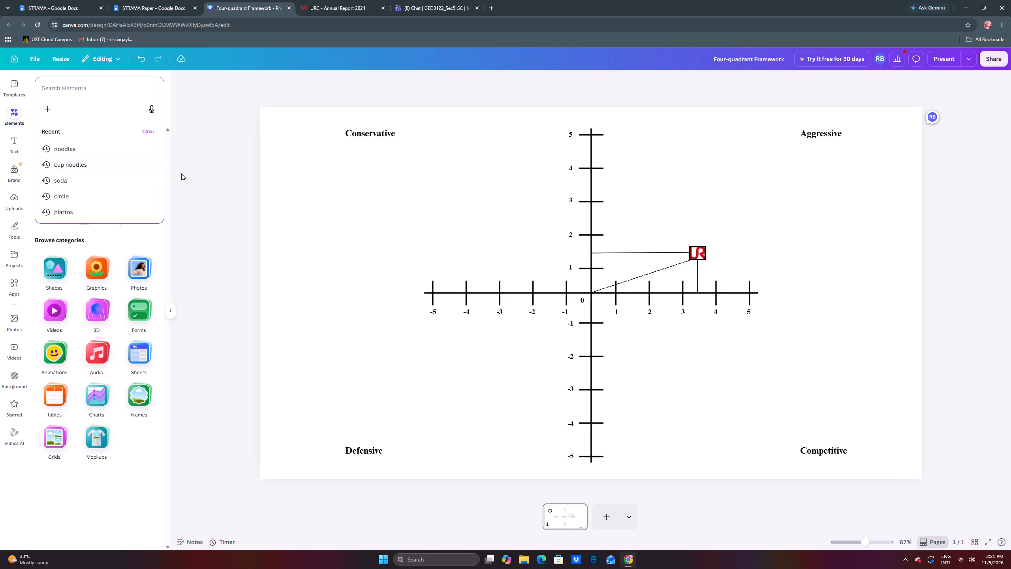
{"action": "type", "text": "SQUARE"}
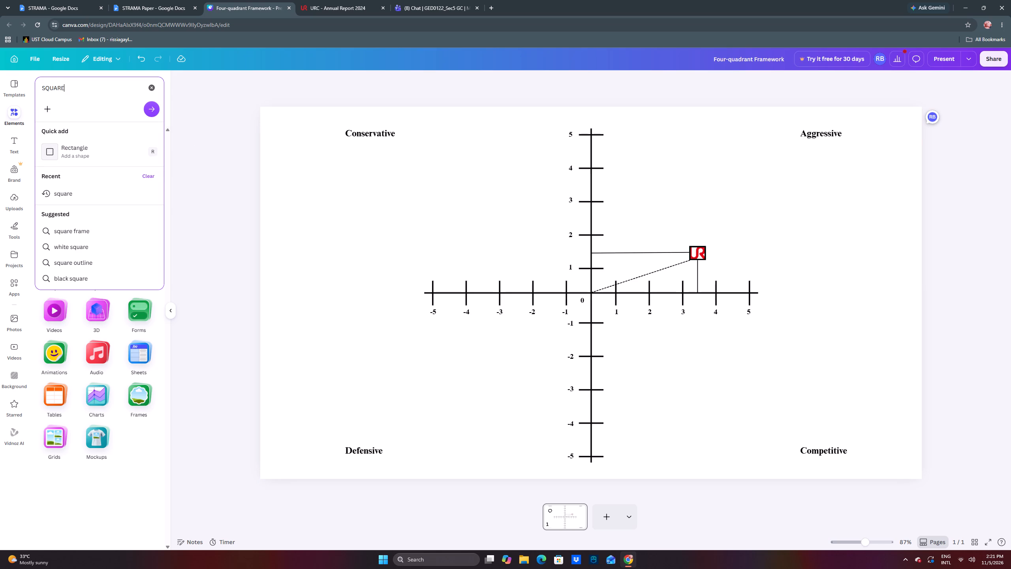
{"action": "key", "text": "Return"}
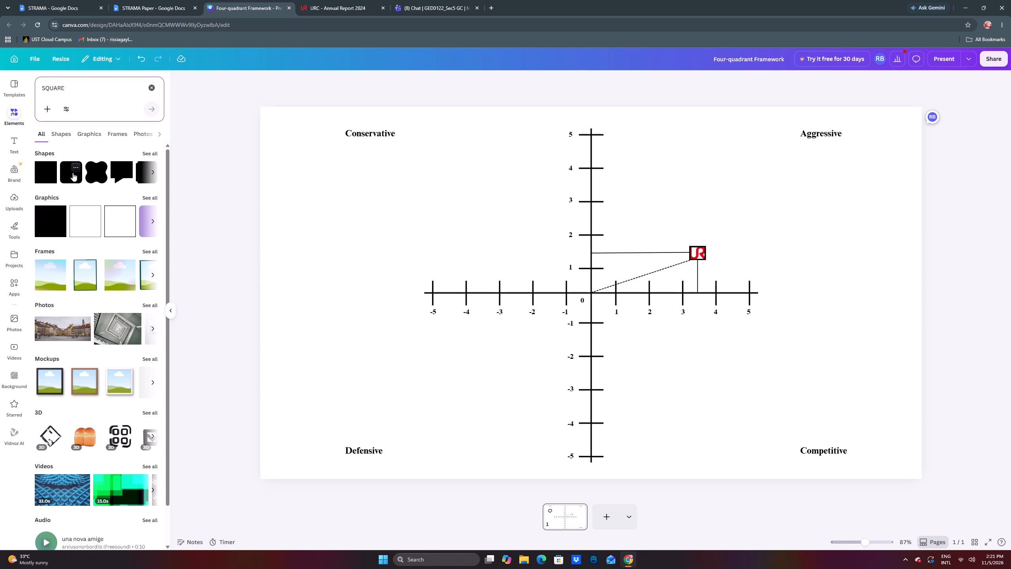
{"action": "left_click", "coordinate": [73, 173]}
{"action": "left_click", "coordinate": [410, 261]}
{"action": "left_click_drag", "start_coordinate": [549, 303], "coordinate": [318, 181]}
{"action": "left_click_drag", "start_coordinate": [417, 173], "coordinate": [890, 167]}
{"action": "left_click_drag", "start_coordinate": [599, 226], "coordinate": [748, 467]}
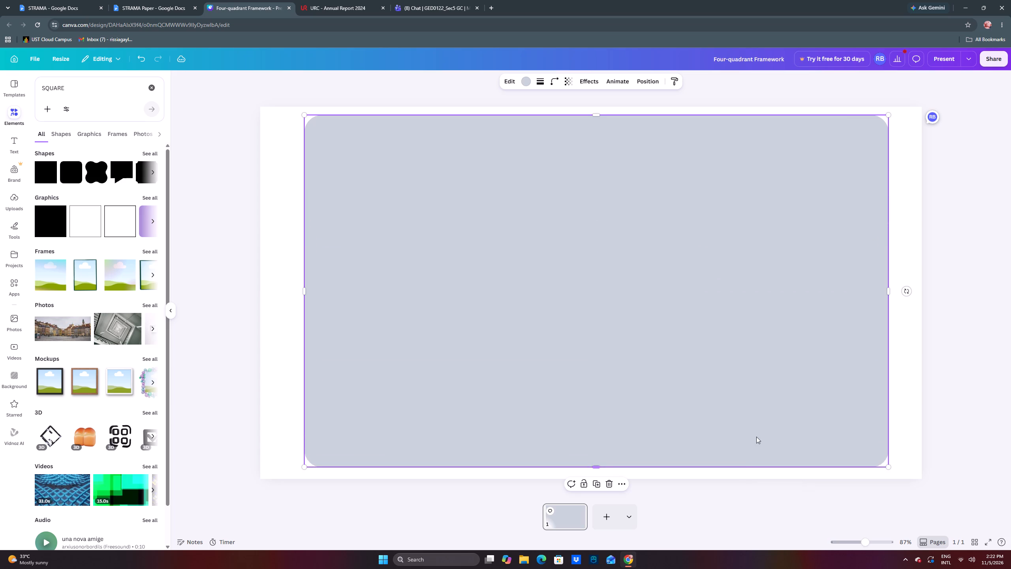
Send the rounded shape backward until it lies behind the axes, labels, guide lines and UR logo.
{"action": "key", "text": "ctrl+bracketleft"}
{"action": "key", "text": "ctrl+bracketleft"}
{"action": "key", "text": "ctrl+bracketleft"}
{"action": "key", "text": "ctrl+bracketleft"}
{"action": "key", "text": "ctrl+bracketleft"}
{"action": "key", "text": "ctrl+bracketleft"}
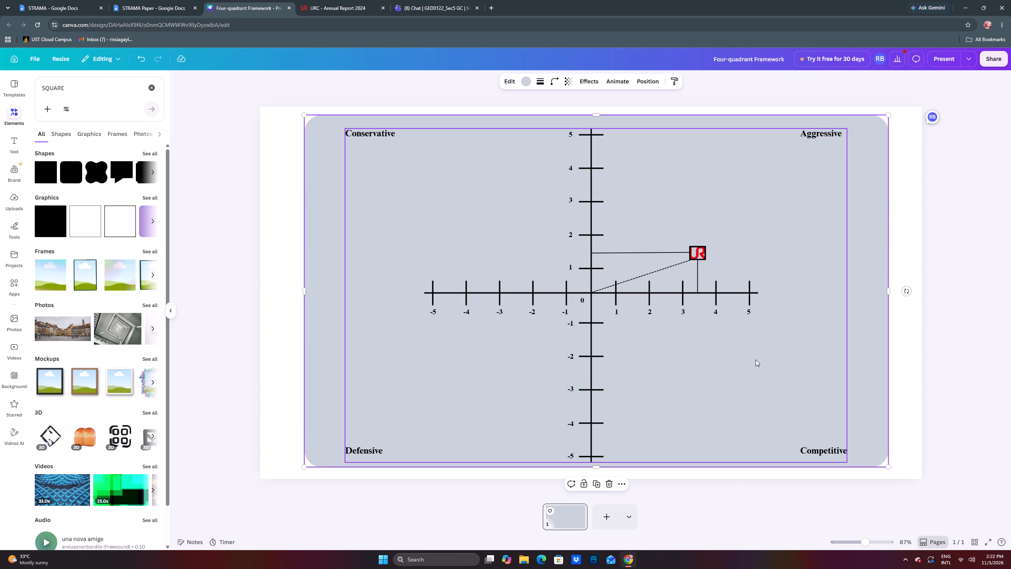
{"action": "key", "text": "ctrl+bracketleft"}
{"action": "key", "text": "ctrl+bracketleft"}
{"action": "key", "text": "ctrl+bracketleft"}
{"action": "key", "text": "ctrl+bracketleft"}
Centre the rounded background shape on the page behind the SPACE matrix chart.
{"action": "left_click_drag", "start_coordinate": [871, 222], "coordinate": [865, 227]}
{"action": "left_click", "coordinate": [970, 192]}
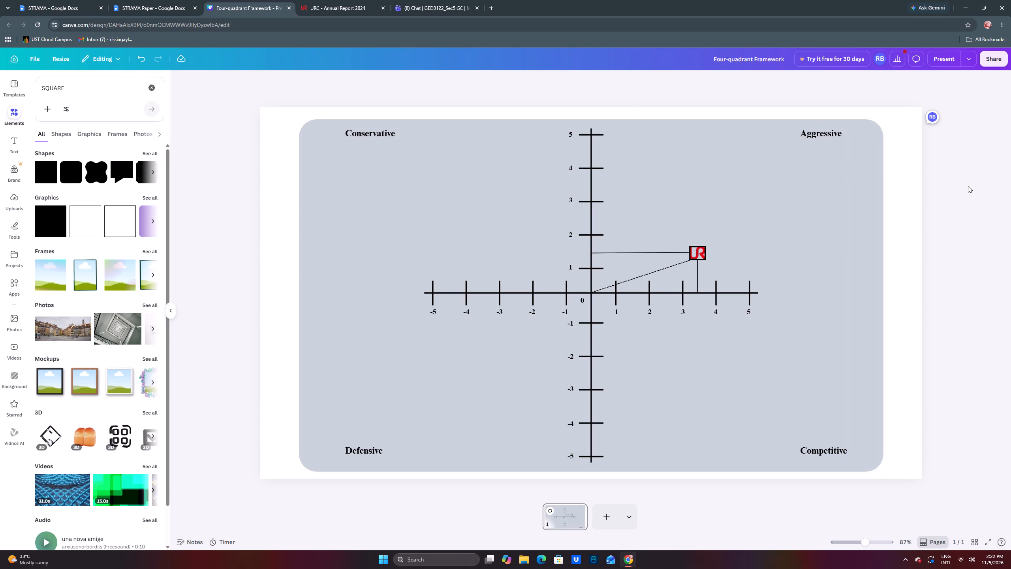
{"action": "left_click", "coordinate": [878, 198]}
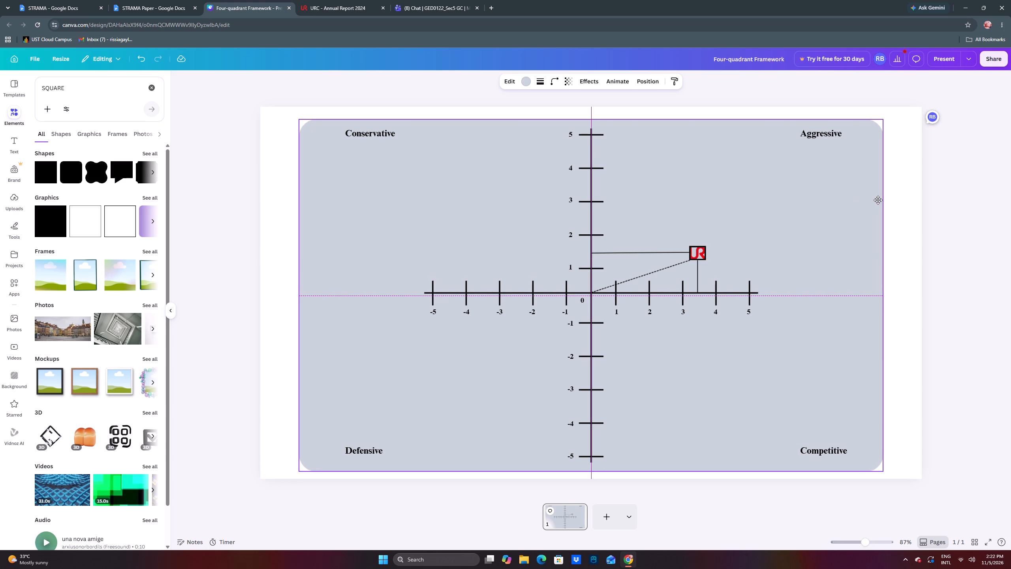
{"action": "left_click", "coordinate": [979, 207]}
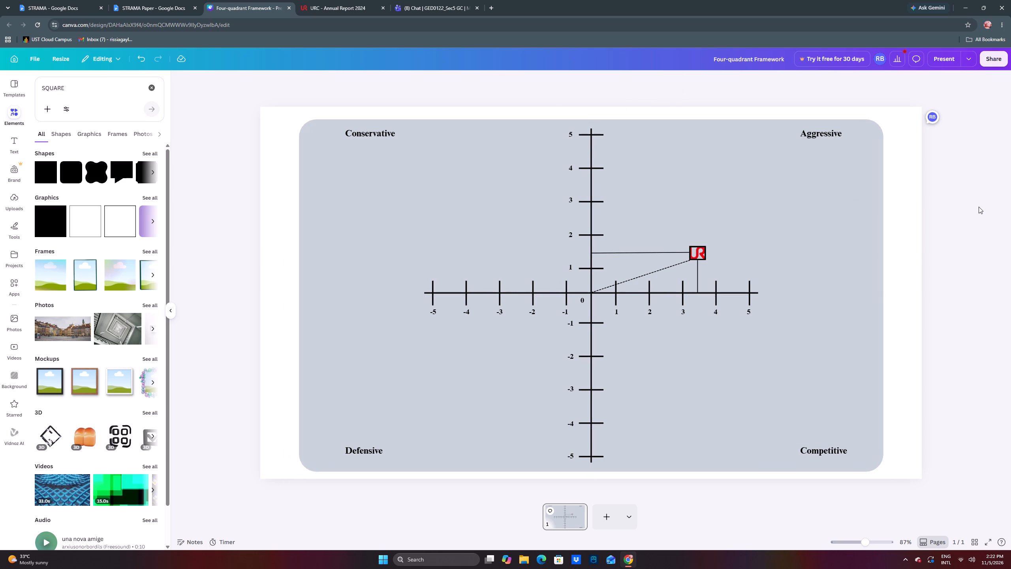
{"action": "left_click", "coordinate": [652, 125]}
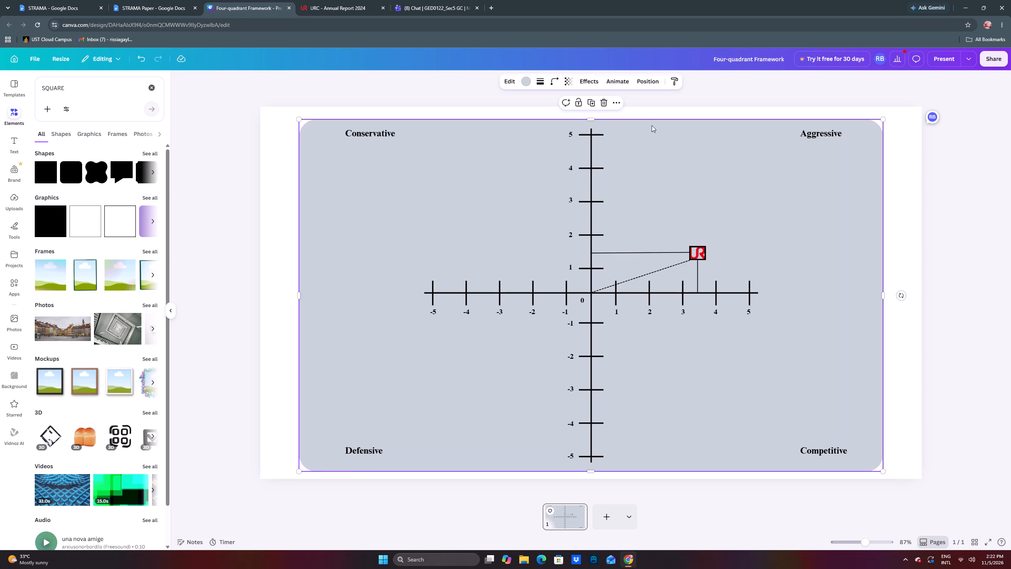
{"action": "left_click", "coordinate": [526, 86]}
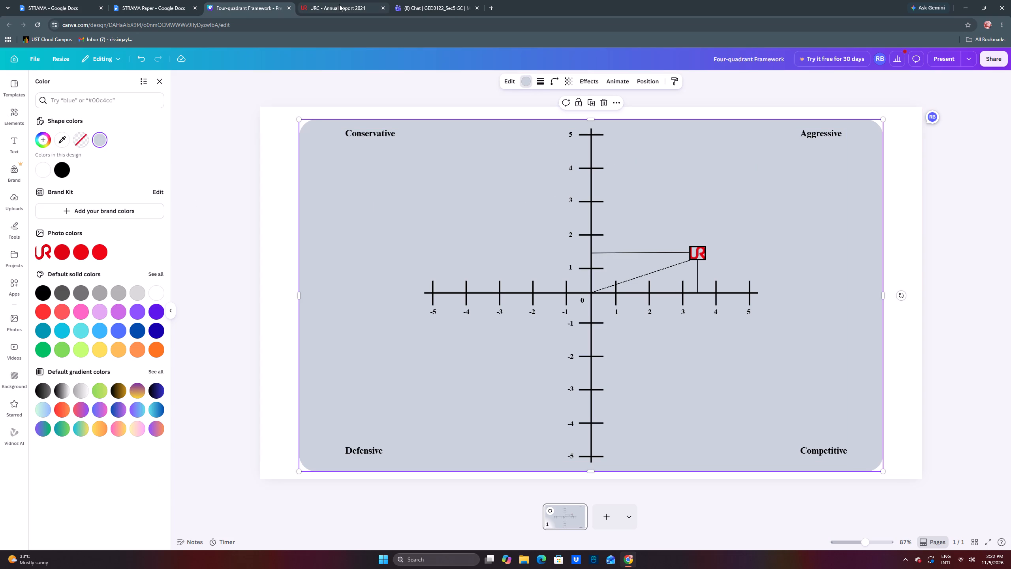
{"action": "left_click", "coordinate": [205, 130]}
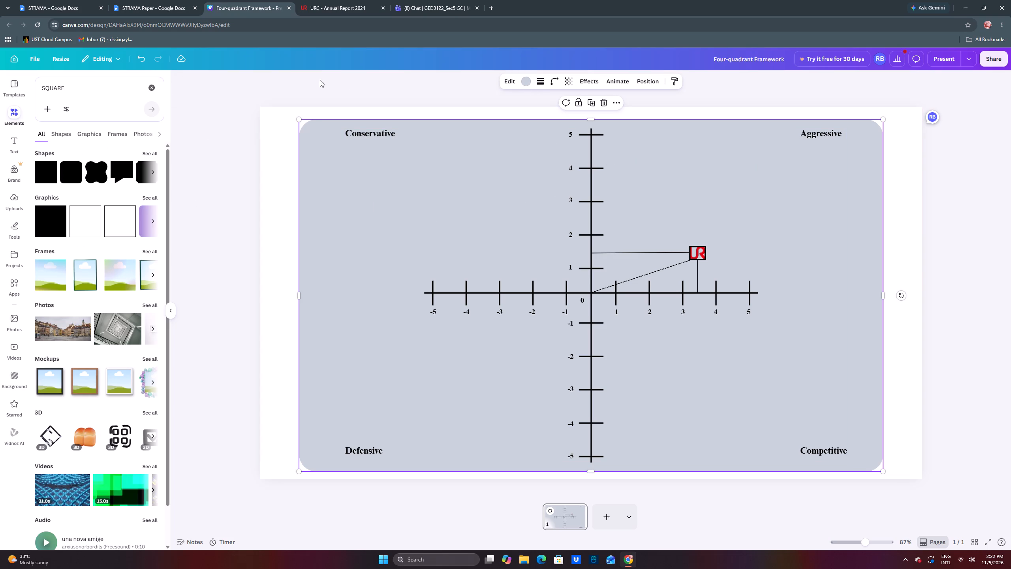
Open the GSM Framework design from the Canva home page and bring up its background shape's fill colour, closing the home page.
{"action": "left_click", "coordinate": [319, 9]}
{"action": "left_click", "coordinate": [333, 25]}
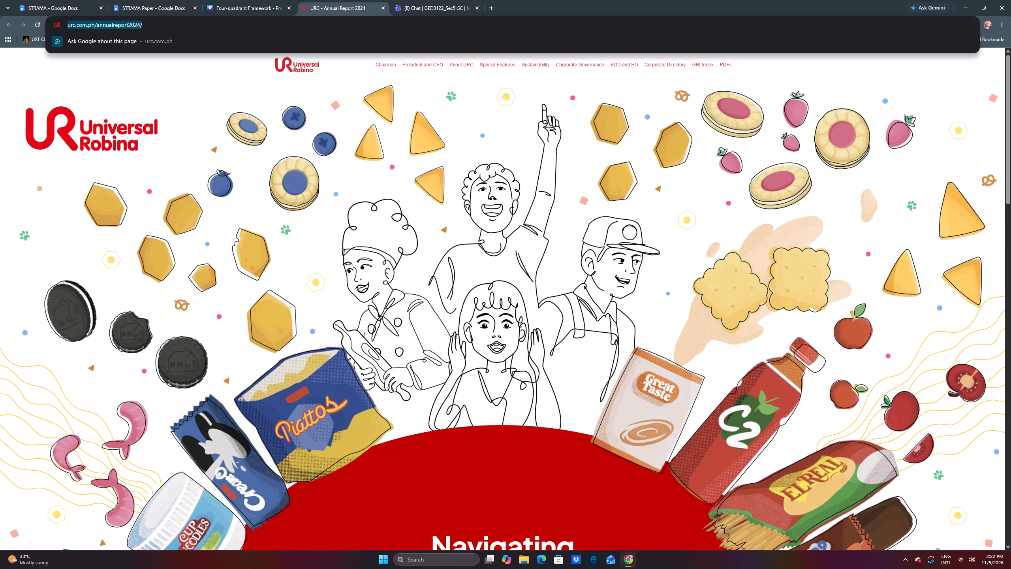
{"action": "key", "text": "c"}
{"action": "key", "text": "Return"}
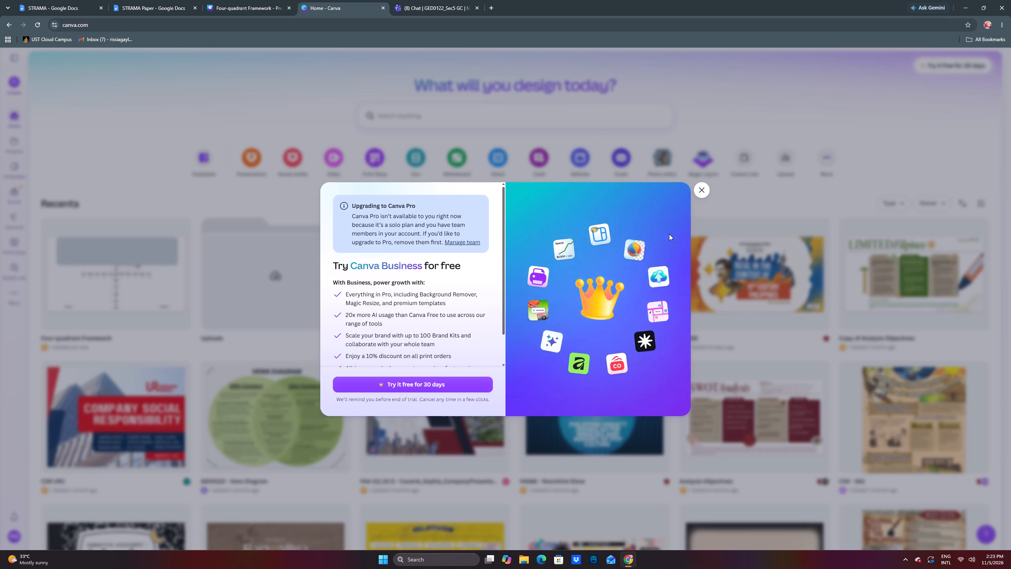
{"action": "left_click", "coordinate": [697, 193]}
{"action": "left_click", "coordinate": [615, 296]}
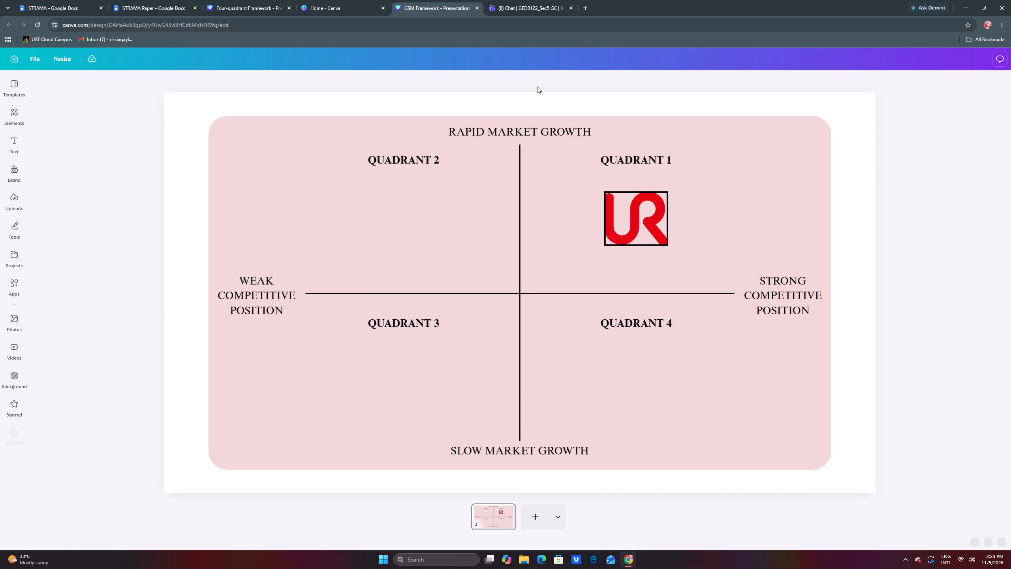
{"action": "left_click", "coordinate": [648, 132]}
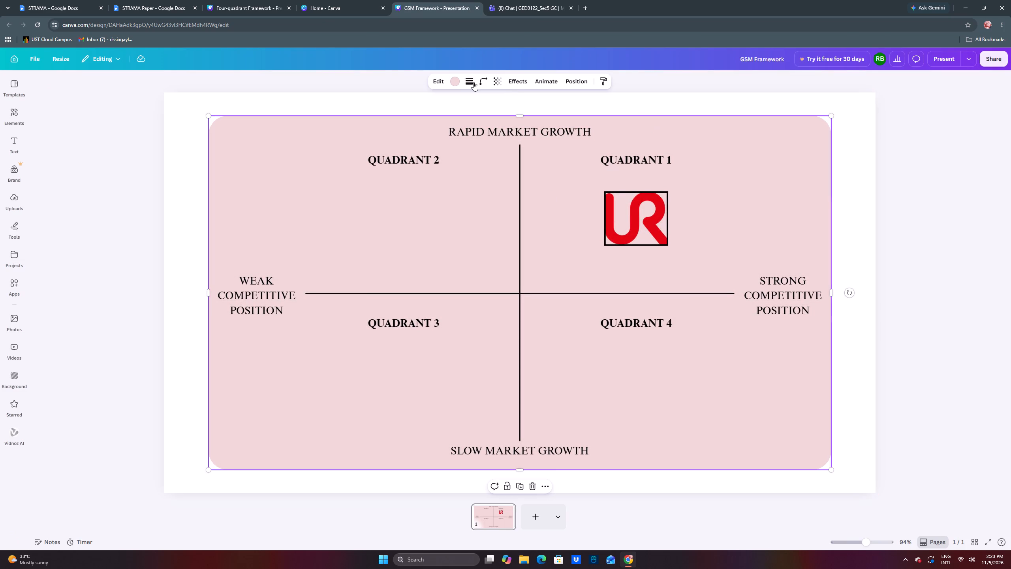
{"action": "left_click", "coordinate": [455, 81]}
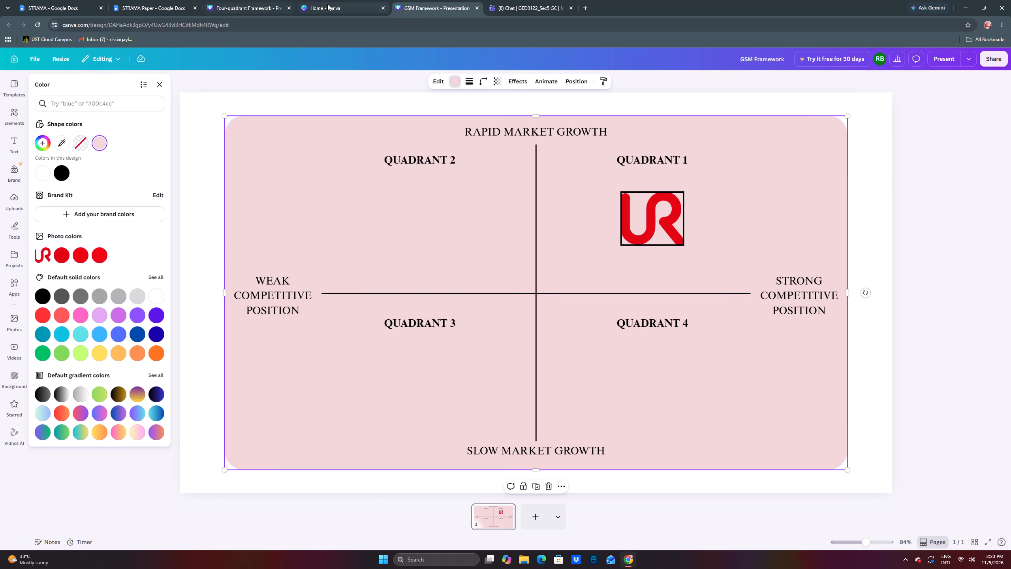
{"action": "left_click", "coordinate": [381, 7]}
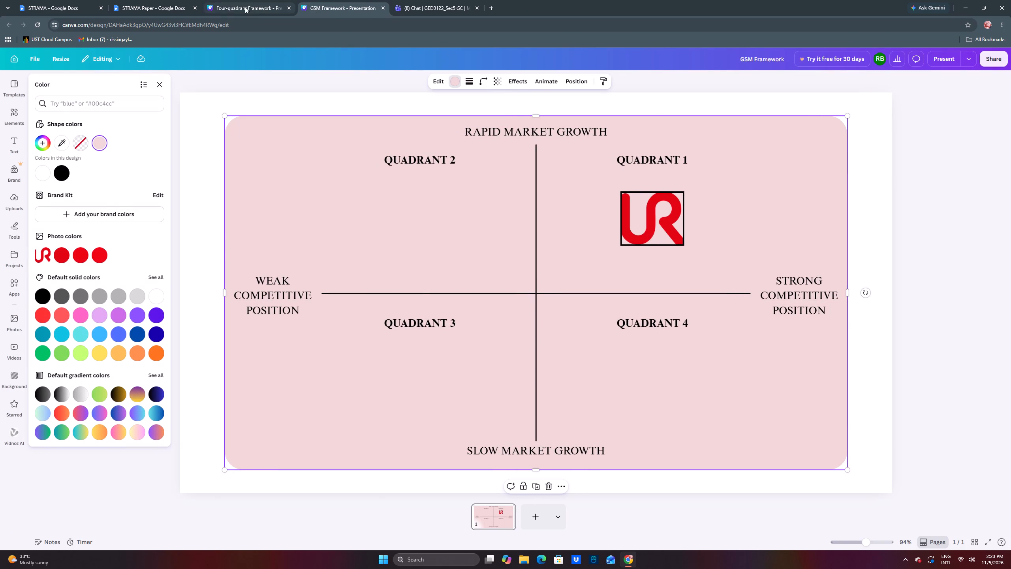
Open the fill colour of the Four-quadrant Framework's background shape and separate the GSM Framework design into its own window.
{"action": "left_click", "coordinate": [245, 7]}
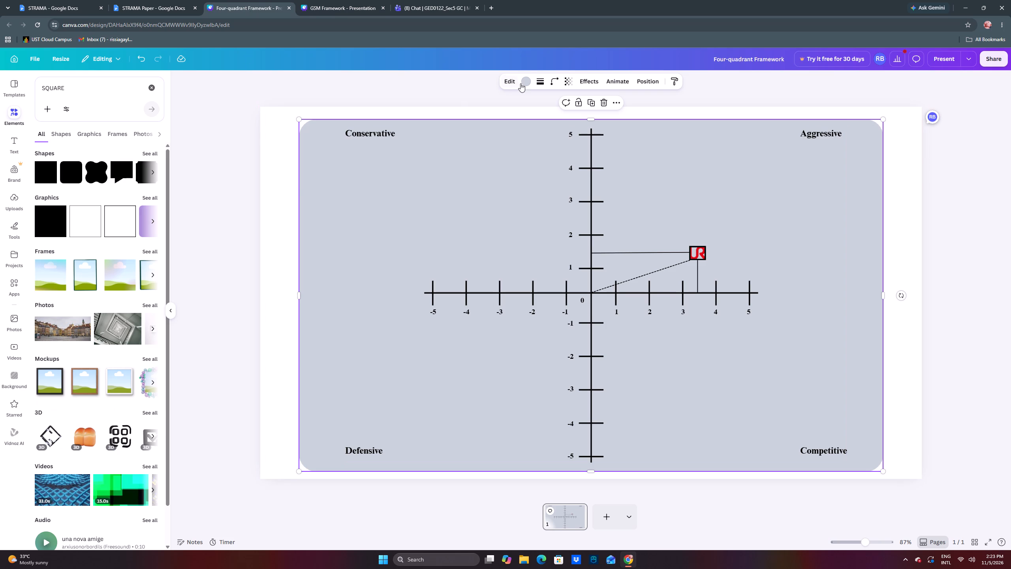
{"action": "left_click", "coordinate": [525, 81]}
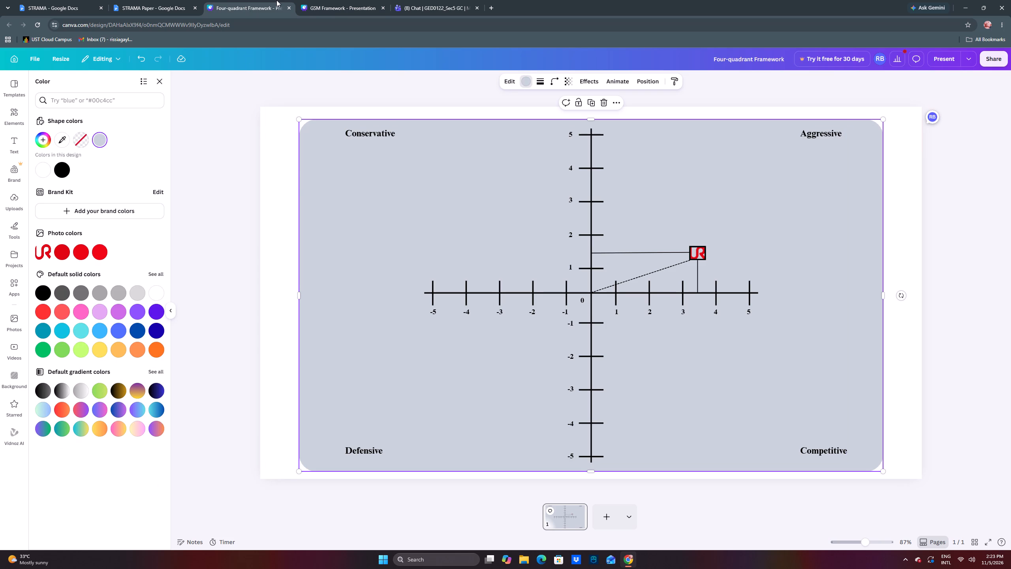
{"action": "left_click_drag", "start_coordinate": [330, 11], "coordinate": [445, 42]}
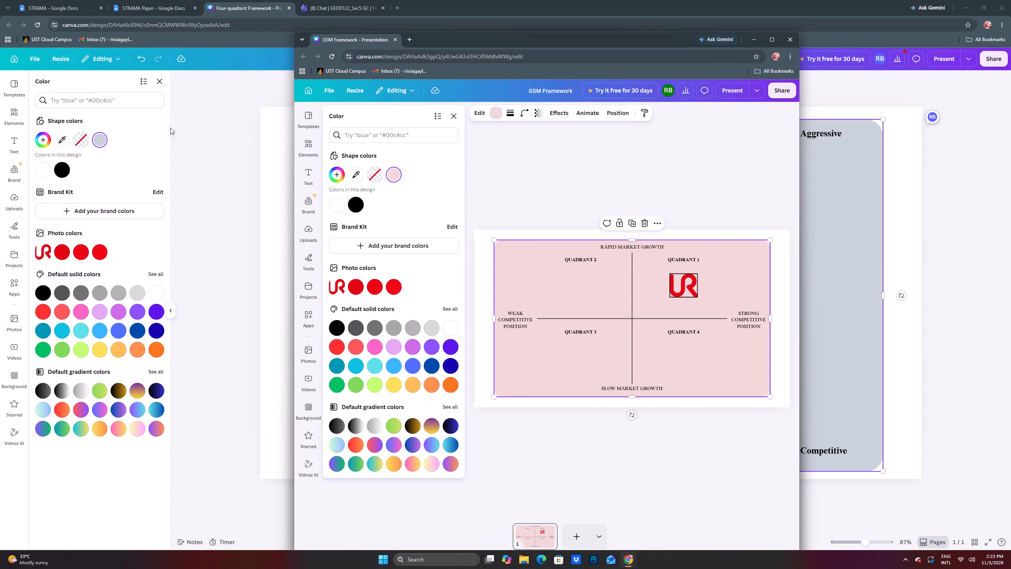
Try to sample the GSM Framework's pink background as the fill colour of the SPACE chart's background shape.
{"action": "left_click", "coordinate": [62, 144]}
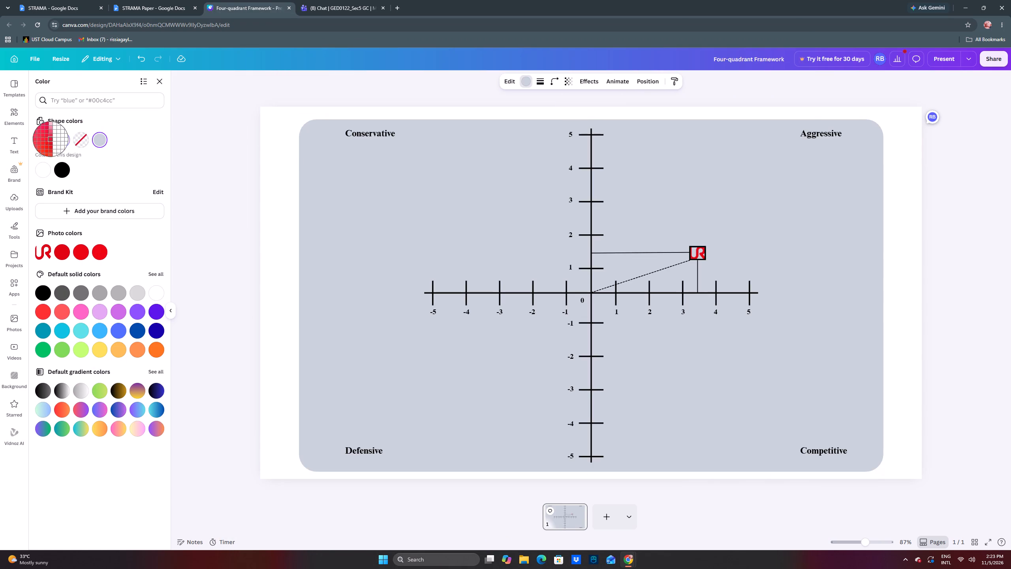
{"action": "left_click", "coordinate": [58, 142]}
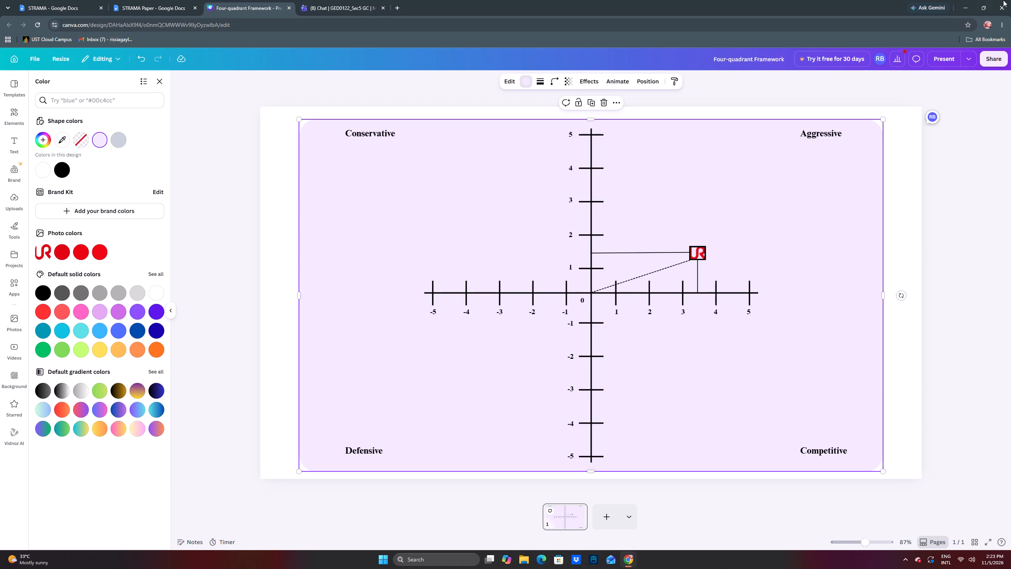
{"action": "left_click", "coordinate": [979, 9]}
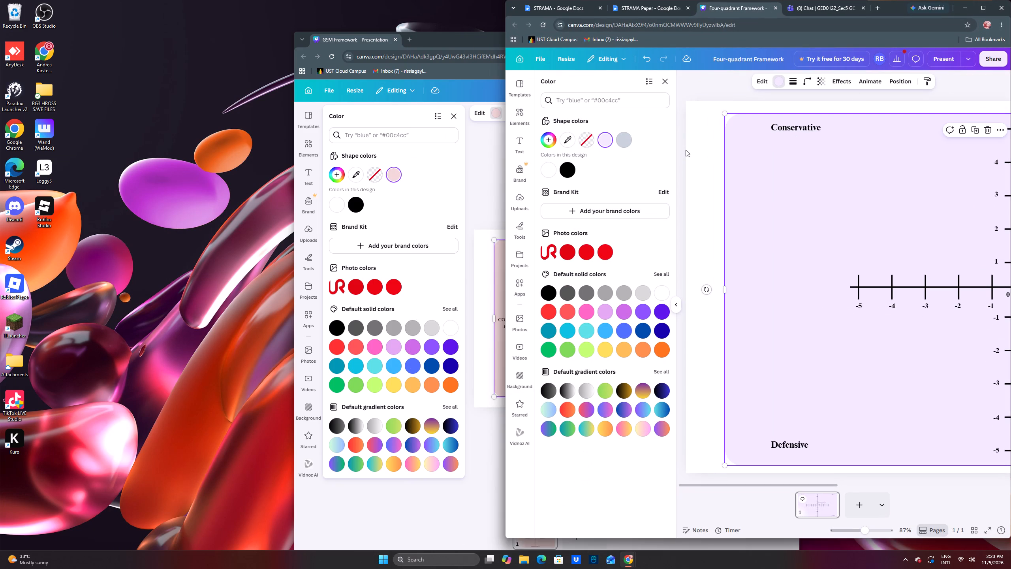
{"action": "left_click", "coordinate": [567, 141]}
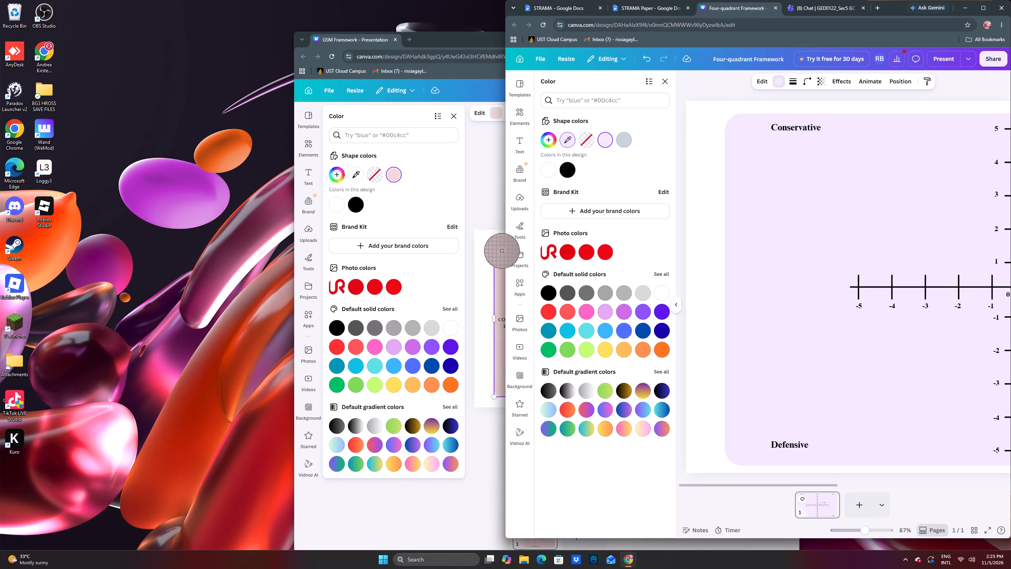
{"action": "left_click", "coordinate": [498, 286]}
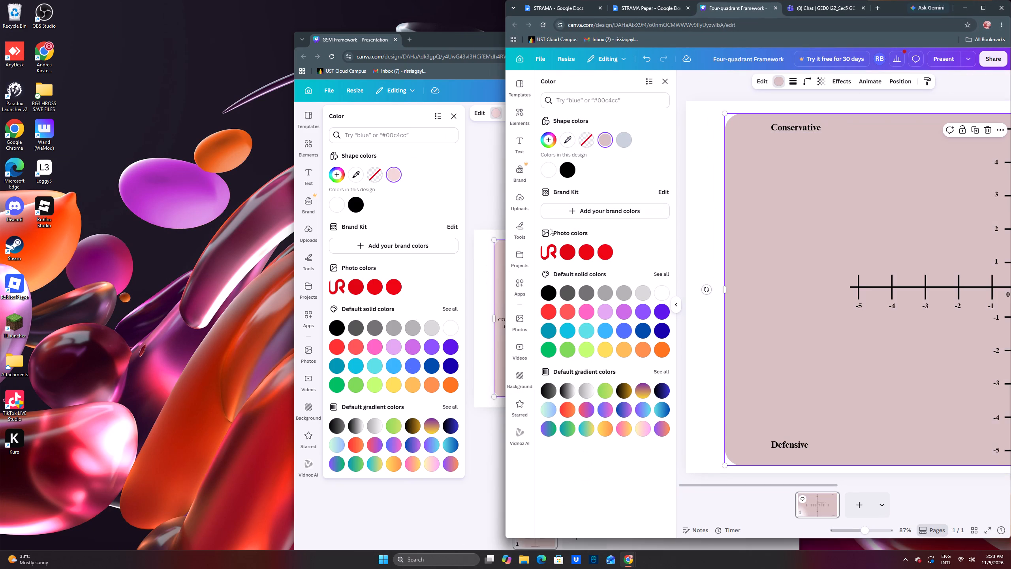
Sample the GSM Framework's unobstructed pink background as the SPACE chart background's fill colour, and close the GSM Framework window.
{"action": "left_click_drag", "start_coordinate": [432, 42], "coordinate": [258, 43]}
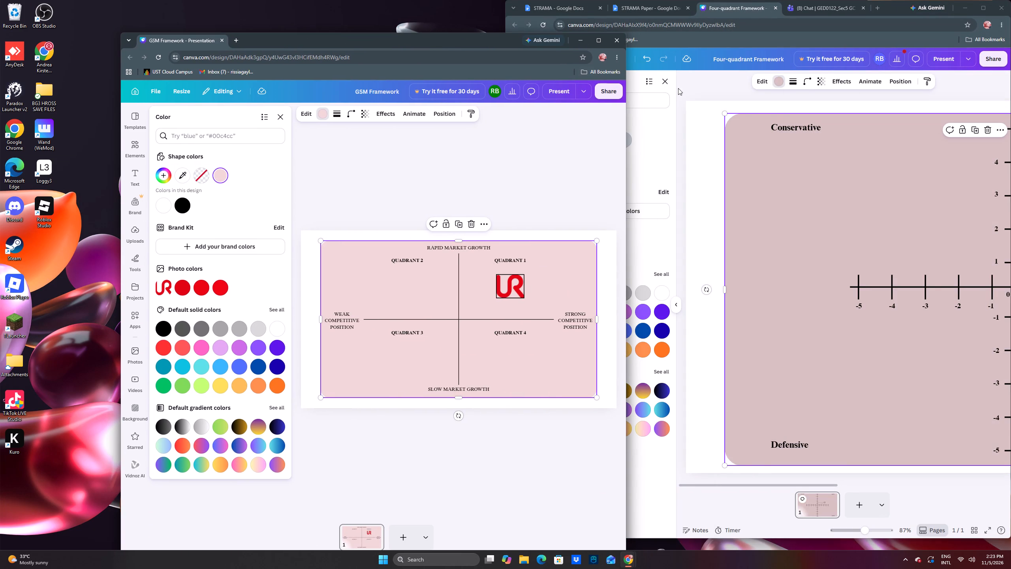
{"action": "left_click", "coordinate": [761, 130]}
{"action": "left_click", "coordinate": [544, 144]}
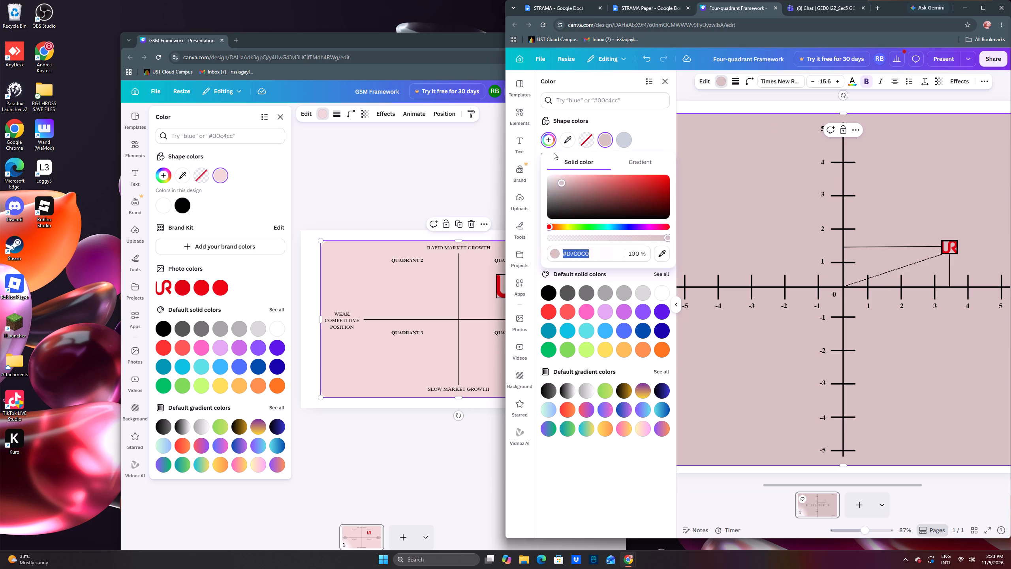
{"action": "left_click", "coordinate": [658, 253]}
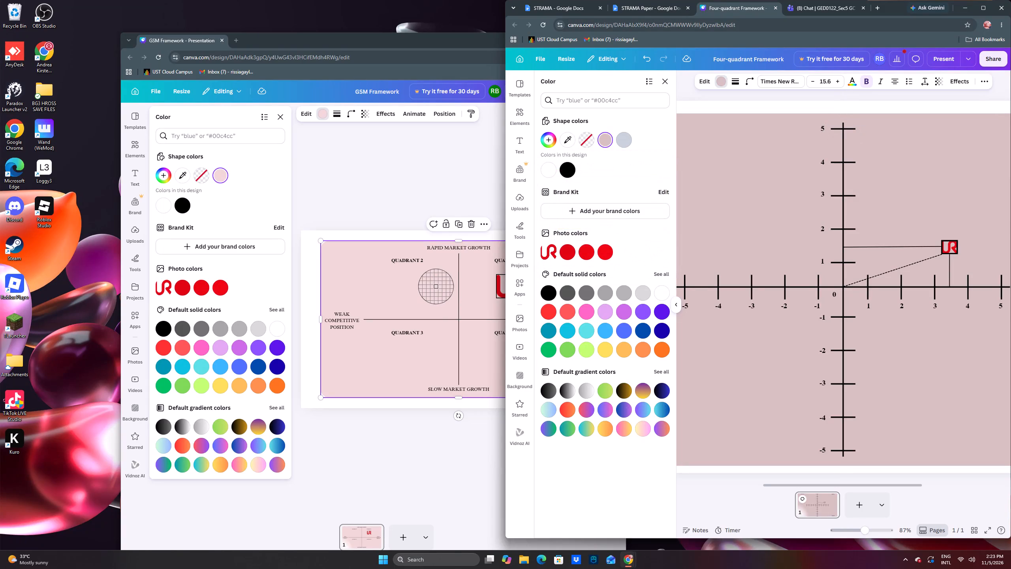
{"action": "left_click", "coordinate": [435, 286]}
{"action": "left_click", "coordinate": [710, 160]}
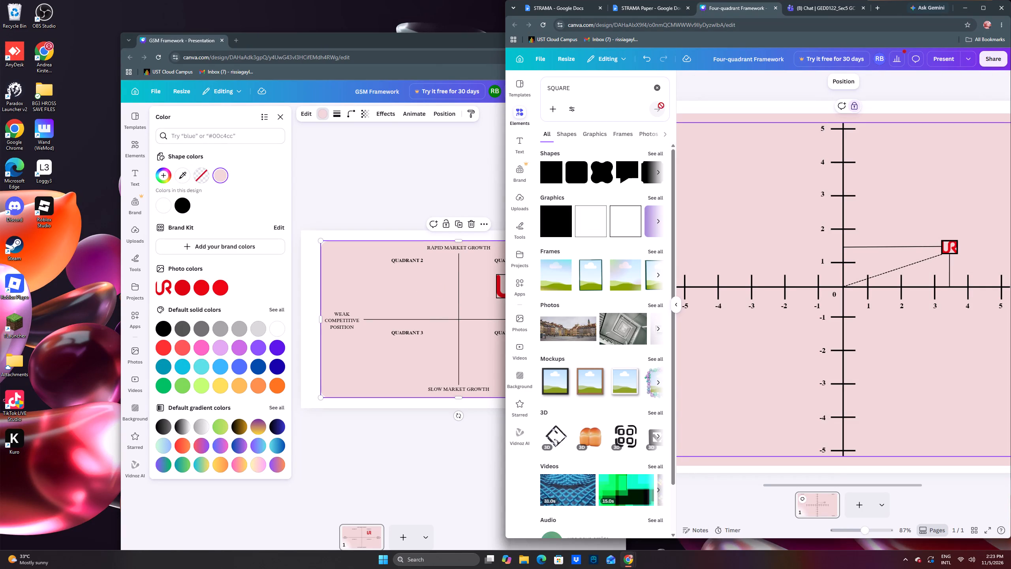
{"action": "left_click", "coordinate": [223, 41]}
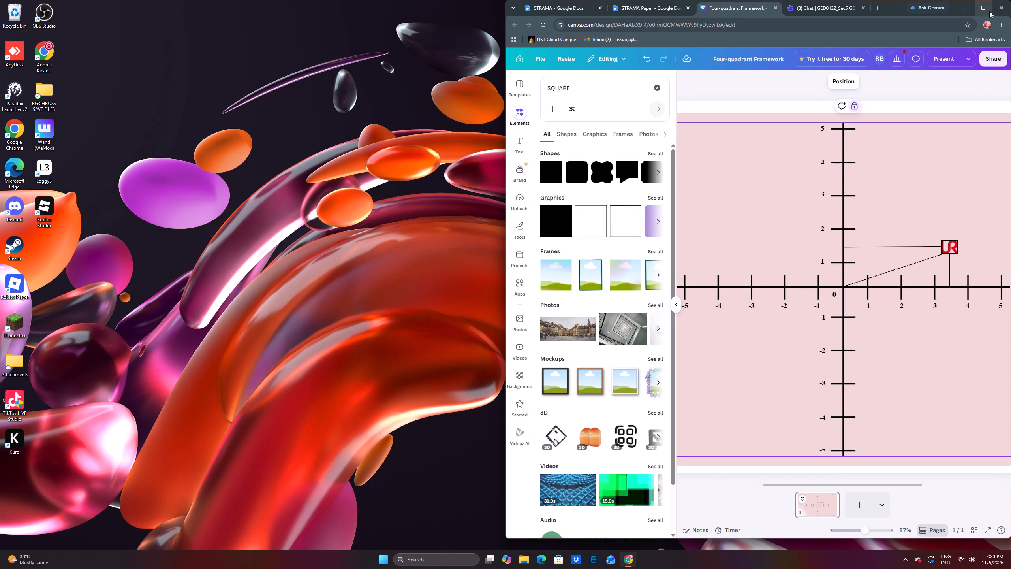
Maximise the window and download the Four-quadrant Framework design as a PNG.
{"action": "left_click", "coordinate": [989, 11]}
{"action": "left_click", "coordinate": [894, 72]}
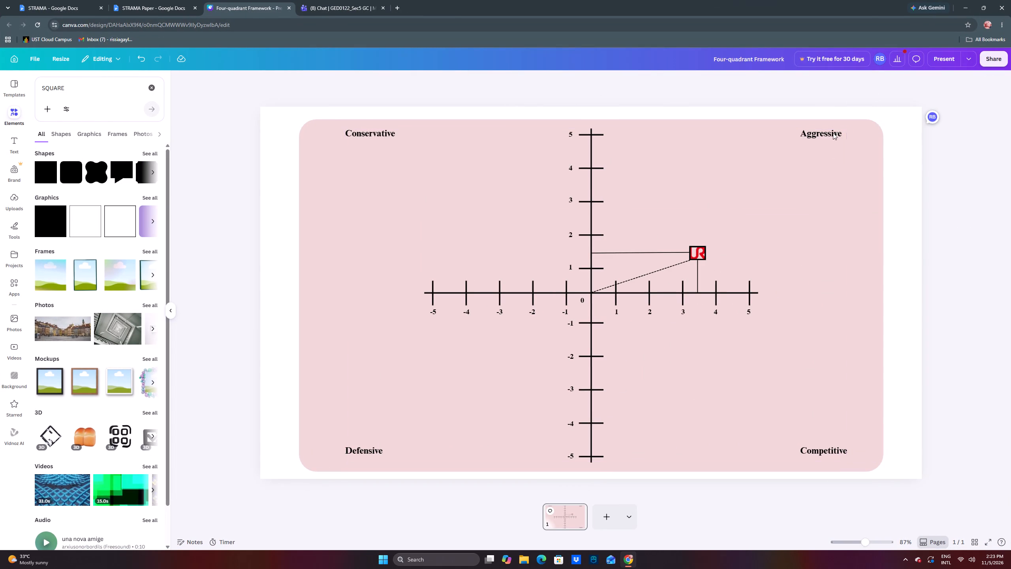
{"action": "left_click", "coordinate": [988, 59]}
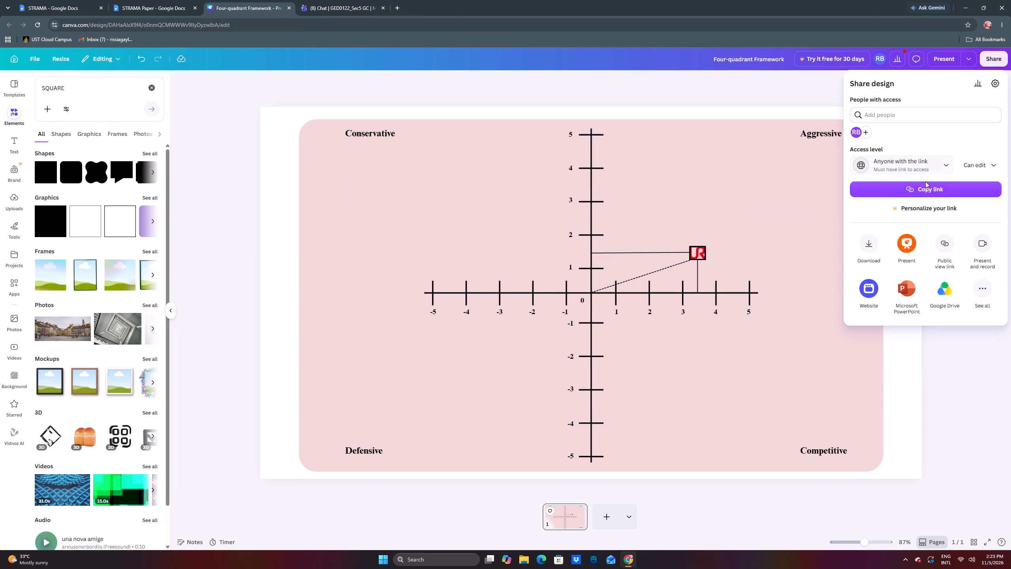
{"action": "left_click", "coordinate": [871, 247]}
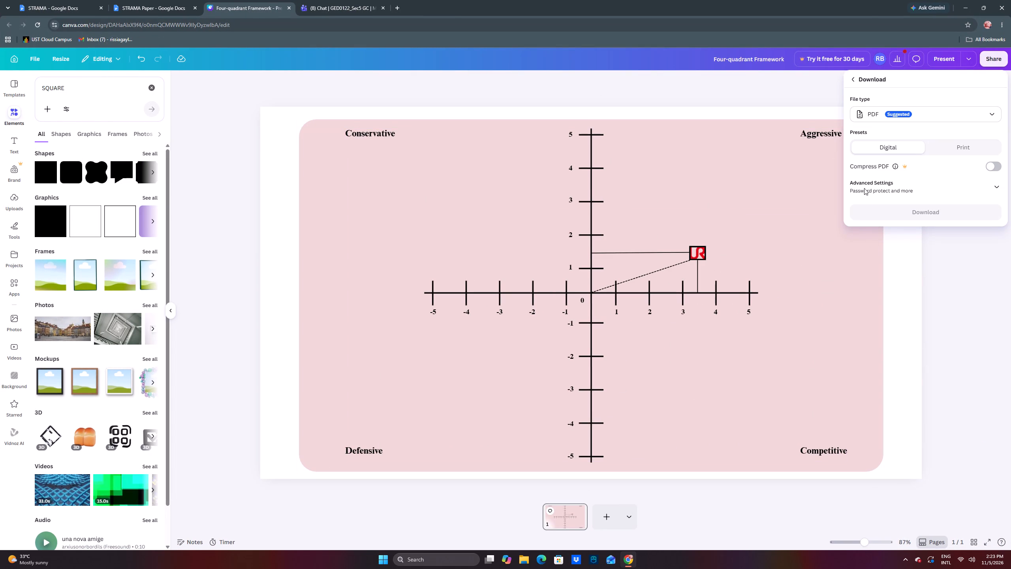
{"action": "left_click", "coordinate": [900, 110]}
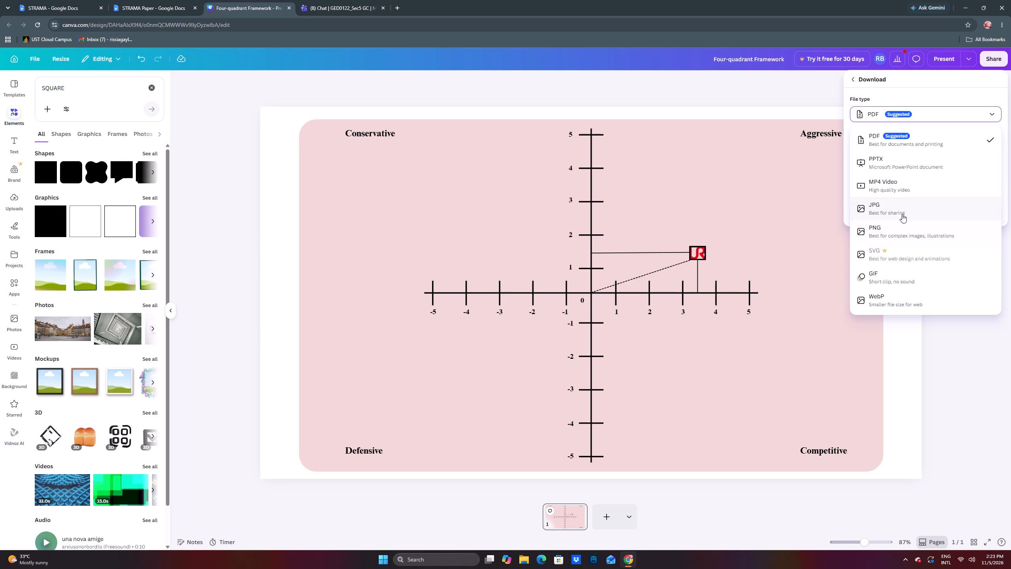
{"action": "left_click", "coordinate": [904, 231]}
{"action": "left_click", "coordinate": [916, 232]}
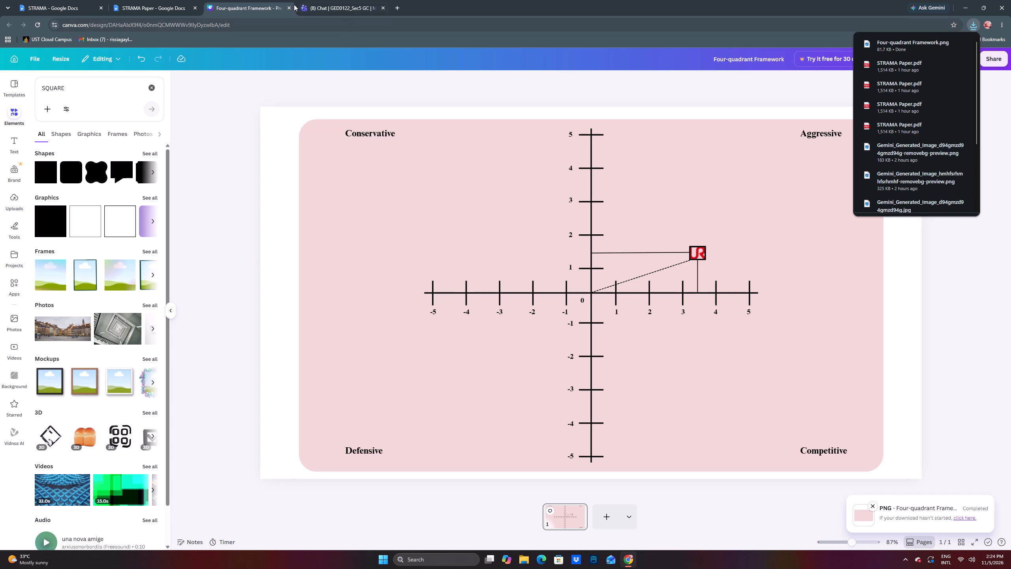
In the STRAMA Google Doc's Final tab, delete the Illustration link line below the SPACE matrix table.
{"action": "left_click", "coordinate": [62, 2]}
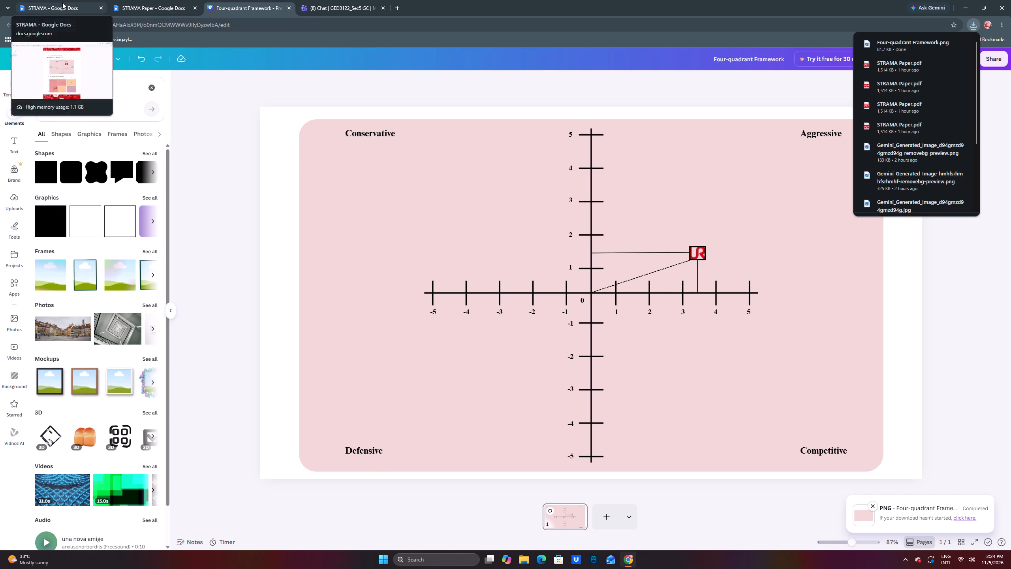
{"action": "scroll", "coordinate": [408, 191], "scroll_direction": "up", "scroll_amount": 11}
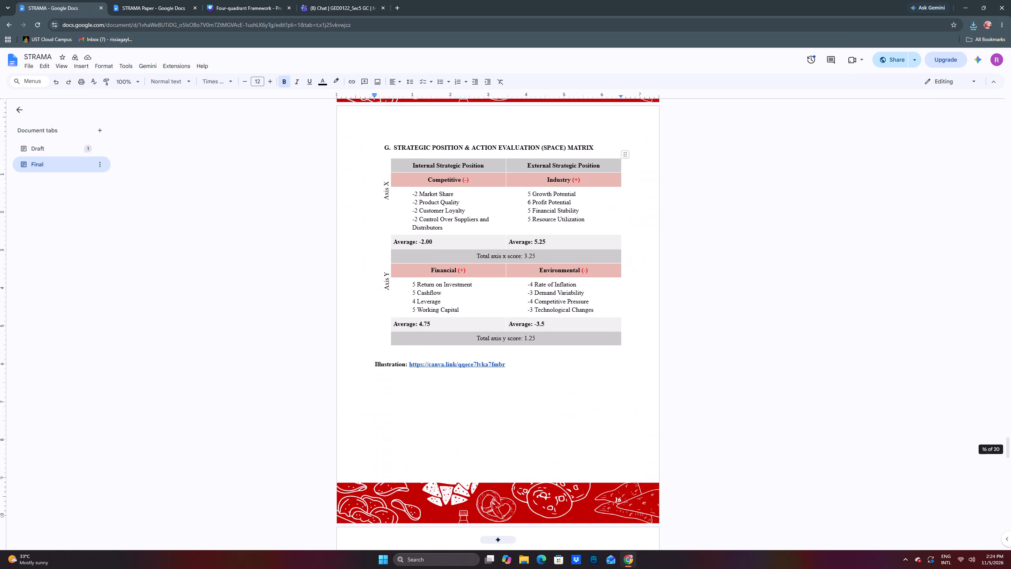
{"action": "scroll", "coordinate": [455, 252], "scroll_direction": "down", "scroll_amount": 3}
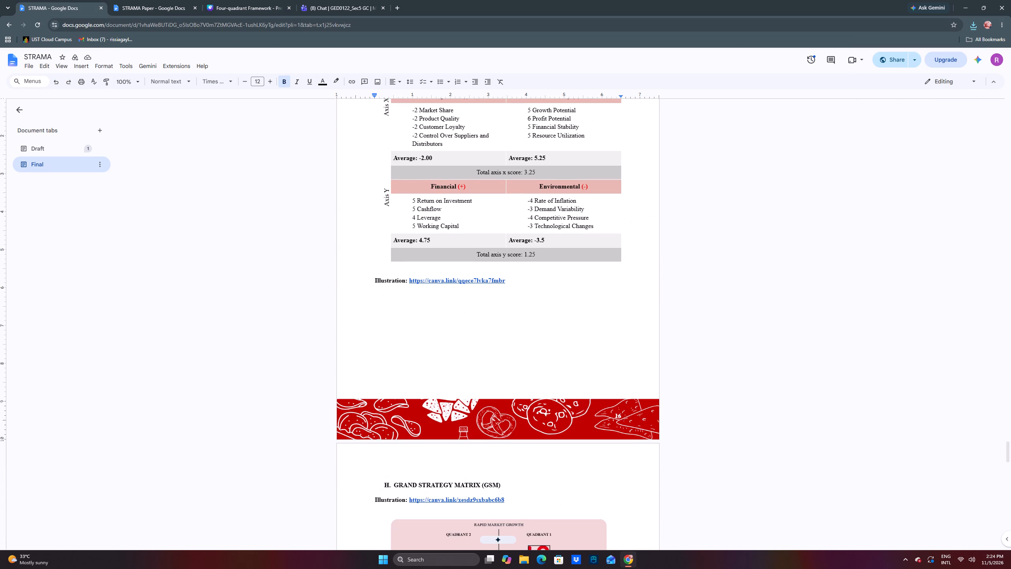
{"action": "left_click_drag", "start_coordinate": [511, 281], "coordinate": [475, 281]}
{"action": "left_click_drag", "start_coordinate": [475, 281], "coordinate": [469, 273]}
{"action": "left_click", "coordinate": [495, 286]}
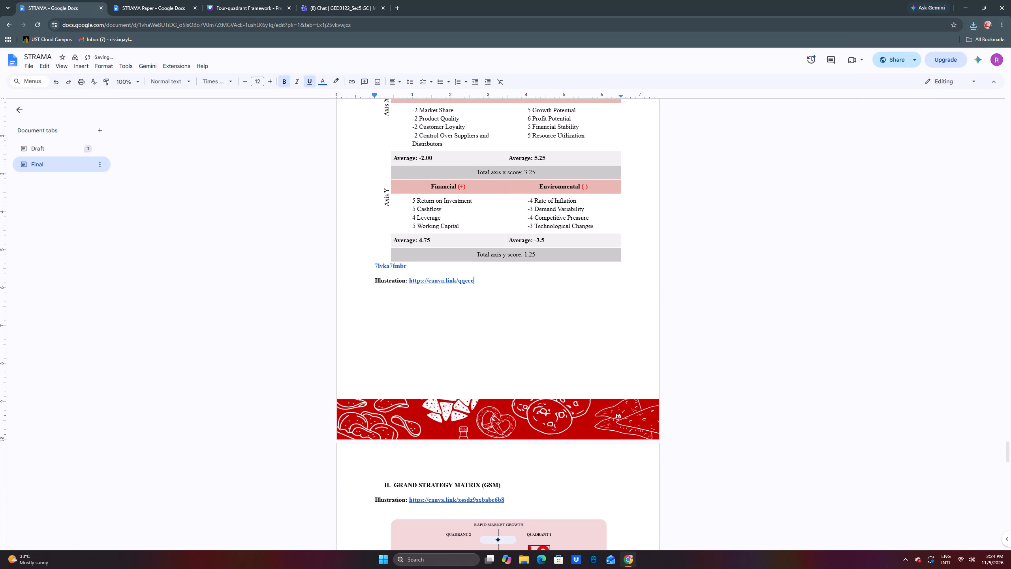
{"action": "left_click_drag", "start_coordinate": [490, 283], "coordinate": [387, 276]}
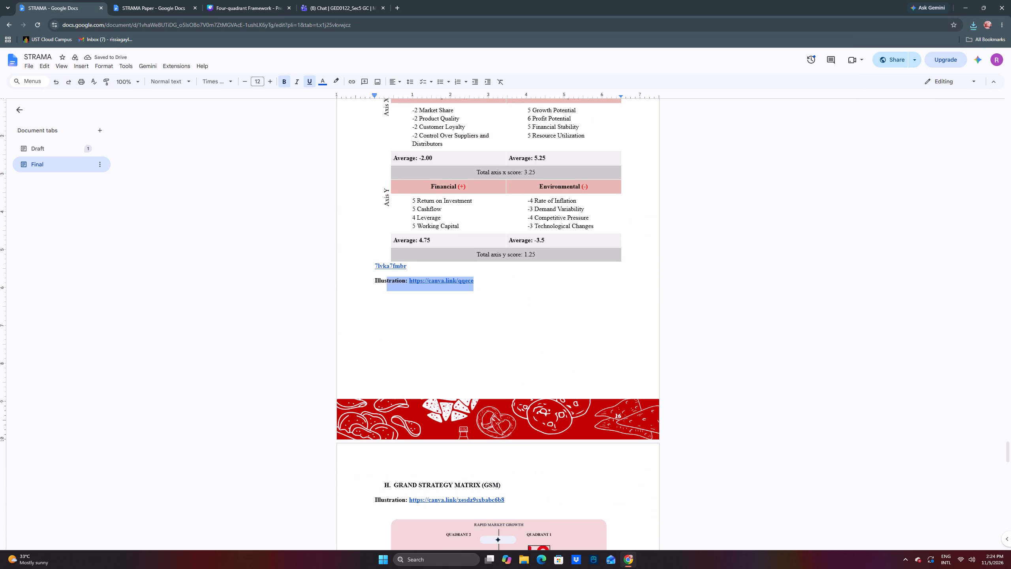
{"action": "left_click_drag", "start_coordinate": [387, 276], "coordinate": [350, 273]}
{"action": "key", "text": "BackSpace"}
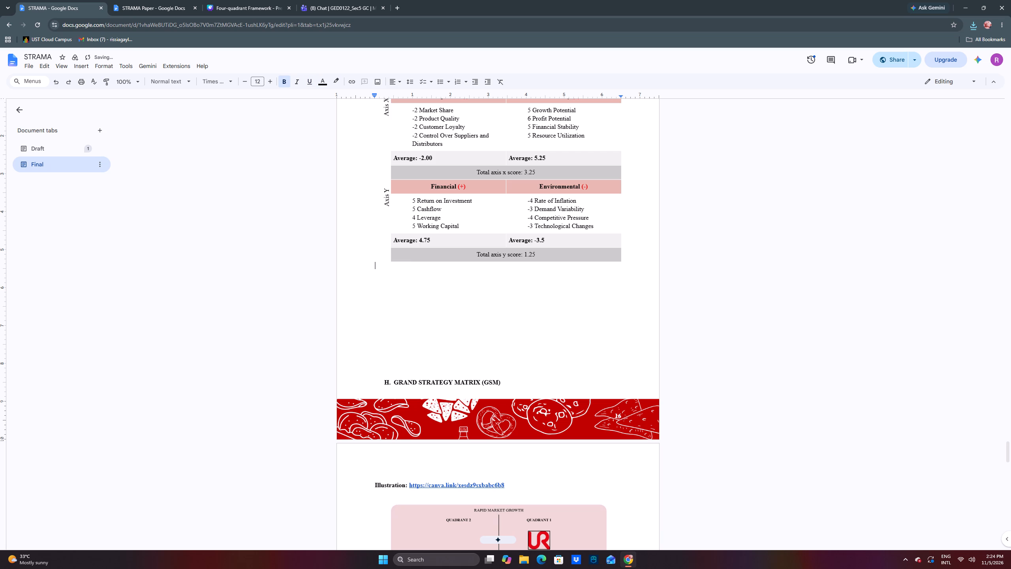
{"action": "key", "text": "Return"}
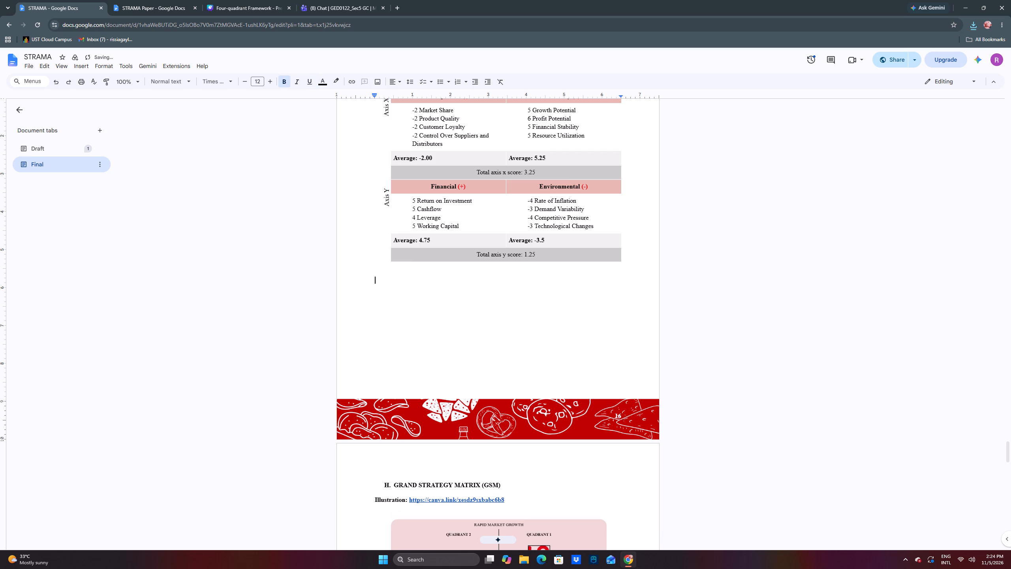
{"action": "key", "text": "BackSpace"}
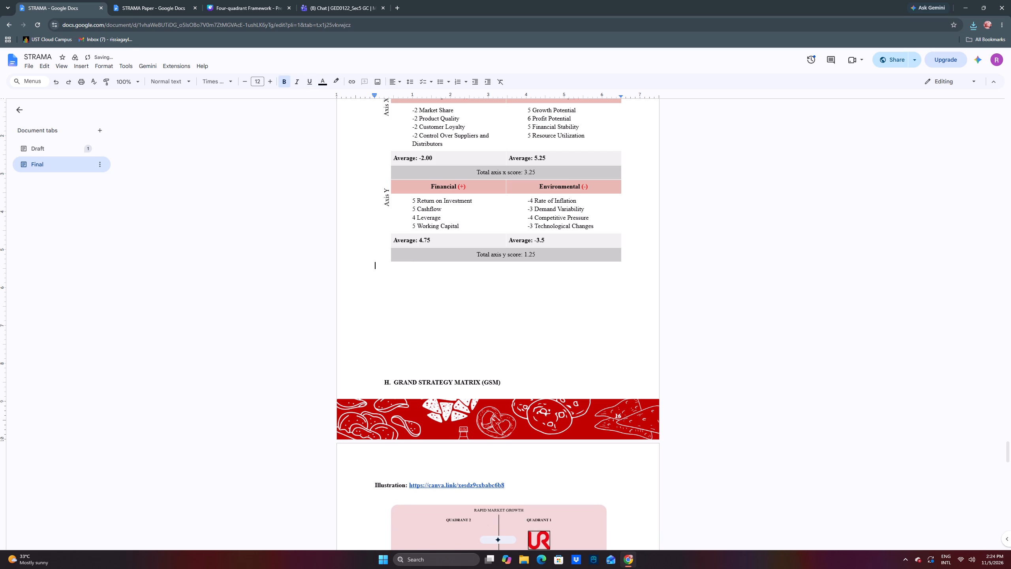
Insert the downloaded Four-quadrant Framework image from the computer below the SPACE matrix table.
{"action": "left_click", "coordinate": [85, 66]}
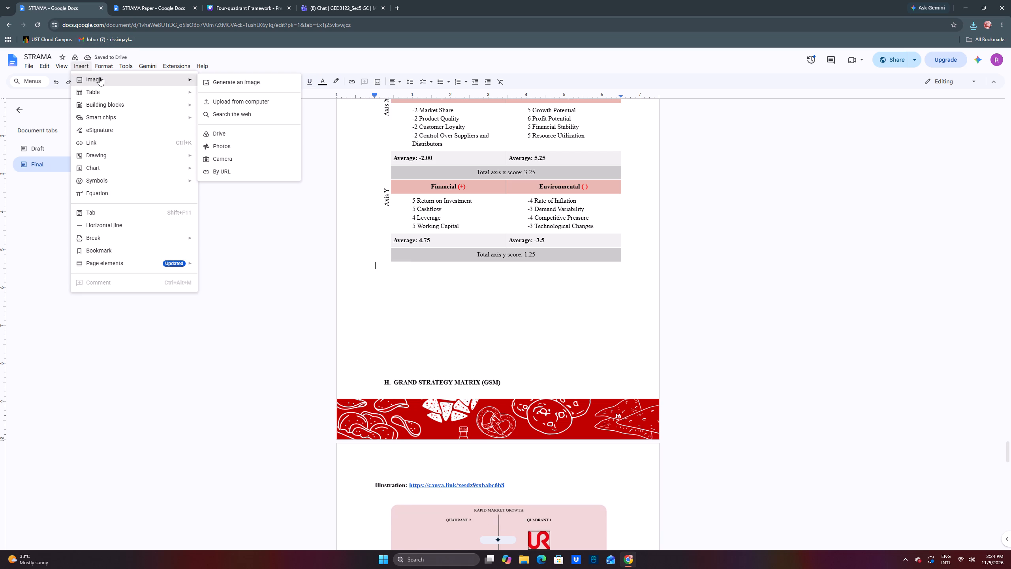
{"action": "left_click", "coordinate": [226, 104]}
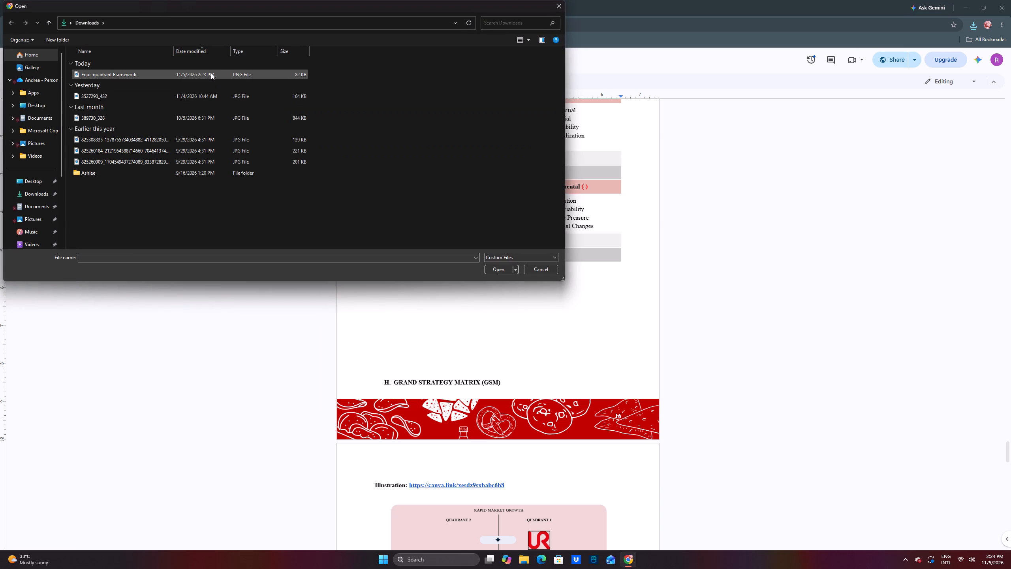
{"action": "left_click", "coordinate": [210, 75]}
{"action": "key", "text": "Return"}
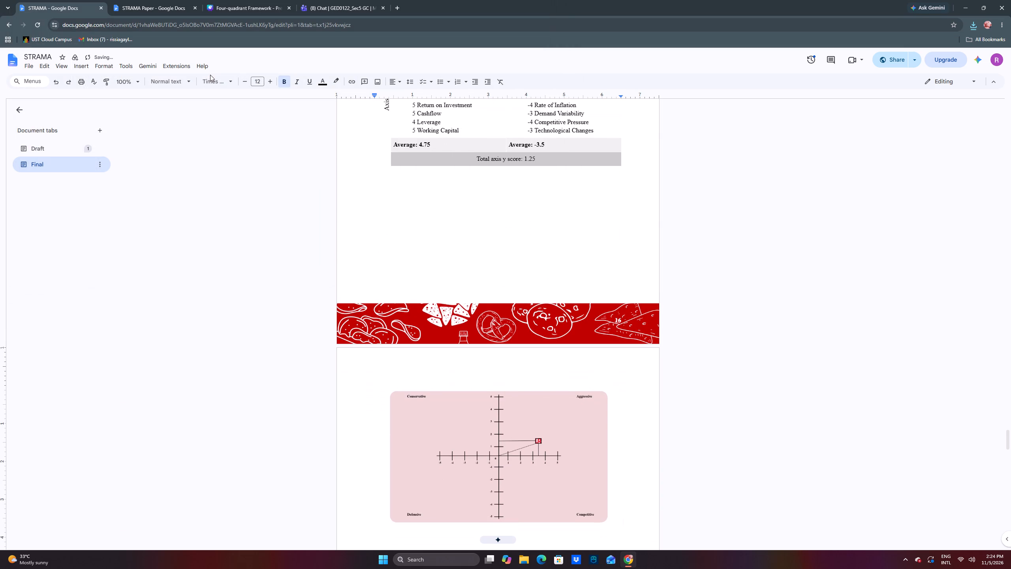
Shrink the SPACE chart image to about 5.75 inches wide so it fits below the table on page 16, and centre it.
{"action": "left_click", "coordinate": [482, 459]}
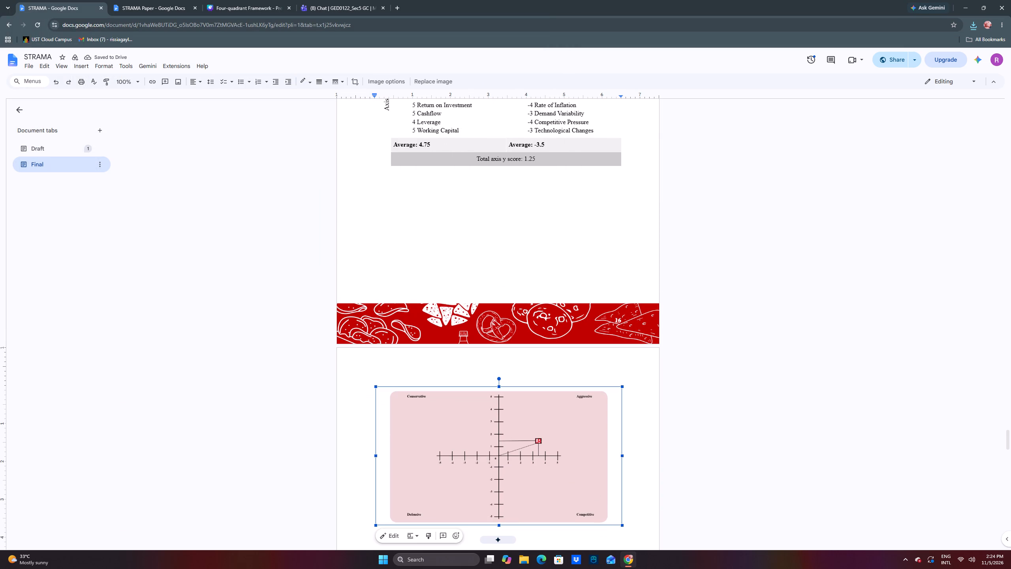
{"action": "left_click_drag", "start_coordinate": [620, 526], "coordinate": [592, 492]}
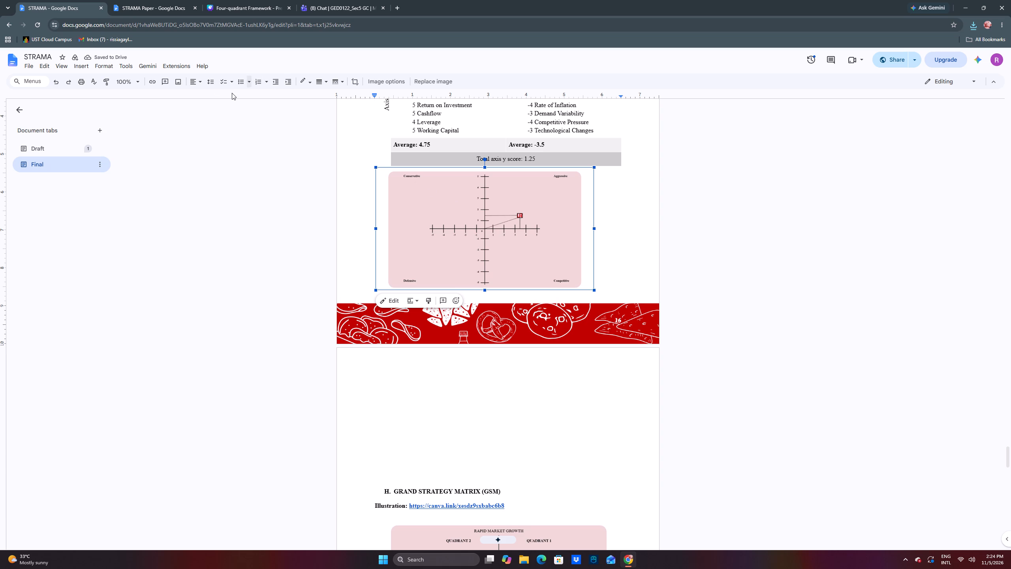
{"action": "left_click", "coordinate": [197, 82]}
{"action": "left_click", "coordinate": [208, 94]}
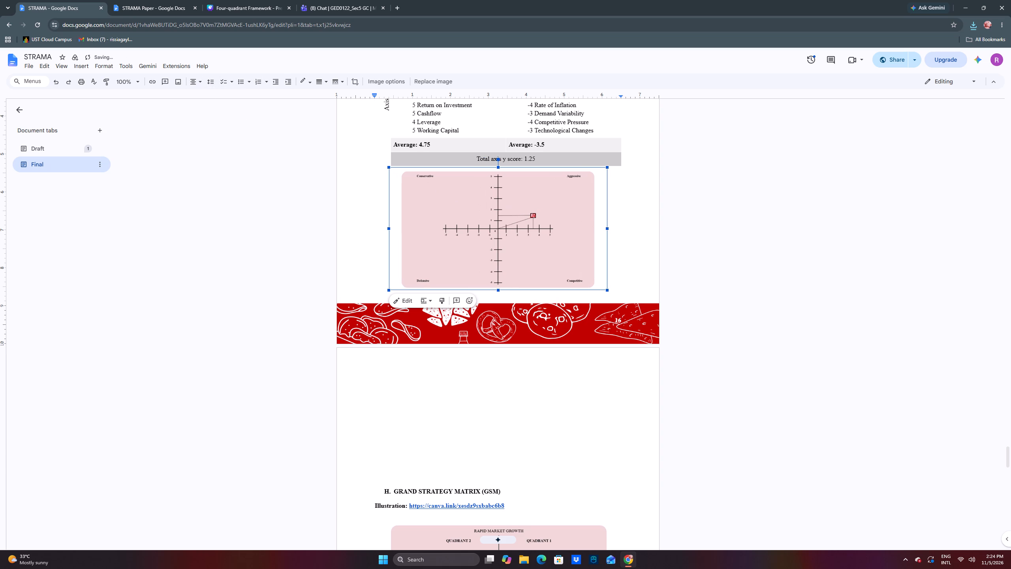
{"action": "left_click", "coordinate": [630, 234]}
Delete the Illustration link line and its empty line below the Grand Strategy Matrix (GSM) heading.
{"action": "scroll", "coordinate": [630, 234], "scroll_direction": "up", "scroll_amount": 3}
{"action": "scroll", "coordinate": [631, 237], "scroll_direction": "down", "scroll_amount": 5}
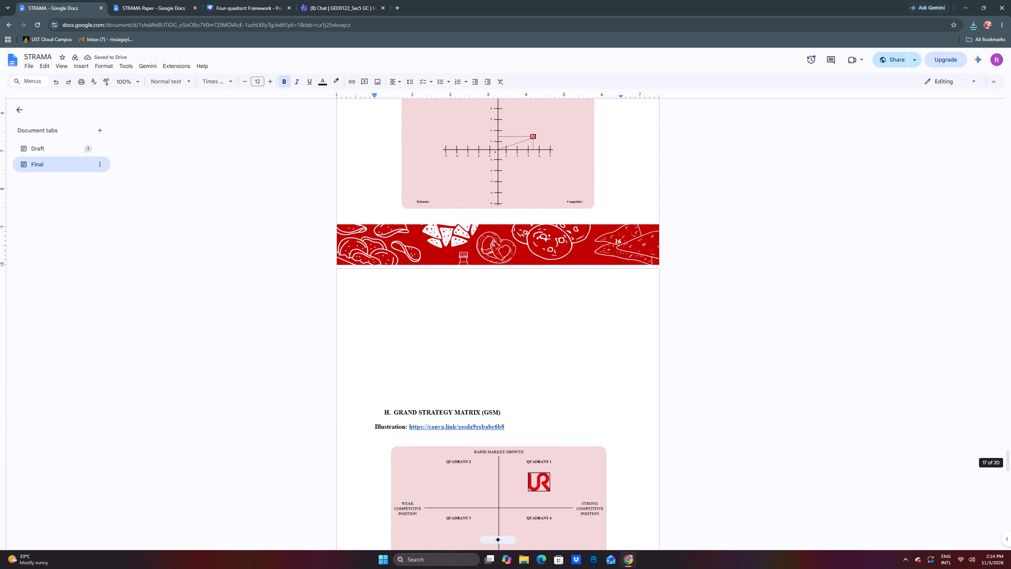
{"action": "left_click_drag", "start_coordinate": [513, 429], "coordinate": [357, 435]}
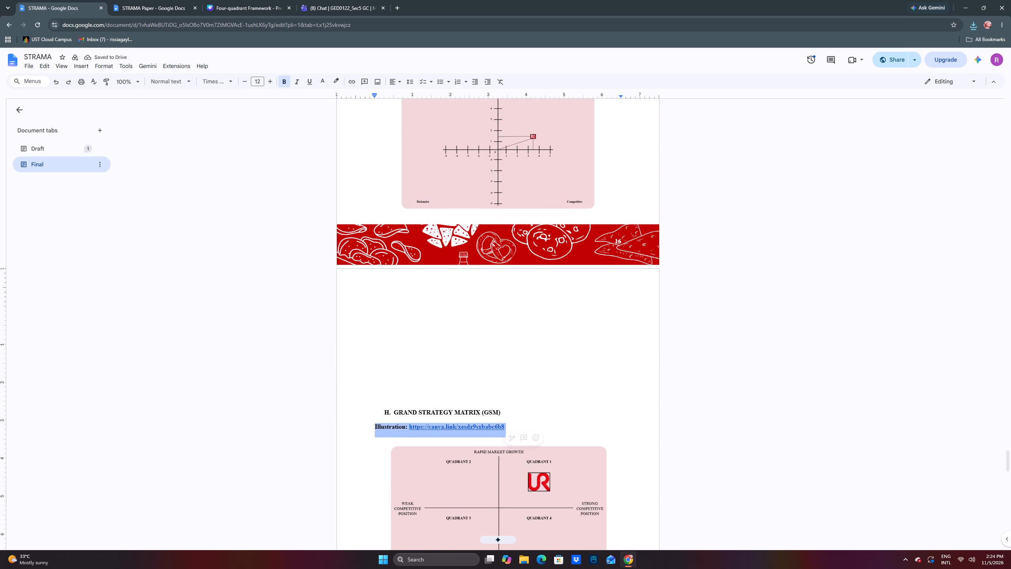
{"action": "key", "text": "BackSpace"}
{"action": "key", "text": "BackSpace"}
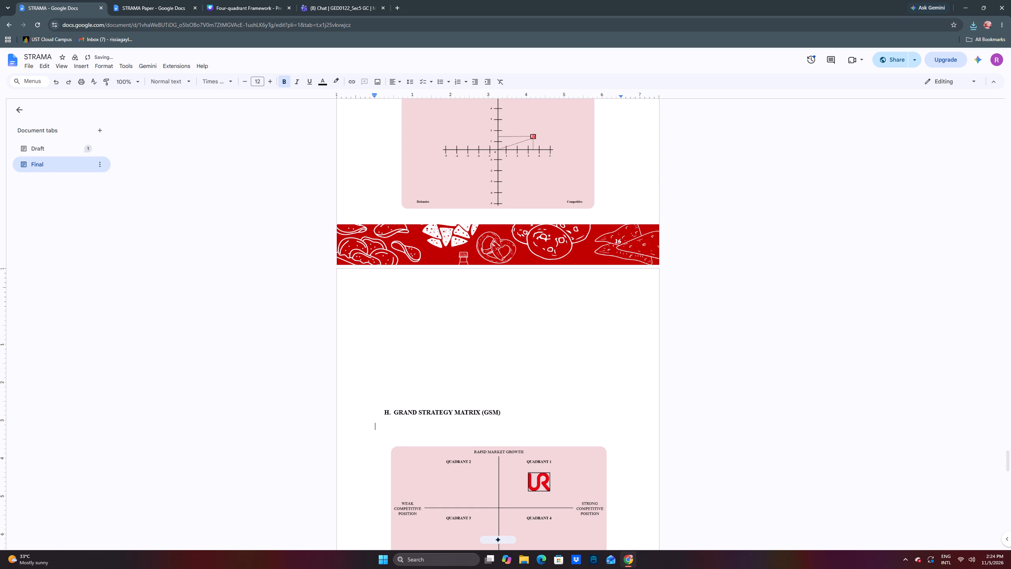
{"action": "left_click", "coordinate": [410, 426]}
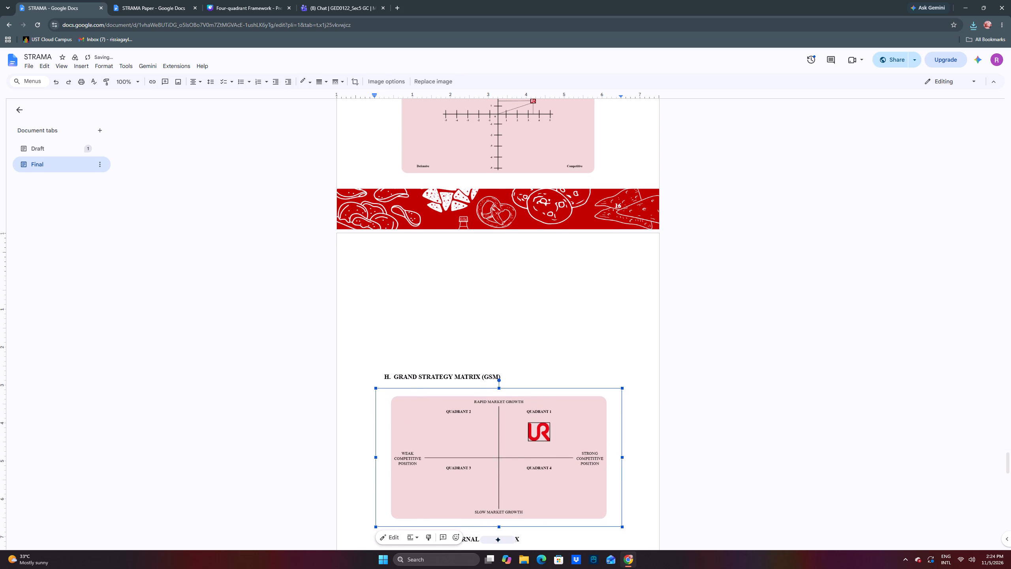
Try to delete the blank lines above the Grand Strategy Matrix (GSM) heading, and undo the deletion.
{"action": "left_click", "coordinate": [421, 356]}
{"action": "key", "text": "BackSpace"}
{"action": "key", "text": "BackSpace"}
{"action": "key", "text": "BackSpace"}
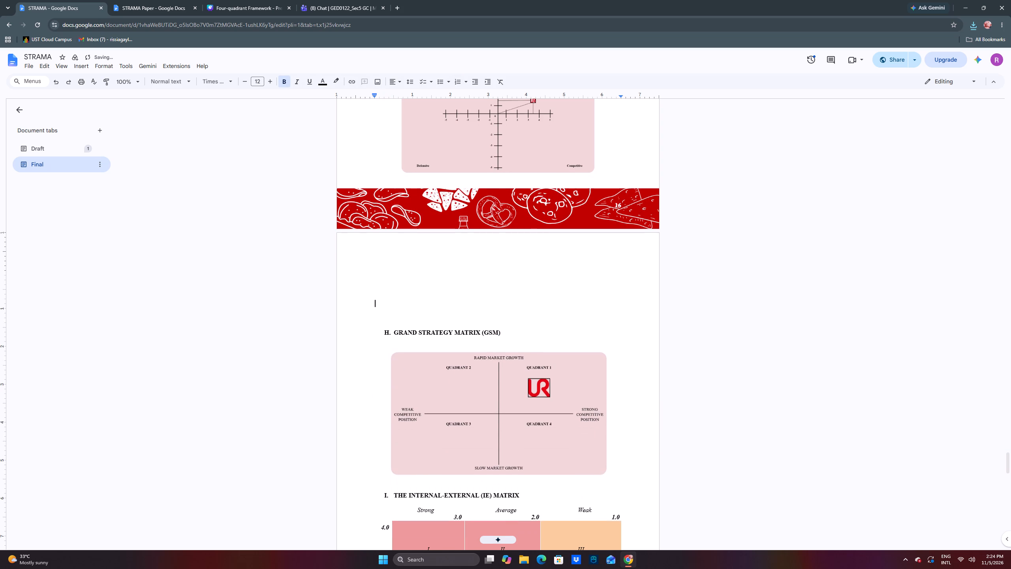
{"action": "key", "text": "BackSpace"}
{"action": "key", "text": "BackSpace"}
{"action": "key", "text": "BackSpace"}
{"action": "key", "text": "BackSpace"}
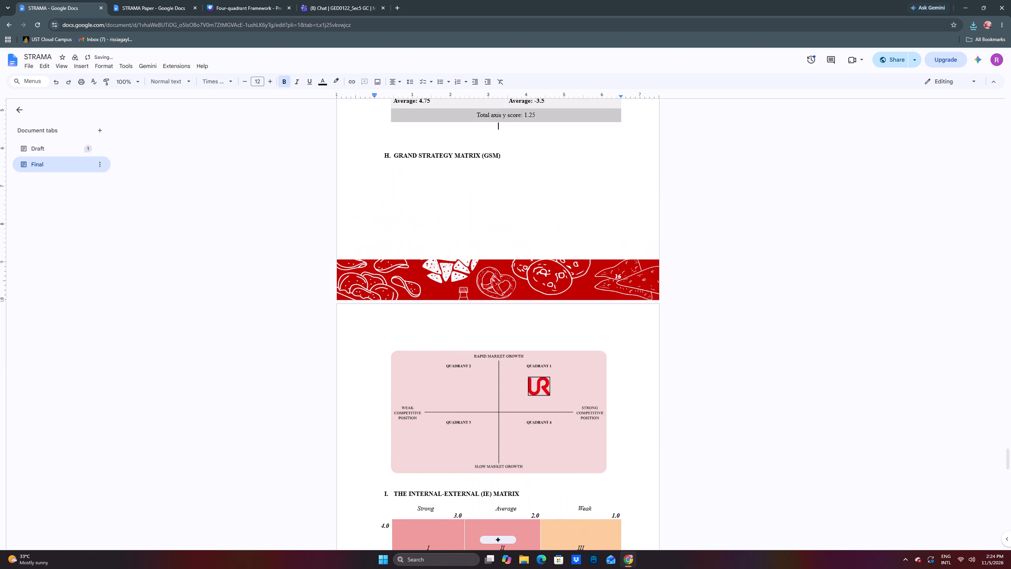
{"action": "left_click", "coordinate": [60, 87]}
Delete only the blank lines between the SPACE chart and the Grand Strategy Matrix (GSM) heading, keeping the chart.
{"action": "key", "text": "BackSpace"}
{"action": "key", "text": "BackSpace"}
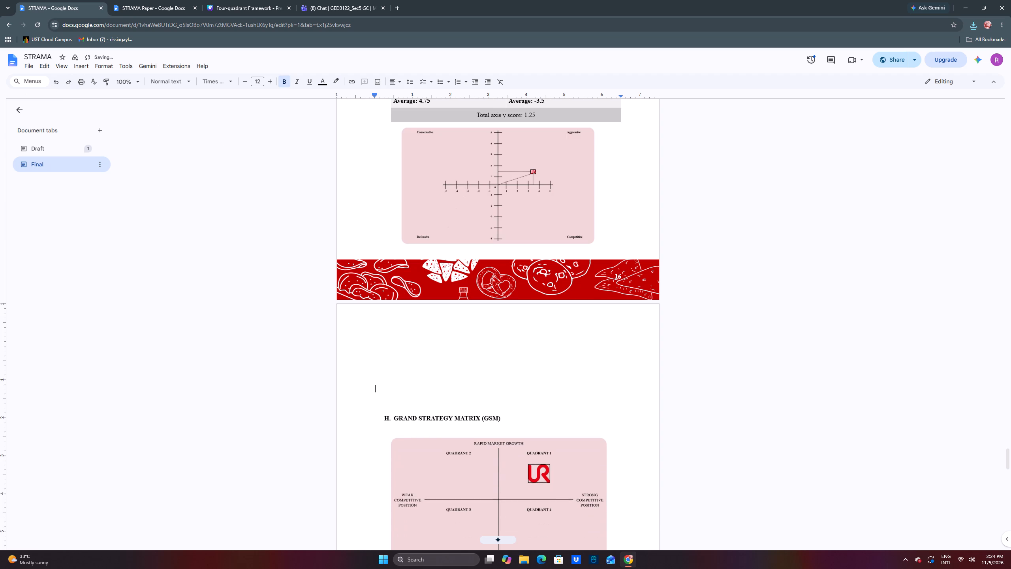
{"action": "key", "text": "BackSpace"}
{"action": "key", "text": "BackSpace"}
{"action": "left_click", "coordinate": [438, 382]}
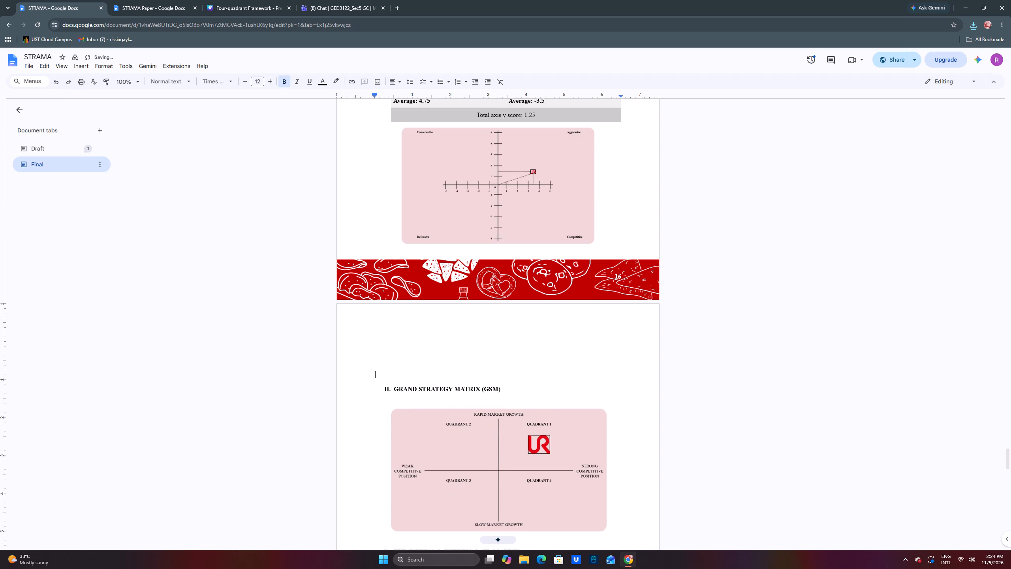
{"action": "key", "text": "Down"}
{"action": "key", "text": "Up"}
{"action": "key", "text": "BackSpace"}
{"action": "key", "text": "BackSpace"}
{"action": "key", "text": "BackSpace"}
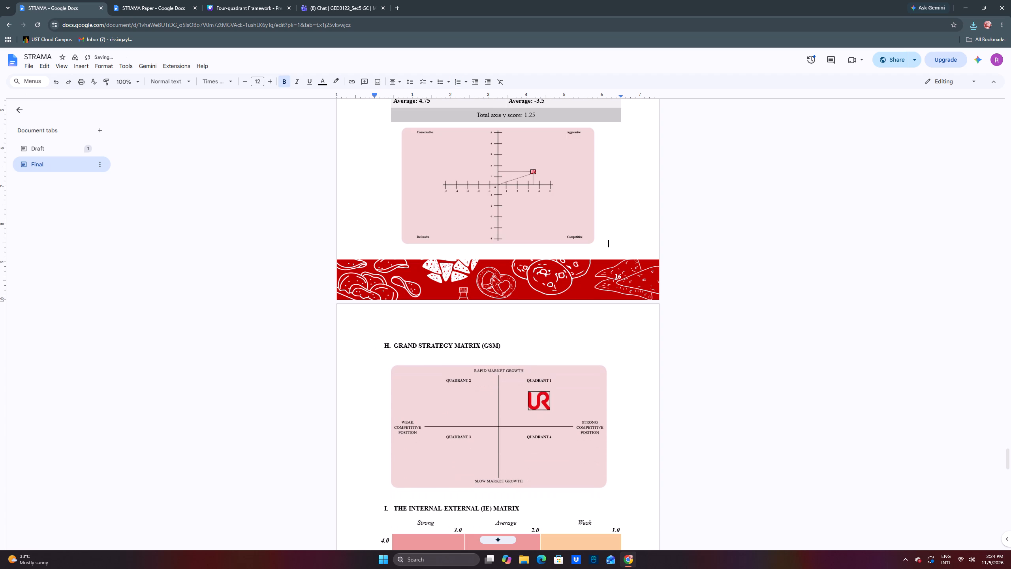
Shrink the Grand Strategy Matrix chart image to about 6 inches wide, keeping its proportions.
{"action": "left_click", "coordinate": [559, 441]}
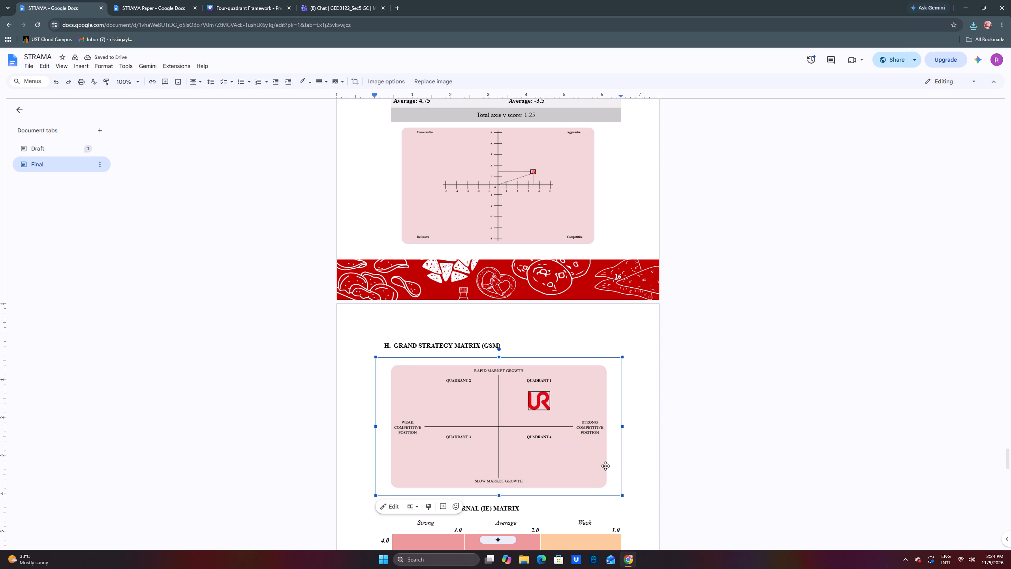
{"action": "left_click_drag", "start_coordinate": [621, 496], "coordinate": [614, 491]}
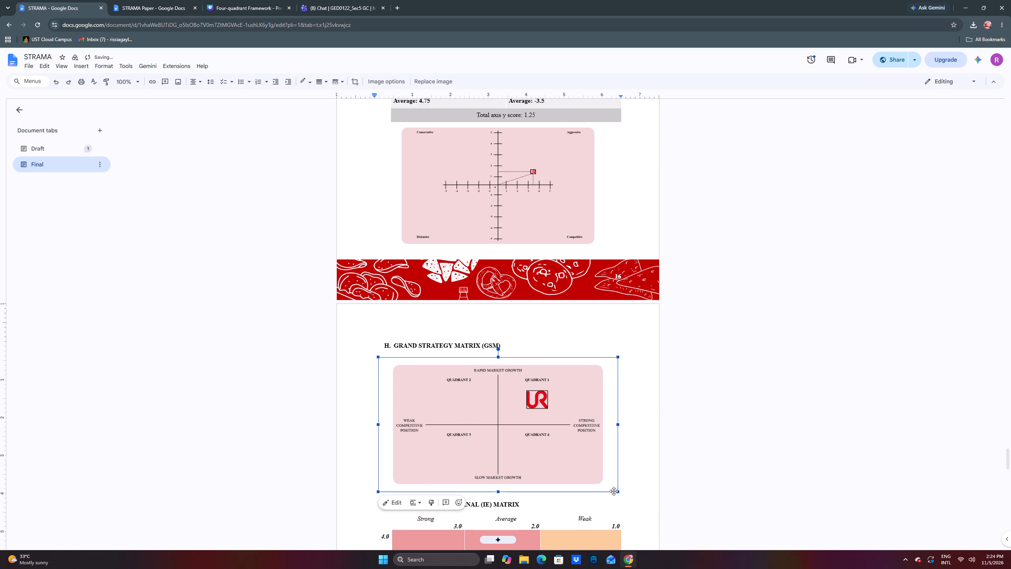
{"action": "left_click_drag", "start_coordinate": [614, 491], "coordinate": [606, 487]}
{"action": "left_click_drag", "start_coordinate": [618, 492], "coordinate": [613, 490]}
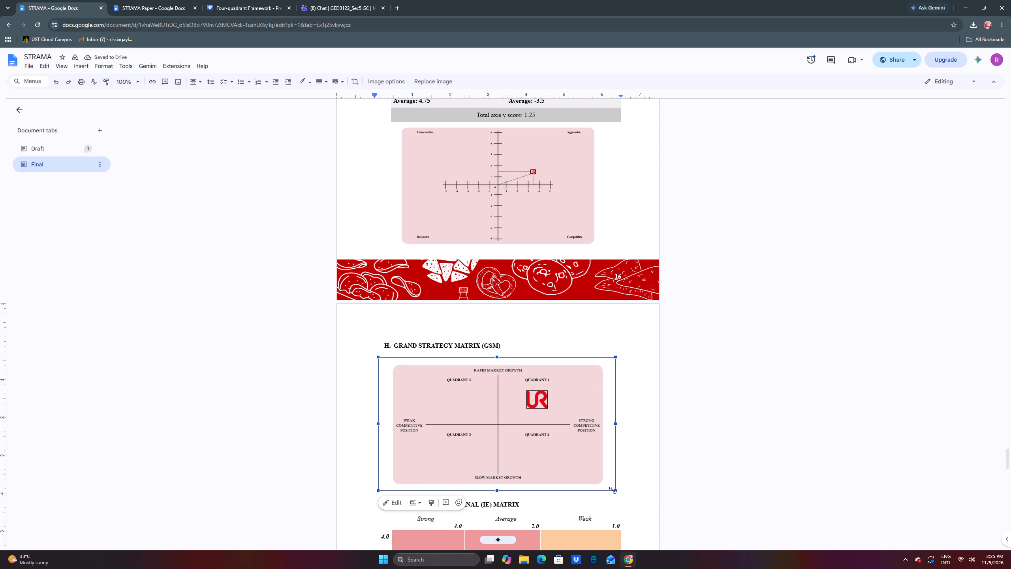
{"action": "left_click_drag", "start_coordinate": [613, 490], "coordinate": [611, 490]}
{"action": "left_click_drag", "start_coordinate": [615, 491], "coordinate": [612, 489]}
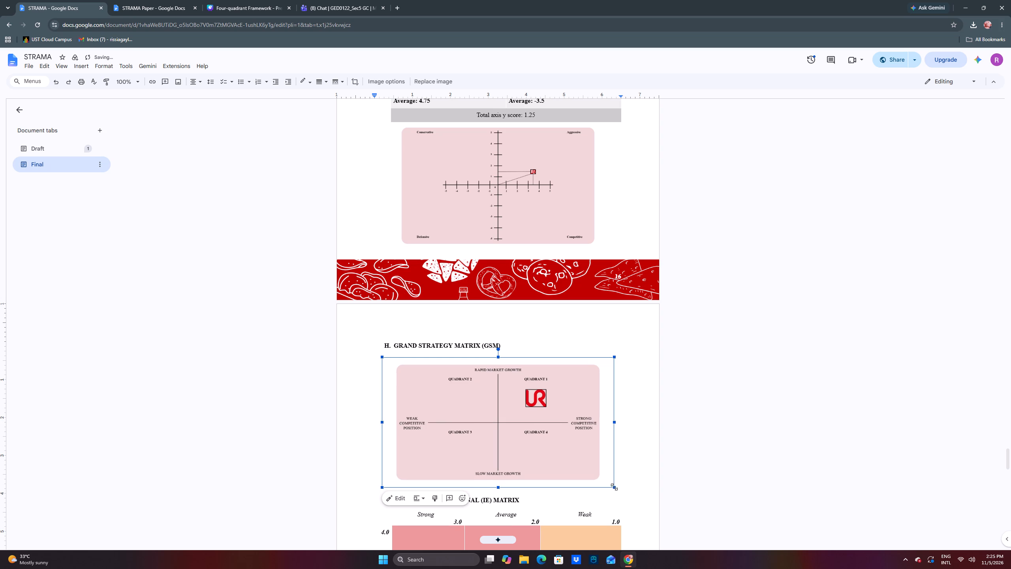
{"action": "left_click_drag", "start_coordinate": [614, 487], "coordinate": [609, 484]}
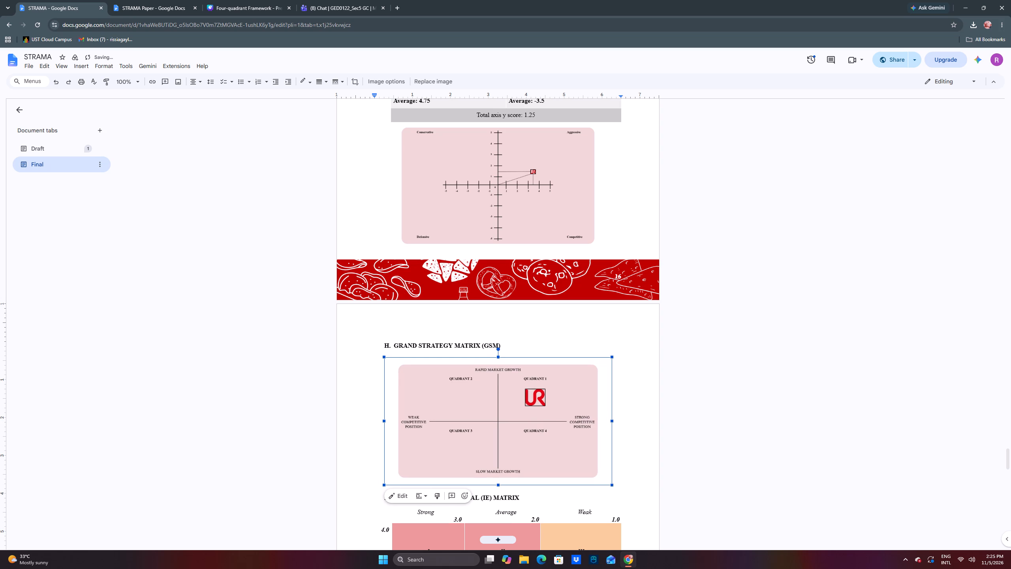
{"action": "left_click", "coordinate": [703, 466]}
{"action": "scroll", "coordinate": [703, 466], "scroll_direction": "up", "scroll_amount": 2}
{"action": "scroll", "coordinate": [703, 463], "scroll_direction": "down", "scroll_amount": 1}
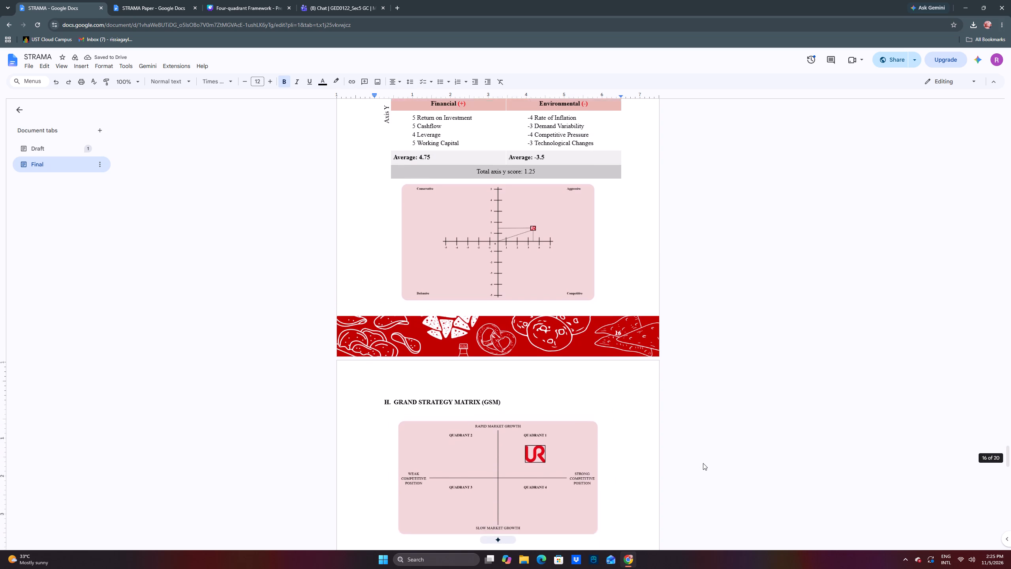
Shrink the Grand Strategy Matrix chart image very slightly, keeping its proportions.
{"action": "left_click", "coordinate": [536, 475]}
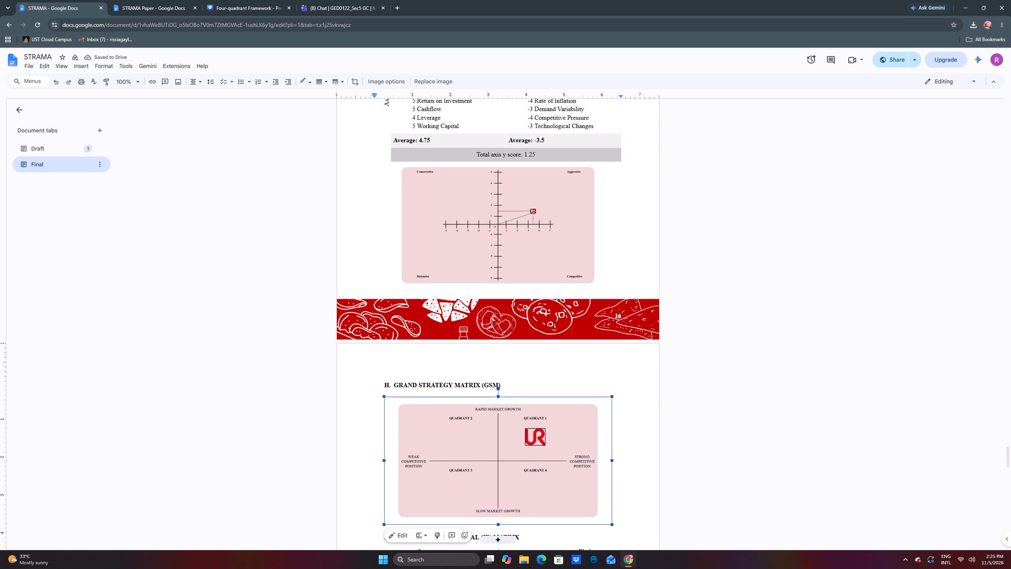
{"action": "left_click", "coordinate": [703, 472]}
{"action": "scroll", "coordinate": [687, 465], "scroll_direction": "up", "scroll_amount": 8}
{"action": "scroll", "coordinate": [676, 455], "scroll_direction": "down", "scroll_amount": 9}
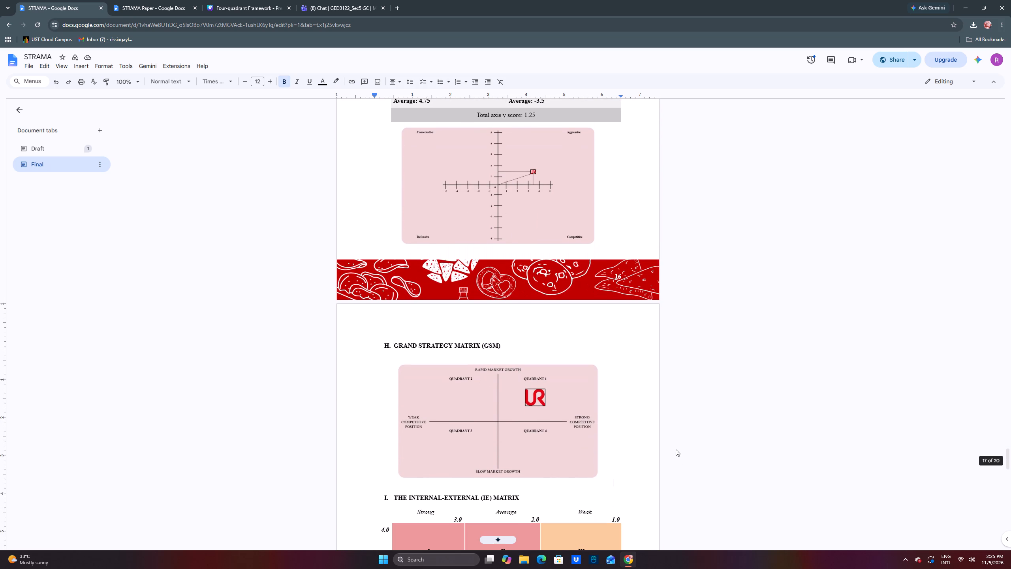
{"action": "left_click", "coordinate": [562, 454]}
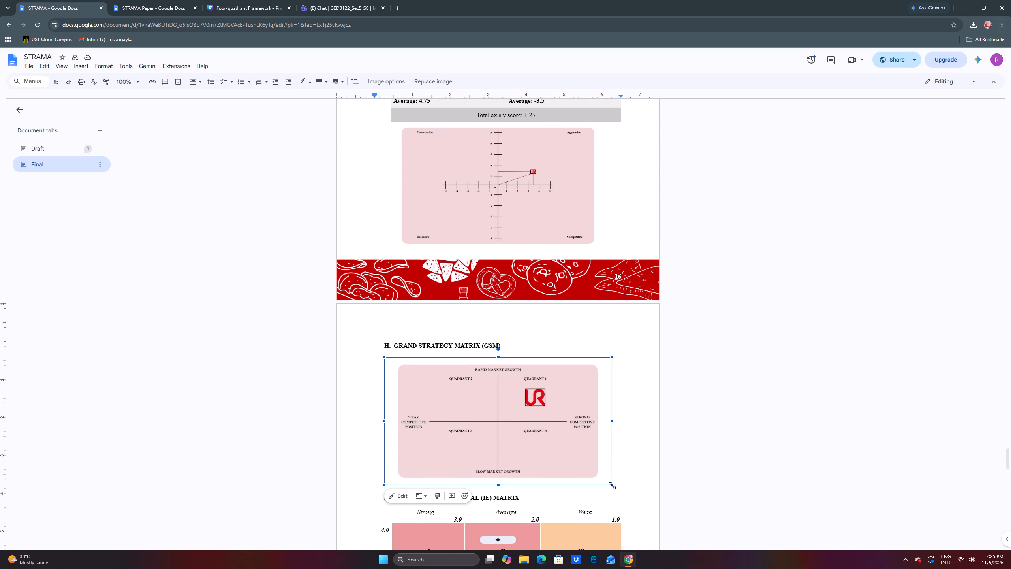
{"action": "left_click", "coordinate": [612, 486]}
{"action": "left_click", "coordinate": [672, 468]}
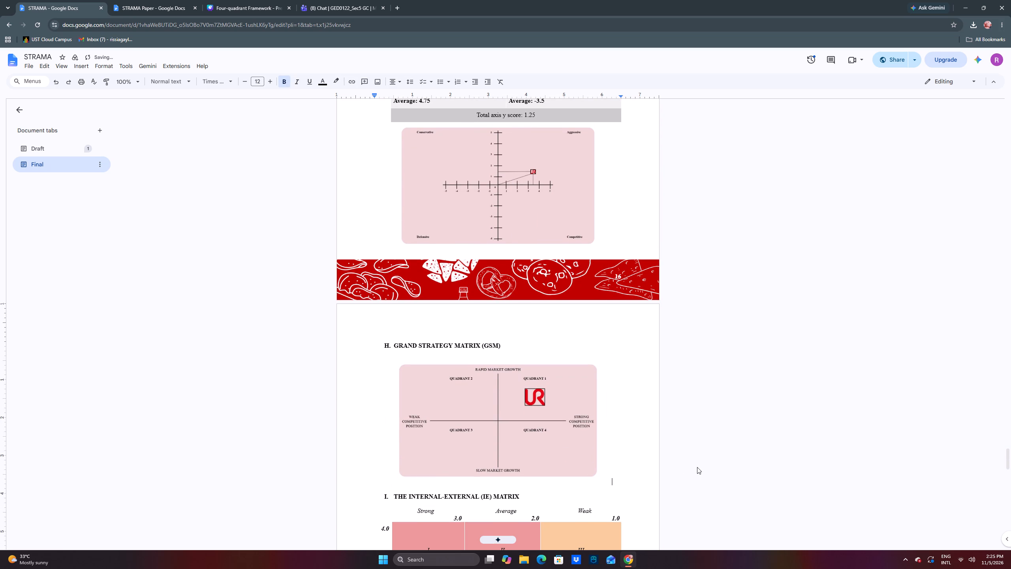
Make a copy of the STRAMA document in My Drive, named Copy of STRAMA.
{"action": "scroll", "coordinate": [596, 241], "scroll_direction": "up", "scroll_amount": 7}
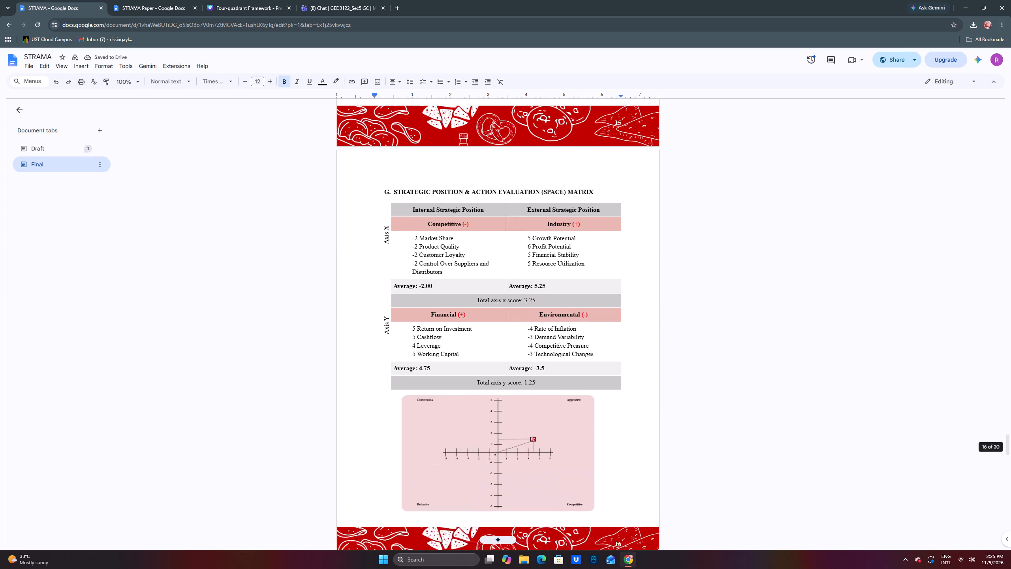
{"action": "scroll", "coordinate": [596, 241], "scroll_direction": "up", "scroll_amount": 13}
{"action": "scroll", "coordinate": [581, 201], "scroll_direction": "down", "scroll_amount": 15}
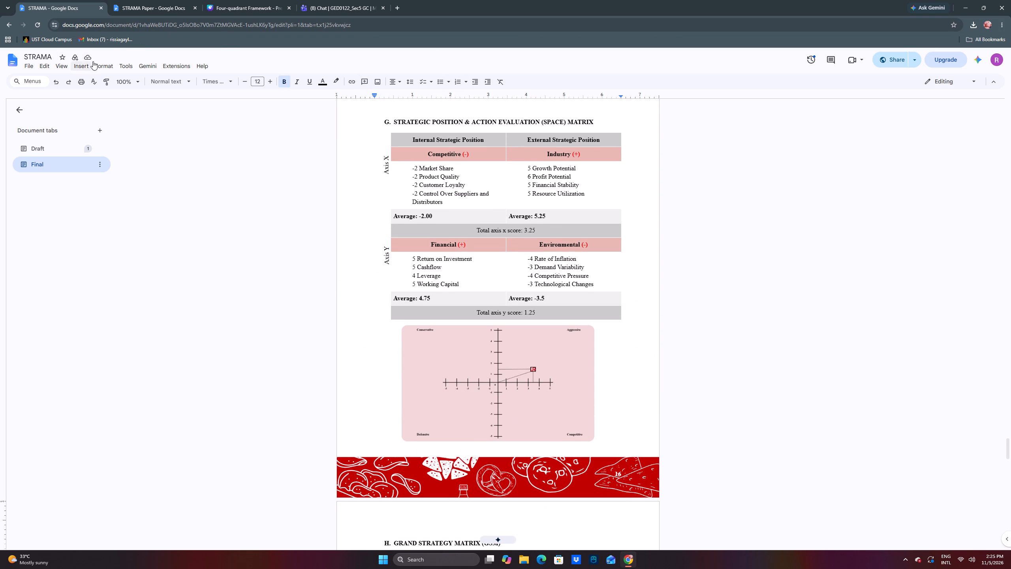
{"action": "left_click", "coordinate": [29, 66]}
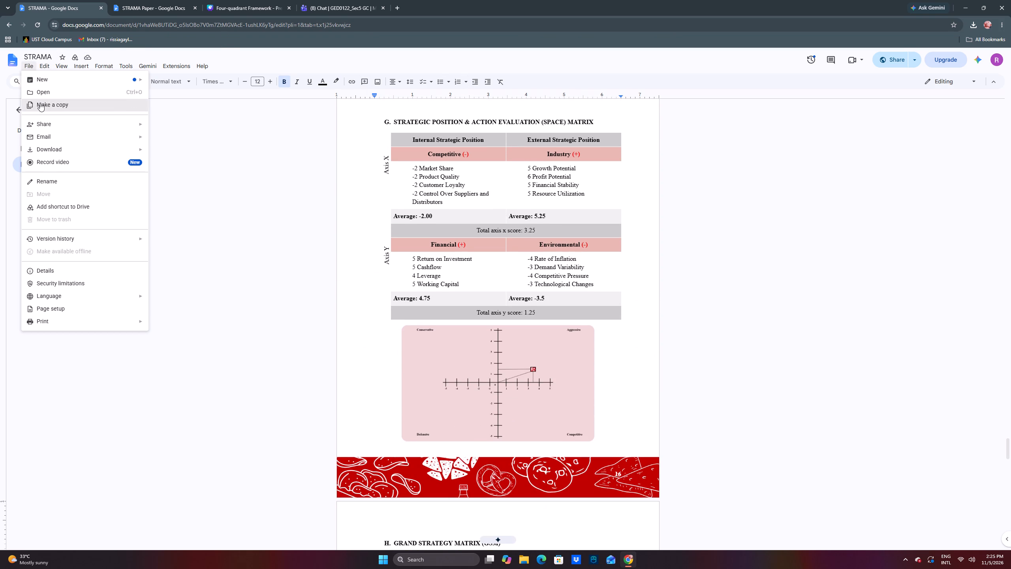
{"action": "left_click", "coordinate": [40, 103]}
{"action": "left_click", "coordinate": [549, 377]}
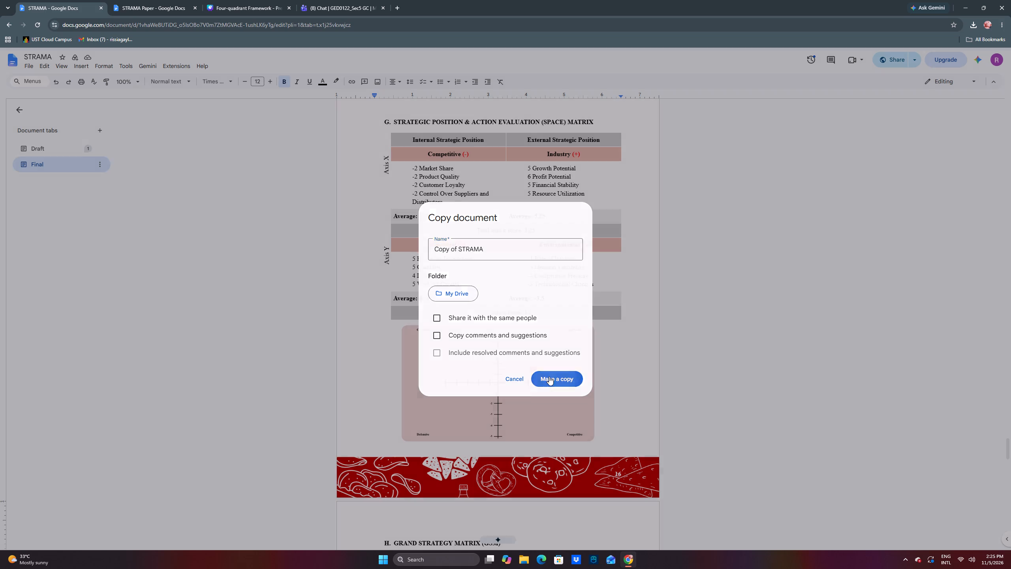
From the Google Docs home page, move the older Copy of STRAMA, opened at 10:38 AM, to the trash.
{"action": "left_click", "coordinate": [267, 4]}
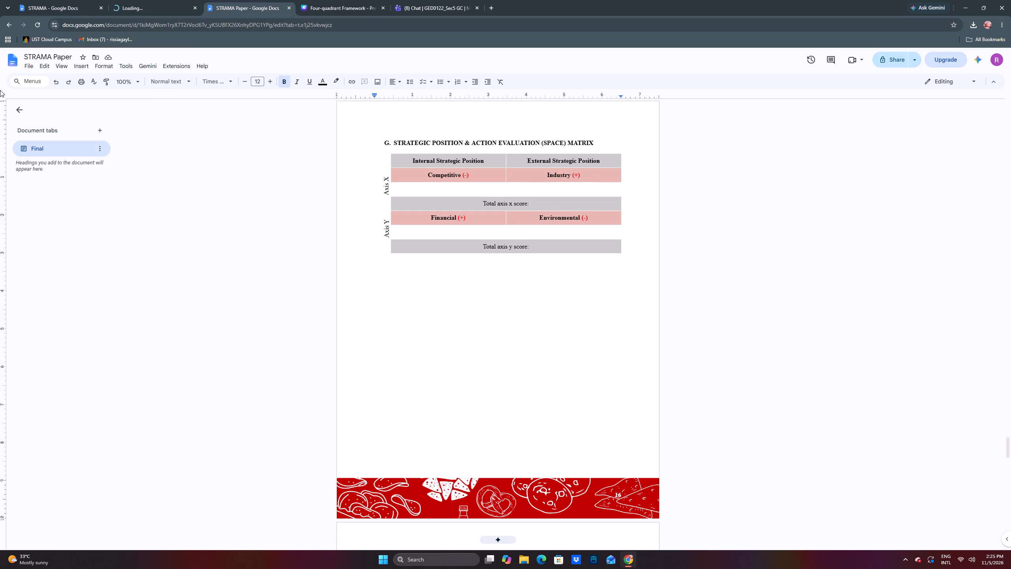
{"action": "left_click", "coordinate": [9, 61]}
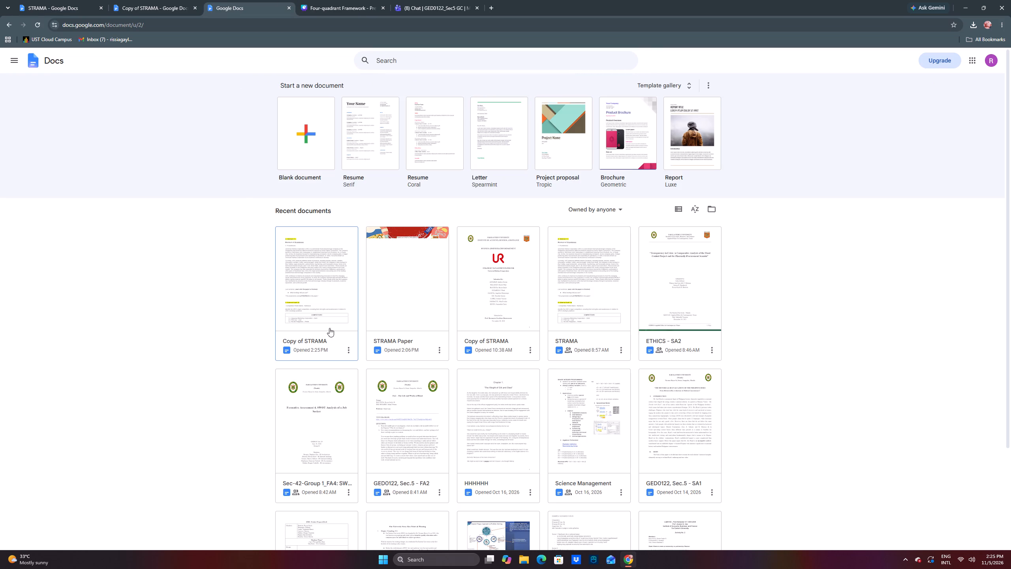
{"action": "left_click", "coordinate": [349, 349]}
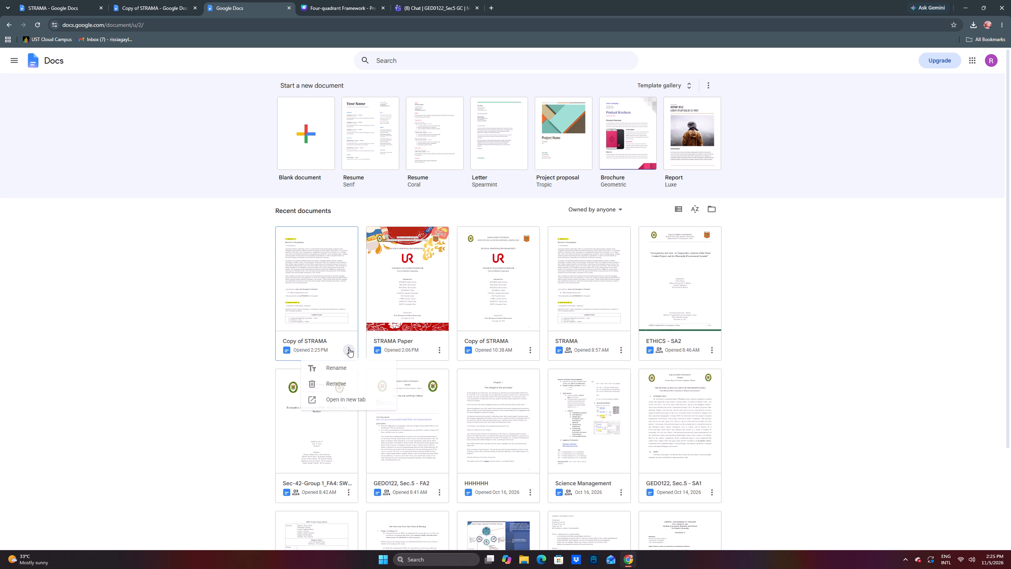
{"action": "left_click", "coordinate": [727, 321]}
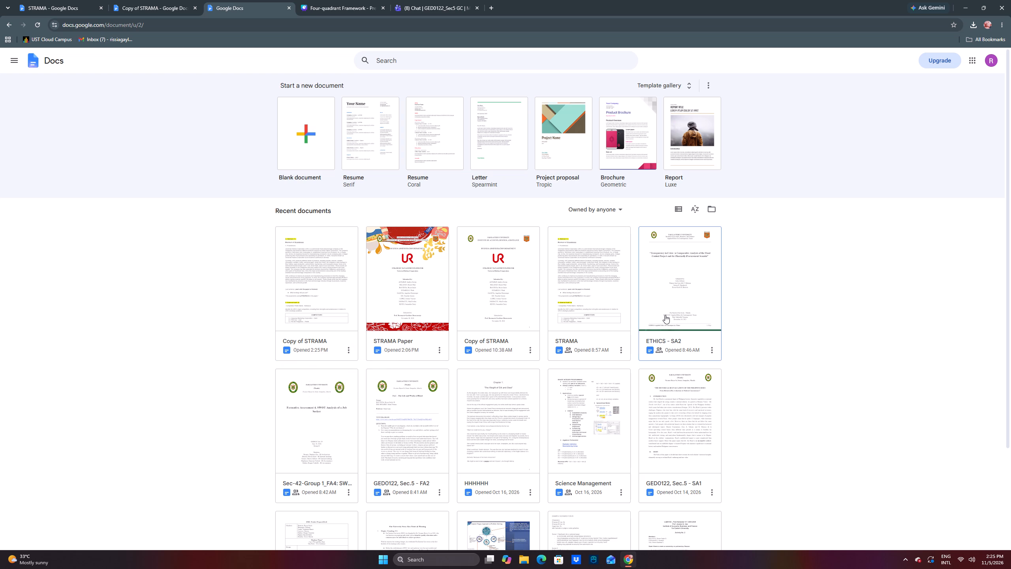
{"action": "left_click", "coordinate": [130, 4]}
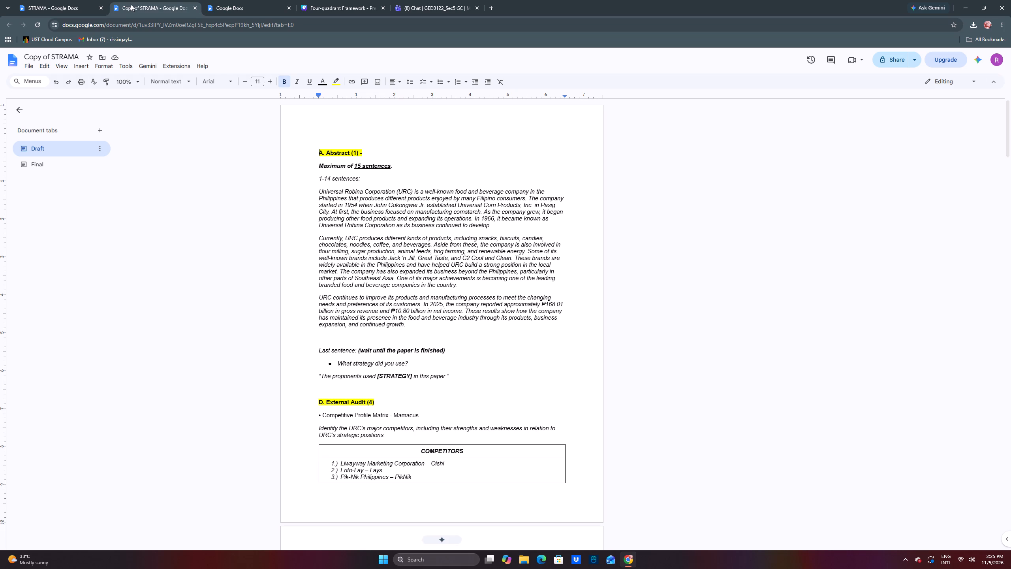
{"action": "left_click", "coordinate": [223, 6]}
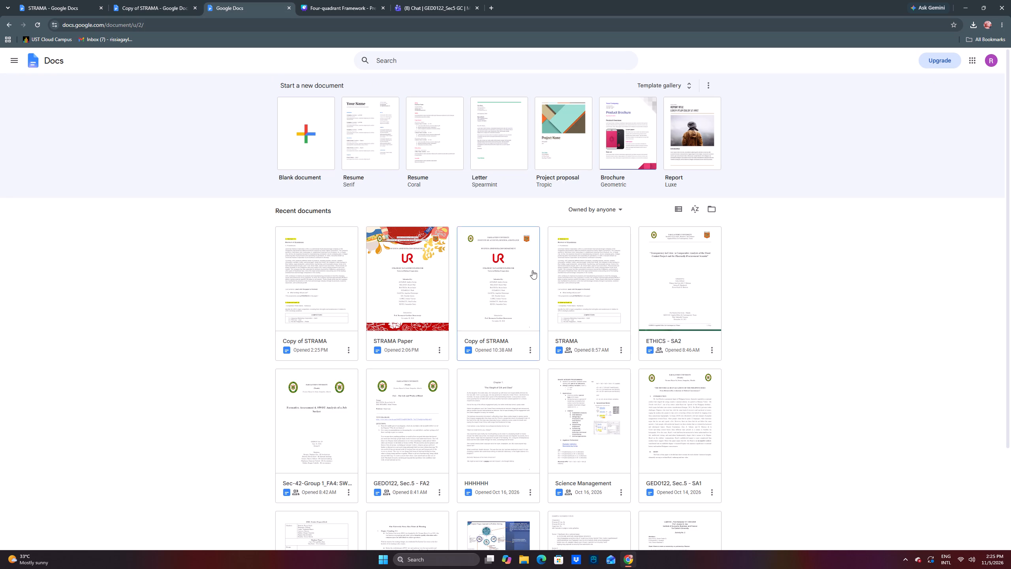
{"action": "left_click", "coordinate": [533, 349]}
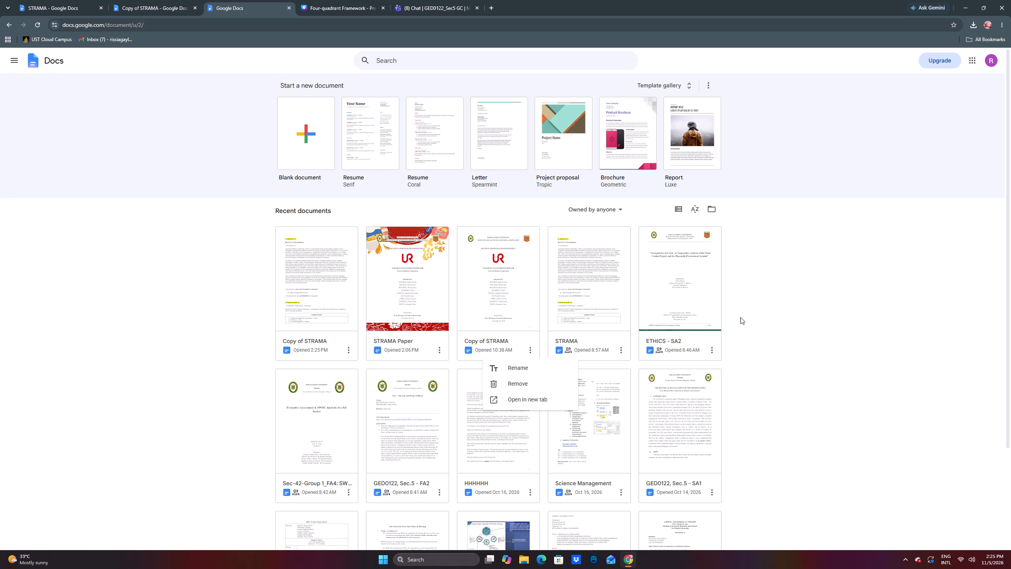
{"action": "left_click", "coordinate": [545, 380]}
{"action": "left_click", "coordinate": [600, 328]}
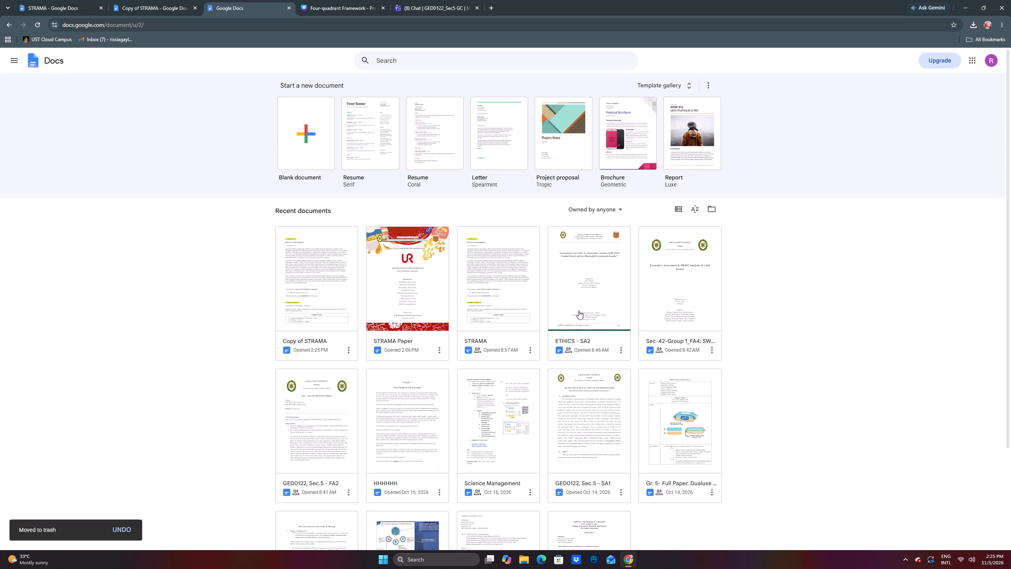
Move the STRAMA Paper document to the trash.
{"action": "left_click", "coordinate": [434, 350]}
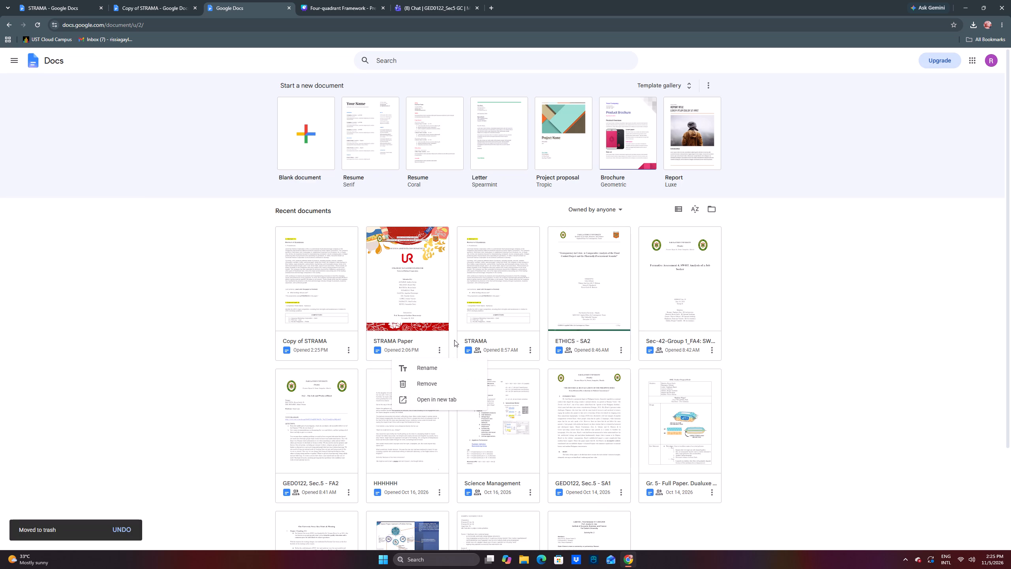
{"action": "left_click", "coordinate": [460, 382]}
{"action": "left_click", "coordinate": [601, 329]}
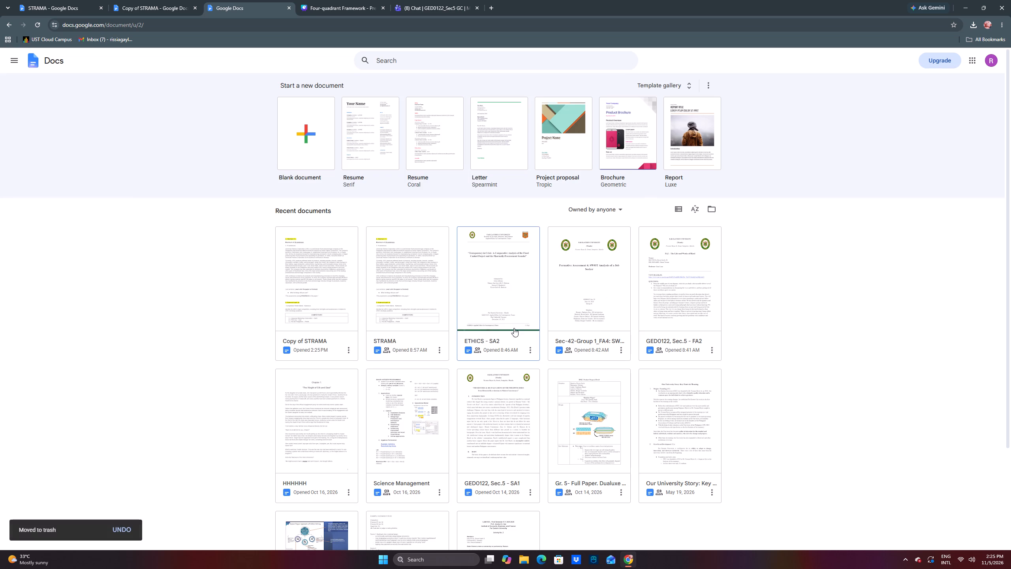
Open the new Copy of STRAMA and delete its Draft document tab, keeping only Final.
{"action": "left_click", "coordinate": [332, 290]}
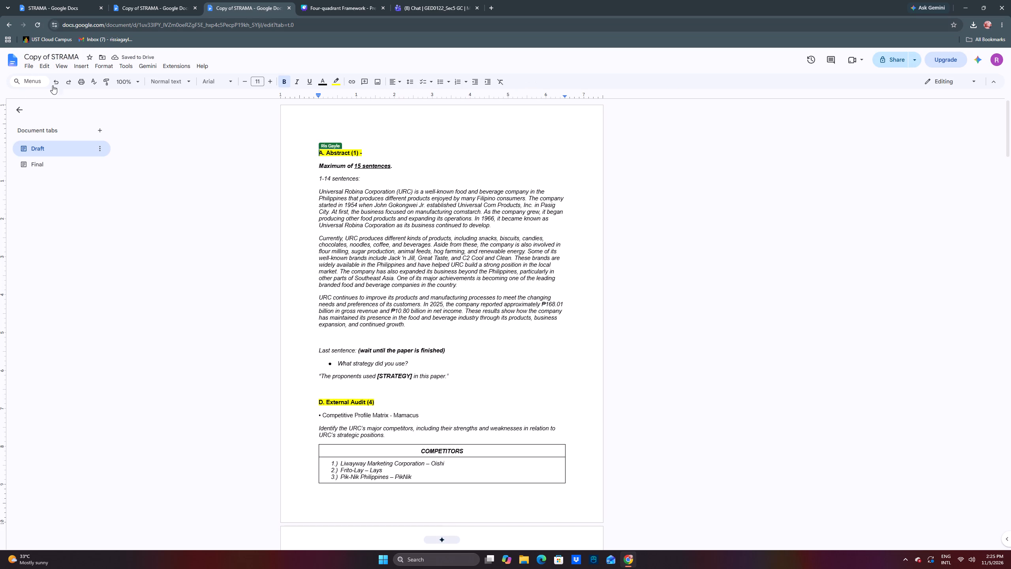
{"action": "left_click", "coordinate": [102, 147]}
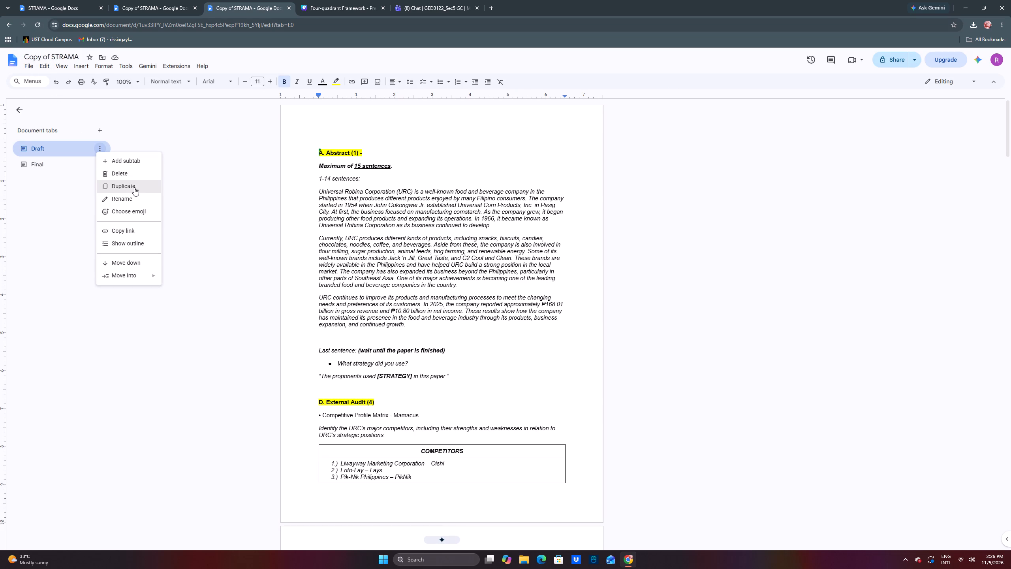
{"action": "left_click", "coordinate": [131, 173]}
{"action": "left_click", "coordinate": [532, 319]}
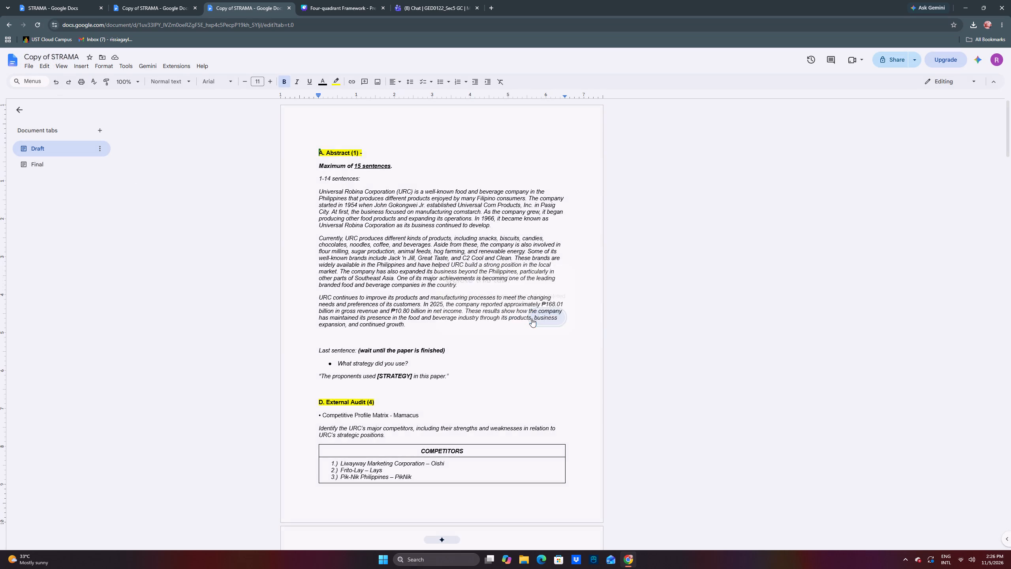
Look through the Final tab of Copy of STRAMA, from the Abstract to the Internal-External (IE) Matrix, to check its content and layout.
{"action": "scroll", "coordinate": [461, 251], "scroll_direction": "down", "scroll_amount": 20}
{"action": "scroll", "coordinate": [461, 251], "scroll_direction": "down", "scroll_amount": 15}
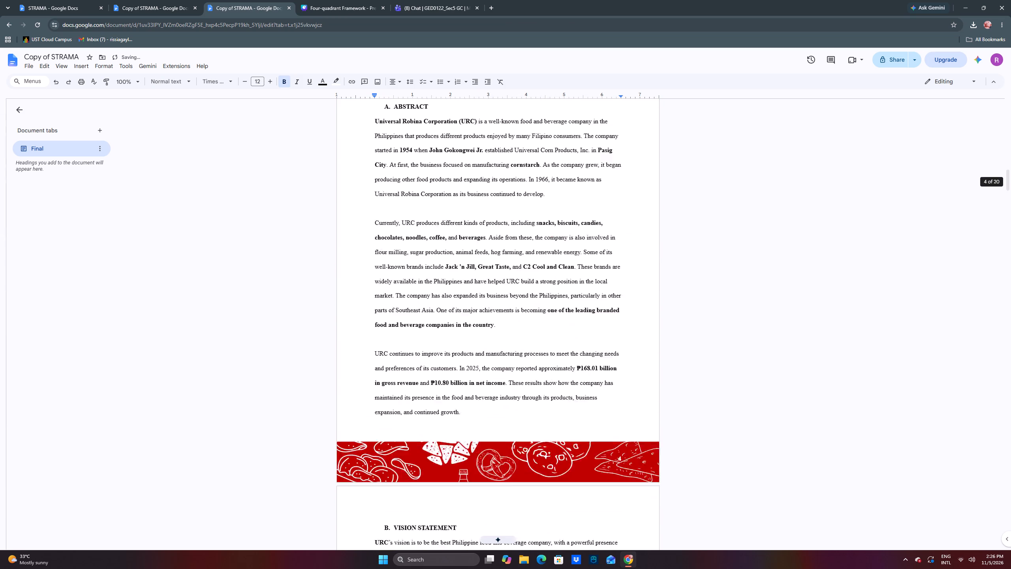
{"action": "scroll", "coordinate": [446, 234], "scroll_direction": "down", "scroll_amount": 20}
{"action": "scroll", "coordinate": [446, 234], "scroll_direction": "down", "scroll_amount": 16}
{"action": "scroll", "coordinate": [443, 230], "scroll_direction": "up", "scroll_amount": 10}
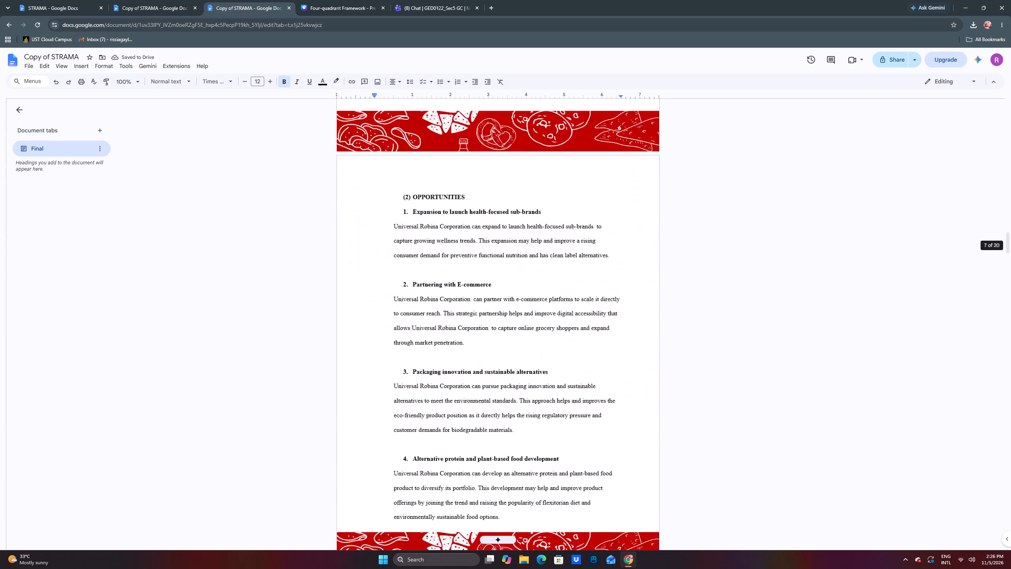
{"action": "scroll", "coordinate": [434, 200], "scroll_direction": "up", "scroll_amount": 12}
{"action": "scroll", "coordinate": [425, 201], "scroll_direction": "down", "scroll_amount": 5}
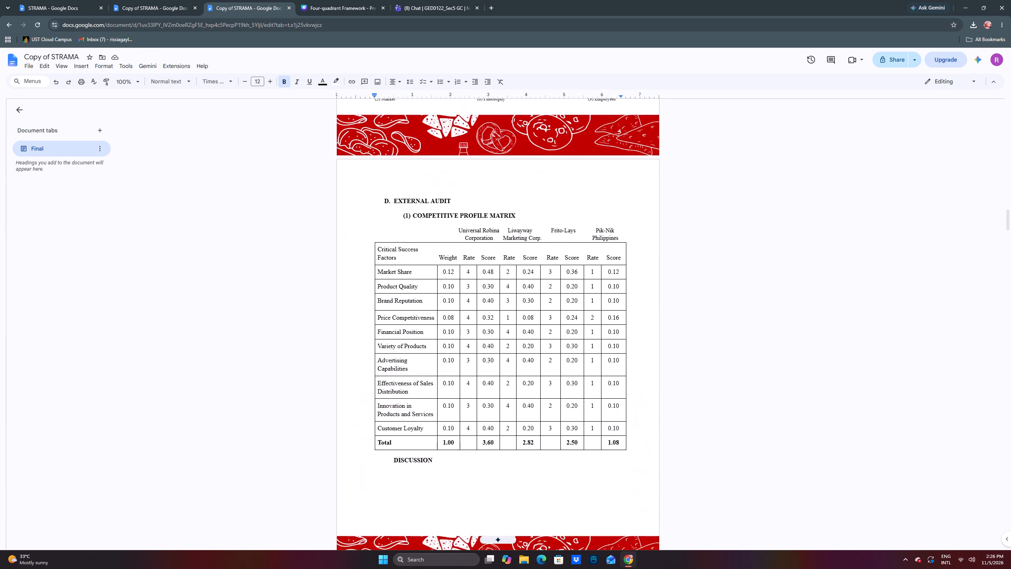
{"action": "scroll", "coordinate": [425, 201], "scroll_direction": "down", "scroll_amount": 2}
{"action": "scroll", "coordinate": [425, 201], "scroll_direction": "down", "scroll_amount": 20}
{"action": "scroll", "coordinate": [425, 201], "scroll_direction": "down", "scroll_amount": 7}
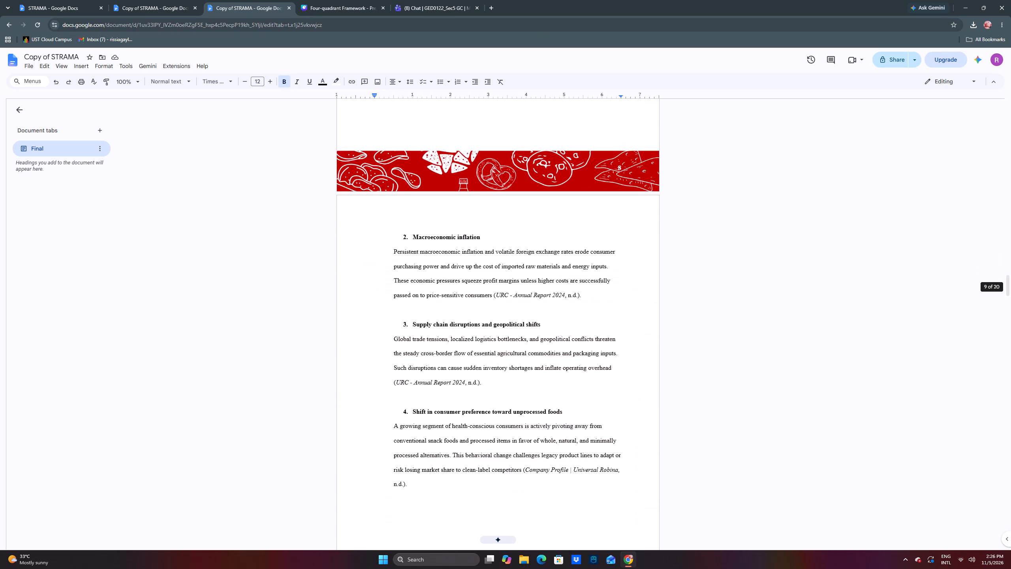
{"action": "scroll", "coordinate": [415, 192], "scroll_direction": "down", "scroll_amount": 17}
{"action": "scroll", "coordinate": [415, 192], "scroll_direction": "down", "scroll_amount": 7}
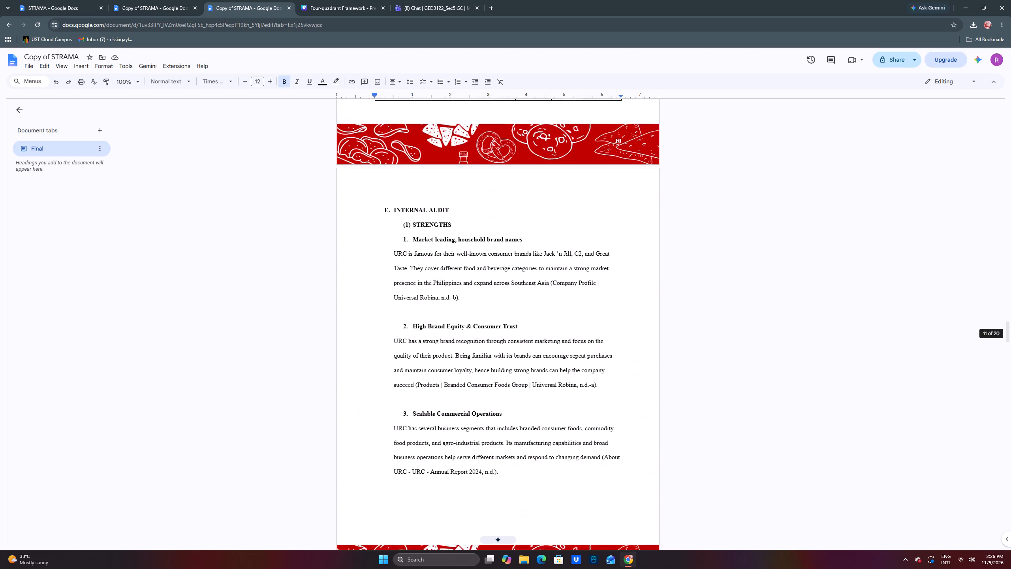
{"action": "scroll", "coordinate": [415, 192], "scroll_direction": "down", "scroll_amount": 10}
{"action": "scroll", "coordinate": [415, 192], "scroll_direction": "down", "scroll_amount": 20}
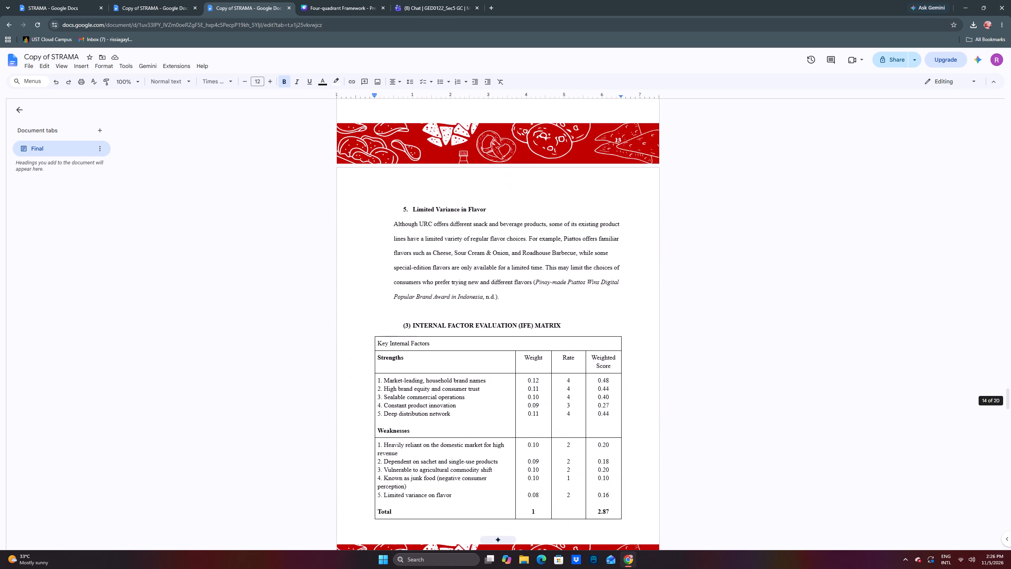
{"action": "scroll", "coordinate": [415, 192], "scroll_direction": "down", "scroll_amount": 16}
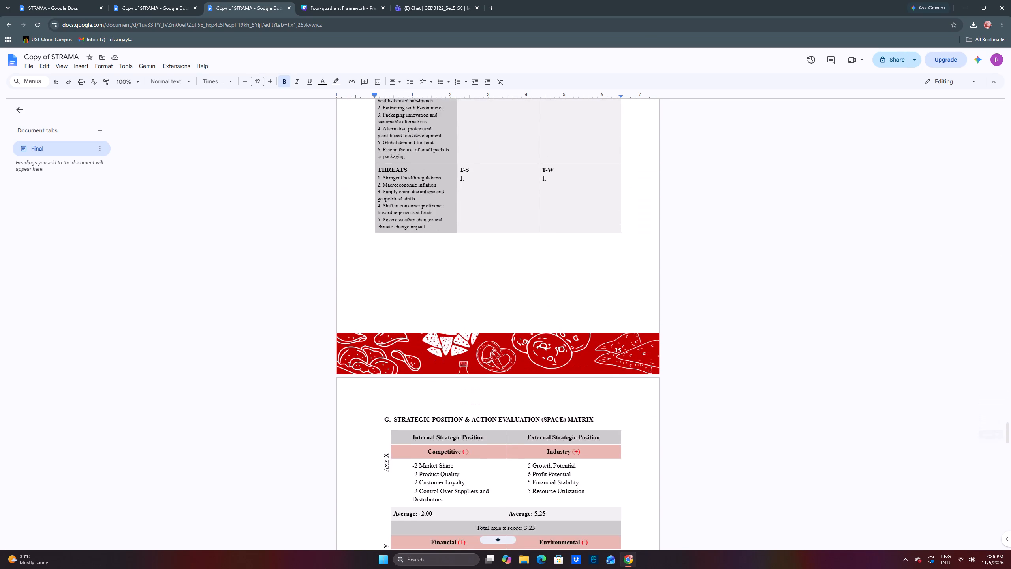
{"action": "scroll", "coordinate": [415, 192], "scroll_direction": "down", "scroll_amount": 19}
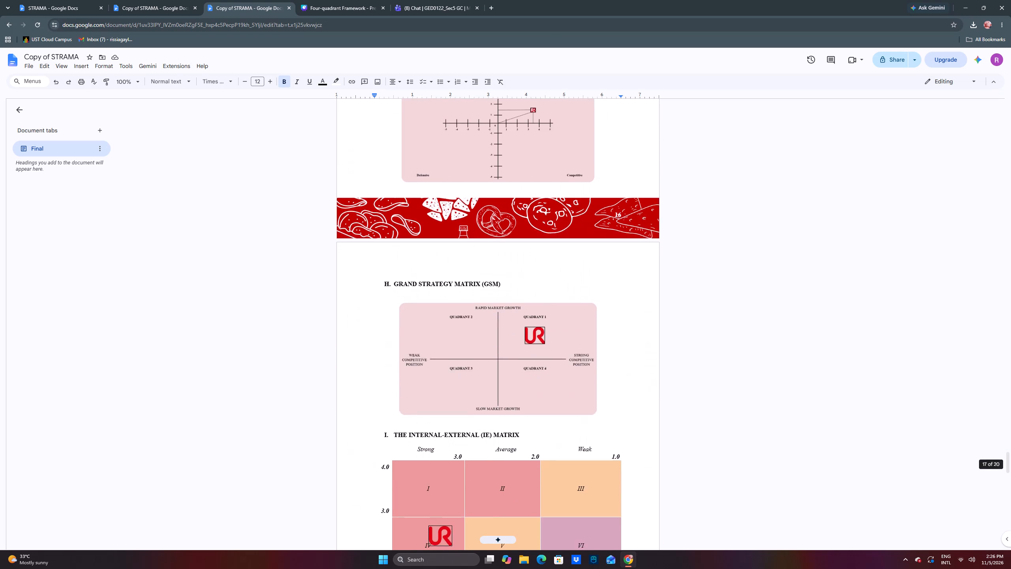
{"action": "scroll", "coordinate": [415, 192], "scroll_direction": "down", "scroll_amount": 9}
Shrink the SPACE matrix chart image in Copy of STRAMA to about 5.3 inches wide, keeping its proportions.
{"action": "scroll", "coordinate": [415, 192], "scroll_direction": "up", "scroll_amount": 11}
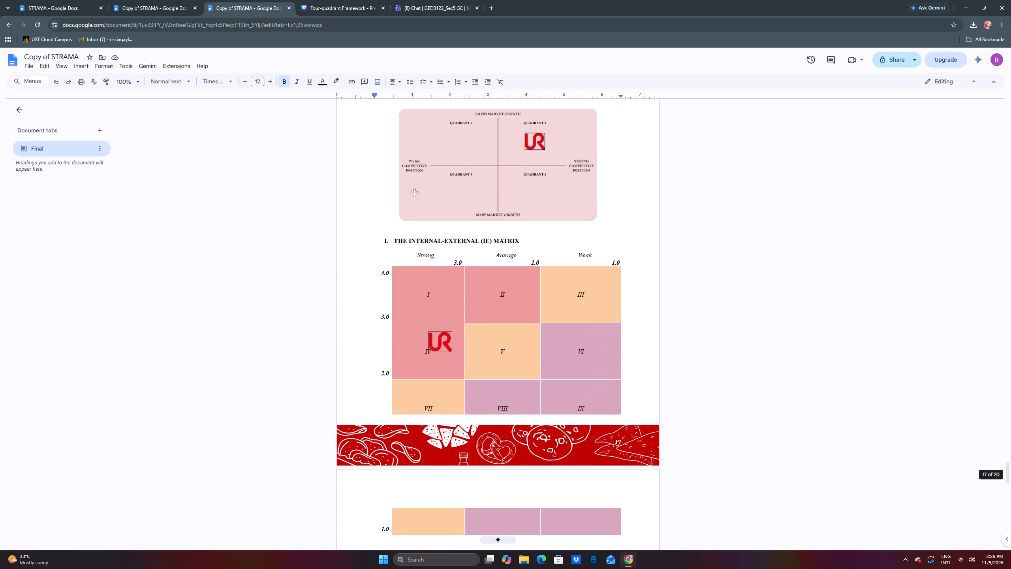
{"action": "scroll", "coordinate": [414, 192], "scroll_direction": "up", "scroll_amount": 2}
{"action": "scroll", "coordinate": [475, 224], "scroll_direction": "up", "scroll_amount": 3}
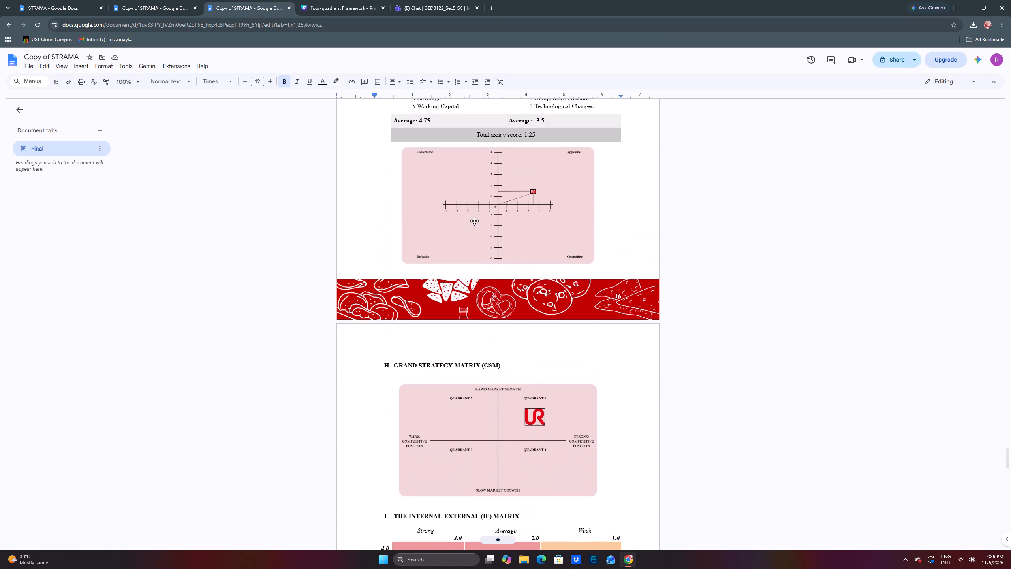
{"action": "scroll", "coordinate": [474, 221], "scroll_direction": "up", "scroll_amount": 3}
{"action": "scroll", "coordinate": [539, 262], "scroll_direction": "up", "scroll_amount": 3}
{"action": "scroll", "coordinate": [547, 274], "scroll_direction": "down", "scroll_amount": 1}
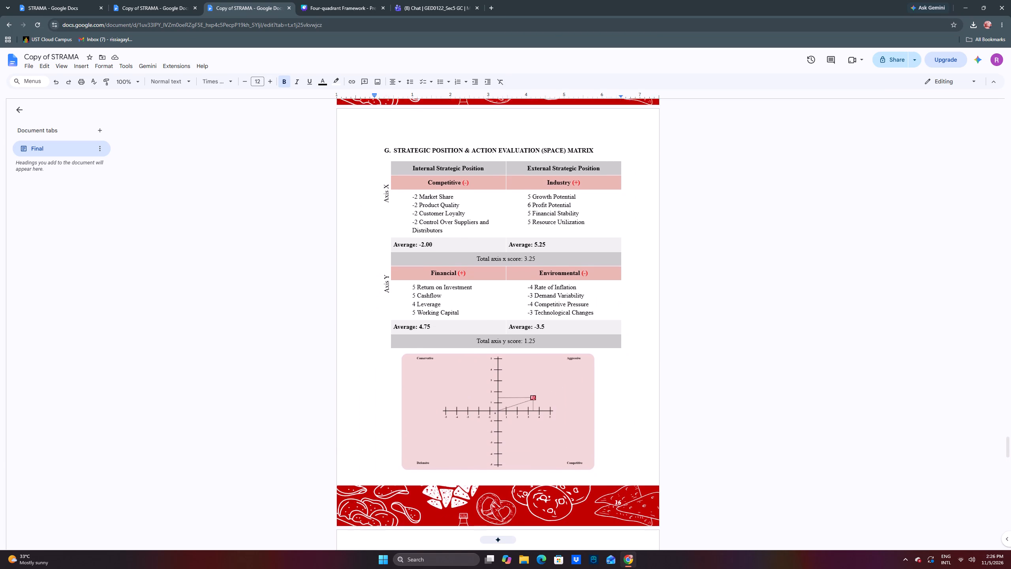
{"action": "left_click", "coordinate": [563, 409]}
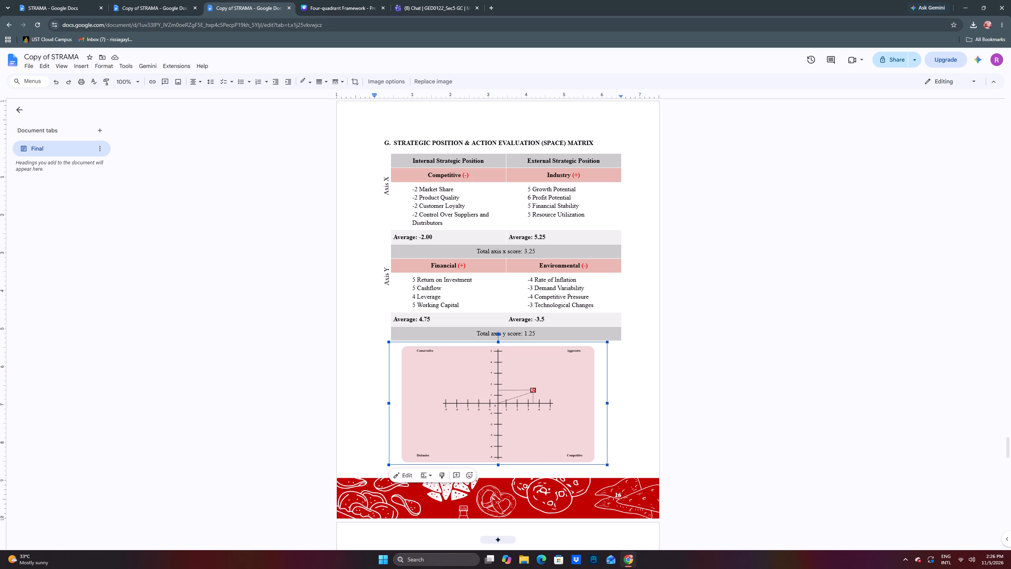
{"action": "left_click_drag", "start_coordinate": [606, 465], "coordinate": [600, 459]}
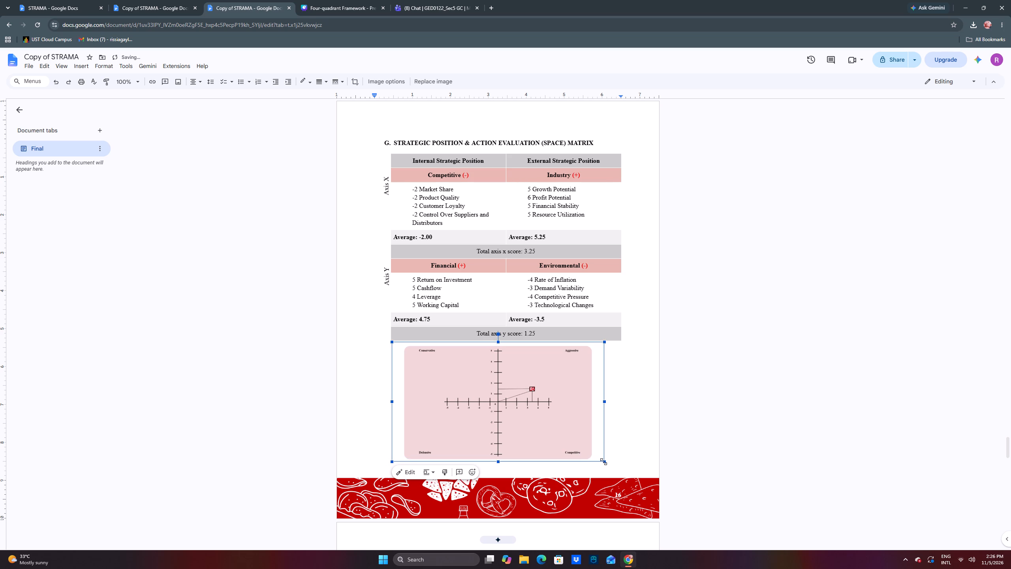
{"action": "left_click_drag", "start_coordinate": [603, 462], "coordinate": [591, 439]}
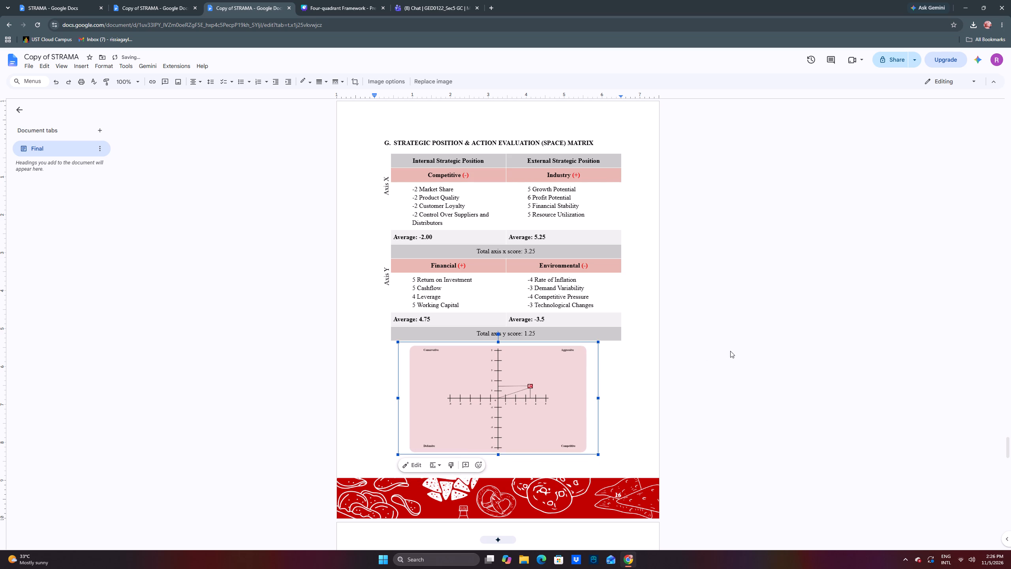
Shrink the Grand Strategy Matrix (GSM) chart image to about 5.3 inches wide, keeping its proportions.
{"action": "left_click", "coordinate": [730, 351]}
{"action": "scroll", "coordinate": [730, 351], "scroll_direction": "down", "scroll_amount": 5}
{"action": "left_click", "coordinate": [562, 439]}
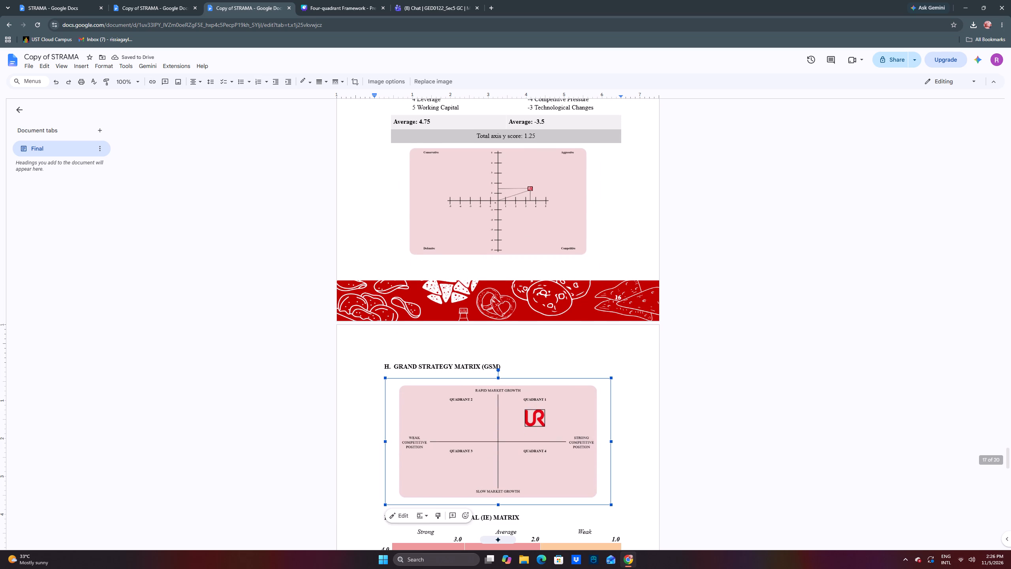
{"action": "left_click_drag", "start_coordinate": [611, 507], "coordinate": [586, 476]}
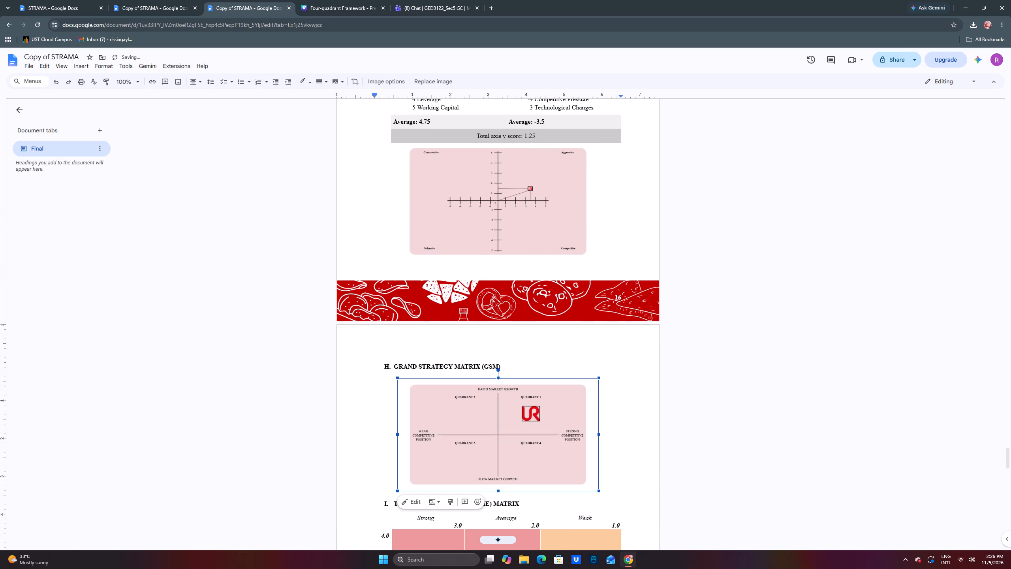
{"action": "left_click", "coordinate": [714, 409]}
Look through the pages from the SPACE matrix chart to the Illustrations heading to check the layout and page breaks.
{"action": "scroll", "coordinate": [714, 409], "scroll_direction": "down", "scroll_amount": 8}
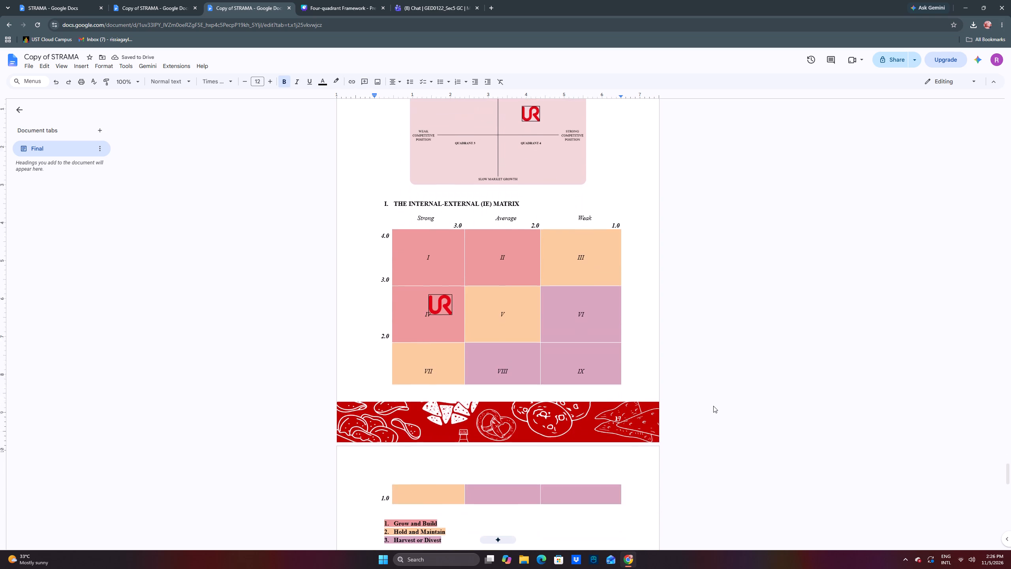
{"action": "scroll", "coordinate": [713, 406], "scroll_direction": "down", "scroll_amount": 3}
{"action": "scroll", "coordinate": [711, 403], "scroll_direction": "up", "scroll_amount": 10}
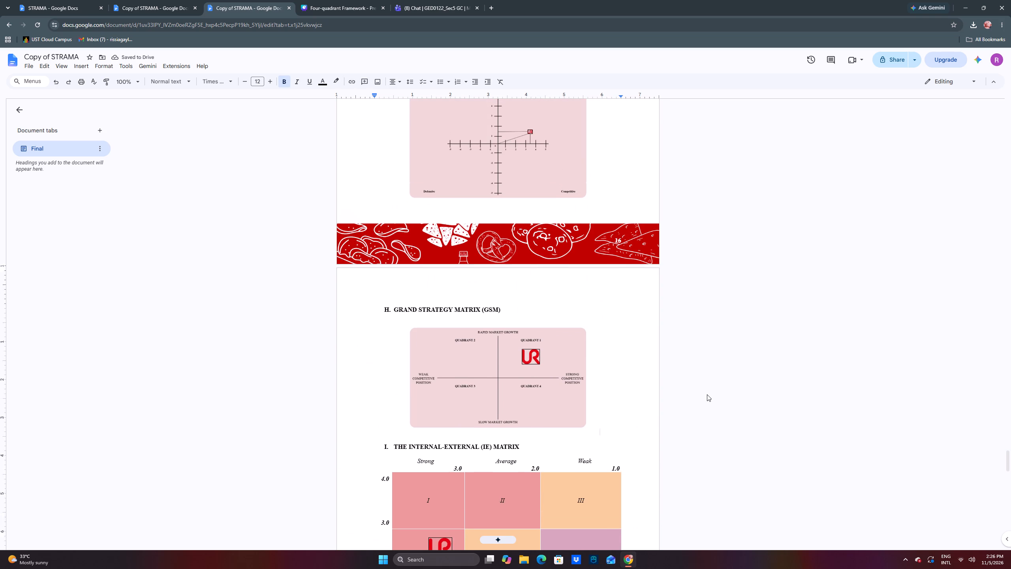
{"action": "scroll", "coordinate": [707, 394], "scroll_direction": "down", "scroll_amount": 10}
{"action": "scroll", "coordinate": [692, 386], "scroll_direction": "up", "scroll_amount": 9}
{"action": "scroll", "coordinate": [692, 386], "scroll_direction": "down", "scroll_amount": 8}
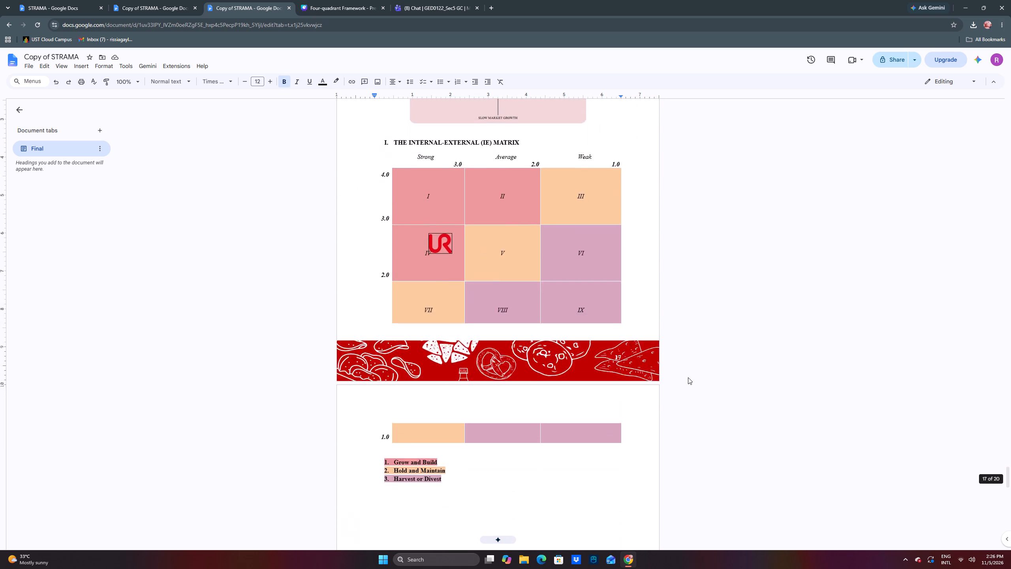
{"action": "scroll", "coordinate": [688, 377], "scroll_direction": "down", "scroll_amount": 15}
{"action": "scroll", "coordinate": [687, 376], "scroll_direction": "up", "scroll_amount": 5}
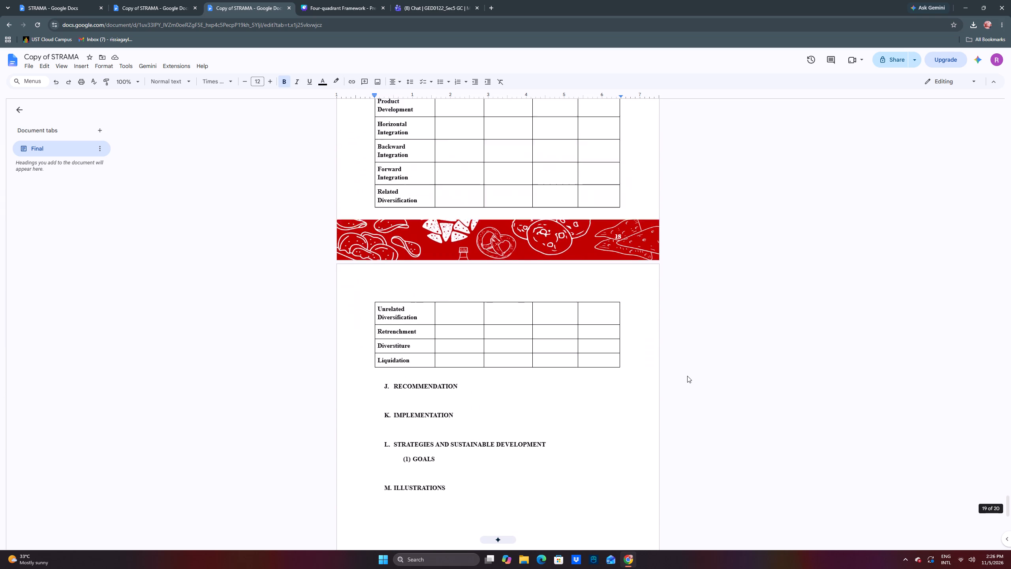
{"action": "scroll", "coordinate": [687, 376], "scroll_direction": "down", "scroll_amount": 1}
{"action": "scroll", "coordinate": [687, 376], "scroll_direction": "up", "scroll_amount": 10}
{"action": "scroll", "coordinate": [570, 427], "scroll_direction": "down", "scroll_amount": 1}
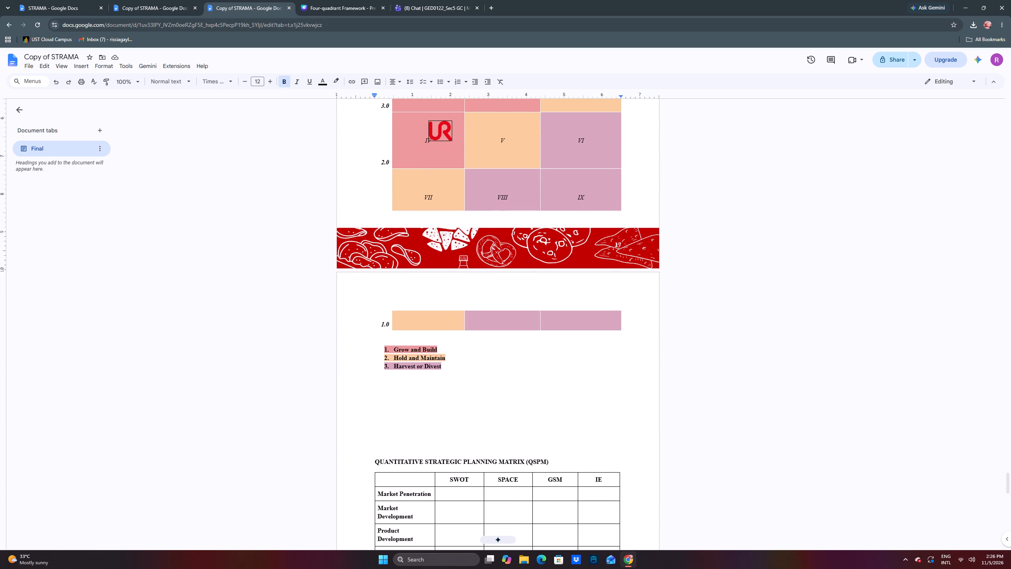
{"action": "scroll", "coordinate": [576, 420], "scroll_direction": "up", "scroll_amount": 7}
{"action": "scroll", "coordinate": [586, 290], "scroll_direction": "up", "scroll_amount": 4}
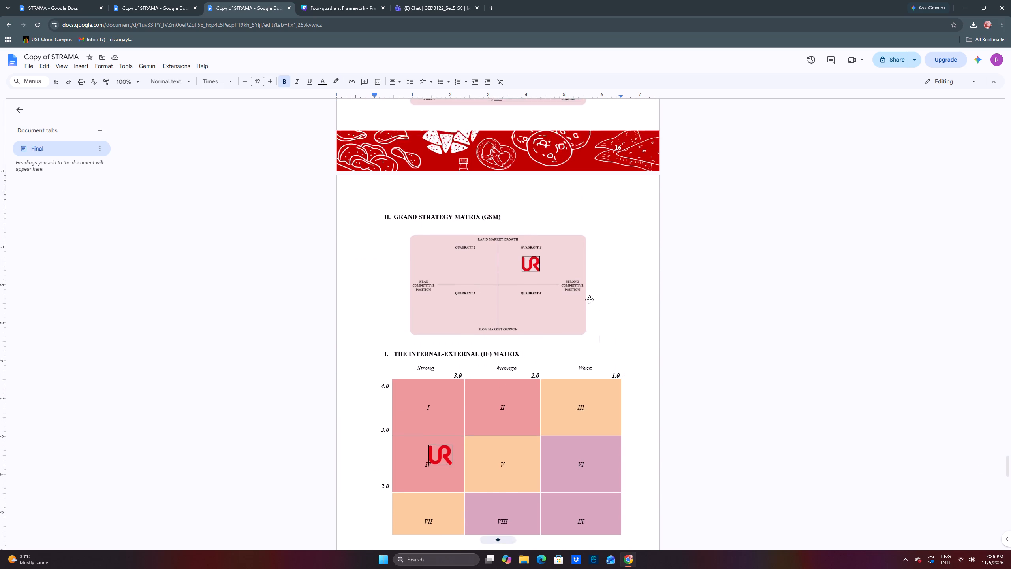
{"action": "scroll", "coordinate": [589, 300], "scroll_direction": "up", "scroll_amount": 3}
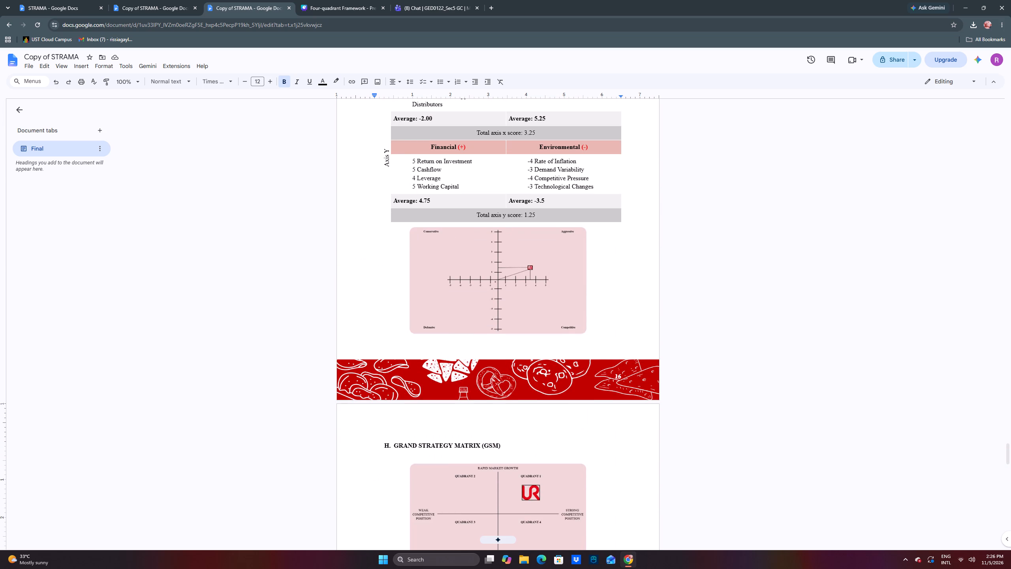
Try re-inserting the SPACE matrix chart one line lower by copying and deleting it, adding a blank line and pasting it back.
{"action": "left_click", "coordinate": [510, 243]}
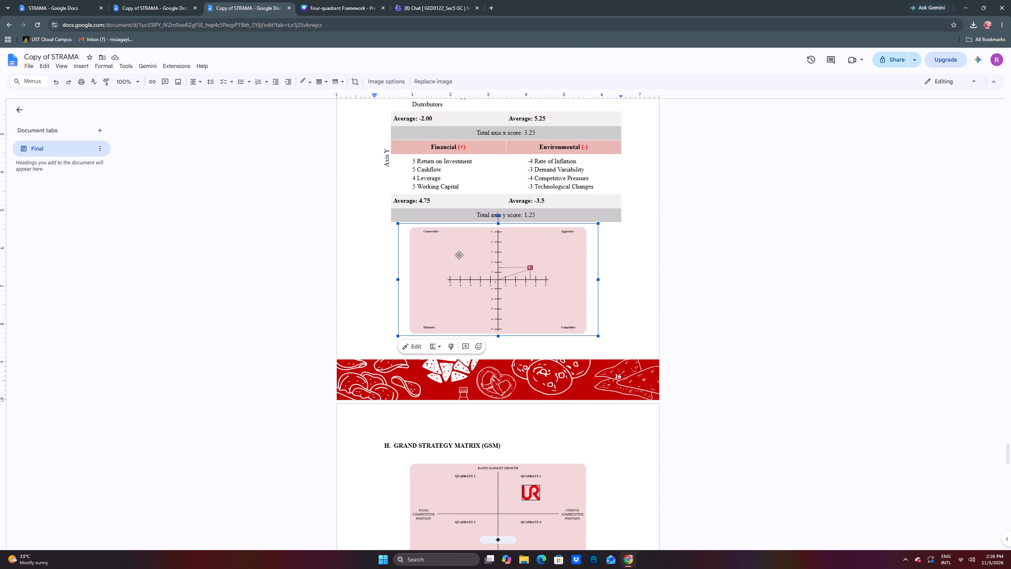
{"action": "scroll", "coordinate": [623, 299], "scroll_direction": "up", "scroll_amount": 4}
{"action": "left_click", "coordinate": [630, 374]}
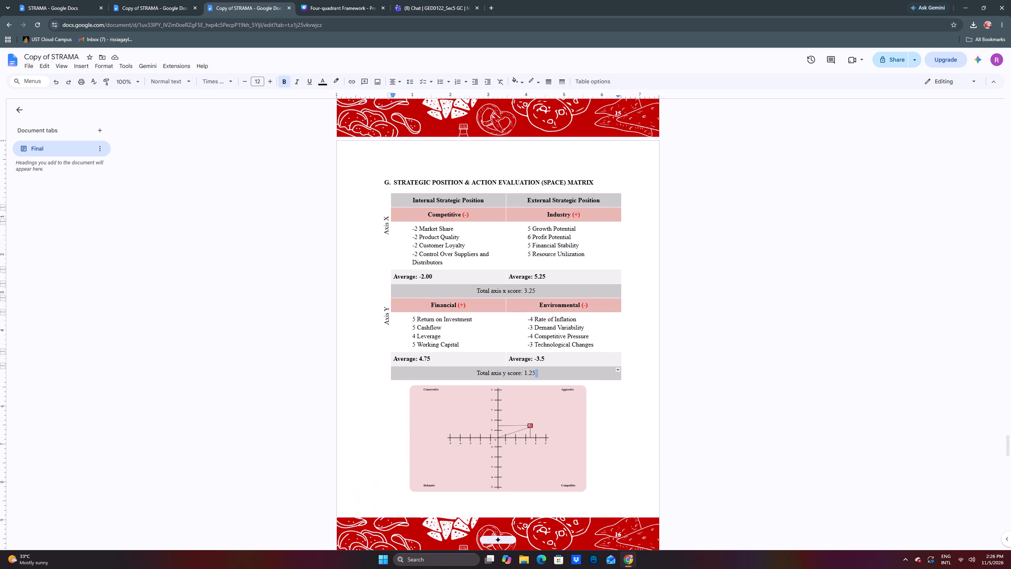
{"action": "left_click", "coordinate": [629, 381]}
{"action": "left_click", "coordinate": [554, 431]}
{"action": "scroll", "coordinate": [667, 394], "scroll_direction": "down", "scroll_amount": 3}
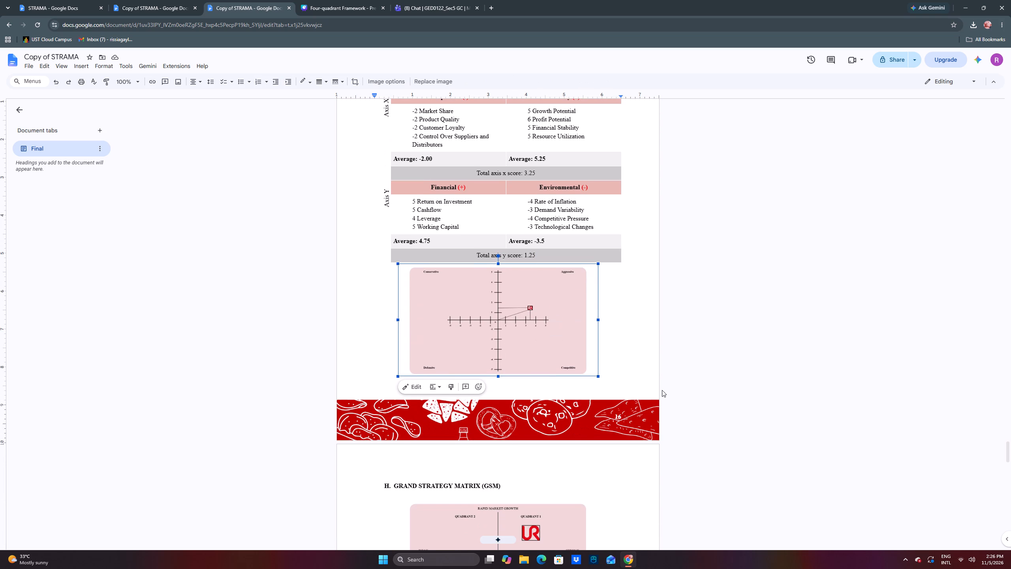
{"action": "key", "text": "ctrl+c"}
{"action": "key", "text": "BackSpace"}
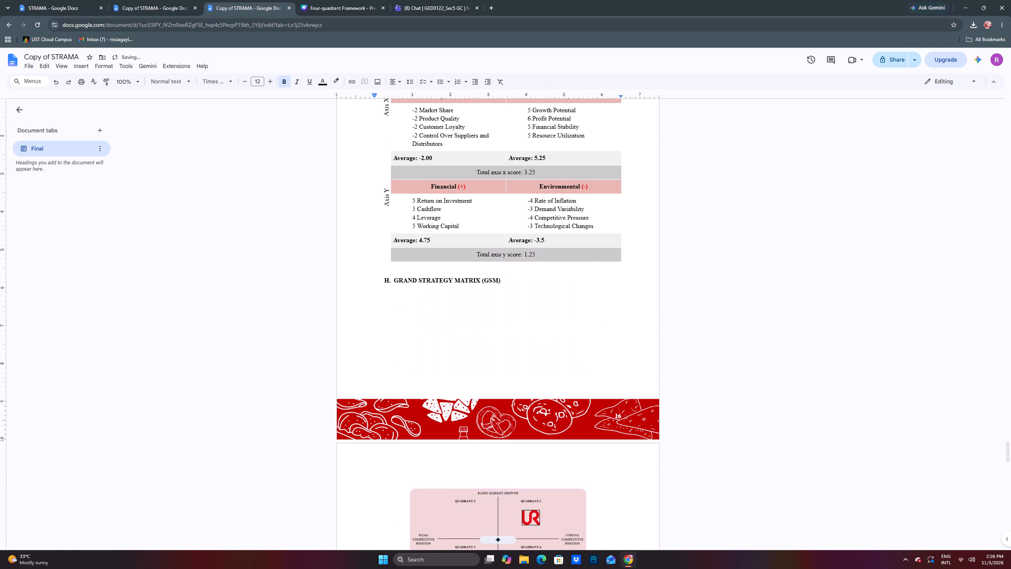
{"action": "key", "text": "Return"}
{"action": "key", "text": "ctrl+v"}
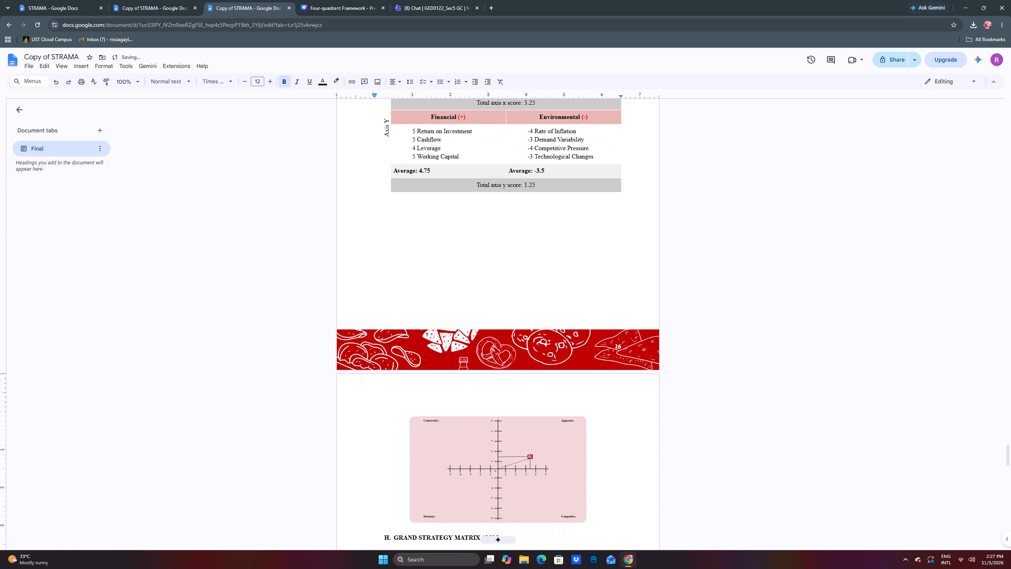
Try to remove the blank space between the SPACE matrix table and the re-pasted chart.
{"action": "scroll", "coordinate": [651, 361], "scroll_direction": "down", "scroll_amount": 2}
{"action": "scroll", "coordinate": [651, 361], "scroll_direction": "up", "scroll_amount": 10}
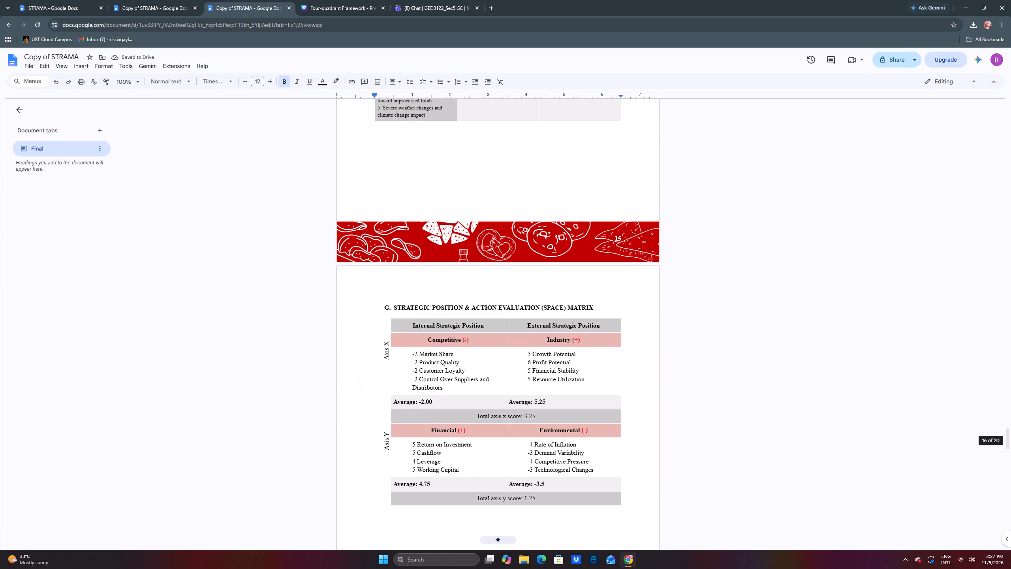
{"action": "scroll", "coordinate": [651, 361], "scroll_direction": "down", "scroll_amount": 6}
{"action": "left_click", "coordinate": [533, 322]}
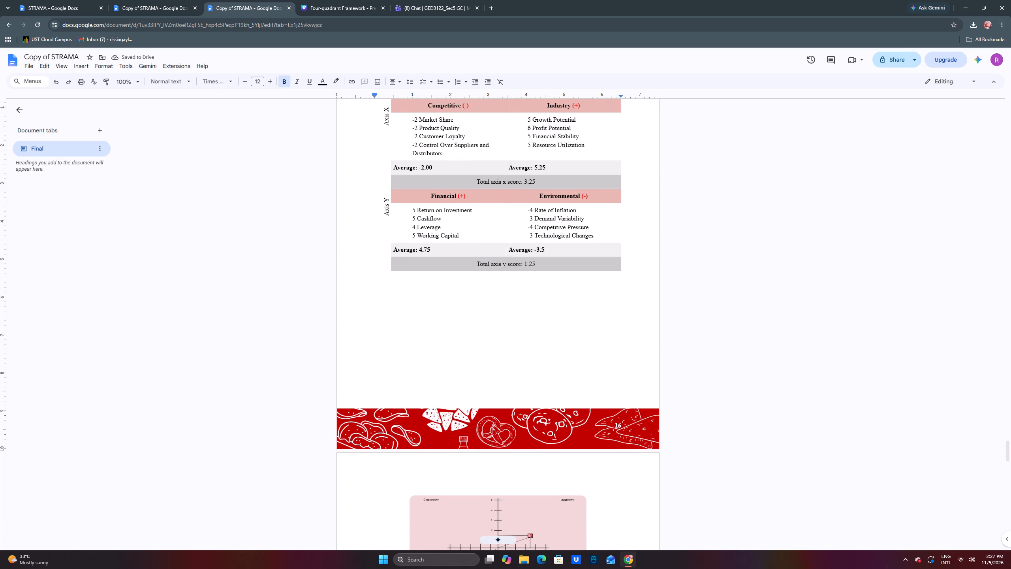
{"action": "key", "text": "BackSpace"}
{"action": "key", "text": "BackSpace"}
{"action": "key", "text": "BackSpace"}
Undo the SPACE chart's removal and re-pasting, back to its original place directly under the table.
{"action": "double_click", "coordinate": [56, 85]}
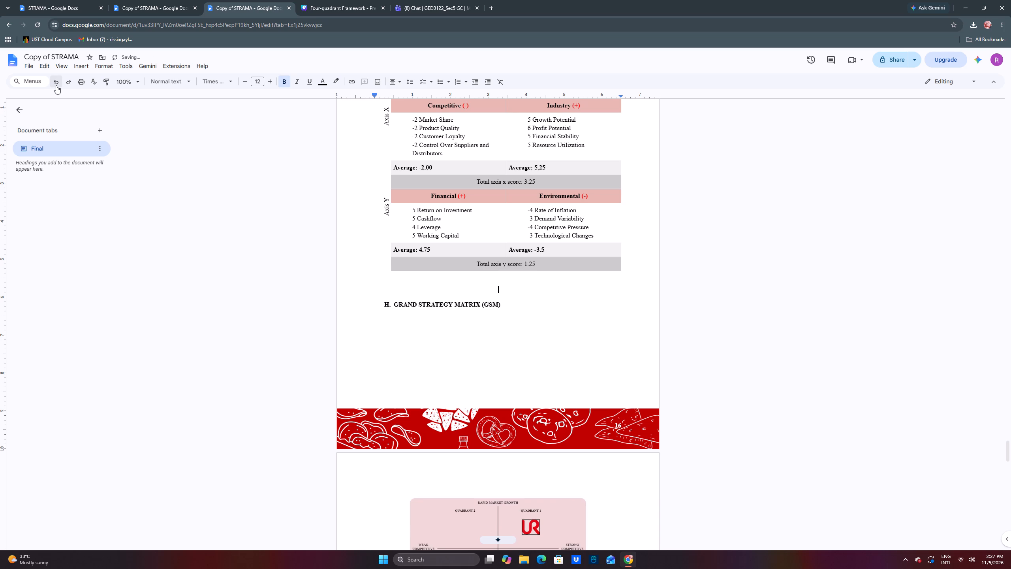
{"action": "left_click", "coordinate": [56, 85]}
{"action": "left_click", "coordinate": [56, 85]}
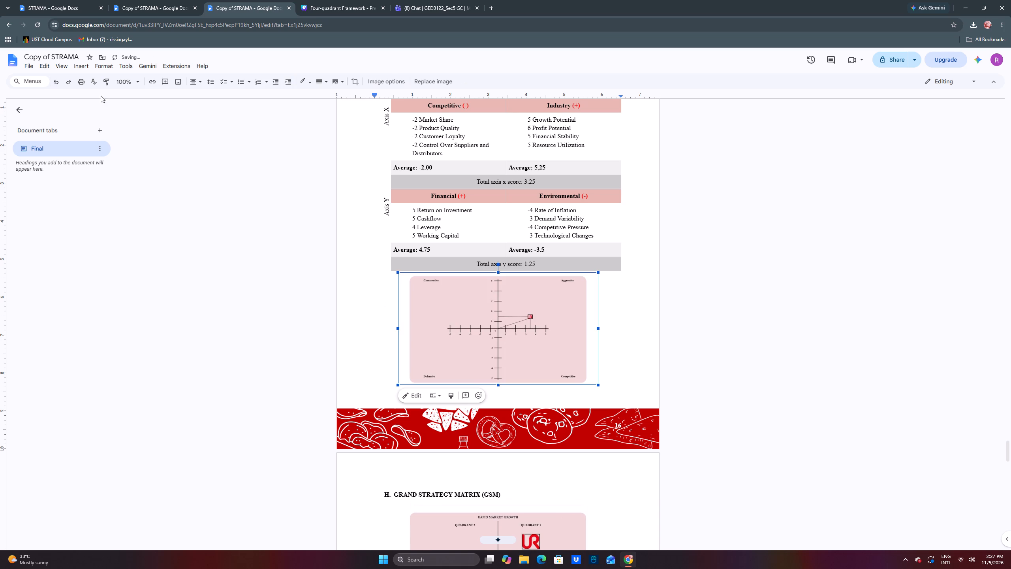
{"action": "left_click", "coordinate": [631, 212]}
Examine the SPACE, GSM and IE matrix pages, checking how the IE matrix breaks across pages.
{"action": "scroll", "coordinate": [675, 236], "scroll_direction": "up", "scroll_amount": 8}
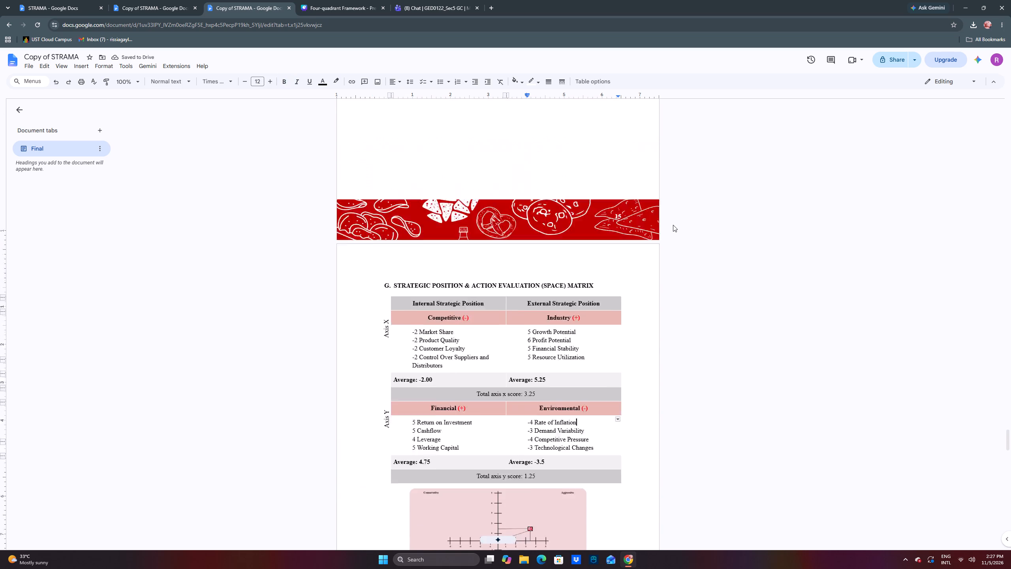
{"action": "scroll", "coordinate": [673, 224], "scroll_direction": "up", "scroll_amount": 4}
{"action": "scroll", "coordinate": [672, 224], "scroll_direction": "down", "scroll_amount": 18}
{"action": "scroll", "coordinate": [667, 220], "scroll_direction": "down", "scroll_amount": 3}
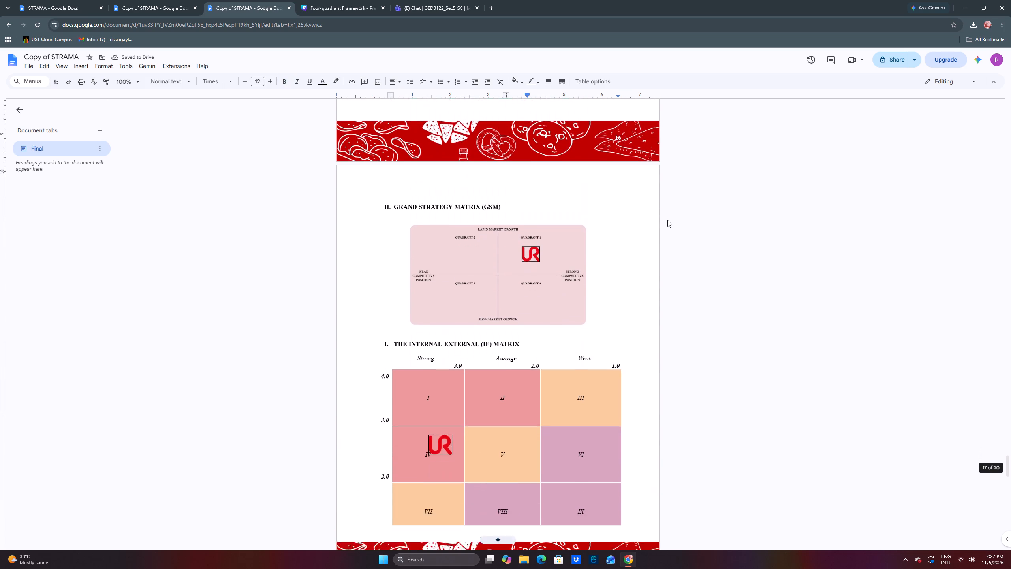
{"action": "scroll", "coordinate": [667, 220], "scroll_direction": "down", "scroll_amount": 1}
{"action": "scroll", "coordinate": [576, 255], "scroll_direction": "up", "scroll_amount": 2}
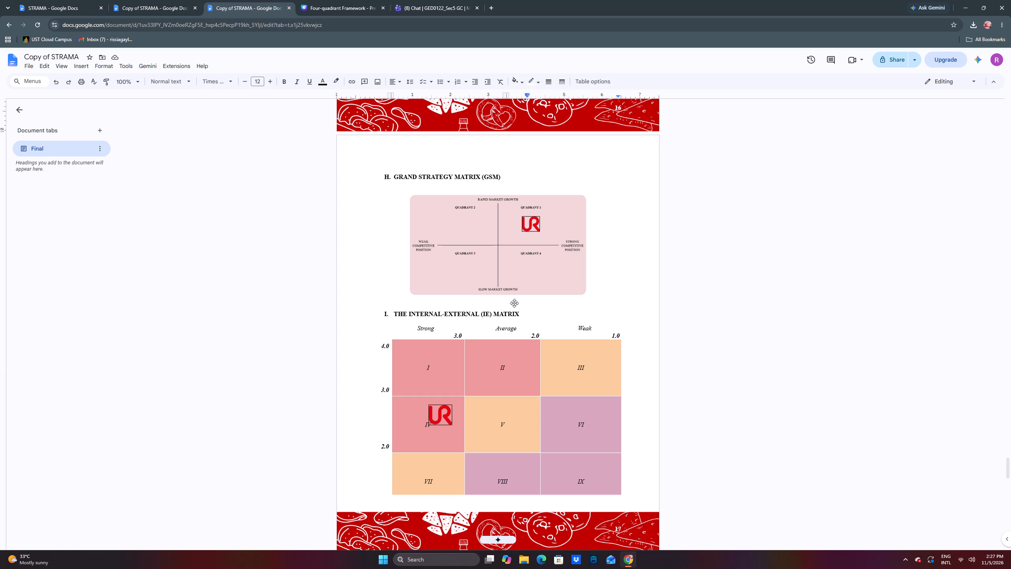
{"action": "left_click", "coordinate": [513, 305]}
{"action": "left_click", "coordinate": [557, 315]}
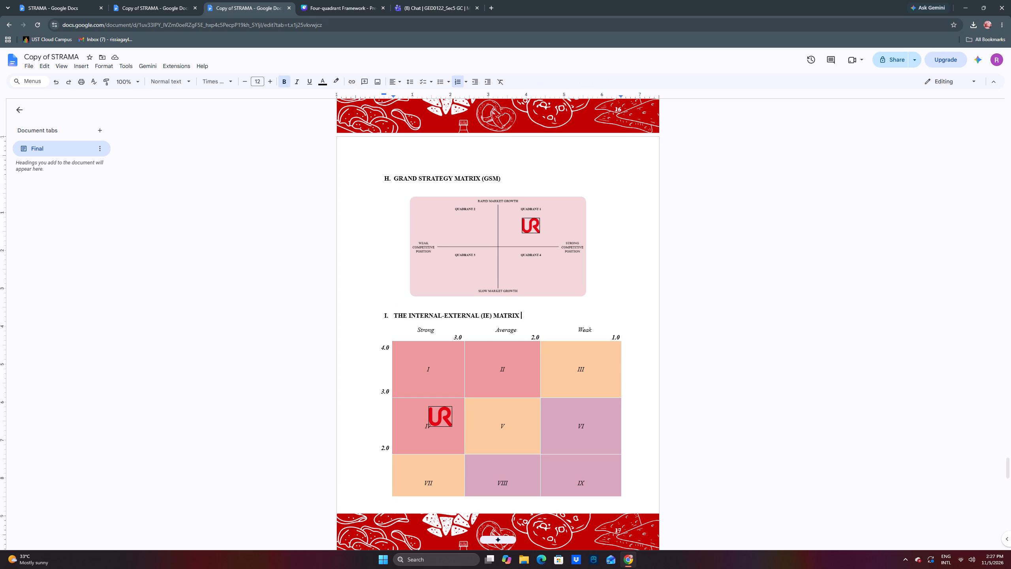
{"action": "scroll", "coordinate": [601, 298], "scroll_direction": "down", "scroll_amount": 5}
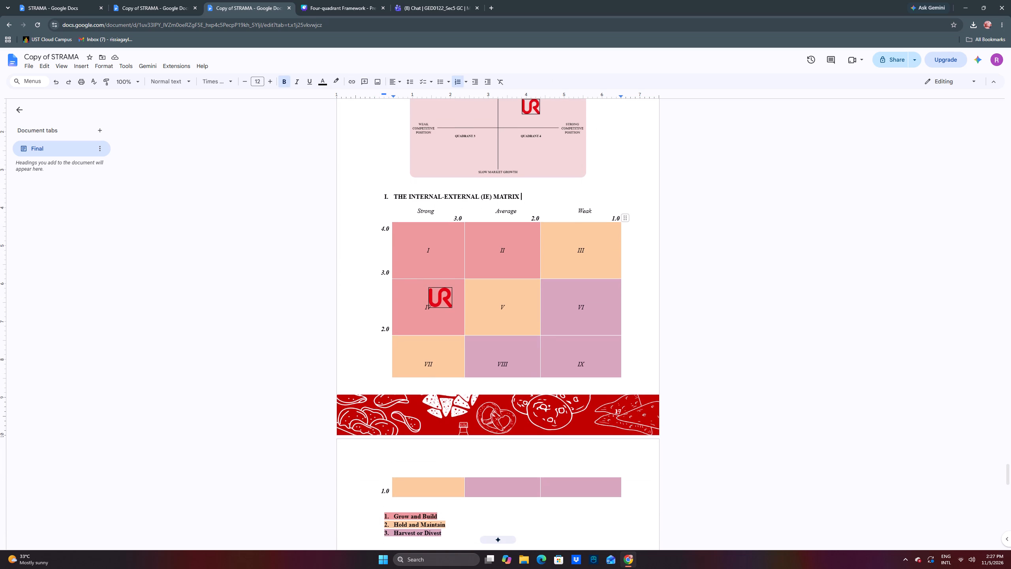
{"action": "scroll", "coordinate": [591, 285], "scroll_direction": "down", "scroll_amount": 2}
{"action": "scroll", "coordinate": [597, 275], "scroll_direction": "up", "scroll_amount": 4}
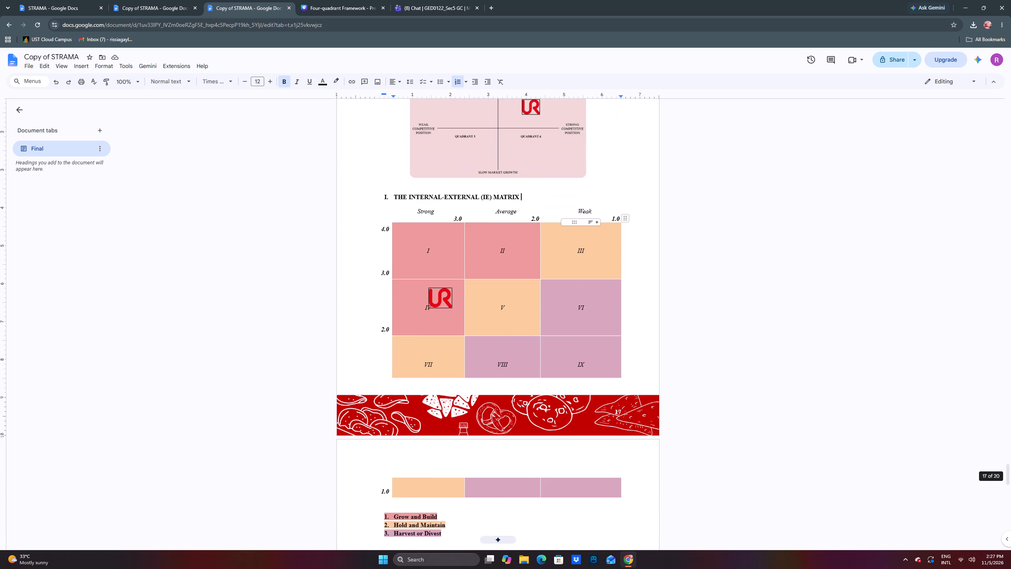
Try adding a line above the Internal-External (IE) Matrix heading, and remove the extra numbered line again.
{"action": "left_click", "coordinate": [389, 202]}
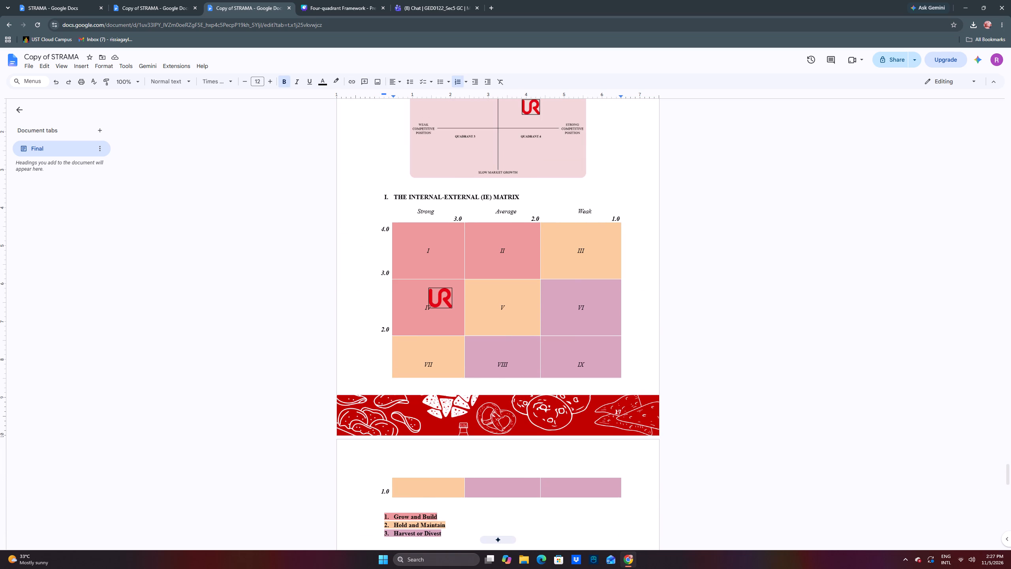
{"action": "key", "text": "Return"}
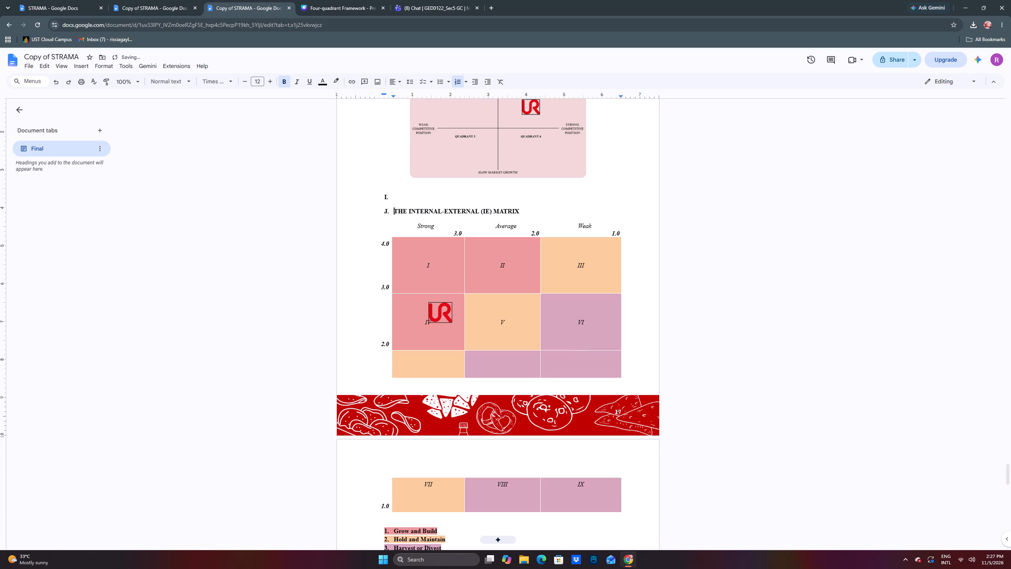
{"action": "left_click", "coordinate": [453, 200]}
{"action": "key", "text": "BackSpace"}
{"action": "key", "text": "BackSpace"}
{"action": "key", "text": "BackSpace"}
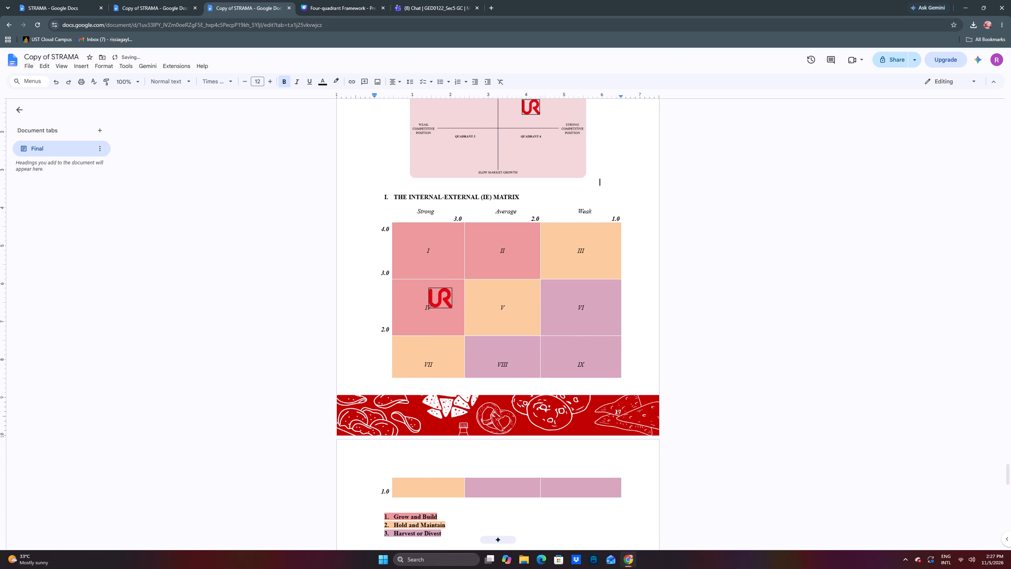
Review the layout from the GSM chart through the IE matrix and its legend to the QSPM table.
{"action": "scroll", "coordinate": [548, 212], "scroll_direction": "up", "scroll_amount": 3}
{"action": "scroll", "coordinate": [631, 258], "scroll_direction": "down", "scroll_amount": 1}
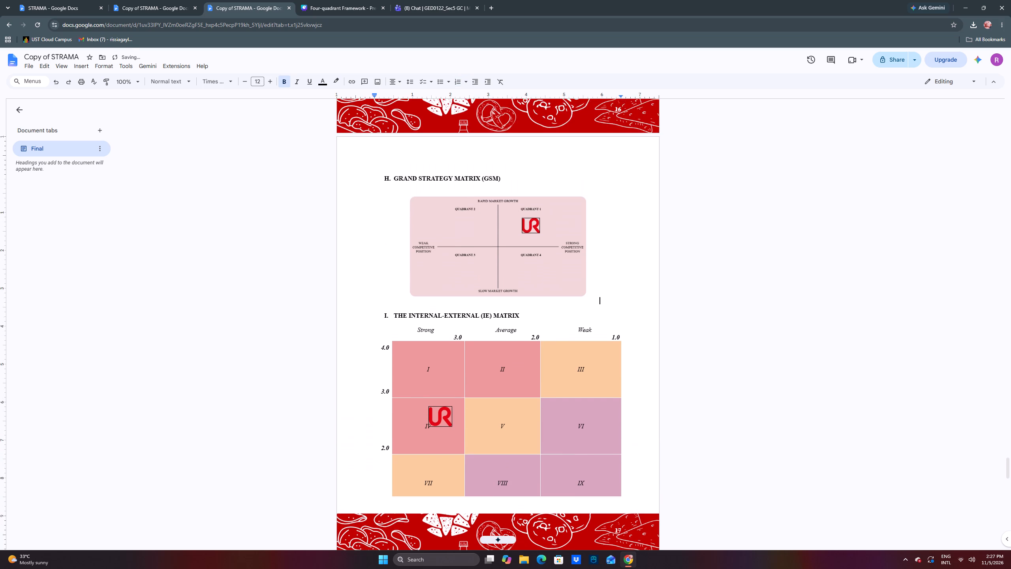
{"action": "scroll", "coordinate": [630, 258], "scroll_direction": "down", "scroll_amount": 4}
{"action": "scroll", "coordinate": [615, 258], "scroll_direction": "up", "scroll_amount": 1}
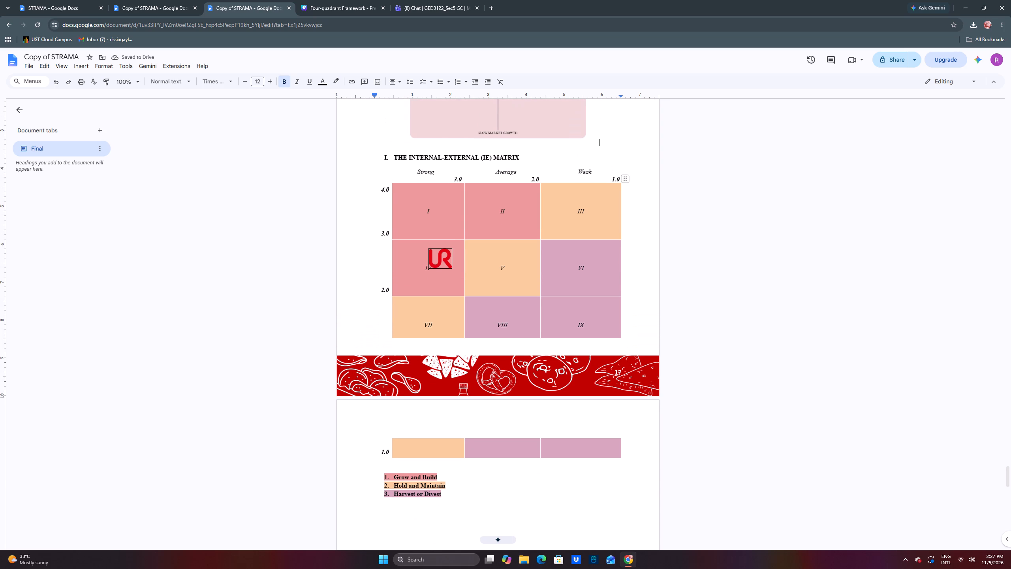
{"action": "scroll", "coordinate": [600, 239], "scroll_direction": "up", "scroll_amount": 6}
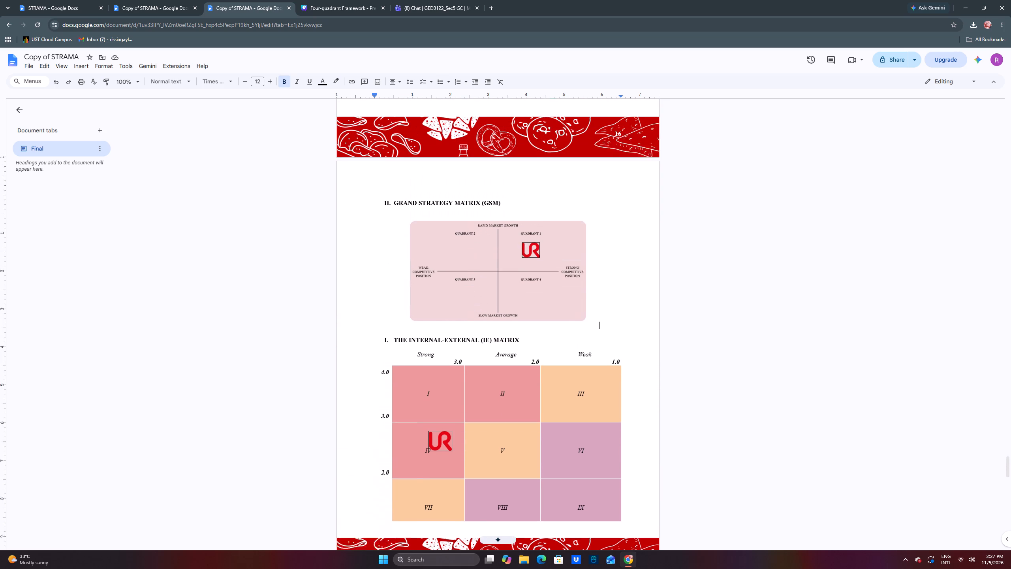
{"action": "scroll", "coordinate": [603, 236], "scroll_direction": "up", "scroll_amount": 4}
{"action": "scroll", "coordinate": [603, 236], "scroll_direction": "down", "scroll_amount": 5}
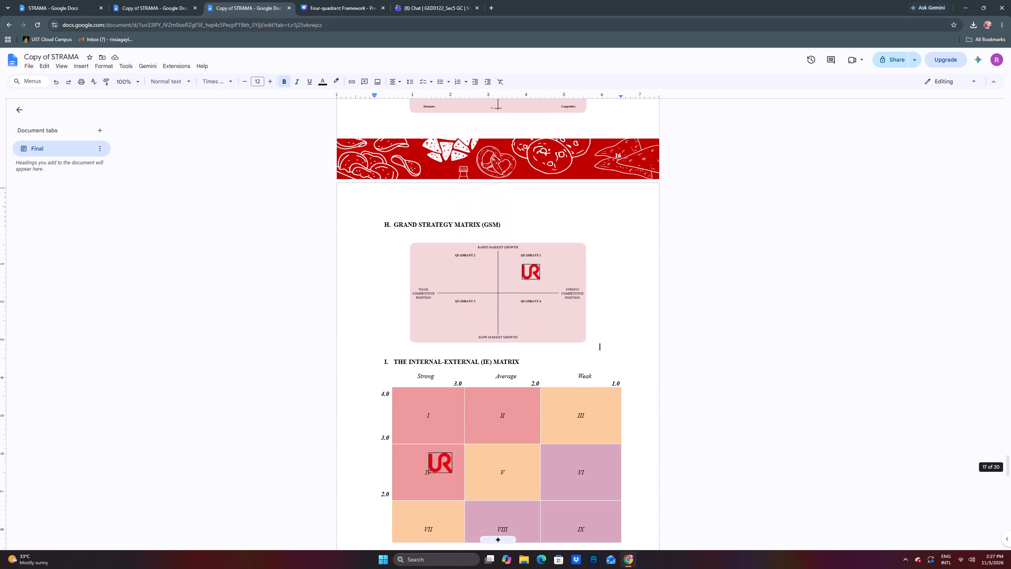
{"action": "scroll", "coordinate": [603, 236], "scroll_direction": "down", "scroll_amount": 10}
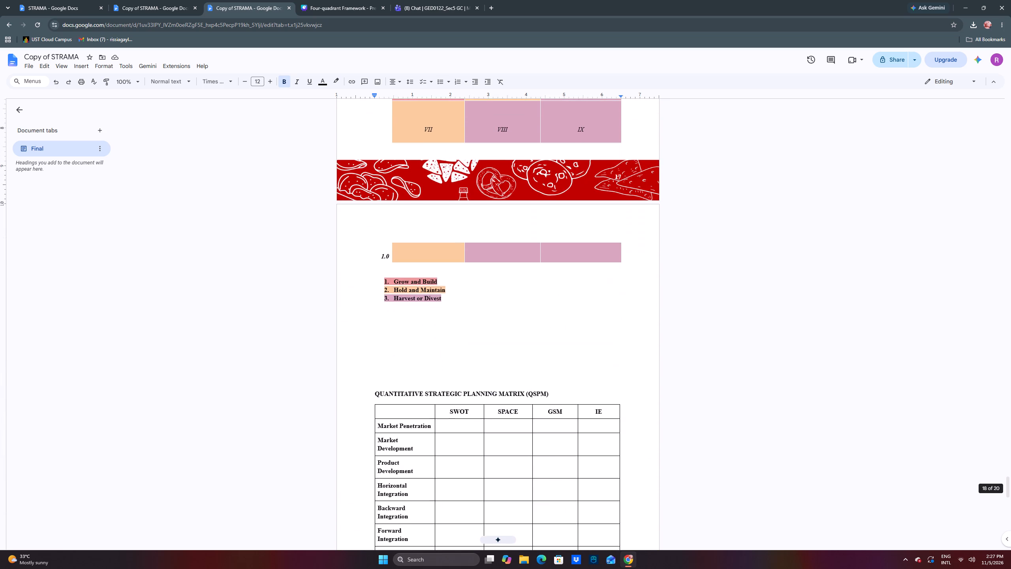
Delete the surplus blank lines between the IE matrix legend and the QSPM heading, leaving one line between them.
{"action": "scroll", "coordinate": [603, 236], "scroll_direction": "down", "scroll_amount": 3}
{"action": "scroll", "coordinate": [603, 236], "scroll_direction": "up", "scroll_amount": 8}
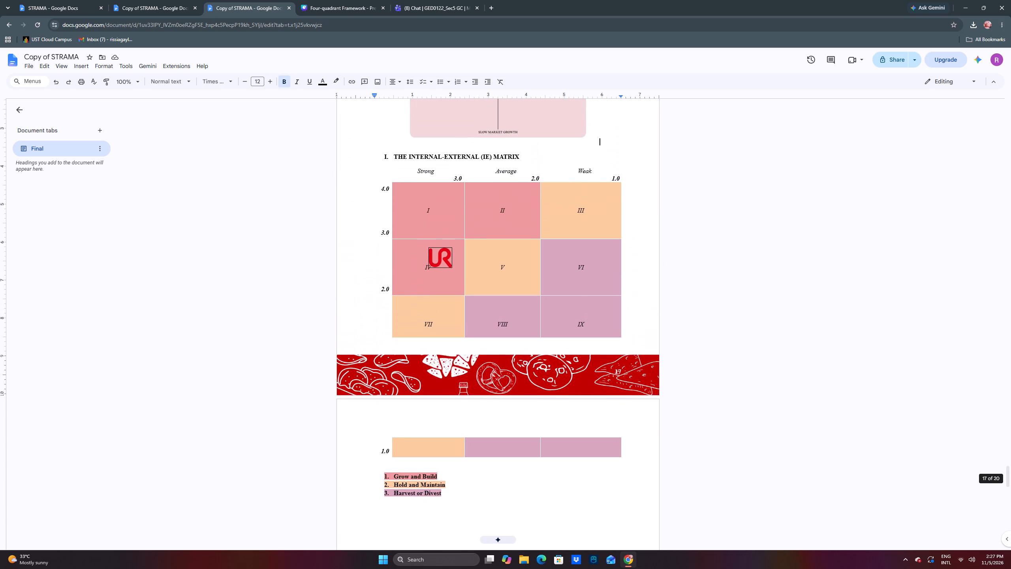
{"action": "scroll", "coordinate": [603, 236], "scroll_direction": "down", "scroll_amount": 12}
{"action": "scroll", "coordinate": [532, 228], "scroll_direction": "up", "scroll_amount": 2}
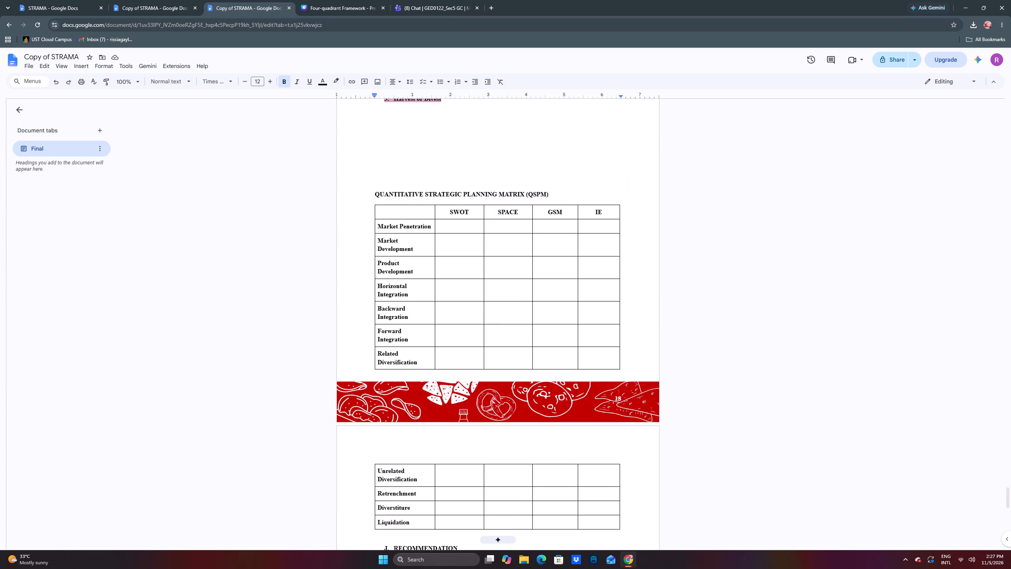
{"action": "scroll", "coordinate": [528, 222], "scroll_direction": "up", "scroll_amount": 1}
{"action": "left_click", "coordinate": [495, 213]}
{"action": "left_click", "coordinate": [504, 222]}
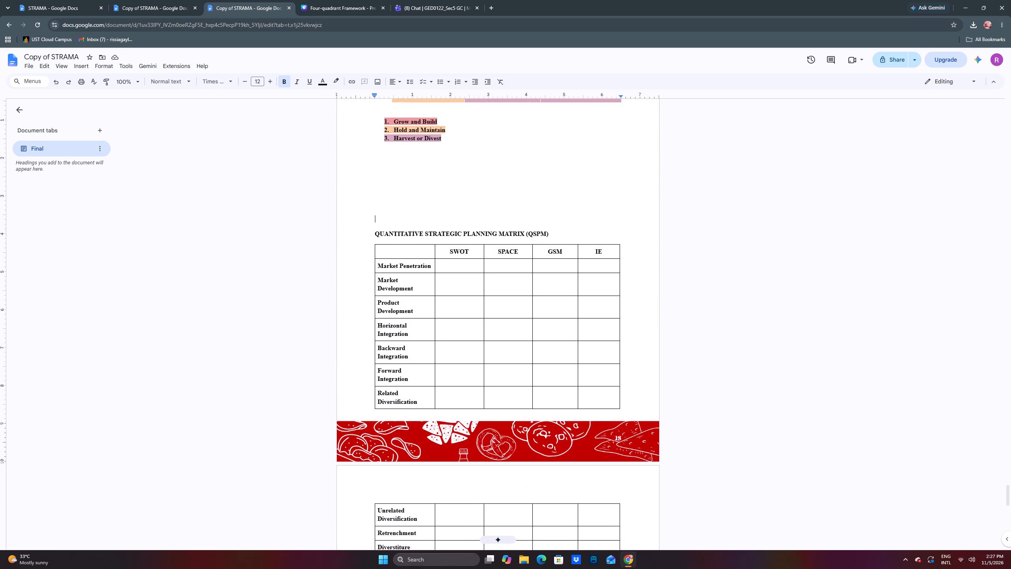
{"action": "key", "text": "BackSpace"}
{"action": "key", "text": "BackSpace"}
{"action": "key", "text": "BackSpace"}
{"action": "key", "text": "BackSpace"}
{"action": "key", "text": "BackSpace"}
{"action": "key", "text": "BackSpace"}
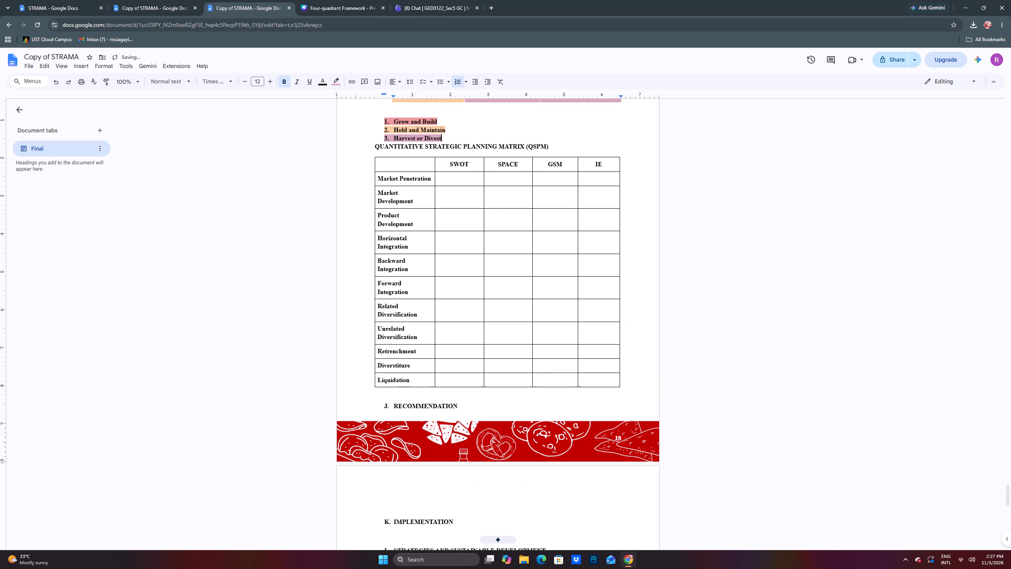
{"action": "key", "text": "Return"}
{"action": "key", "text": "Return"}
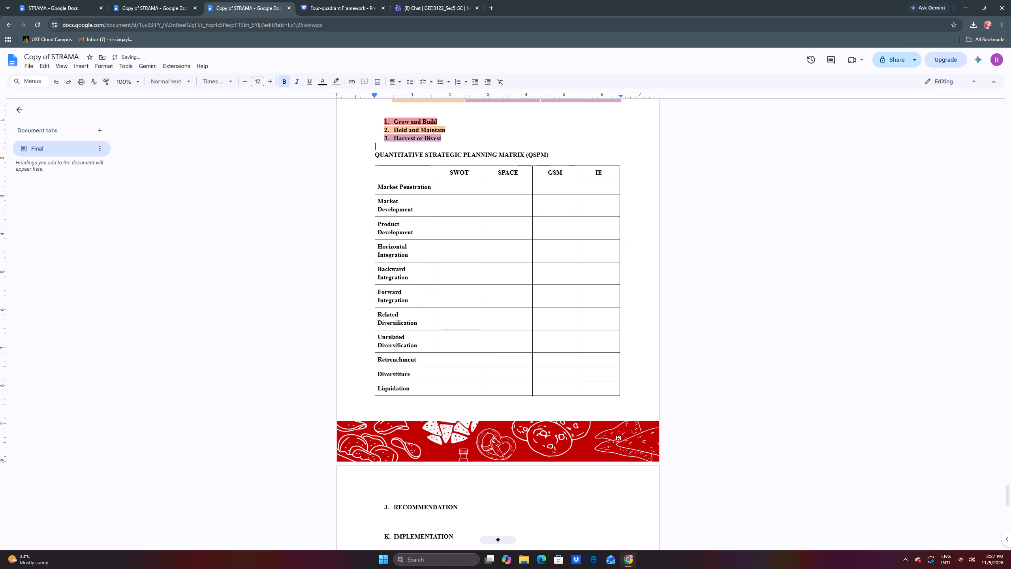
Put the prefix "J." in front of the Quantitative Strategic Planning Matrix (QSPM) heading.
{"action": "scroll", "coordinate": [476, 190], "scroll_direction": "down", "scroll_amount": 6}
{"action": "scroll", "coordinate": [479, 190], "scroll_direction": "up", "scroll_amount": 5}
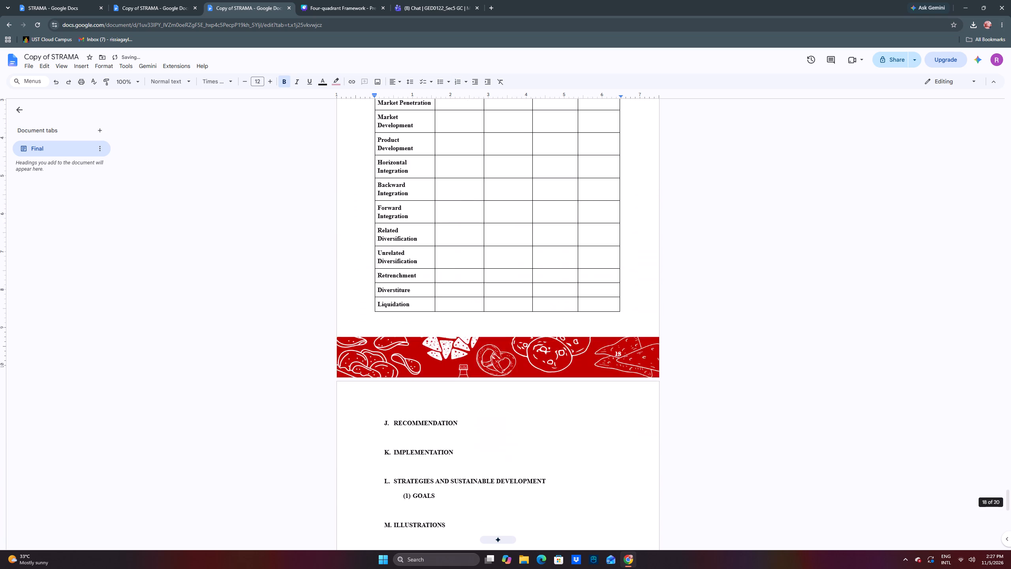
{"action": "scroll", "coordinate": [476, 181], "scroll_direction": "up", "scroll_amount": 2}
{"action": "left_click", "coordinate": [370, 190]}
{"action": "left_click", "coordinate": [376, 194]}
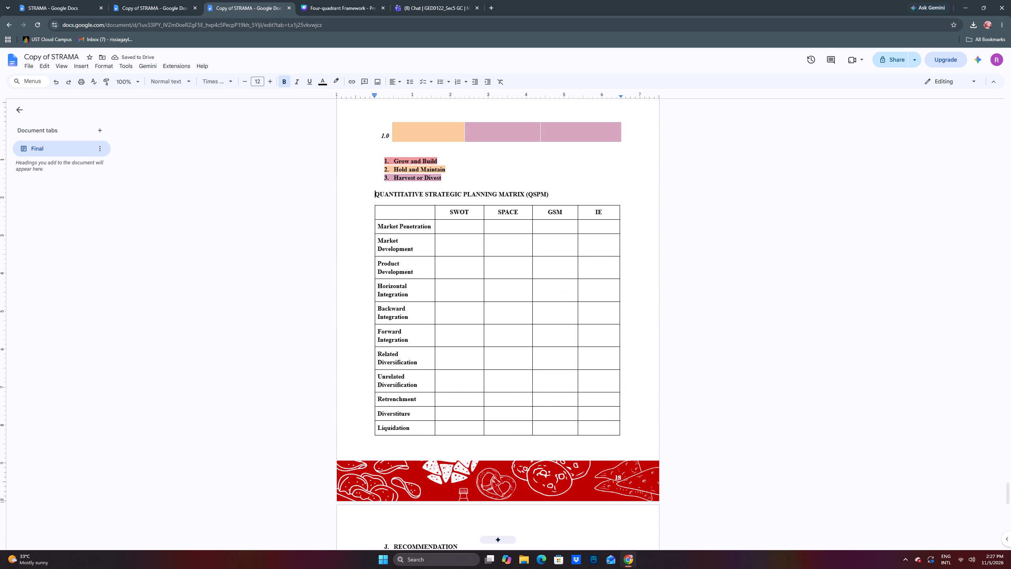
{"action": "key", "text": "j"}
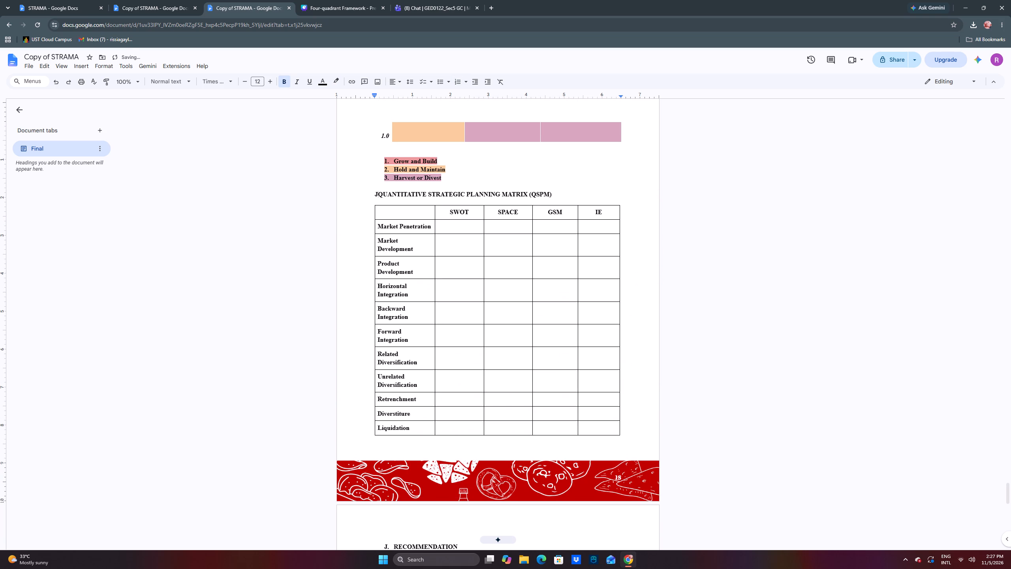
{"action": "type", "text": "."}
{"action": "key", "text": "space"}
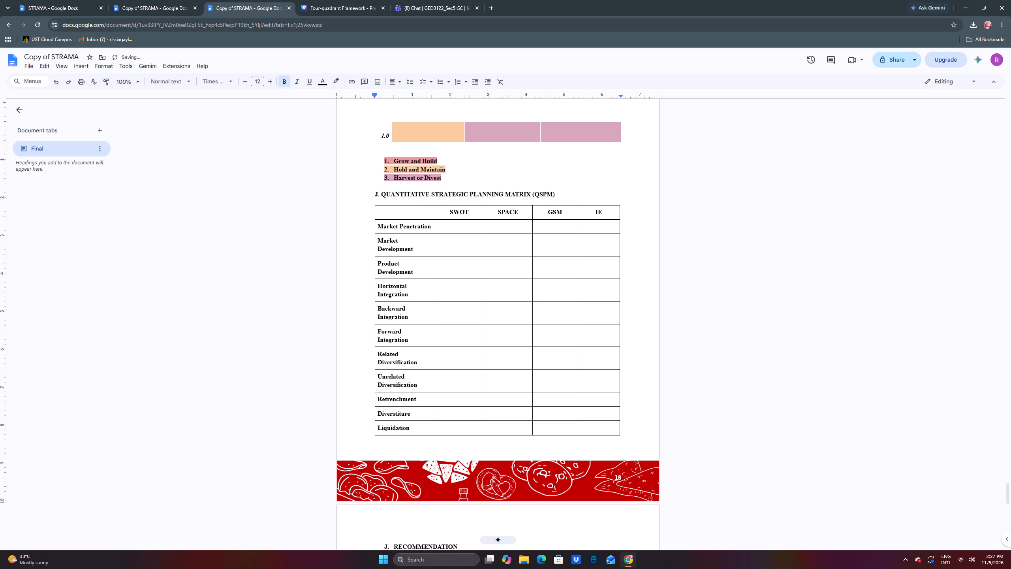
Copy the whole IE matrix with its Strong, Average and Weak labels and legend, and remove it from beneath its heading.
{"action": "scroll", "coordinate": [454, 234], "scroll_direction": "up", "scroll_amount": 2}
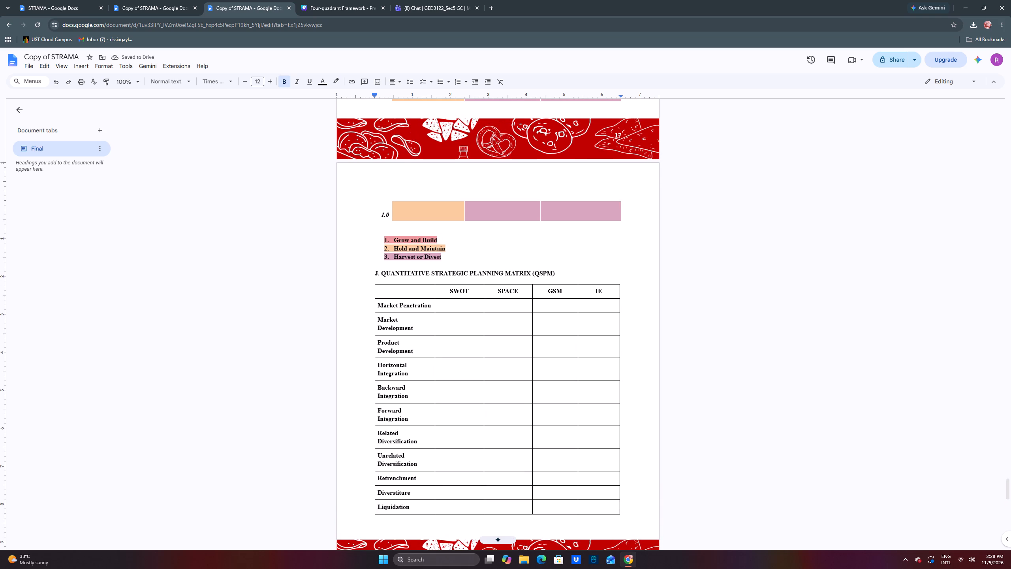
{"action": "scroll", "coordinate": [485, 238], "scroll_direction": "up", "scroll_amount": 9}
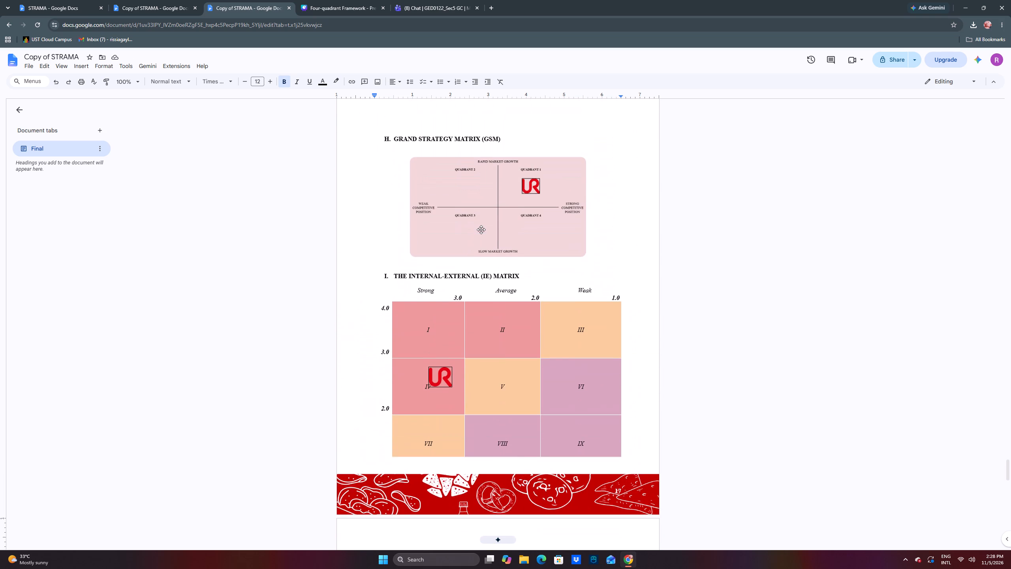
{"action": "scroll", "coordinate": [476, 202], "scroll_direction": "up", "scroll_amount": 3}
{"action": "scroll", "coordinate": [479, 210], "scroll_direction": "down", "scroll_amount": 12}
{"action": "scroll", "coordinate": [479, 212], "scroll_direction": "up", "scroll_amount": 3}
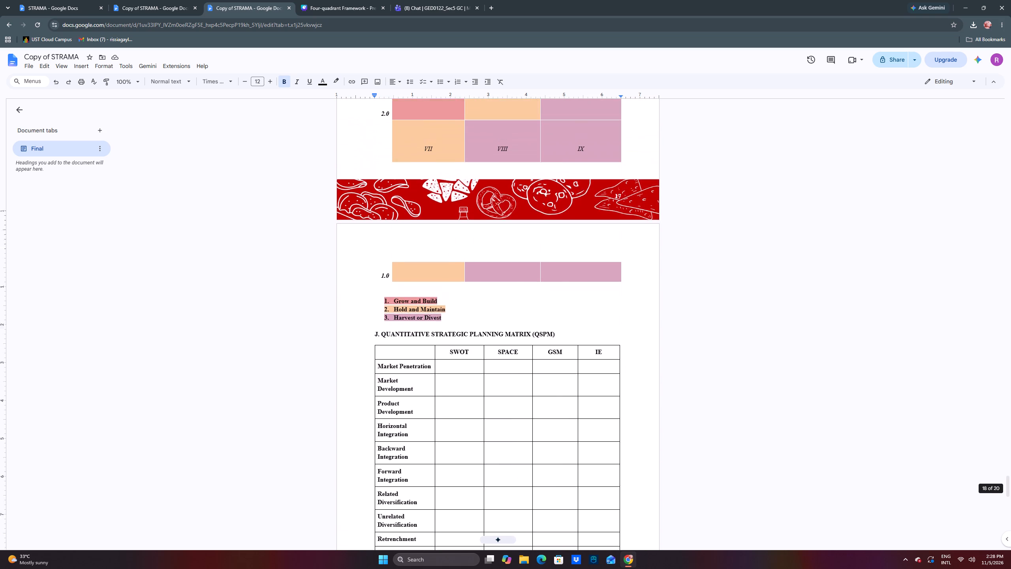
{"action": "scroll", "coordinate": [478, 211], "scroll_direction": "up", "scroll_amount": 1}
{"action": "scroll", "coordinate": [475, 371], "scroll_direction": "up", "scroll_amount": 2}
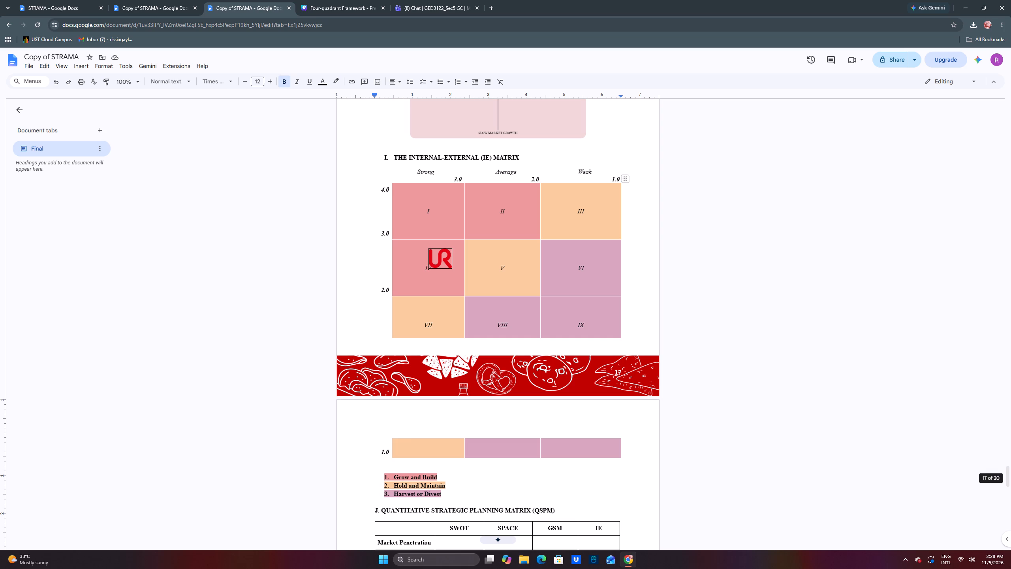
{"action": "left_click_drag", "start_coordinate": [457, 499], "coordinate": [389, 256]}
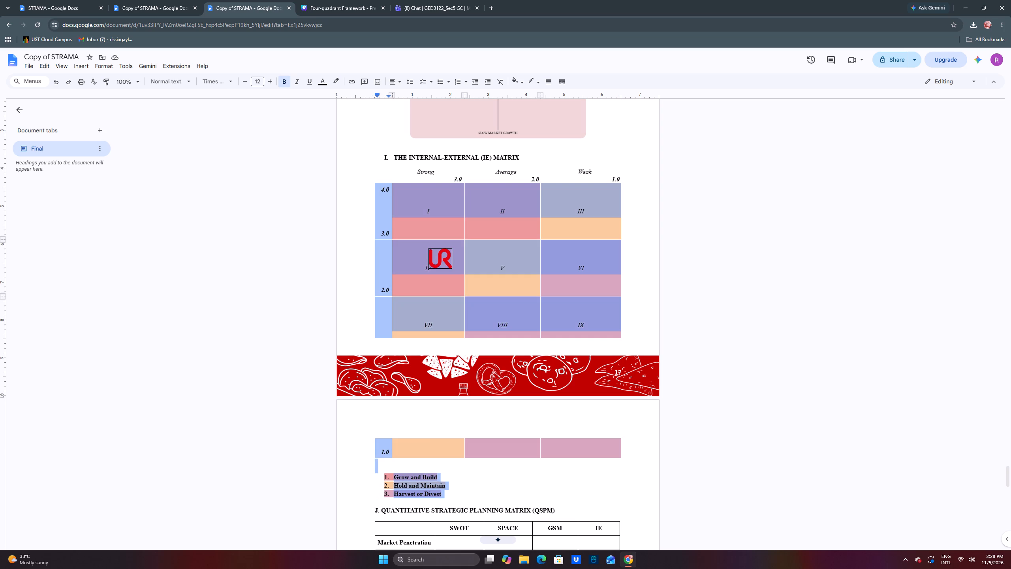
{"action": "left_click_drag", "start_coordinate": [389, 256], "coordinate": [389, 256]}
{"action": "left_click", "coordinate": [457, 492]}
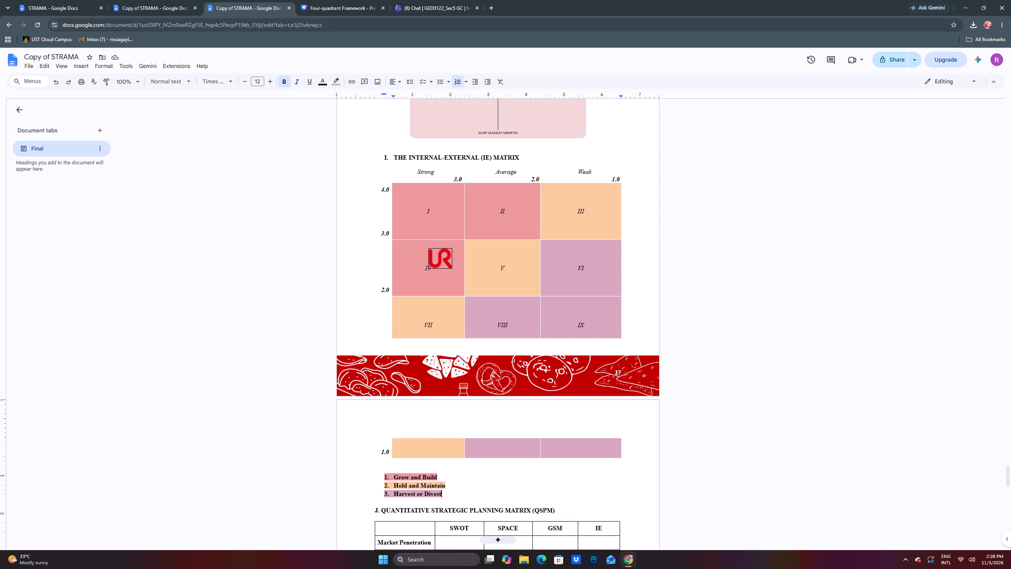
{"action": "left_click_drag", "start_coordinate": [457, 494], "coordinate": [395, 171]}
{"action": "key", "text": "ctrl+c"}
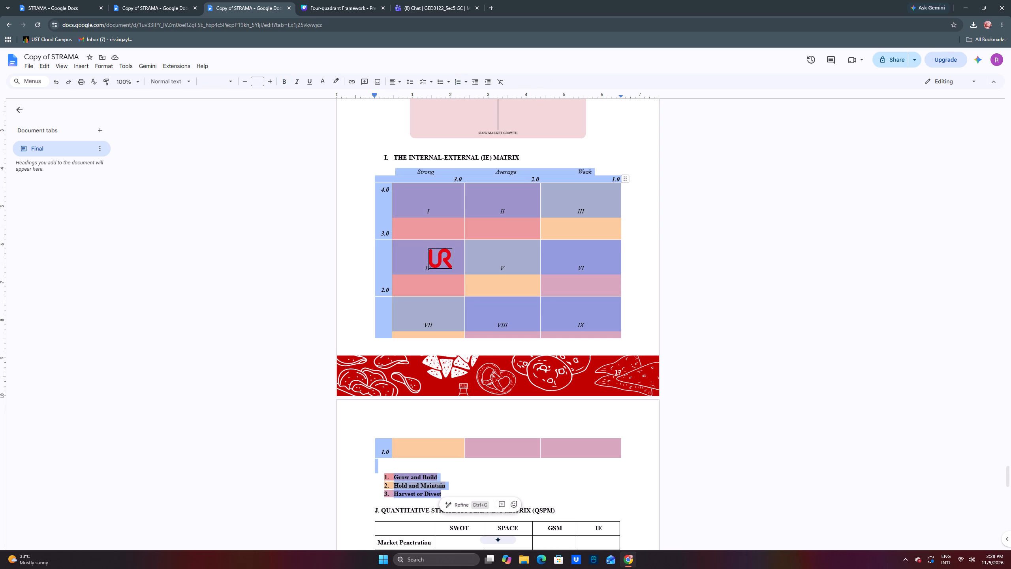
{"action": "key", "text": "BackSpace"}
{"action": "key", "text": "BackSpace"}
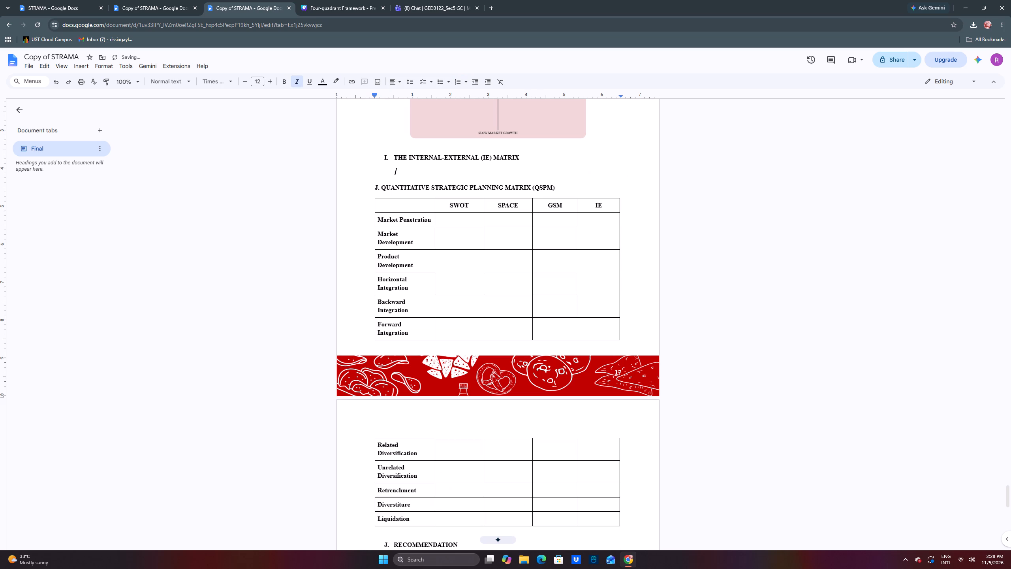
{"action": "key", "text": "BackSpace"}
{"action": "key", "text": "BackSpace"}
{"action": "key", "text": "BackSpace"}
Replace the QSPM heading's plain "J." prefix with automatic list lettering that continues from heading I.
{"action": "left_click_drag", "start_coordinate": [382, 188], "coordinate": [368, 187]}
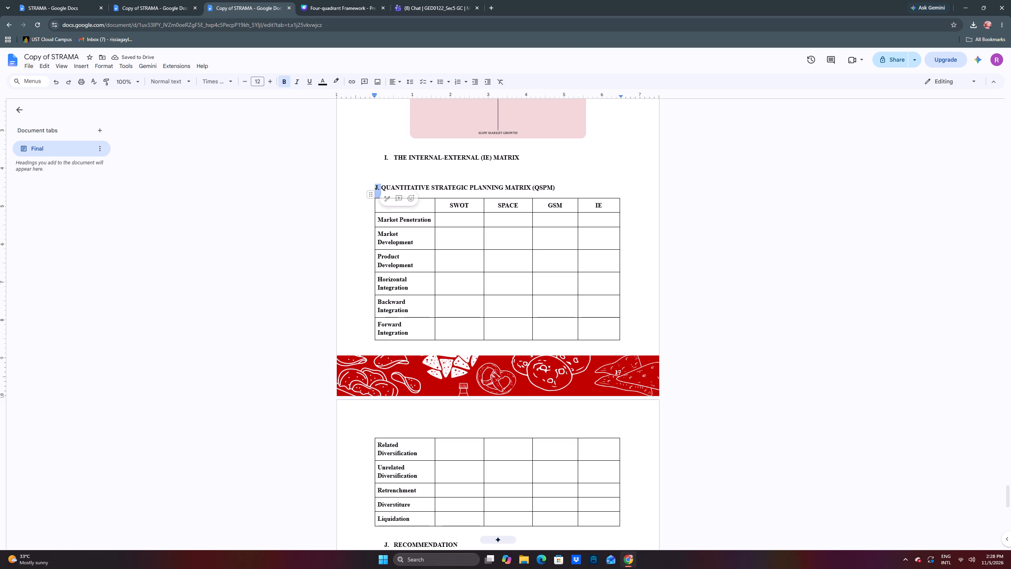
{"action": "key", "text": "BackSpace"}
{"action": "key", "text": "j"}
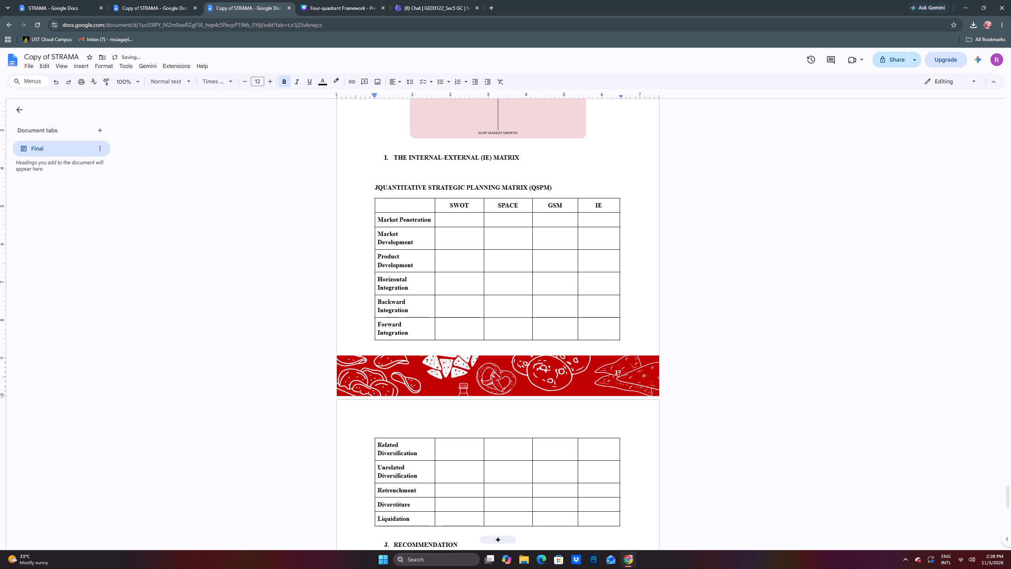
{"action": "type", "text": "."}
{"action": "key", "text": "space"}
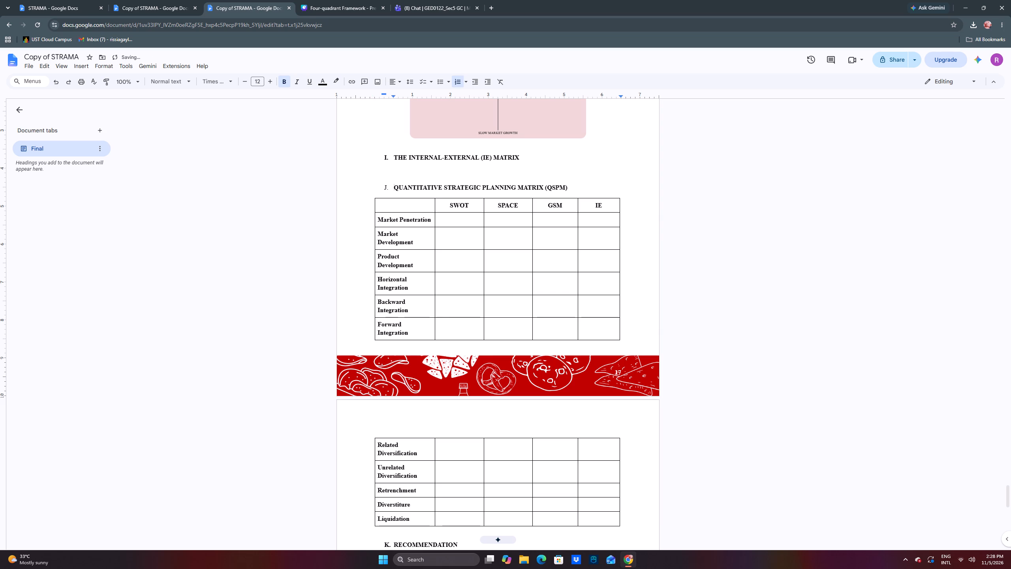
Make the entire QSPM heading bold, including its list letter J.
{"action": "double_click", "coordinate": [287, 82]}
{"action": "left_click", "coordinate": [287, 82]}
{"action": "left_click", "coordinate": [287, 82]}
{"action": "left_click_drag", "start_coordinate": [383, 190], "coordinate": [573, 190]}
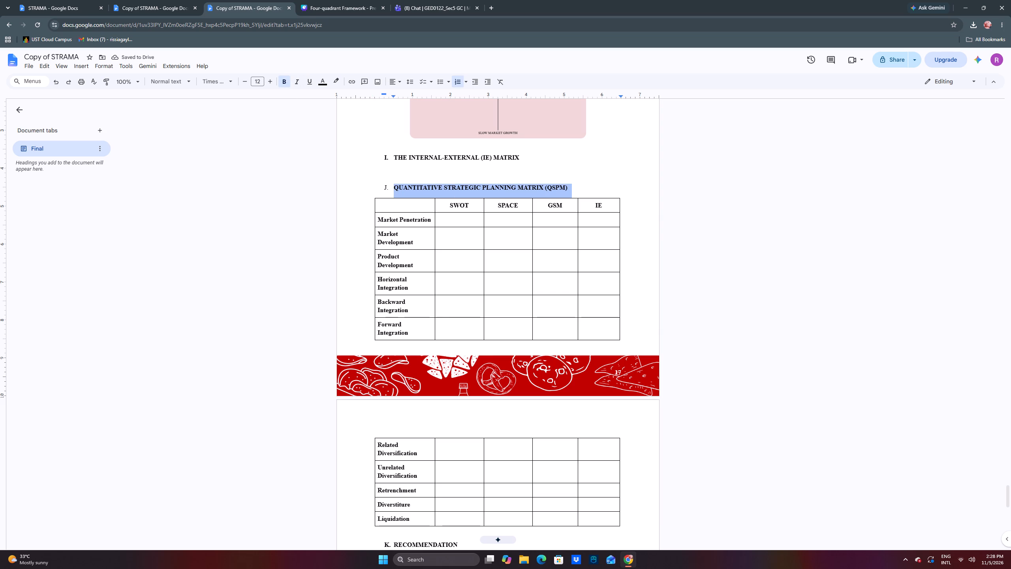
{"action": "left_click_drag", "start_coordinate": [573, 190], "coordinate": [571, 189]}
{"action": "left_click", "coordinate": [286, 81]}
{"action": "left_click", "coordinate": [286, 81]}
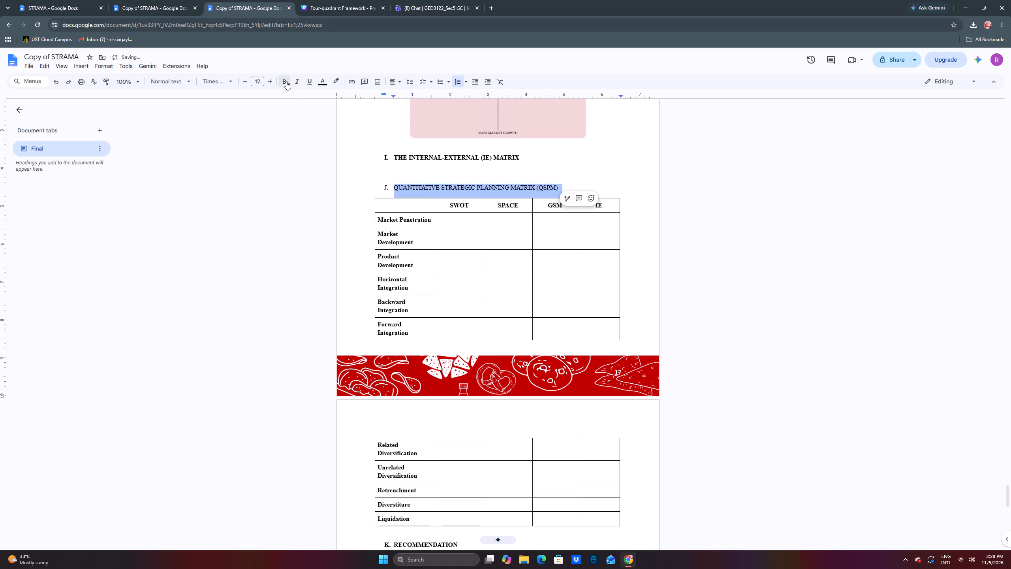
{"action": "left_click", "coordinate": [286, 81]}
Paste the copied IE matrix, with its labels and legend, on the empty line under the Internal-External (IE) Matrix heading.
{"action": "left_click", "coordinate": [537, 162]}
{"action": "left_click", "coordinate": [533, 171]}
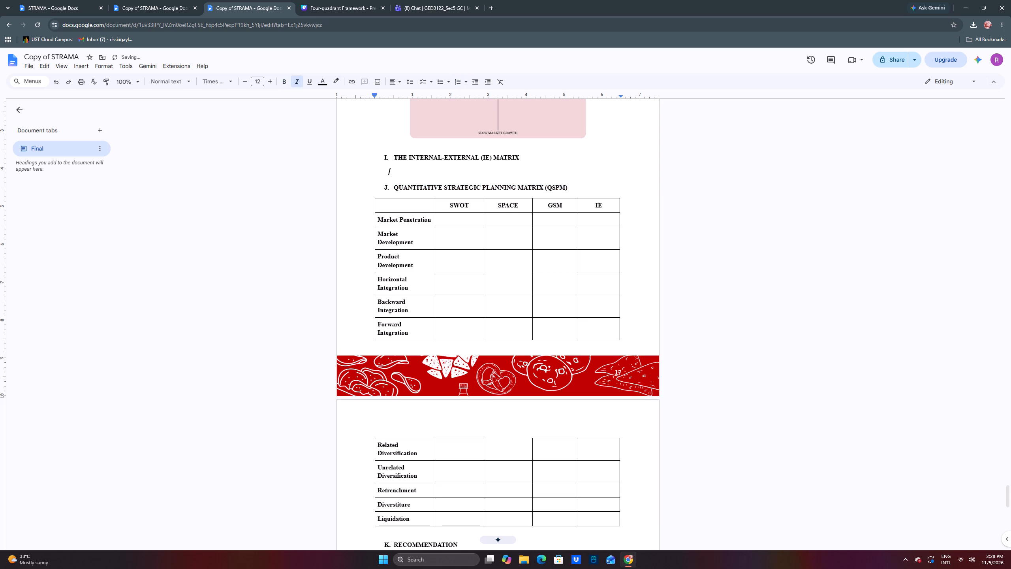
{"action": "key", "text": "ctrl+v"}
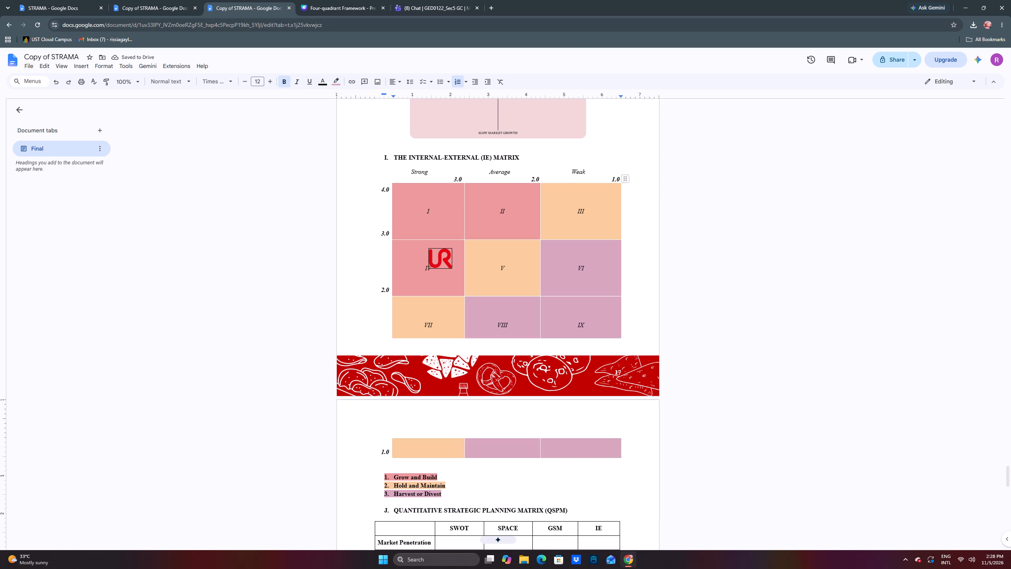
Adjust the spaces before Strong to realign the Strong, Average and Weak labels over the IE matrix columns.
{"action": "scroll", "coordinate": [541, 245], "scroll_direction": "up", "scroll_amount": 3}
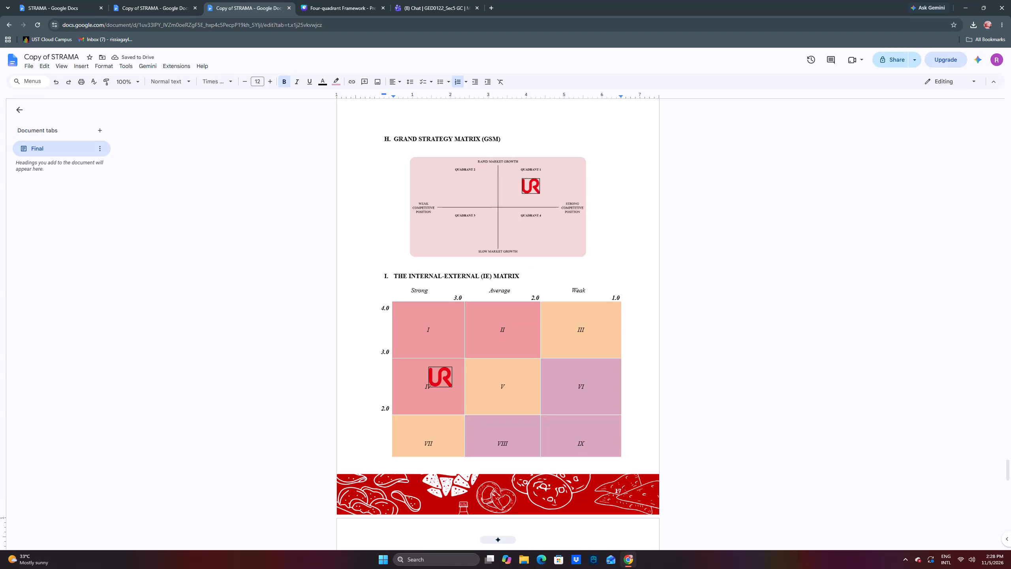
{"action": "left_click", "coordinate": [397, 292]}
{"action": "key", "text": "space"}
{"action": "key", "text": "space"}
{"action": "key", "text": "space"}
{"action": "key", "text": "space"}
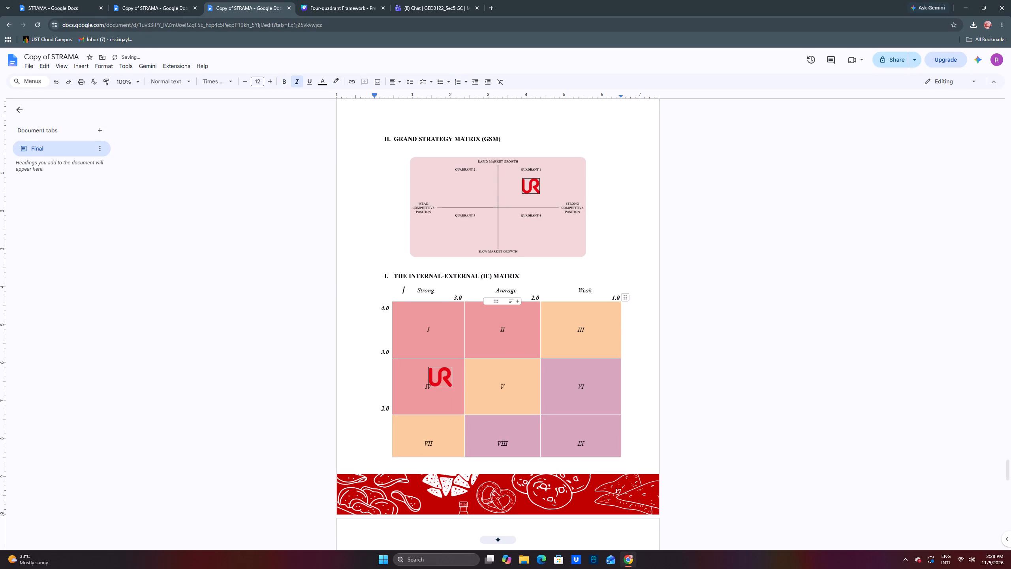
{"action": "key", "text": "space"}
{"action": "key", "text": "BackSpace"}
{"action": "key", "text": "BackSpace"}
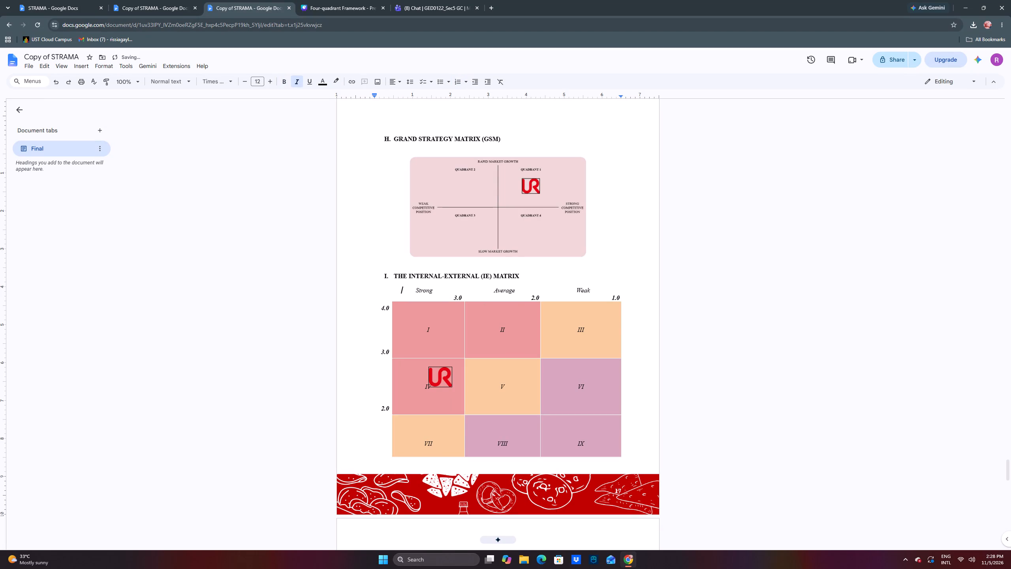
{"action": "key", "text": "BackSpace"}
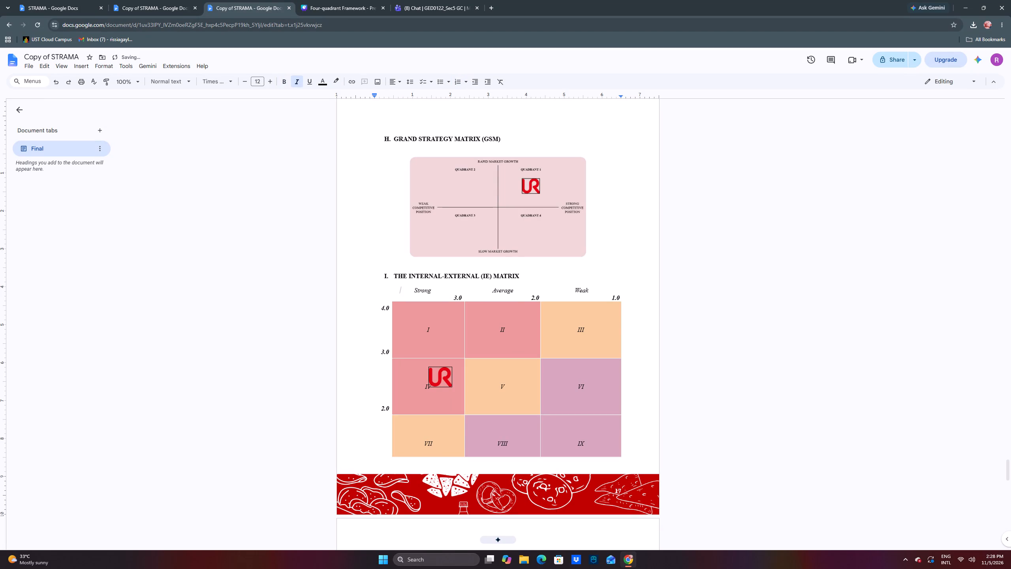
{"action": "left_click", "coordinate": [443, 290]}
{"action": "key", "text": "BackSpace"}
{"action": "key", "text": "BackSpace"}
{"action": "left_click", "coordinate": [408, 291]}
{"action": "key", "text": "space"}
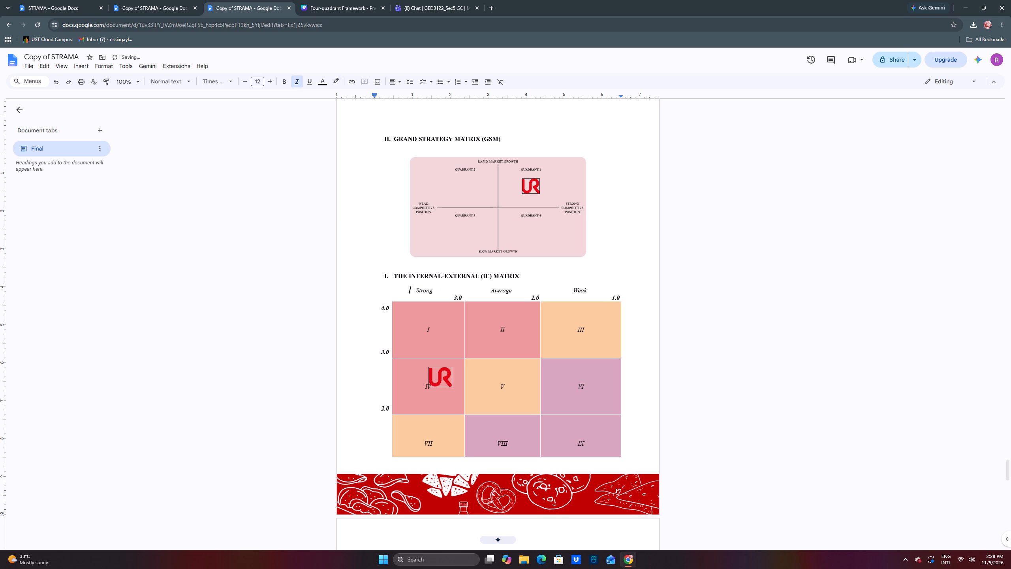
{"action": "key", "text": "space"}
{"action": "key", "text": "space"}
Review the page layout from the SWOT Strategies table through the matrices and QSPM table to the closing headings.
{"action": "scroll", "coordinate": [726, 299], "scroll_direction": "up", "scroll_amount": 2}
{"action": "scroll", "coordinate": [726, 299], "scroll_direction": "down", "scroll_amount": 2}
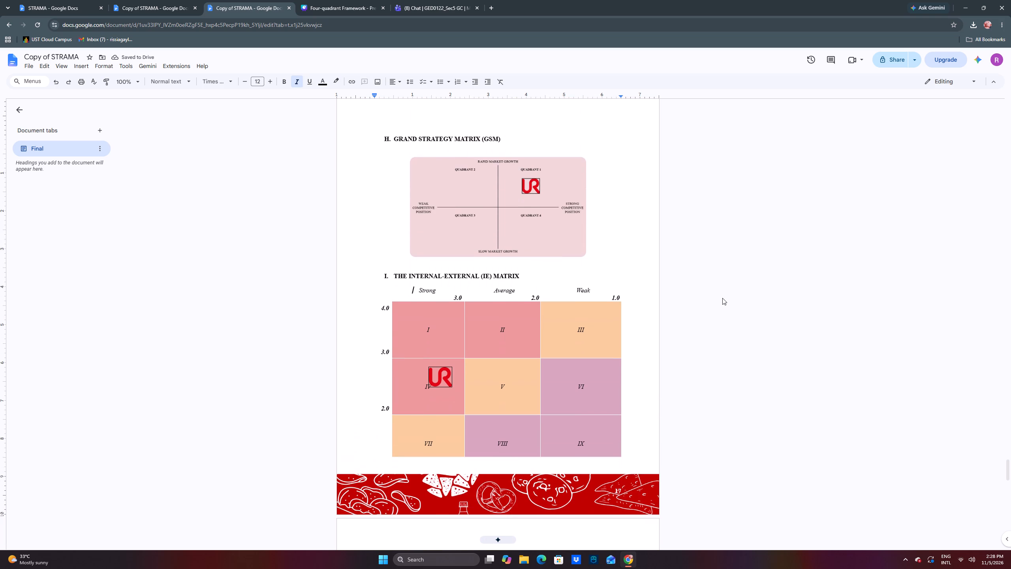
{"action": "scroll", "coordinate": [719, 292], "scroll_direction": "up", "scroll_amount": 9}
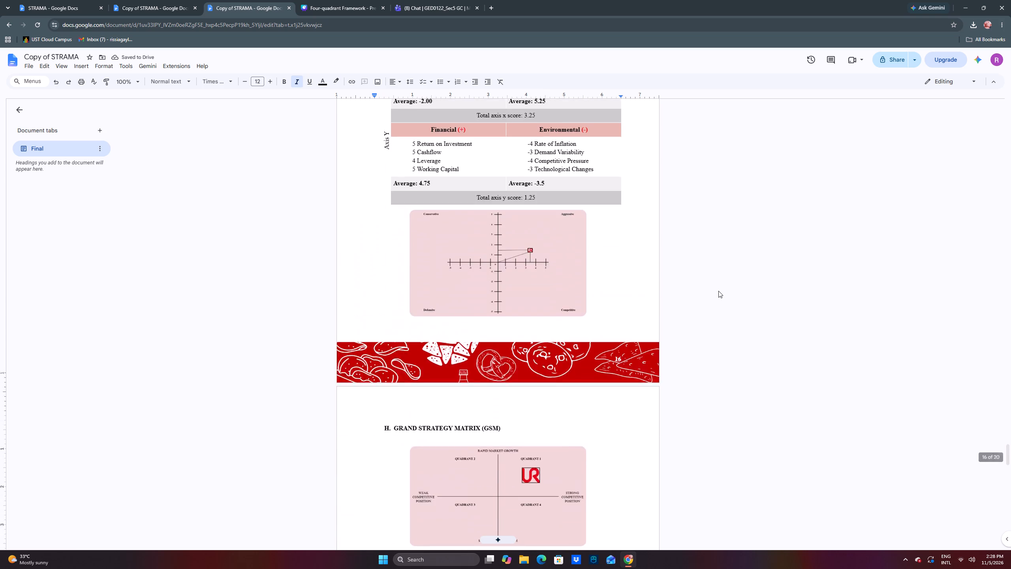
{"action": "scroll", "coordinate": [718, 291], "scroll_direction": "up", "scroll_amount": 13}
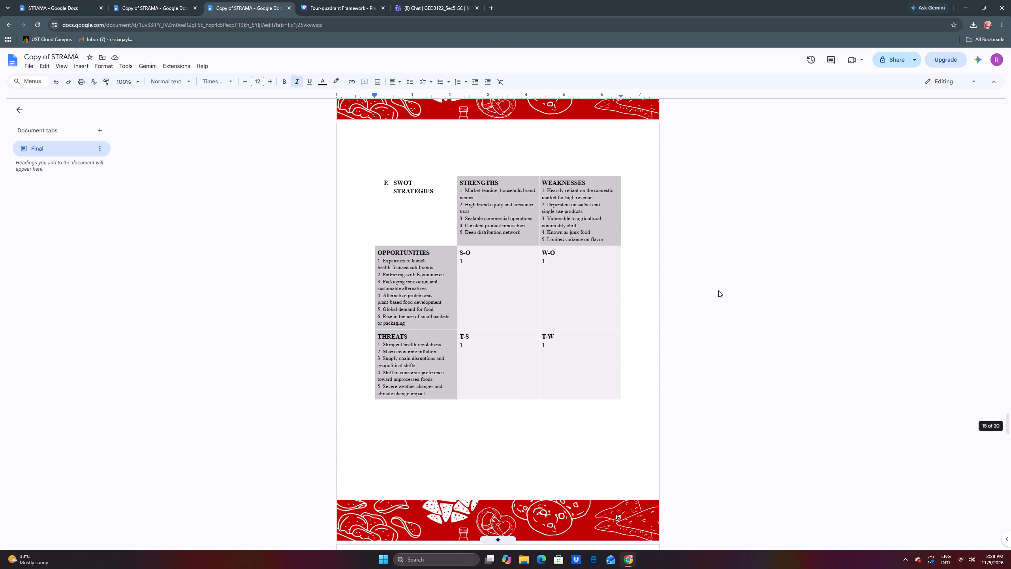
{"action": "scroll", "coordinate": [718, 290], "scroll_direction": "down", "scroll_amount": 5}
{"action": "scroll", "coordinate": [718, 290], "scroll_direction": "down", "scroll_amount": 19}
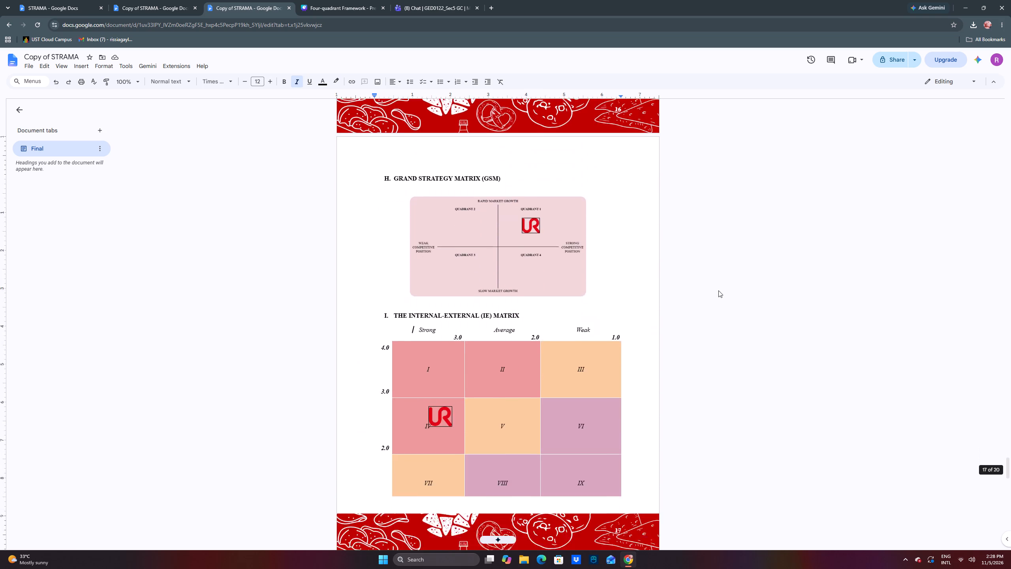
{"action": "scroll", "coordinate": [718, 290], "scroll_direction": "down", "scroll_amount": 18}
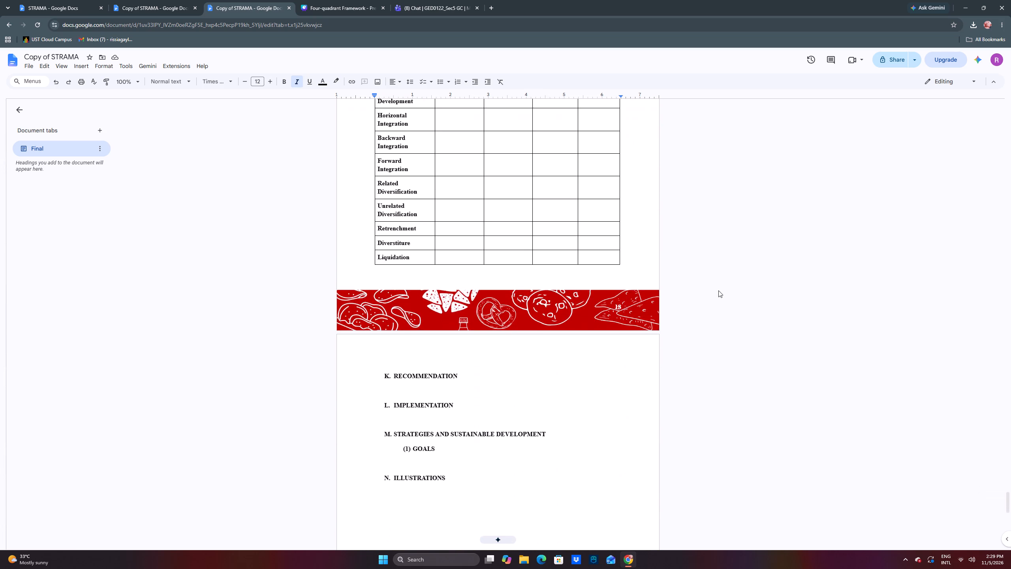
{"action": "scroll", "coordinate": [718, 290], "scroll_direction": "down", "scroll_amount": 12}
{"action": "scroll", "coordinate": [717, 288], "scroll_direction": "up", "scroll_amount": 19}
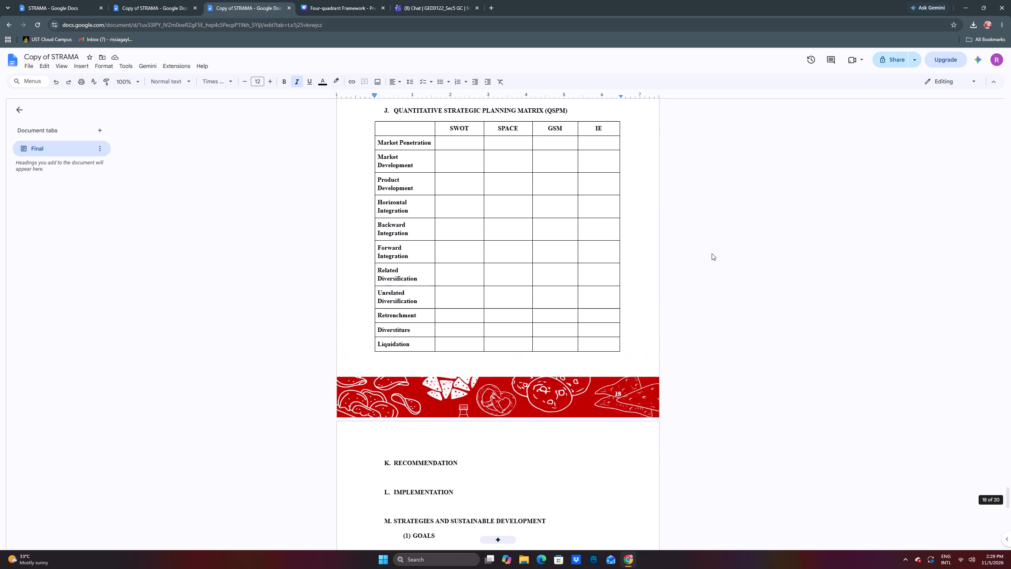
{"action": "scroll", "coordinate": [712, 253], "scroll_direction": "up", "scroll_amount": 13}
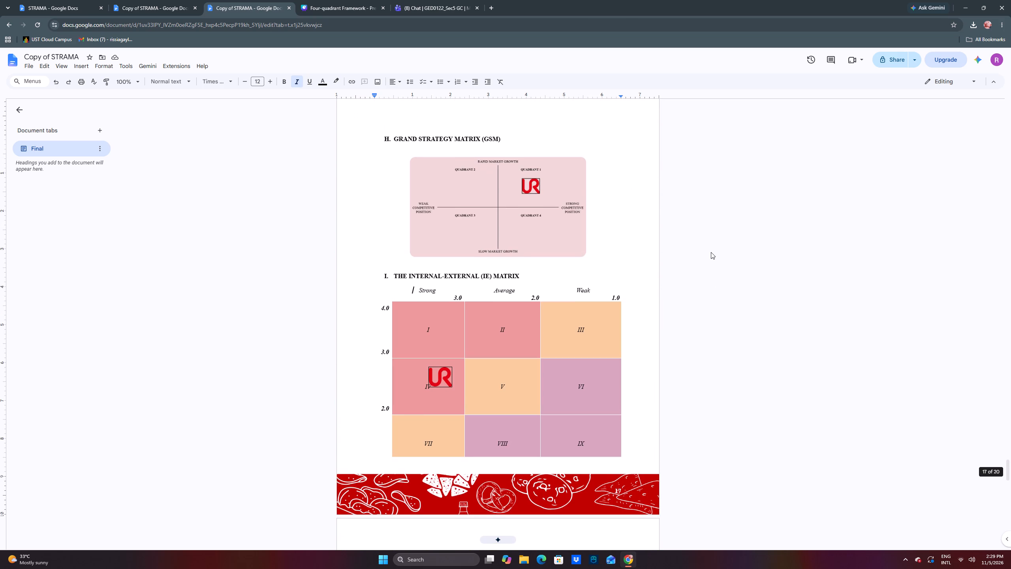
Reduce the font size of the IE matrix table and its 3.0, 2.0, 1.0 scale line to 11.
{"action": "scroll", "coordinate": [711, 252], "scroll_direction": "down", "scroll_amount": 2}
{"action": "left_click", "coordinate": [416, 214]}
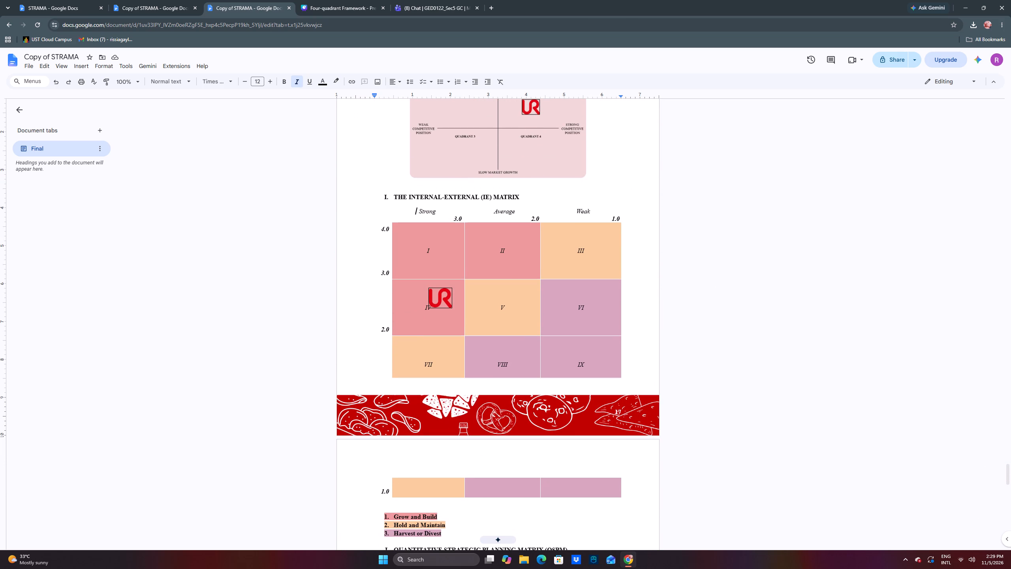
{"action": "left_click_drag", "start_coordinate": [410, 212], "coordinate": [507, 310]}
{"action": "left_click", "coordinate": [508, 305]}
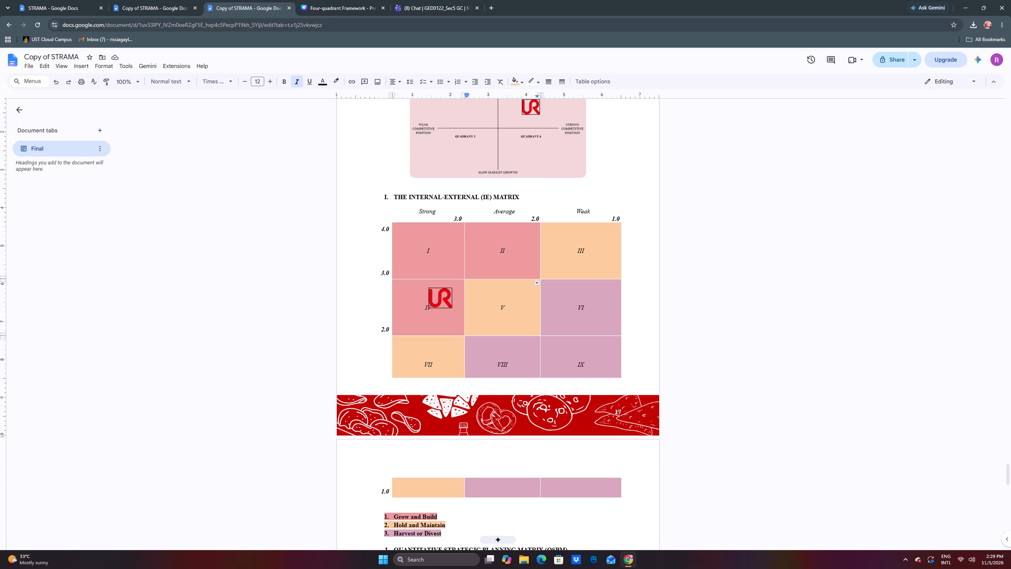
{"action": "left_click_drag", "start_coordinate": [382, 217], "coordinate": [567, 413]}
{"action": "scroll", "coordinate": [537, 353], "scroll_direction": "down", "scroll_amount": 2}
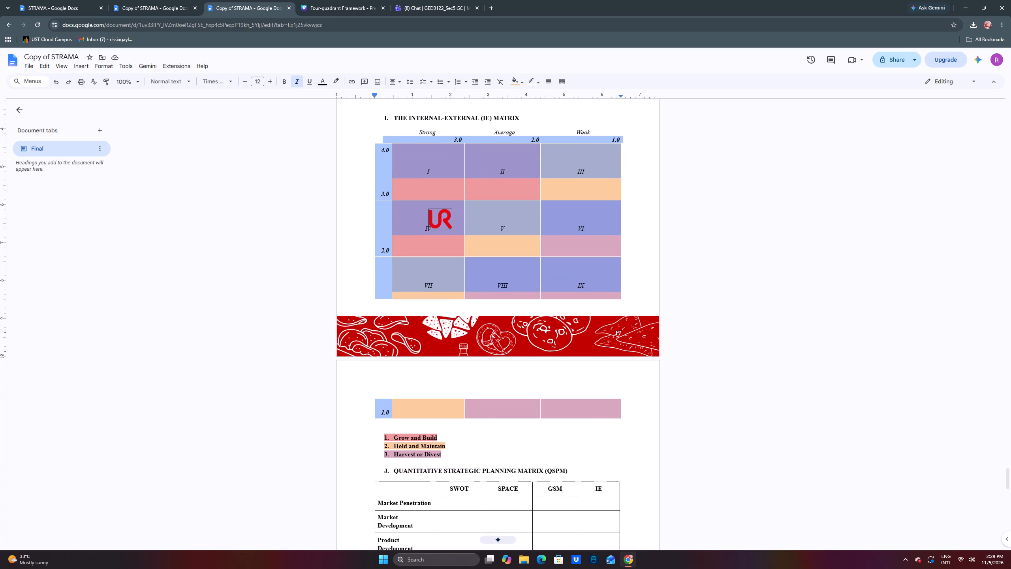
{"action": "left_click_drag", "start_coordinate": [567, 413], "coordinate": [571, 413]}
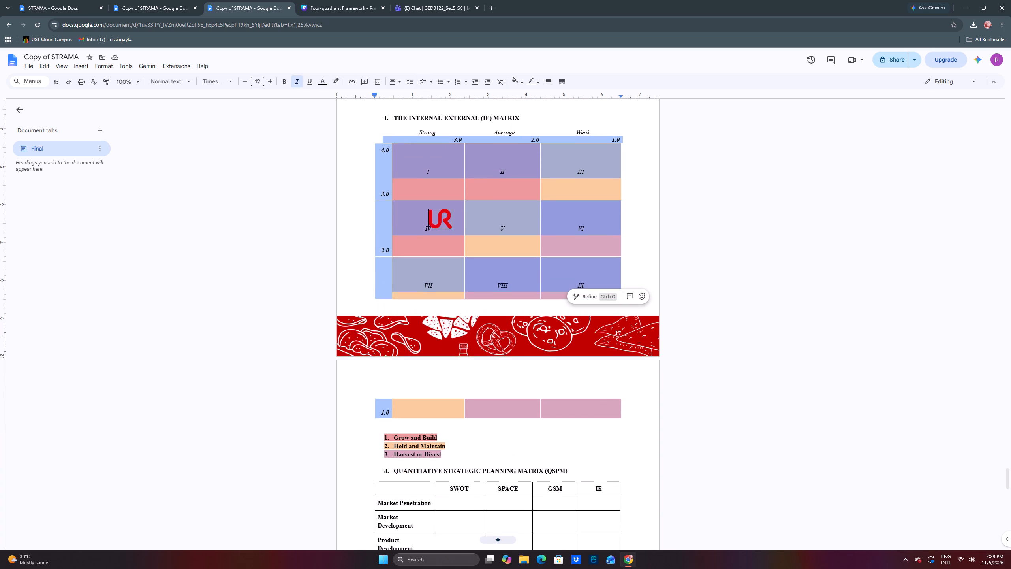
{"action": "left_click", "coordinate": [246, 82]}
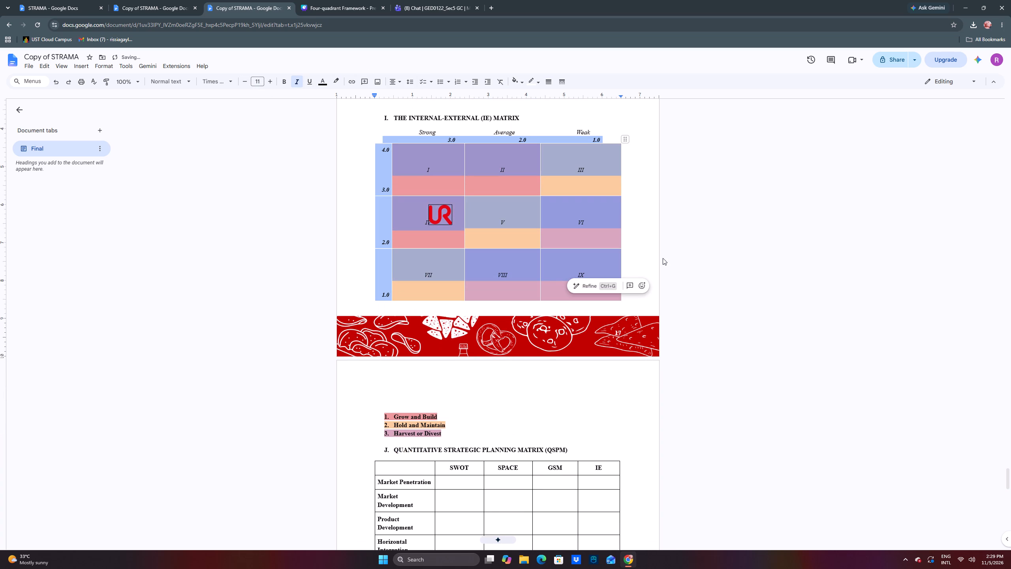
{"action": "left_click", "coordinate": [733, 279]}
{"action": "scroll", "coordinate": [725, 279], "scroll_direction": "up", "scroll_amount": 3}
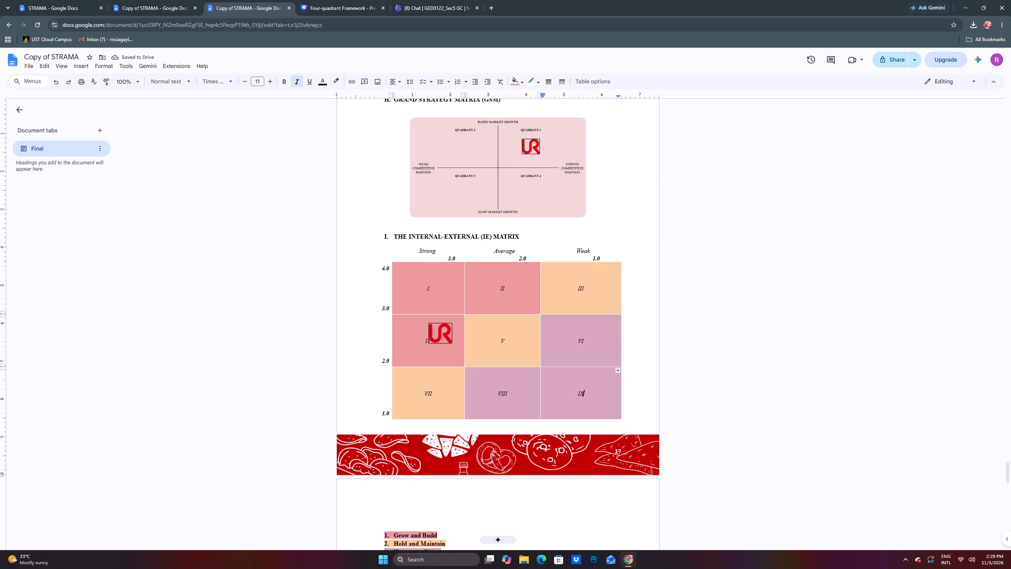
{"action": "scroll", "coordinate": [644, 244], "scroll_direction": "down", "scroll_amount": 3}
{"action": "scroll", "coordinate": [644, 244], "scroll_direction": "up", "scroll_amount": 4}
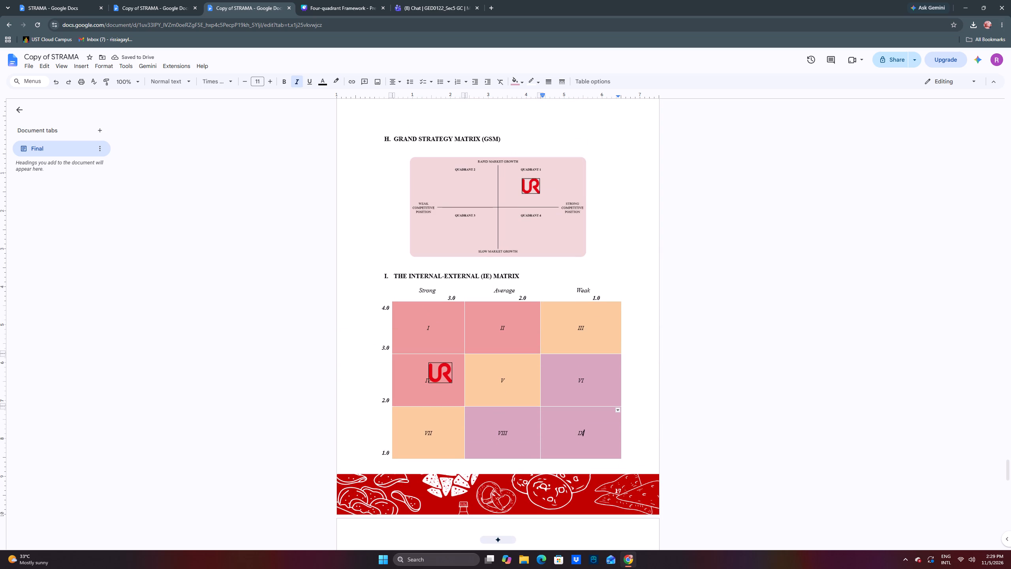
{"action": "scroll", "coordinate": [567, 274], "scroll_direction": "down", "scroll_amount": 2}
{"action": "scroll", "coordinate": [565, 271], "scroll_direction": "up", "scroll_amount": 3}
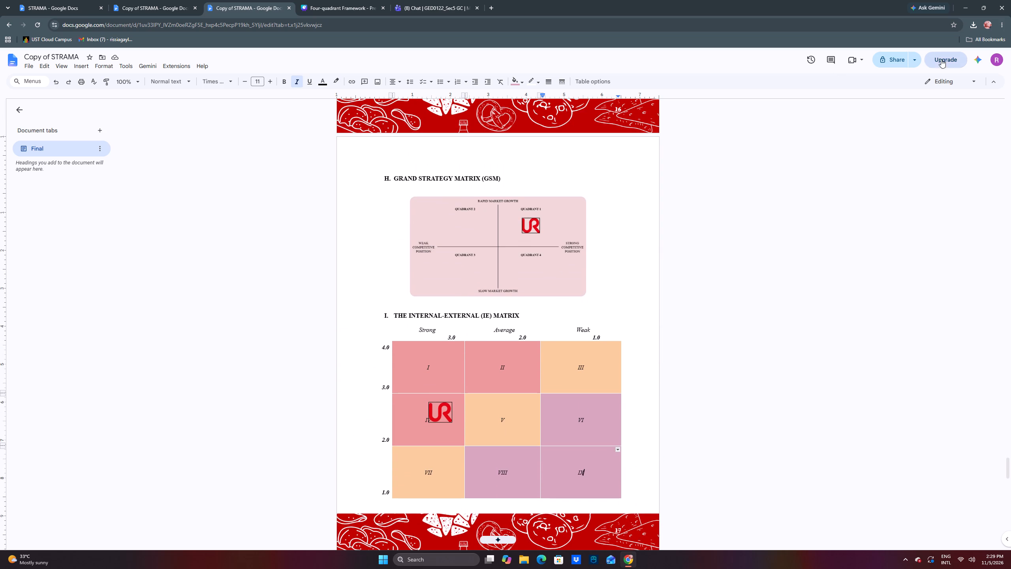
Rename the document as STRAMA Paper.
{"action": "left_click", "coordinate": [60, 59]}
{"action": "left_click", "coordinate": [60, 56]}
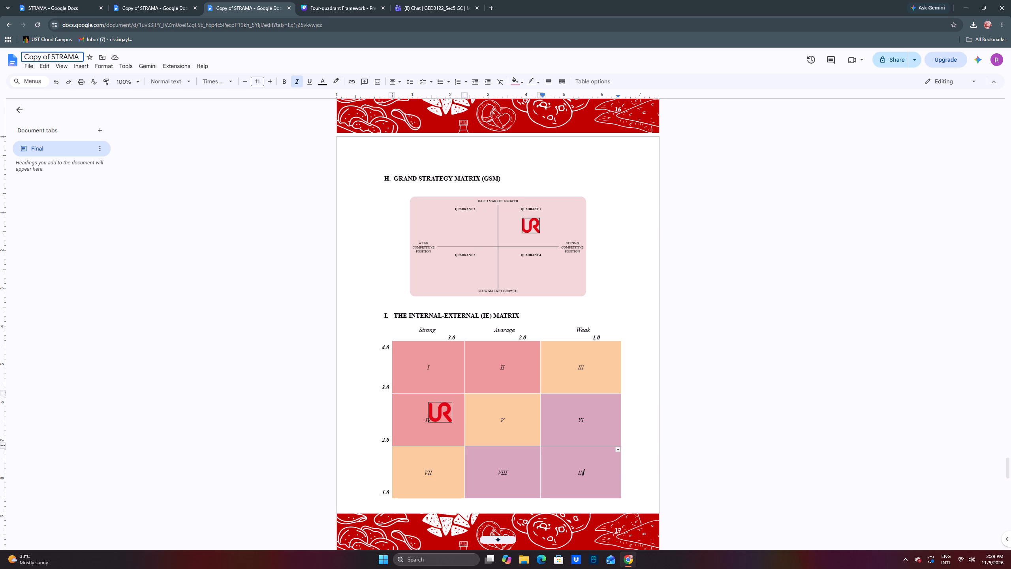
{"action": "double_click", "coordinate": [59, 54]}
{"action": "triple_click", "coordinate": [56, 54]}
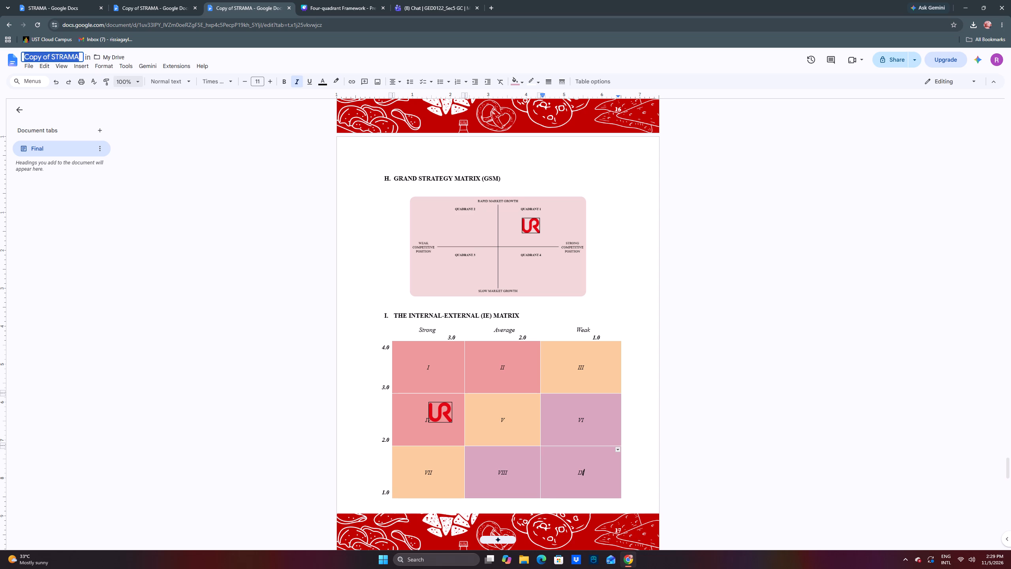
{"action": "type", "text": "stra"}
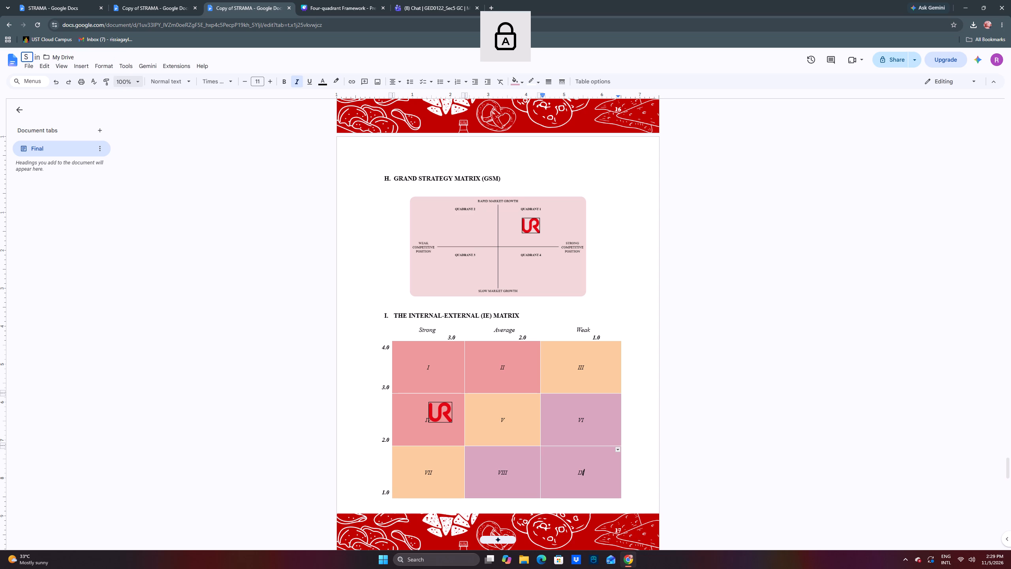
{"action": "type", "text": "TRA"}
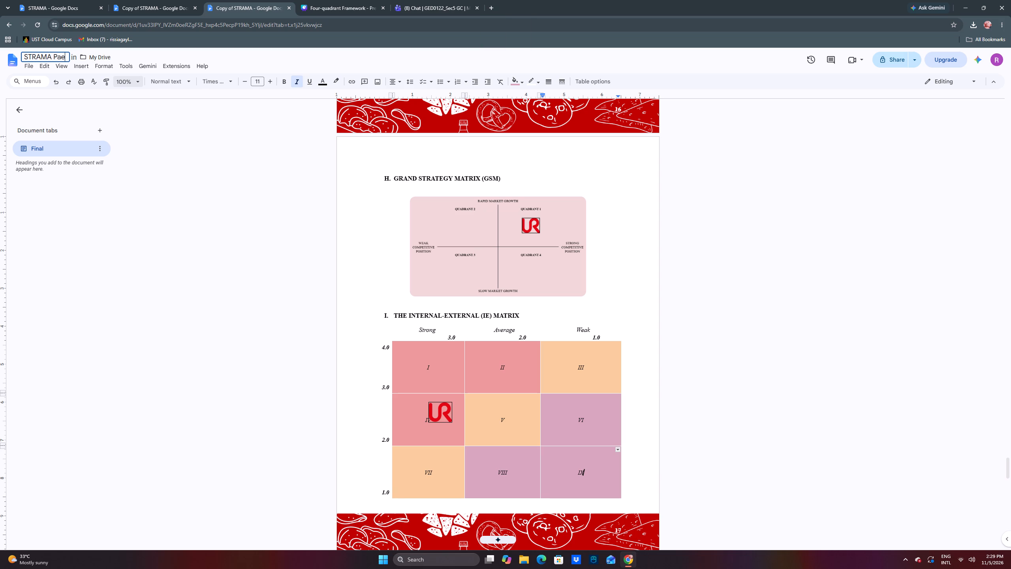
{"action": "key", "text": "BackSpace"}
{"action": "type", "text": "per"}
{"action": "key", "text": "Return"}
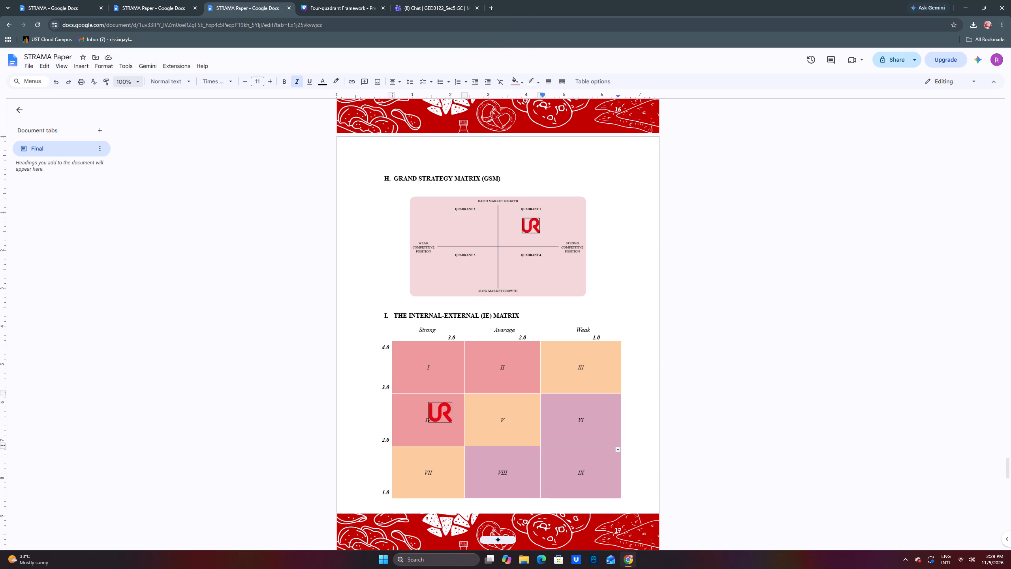
Download the STRAMA Paper document as a PDF.
{"action": "left_click", "coordinate": [27, 65]}
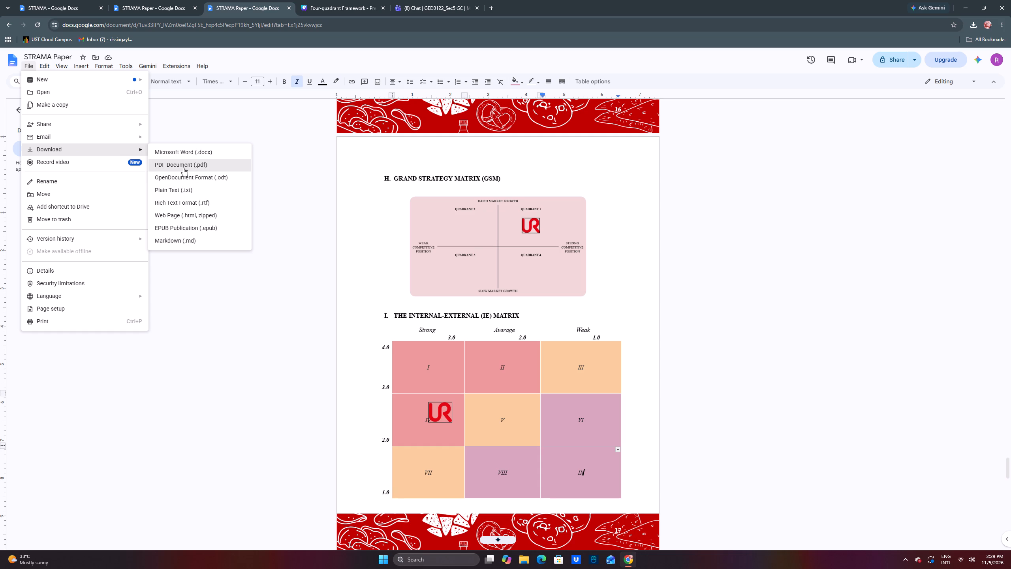
{"action": "left_click", "coordinate": [183, 168]}
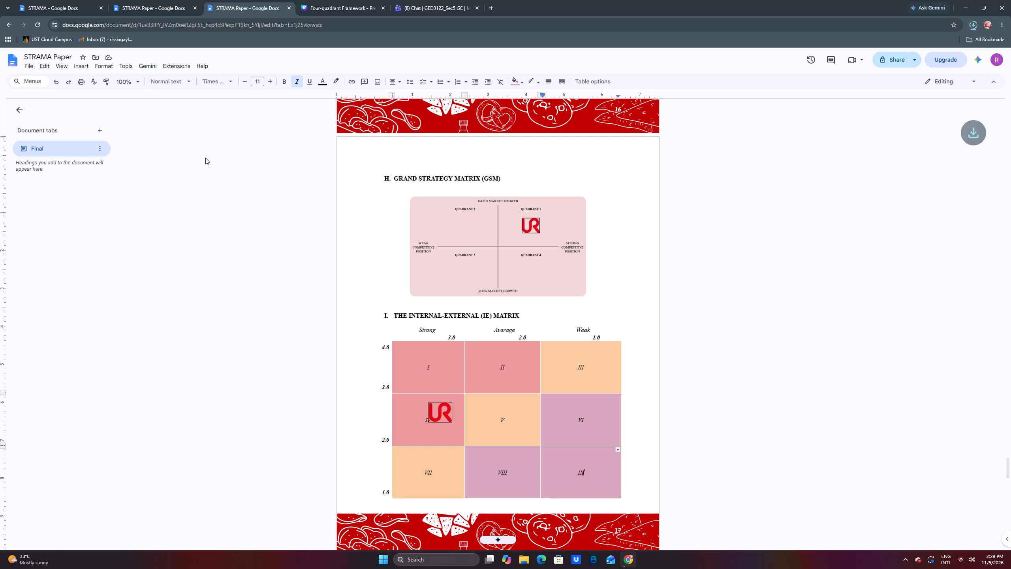
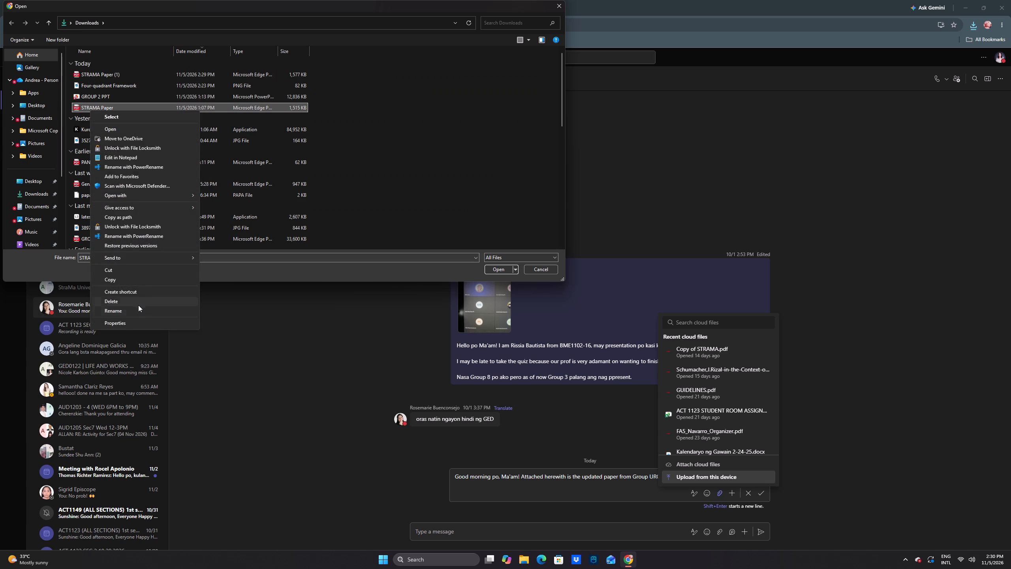
Delete the older STRAMA Paper PDF from the Downloads folder.
{"action": "left_click", "coordinate": [136, 299]}
Rename the newly downloaded STRAMA Paper (1) PDF as STRAMA Paper.
{"action": "right_click", "coordinate": [119, 76]}
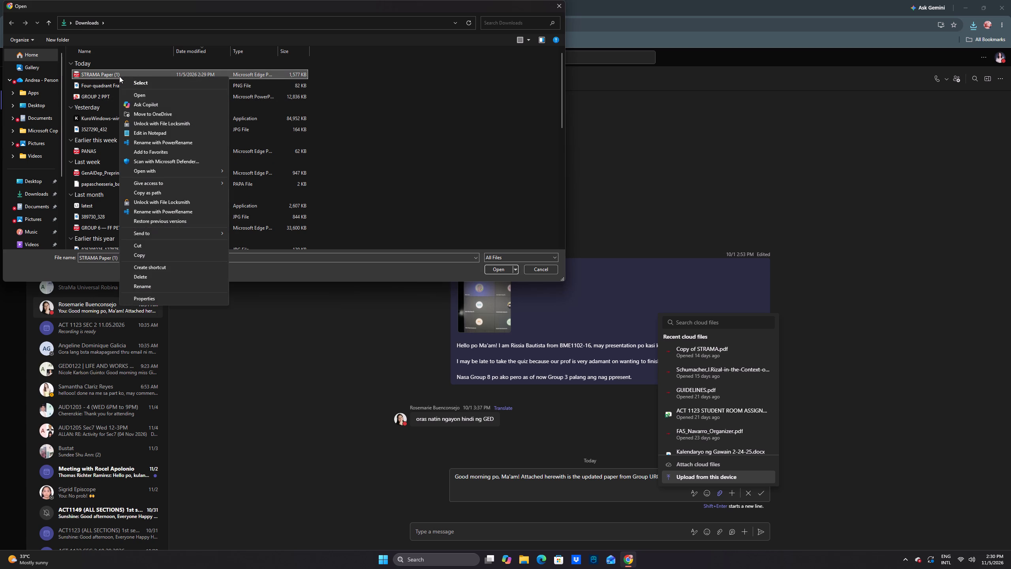
{"action": "left_click", "coordinate": [154, 286]}
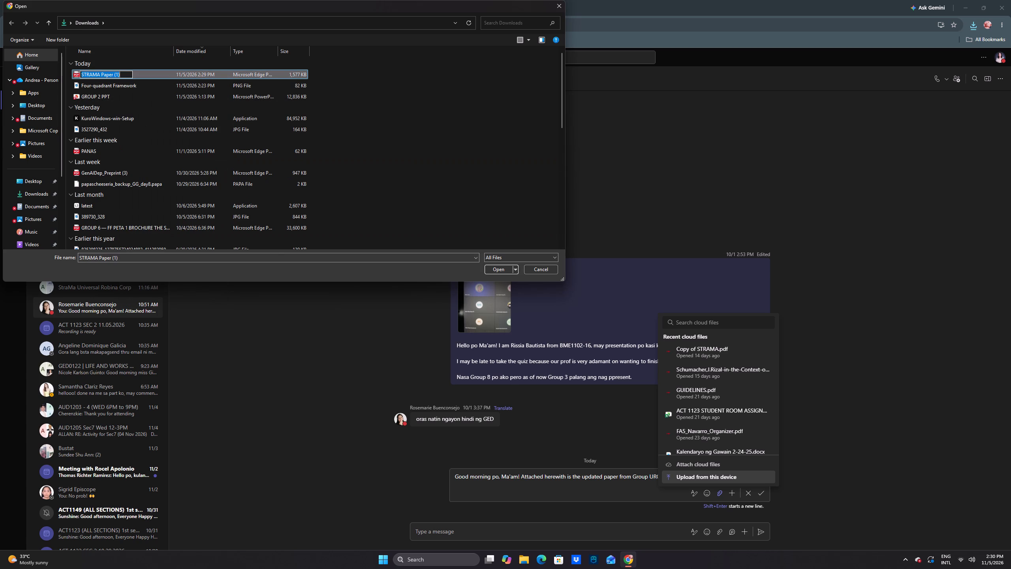
{"action": "left_click", "coordinate": [122, 75]}
{"action": "key", "text": "BackSpace"}
{"action": "key", "text": "BackSpace"}
{"action": "key", "text": "BackSpace"}
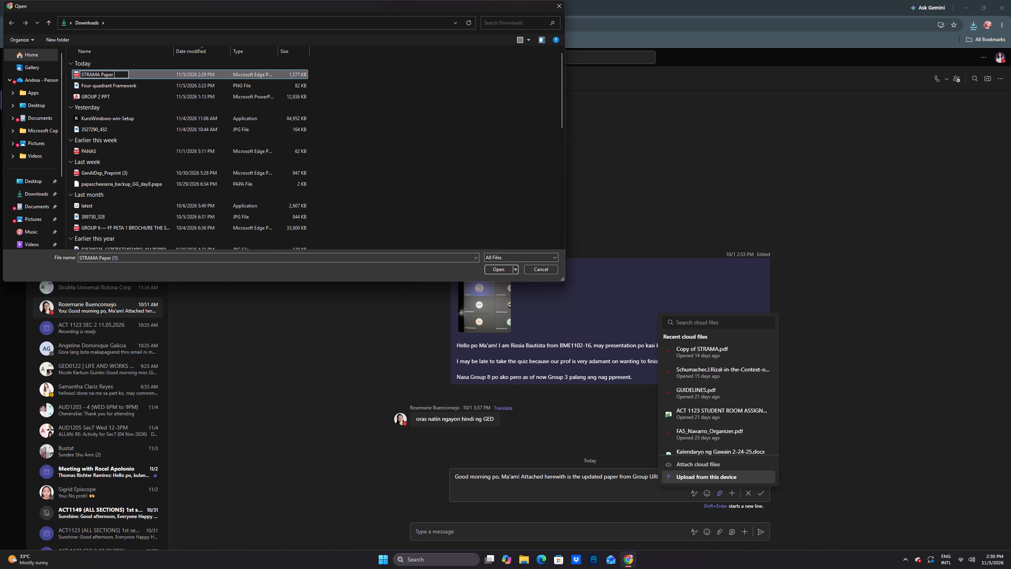
{"action": "key", "text": "Return"}
Choose the renamed STRAMA Paper PDF as the file to attach to the chat message being edited.
{"action": "left_click", "coordinate": [126, 75]}
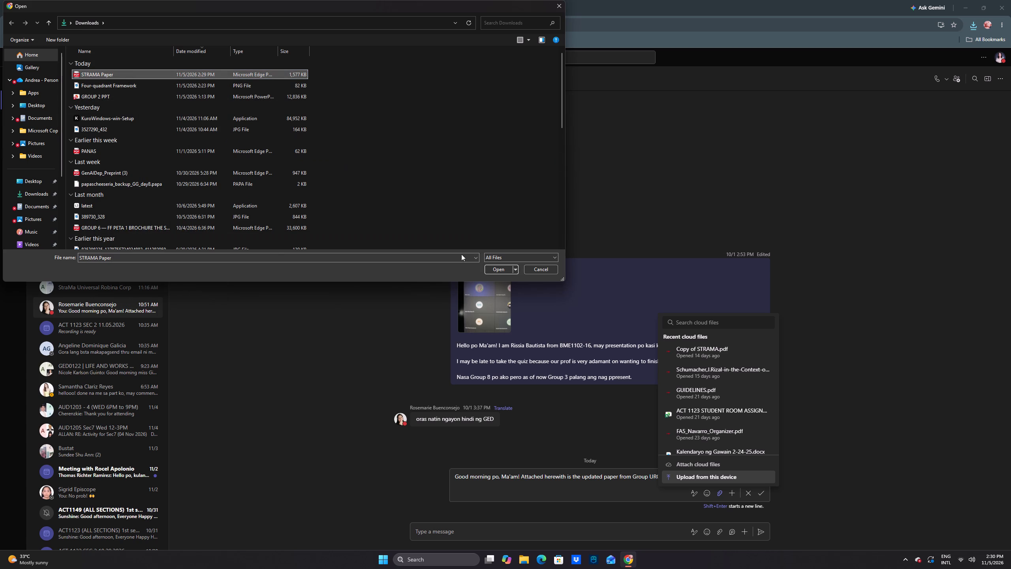
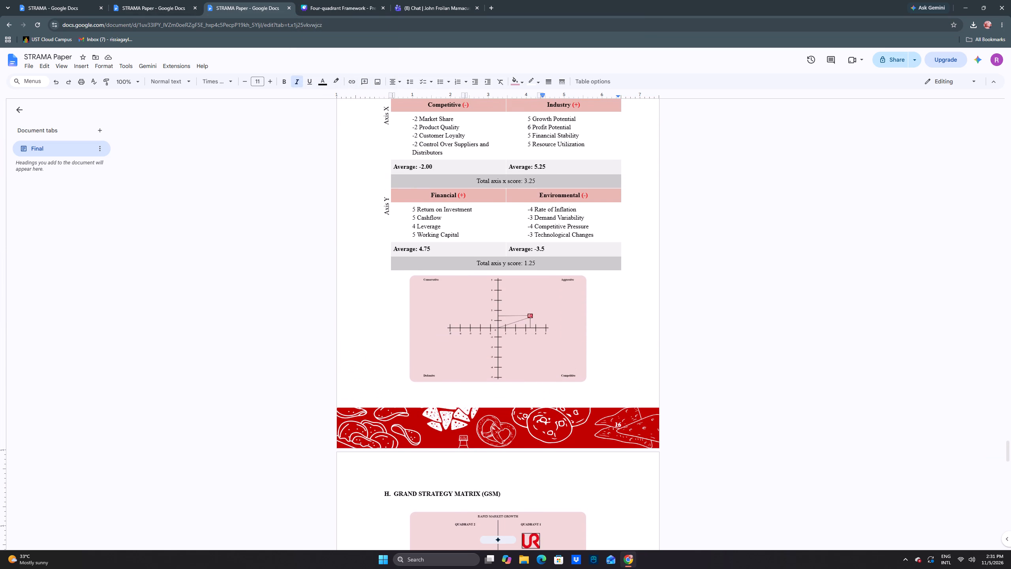
Remove the bold from the four Average entries for axis X and axis Y in the SPACE matrix table.
{"action": "scroll", "coordinate": [568, 208], "scroll_direction": "up", "scroll_amount": 2}
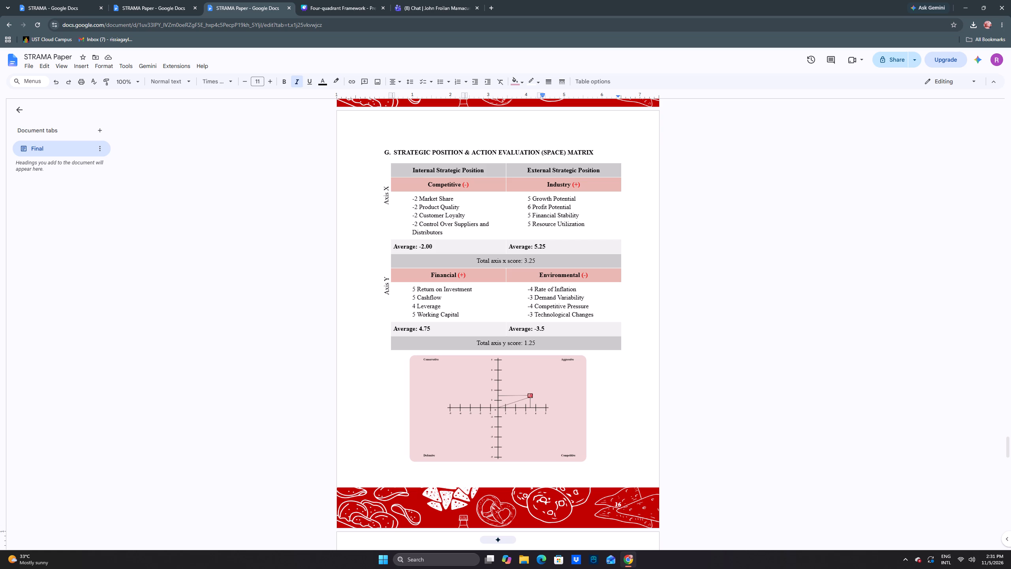
{"action": "left_click_drag", "start_coordinate": [468, 262], "coordinate": [534, 259]}
{"action": "left_click_drag", "start_coordinate": [442, 248], "coordinate": [392, 249]}
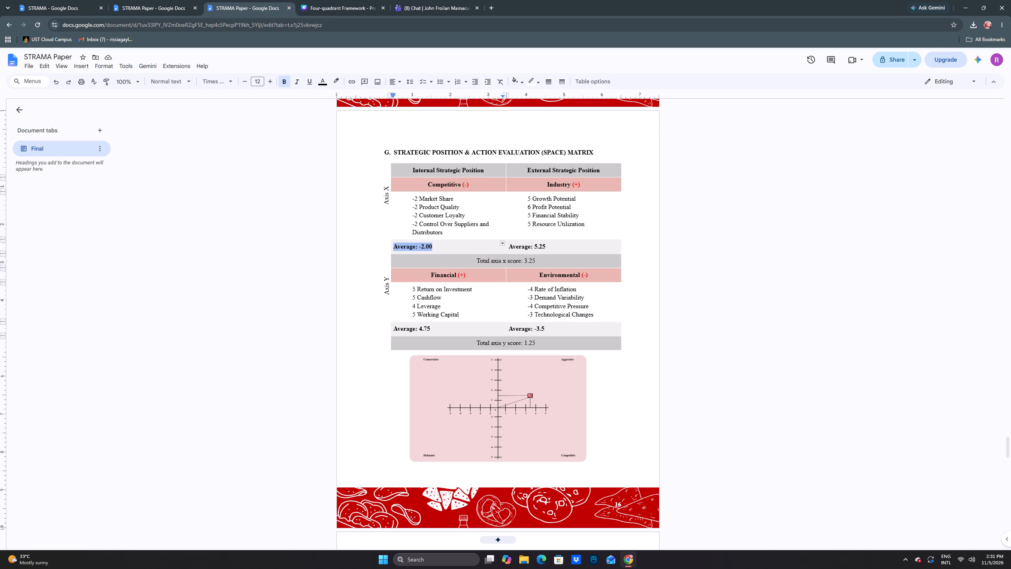
{"action": "key", "text": "ctrl+b"}
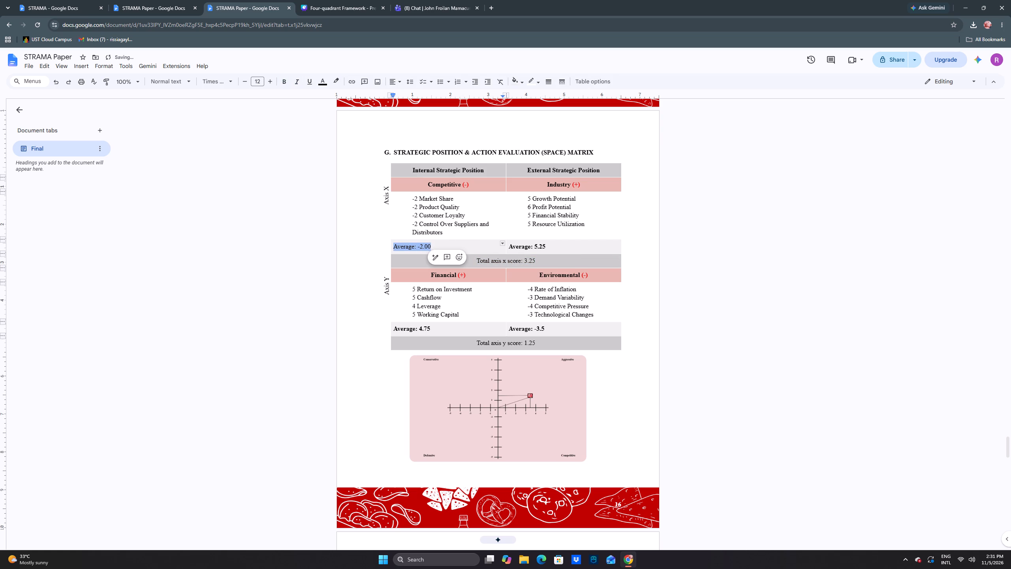
{"action": "left_click_drag", "start_coordinate": [549, 245], "coordinate": [502, 248]}
{"action": "key", "text": "ctrl+b"}
{"action": "key", "text": "ctrl+b"}
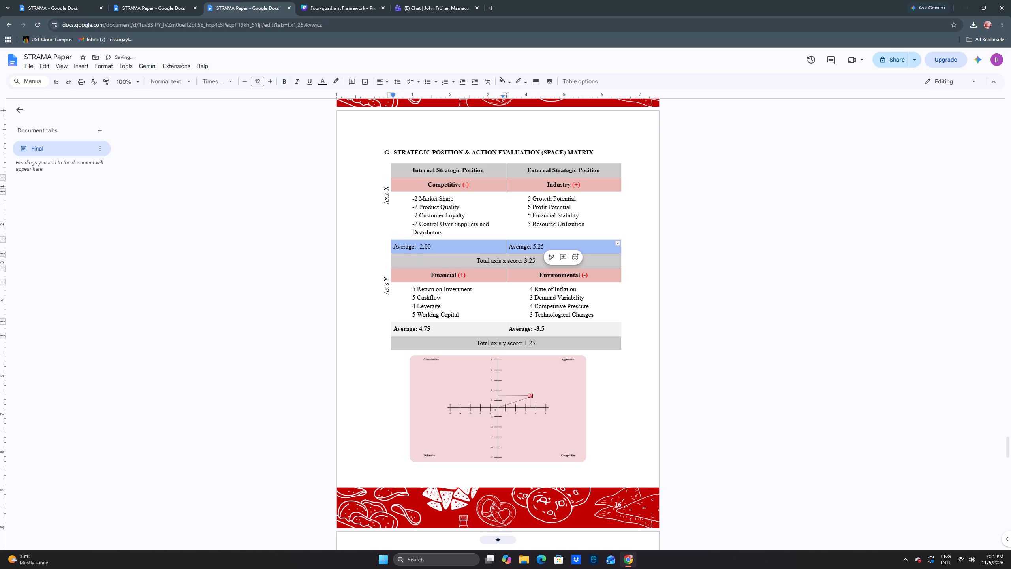
{"action": "left_click_drag", "start_coordinate": [554, 326], "coordinate": [427, 322]}
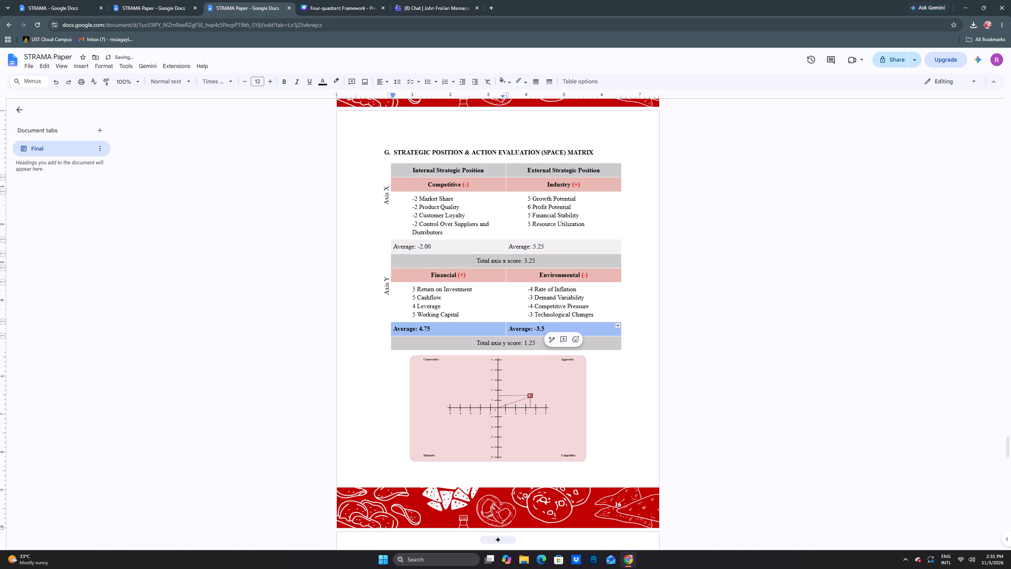
{"action": "key", "text": "ctrl+b"}
{"action": "key", "text": "ctrl+b"}
Bold the Total axis x score and Total axis y score lines in the SPACE matrix table.
{"action": "left_click_drag", "start_coordinate": [538, 260], "coordinate": [475, 264]}
{"action": "key", "text": "ctrl+b"}
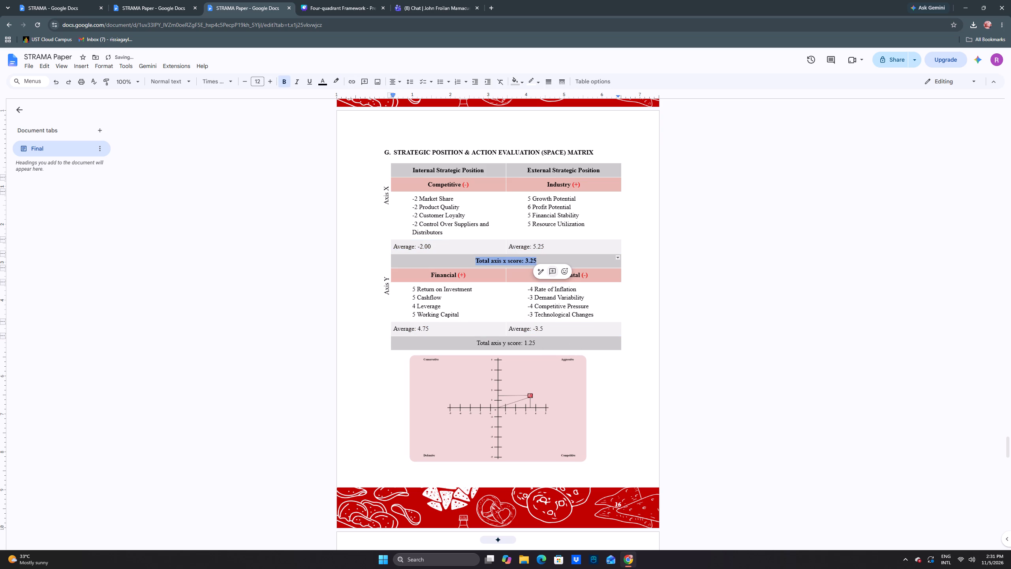
{"action": "left_click_drag", "start_coordinate": [541, 343], "coordinate": [474, 345]}
{"action": "key", "text": "ctrl+b"}
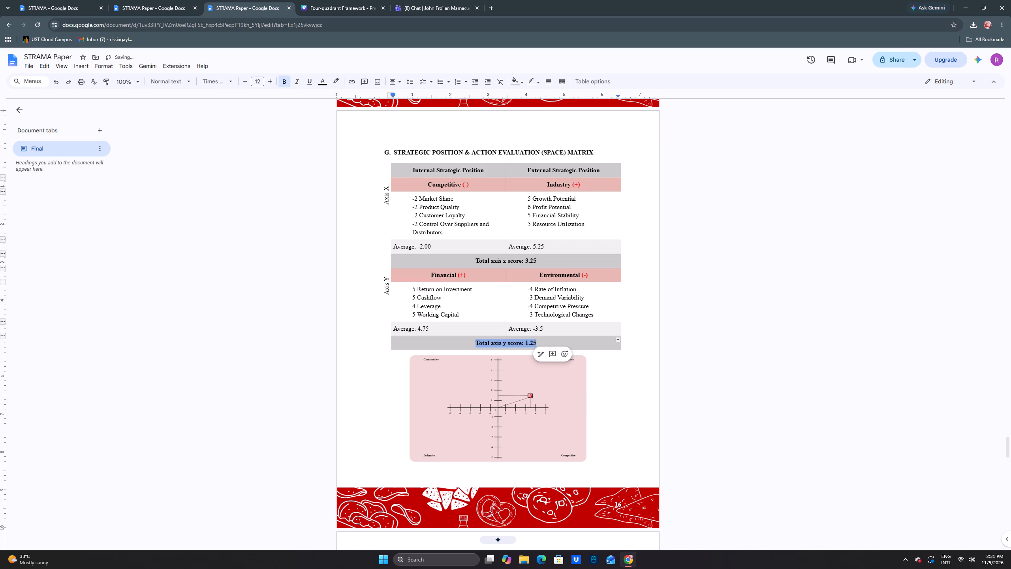
{"action": "left_click", "coordinate": [644, 284]}
{"action": "left_click_drag", "start_coordinate": [525, 206], "coordinate": [521, 210]}
{"action": "scroll", "coordinate": [615, 249], "scroll_direction": "up", "scroll_amount": 2}
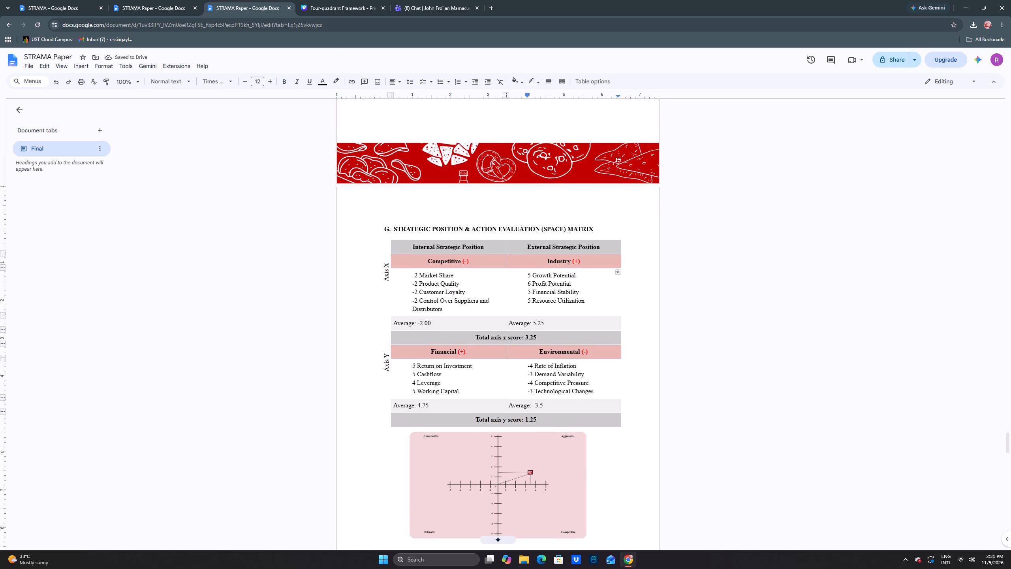
Delete the STRAMA Paper PDF, Four-quadrant Framework and GROUP 2 PPT files from the Downloads folder in File Explorer, then close it.
{"action": "left_click", "coordinate": [521, 562]}
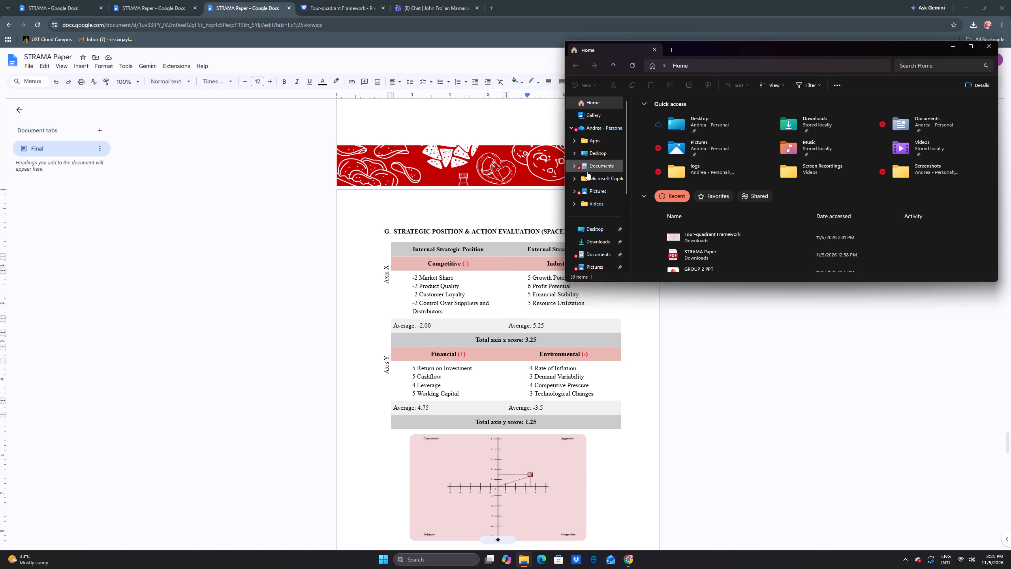
{"action": "left_click", "coordinate": [599, 237]}
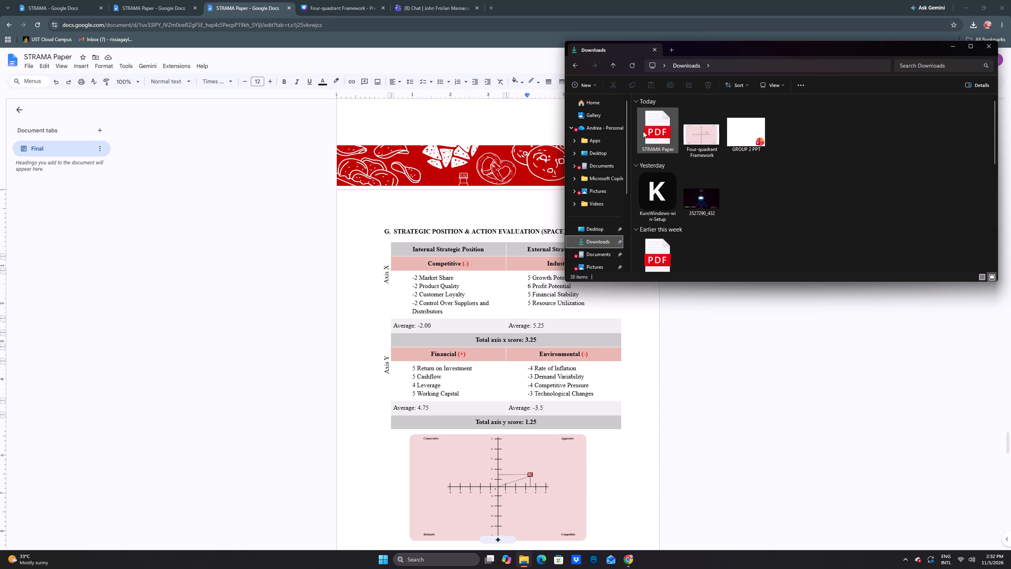
{"action": "left_click_drag", "start_coordinate": [634, 128], "coordinate": [756, 136]}
{"action": "right_click", "coordinate": [756, 136]}
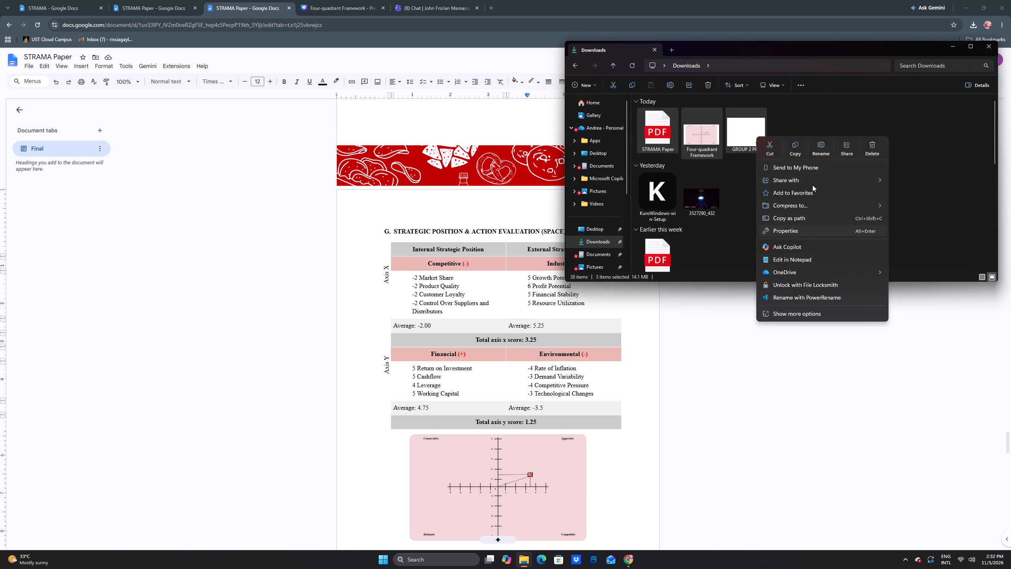
{"action": "left_click", "coordinate": [867, 147]}
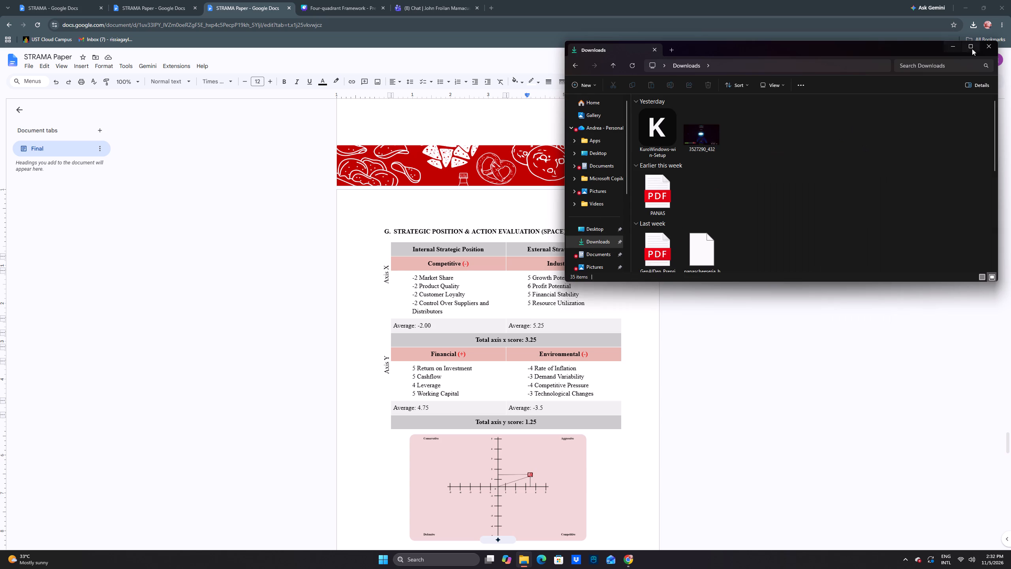
{"action": "left_click", "coordinate": [986, 44]}
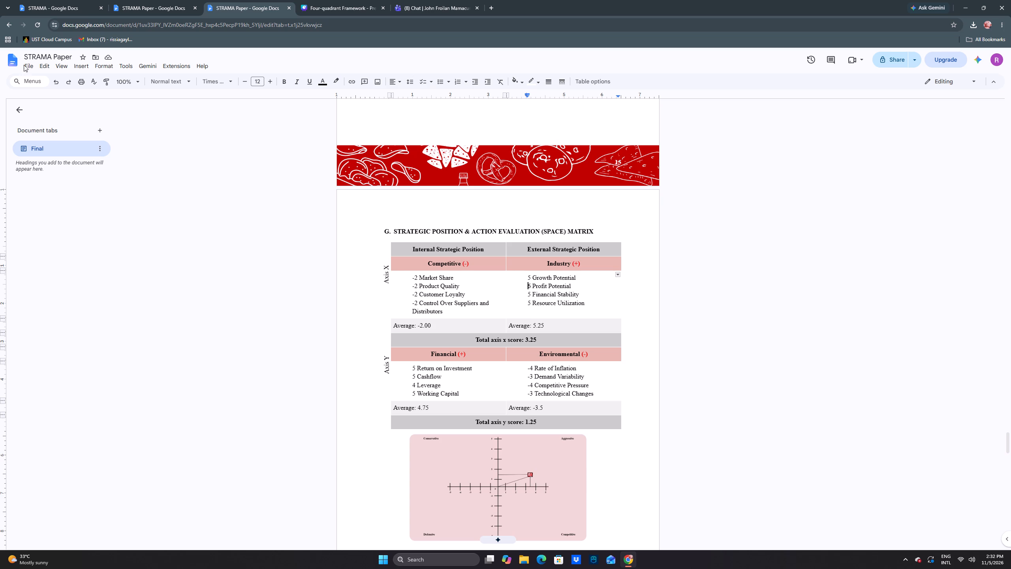
Download the edited STRAMA Paper document as a PDF.
{"action": "left_click", "coordinate": [29, 65]}
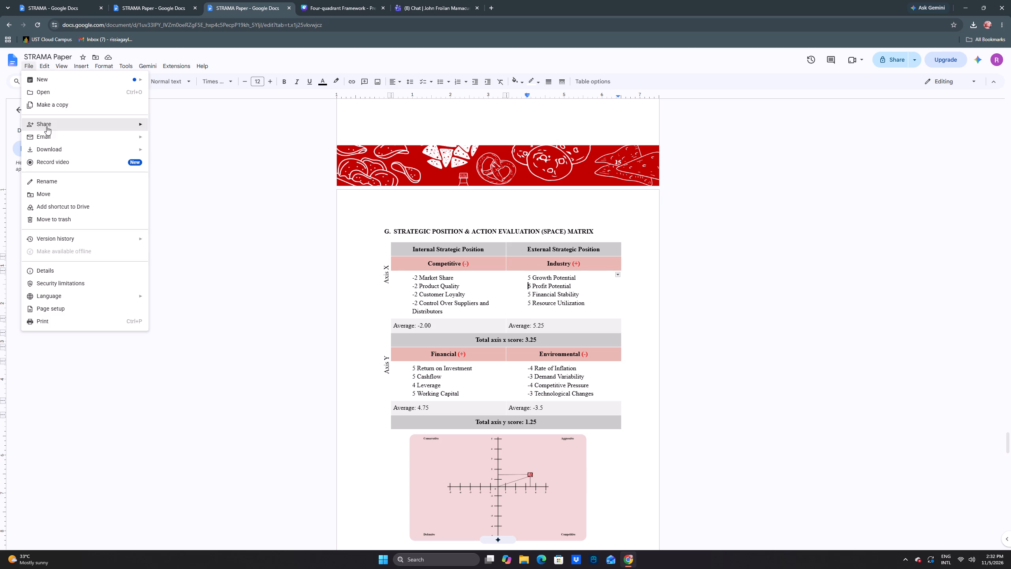
{"action": "left_click", "coordinate": [178, 164]}
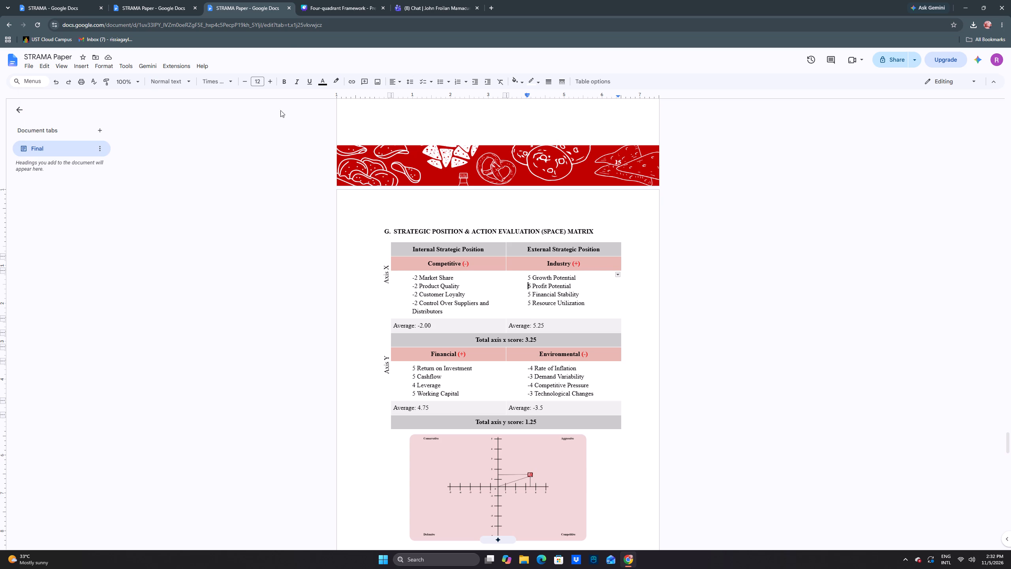
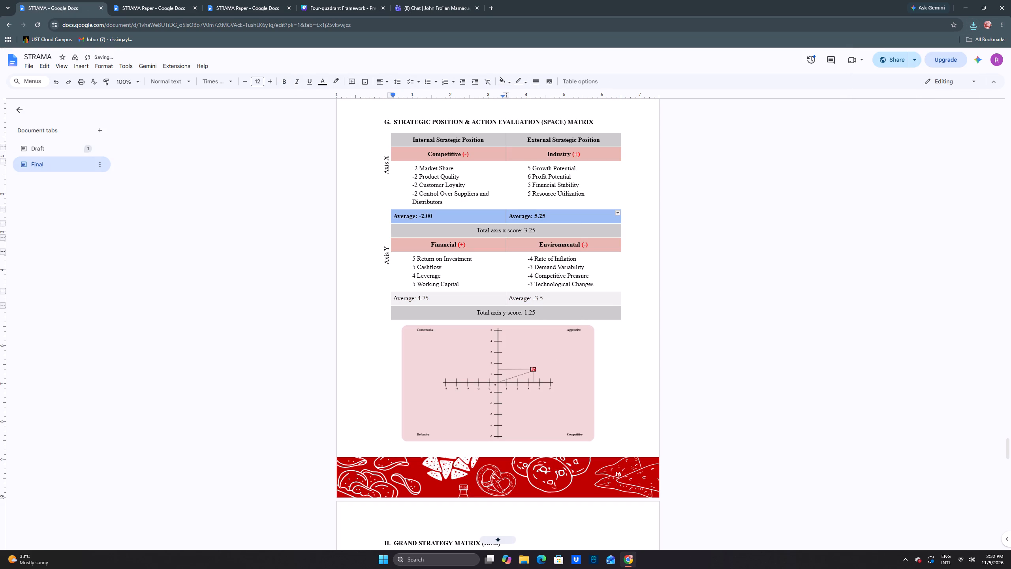
Remove the bold from the two axis X Average entries in the SPACE matrix table.
{"action": "left_click_drag", "start_coordinate": [426, 213], "coordinate": [419, 213]}
{"action": "double_click", "coordinate": [288, 82]}
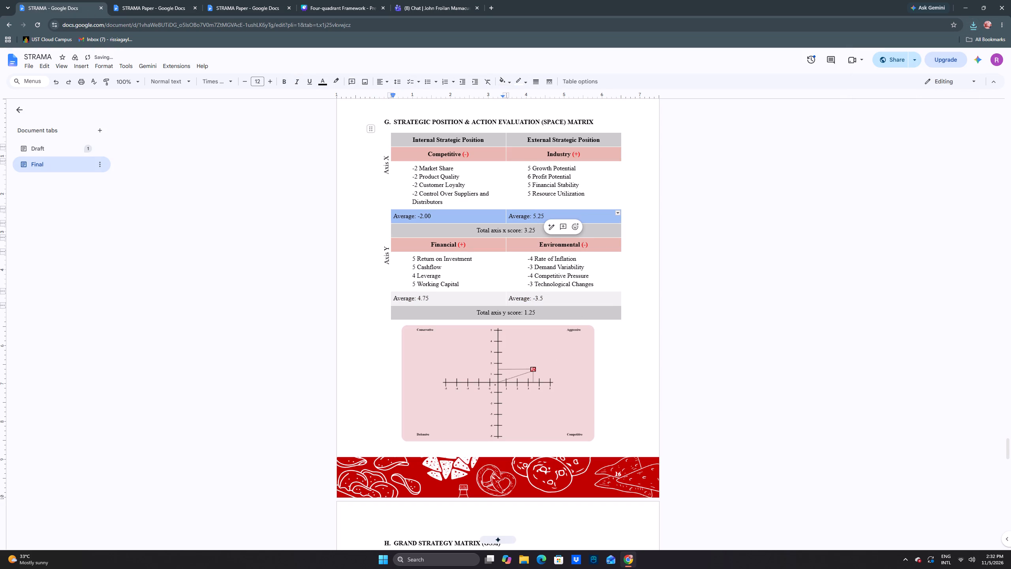
Bold the Total axis x score and Total axis y score lines in the SPACE matrix table.
{"action": "left_click_drag", "start_coordinate": [537, 230], "coordinate": [471, 229]}
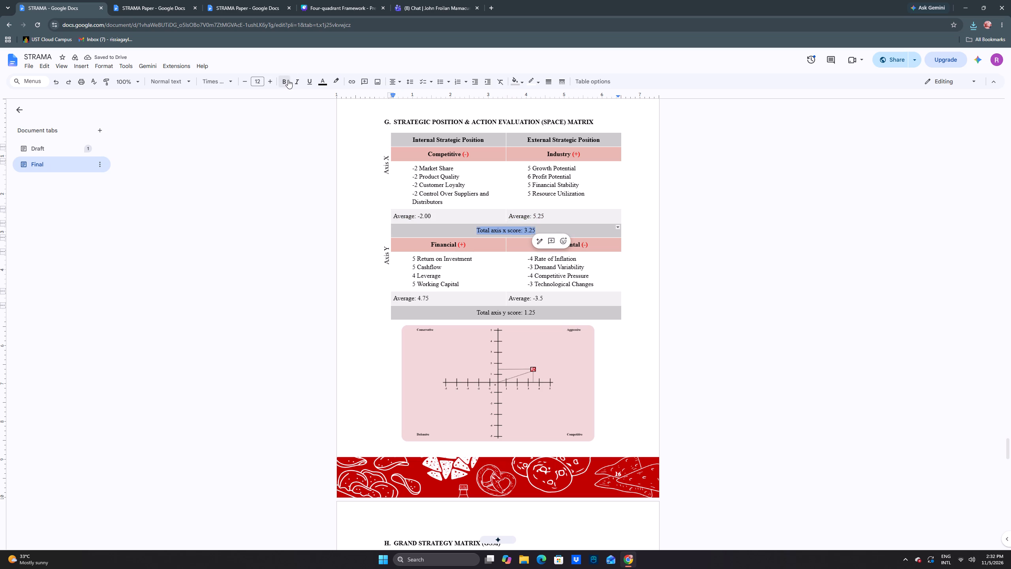
{"action": "left_click", "coordinate": [288, 80]}
{"action": "left_click_drag", "start_coordinate": [566, 315], "coordinate": [469, 313]}
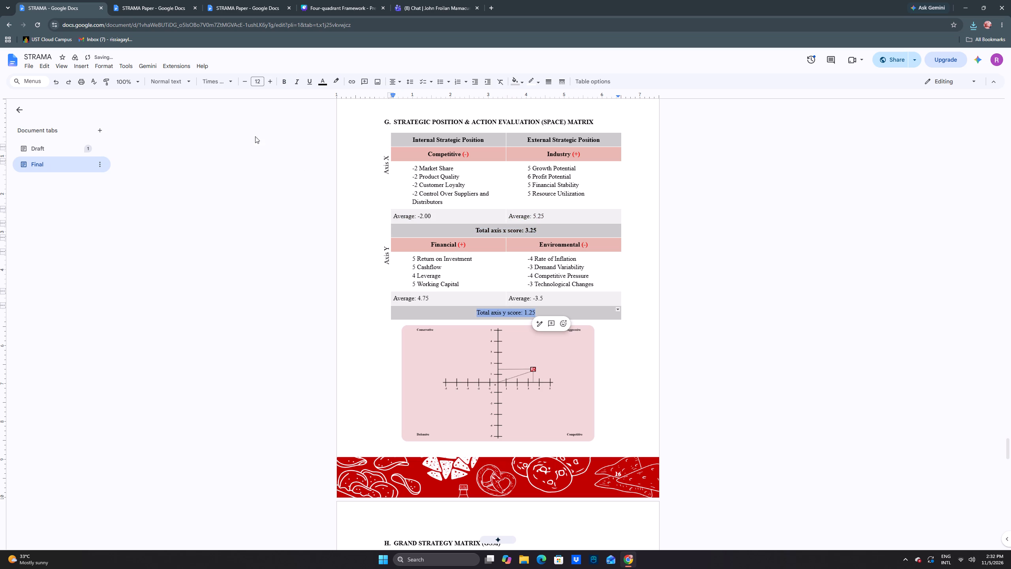
{"action": "left_click", "coordinate": [281, 83]}
Set the font size of the Internal-External (IE) Matrix table's scale values and numbered cells to 11.
{"action": "scroll", "coordinate": [575, 319], "scroll_direction": "down", "scroll_amount": 10}
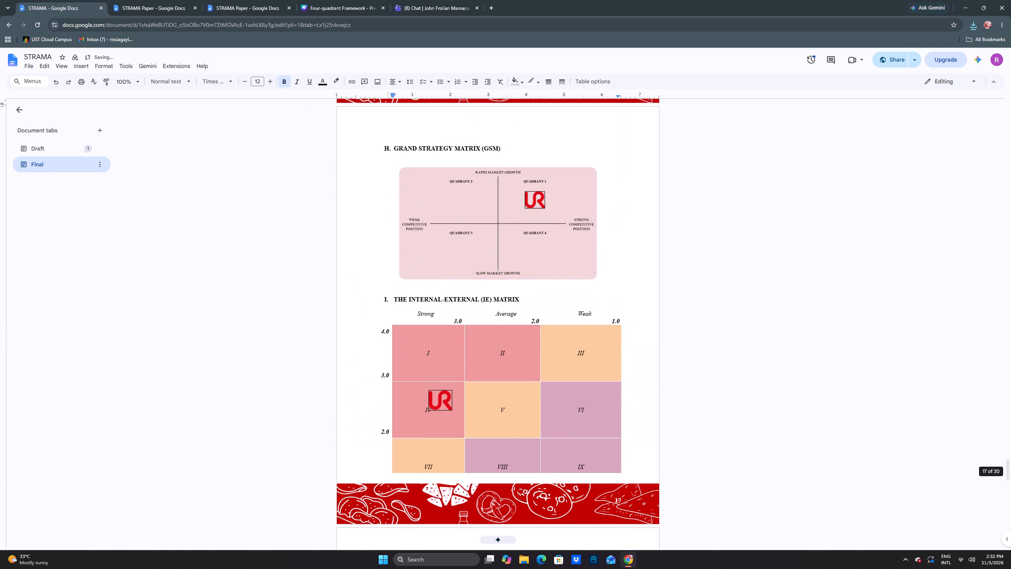
{"action": "scroll", "coordinate": [560, 311], "scroll_direction": "down", "scroll_amount": 2}
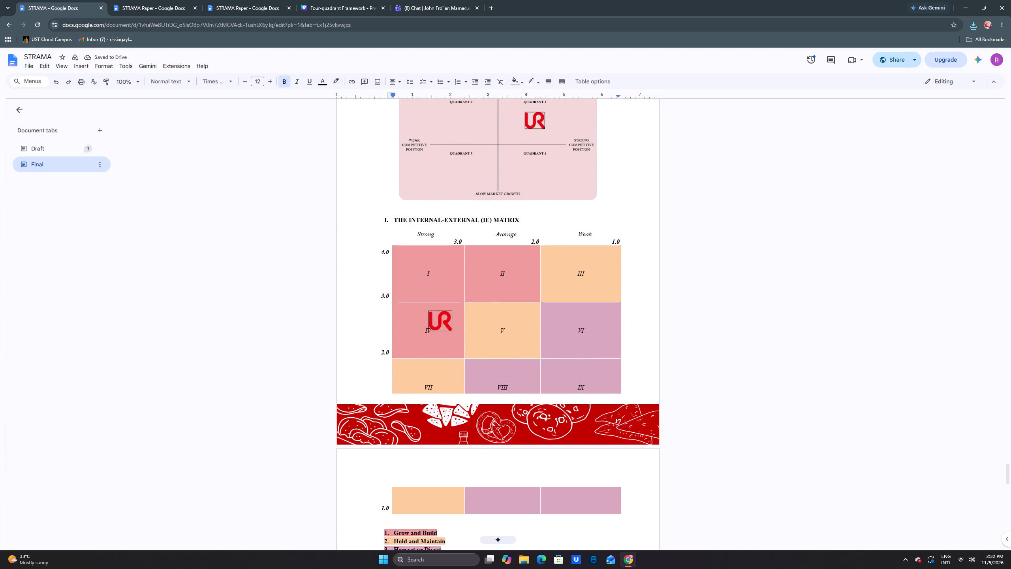
{"action": "left_click_drag", "start_coordinate": [392, 241], "coordinate": [561, 350]}
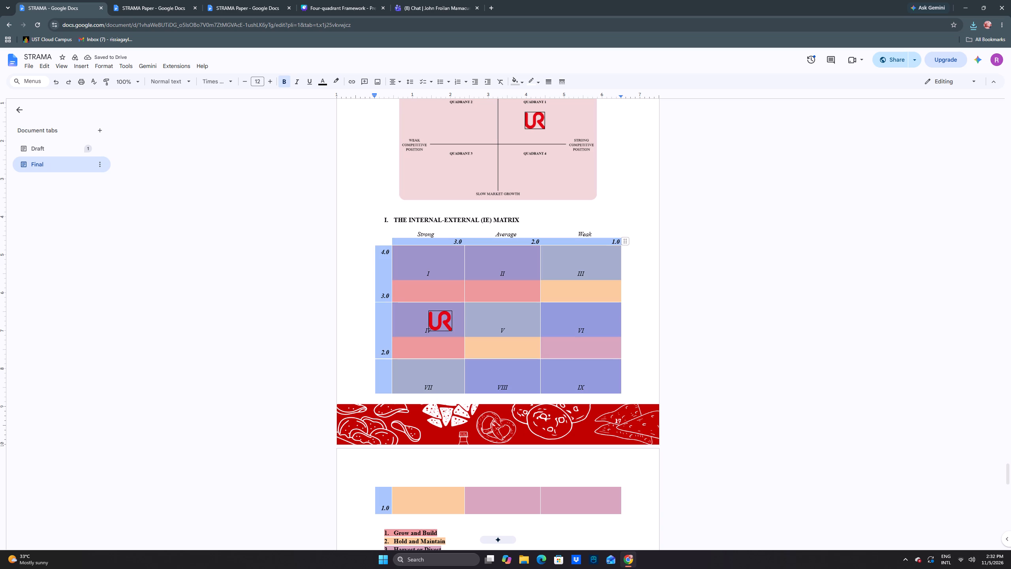
{"action": "left_click_drag", "start_coordinate": [561, 350], "coordinate": [560, 350]}
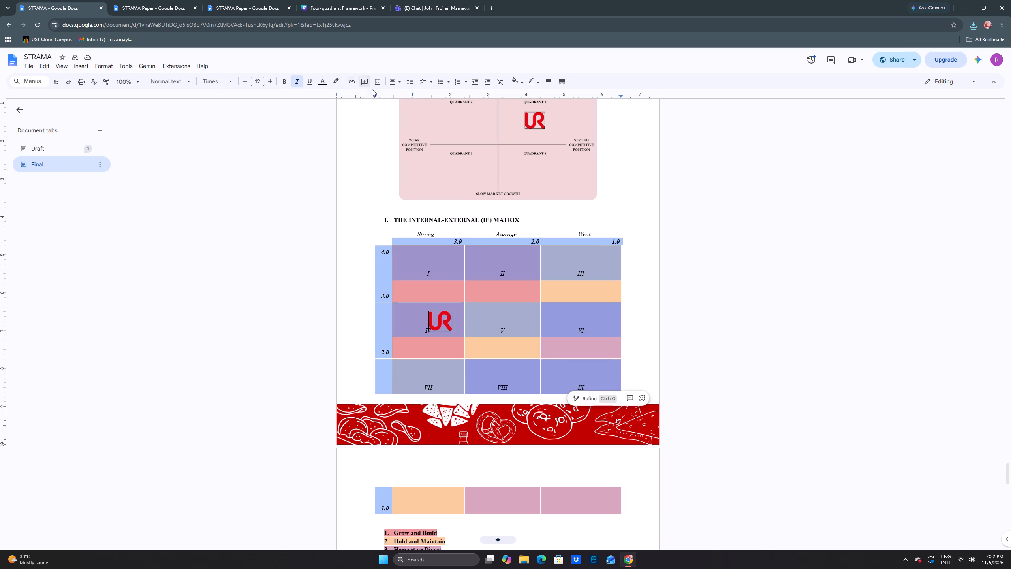
{"action": "left_click", "coordinate": [248, 80]}
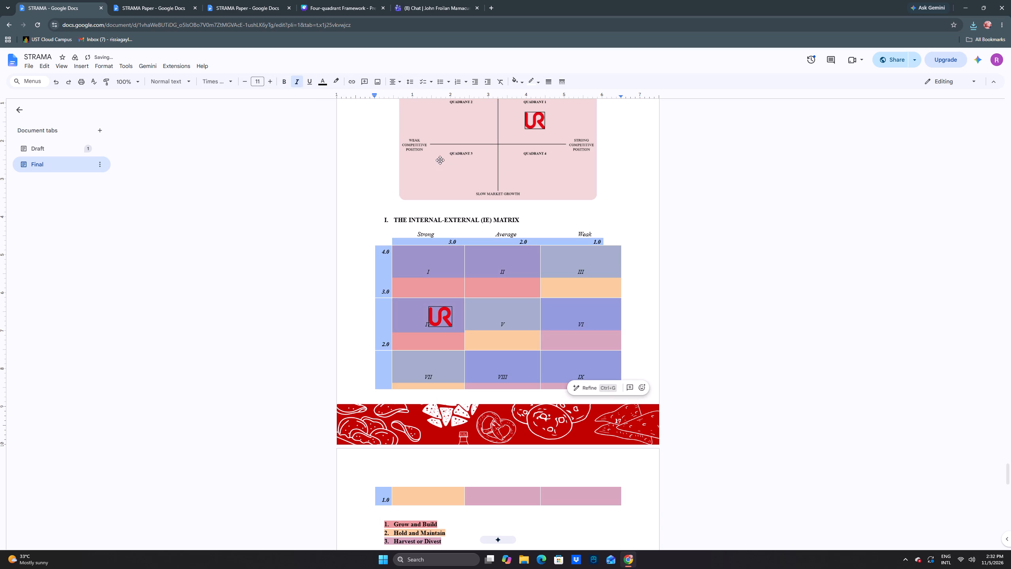
{"action": "left_click", "coordinate": [516, 234]}
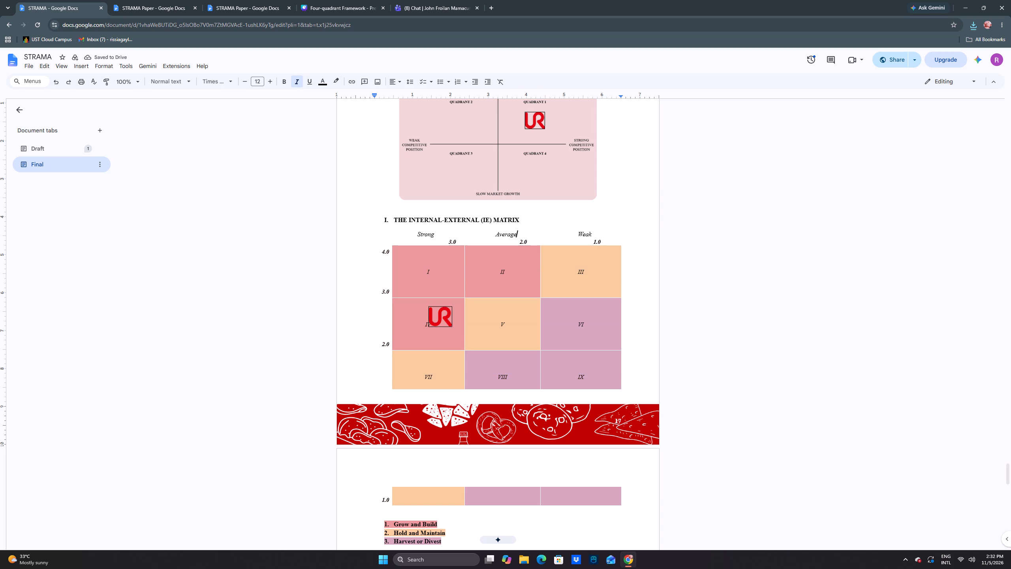
Compare the SPACE, Grand Strategy and IE matrix pages of the STRAMA document with those in the STRAMA Paper document.
{"action": "scroll", "coordinate": [593, 298], "scroll_direction": "down", "scroll_amount": 2}
{"action": "scroll", "coordinate": [586, 296], "scroll_direction": "up", "scroll_amount": 4}
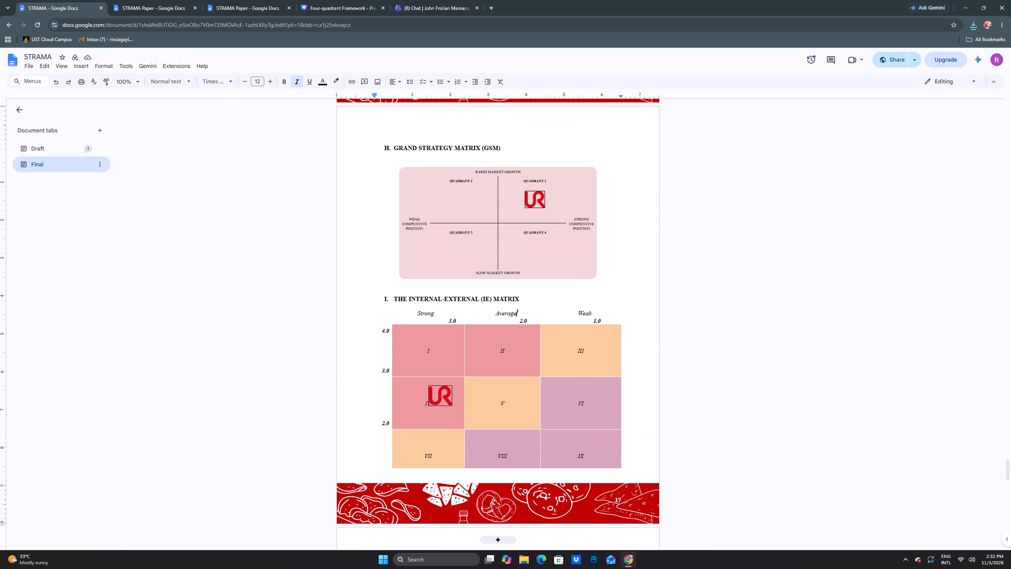
{"action": "scroll", "coordinate": [586, 296], "scroll_direction": "up", "scroll_amount": 4}
{"action": "scroll", "coordinate": [537, 308], "scroll_direction": "up", "scroll_amount": 5}
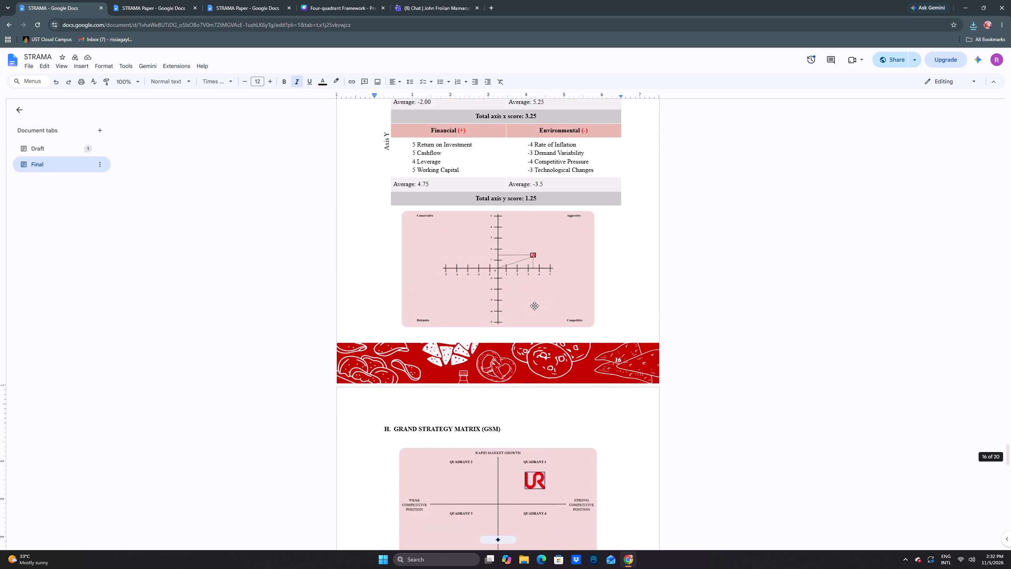
{"action": "scroll", "coordinate": [534, 306], "scroll_direction": "up", "scroll_amount": 2}
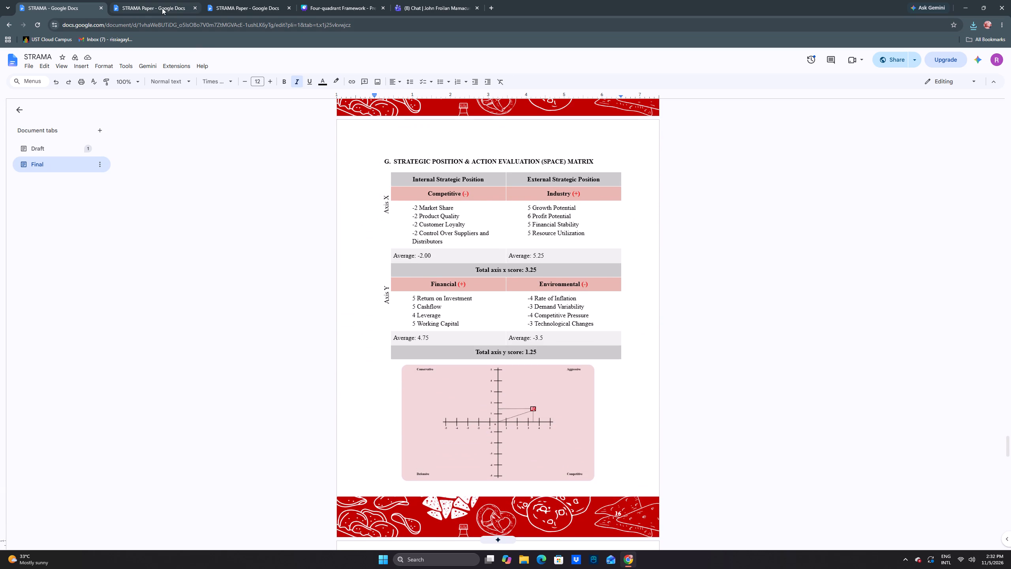
{"action": "left_click", "coordinate": [162, 8]}
{"action": "scroll", "coordinate": [455, 273], "scroll_direction": "down", "scroll_amount": 20}
{"action": "scroll", "coordinate": [455, 273], "scroll_direction": "down", "scroll_amount": 9}
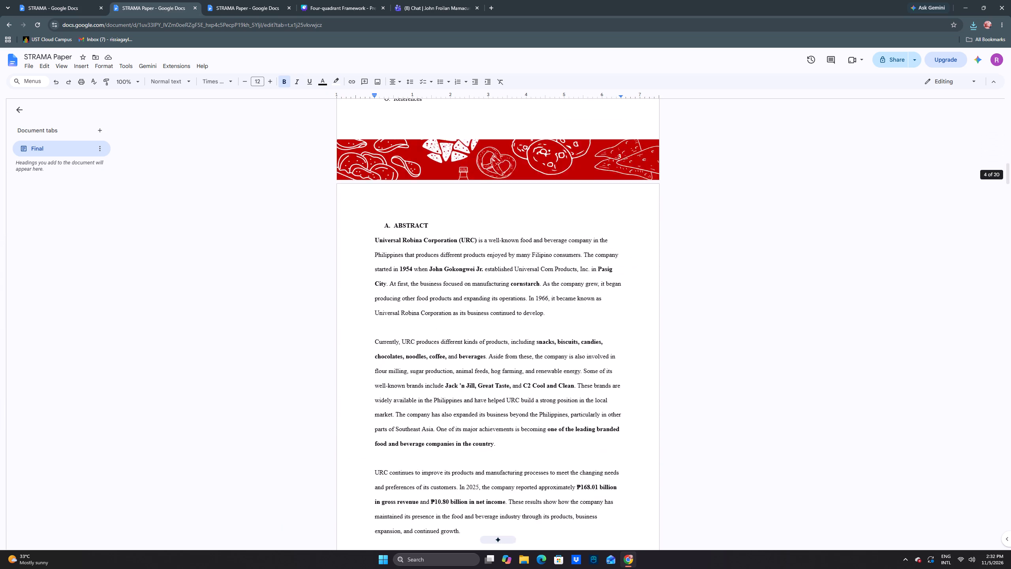
{"action": "scroll", "coordinate": [446, 255], "scroll_direction": "down", "scroll_amount": 20}
{"action": "scroll", "coordinate": [446, 255], "scroll_direction": "down", "scroll_amount": 20}
{"action": "scroll", "coordinate": [446, 255], "scroll_direction": "down", "scroll_amount": 10}
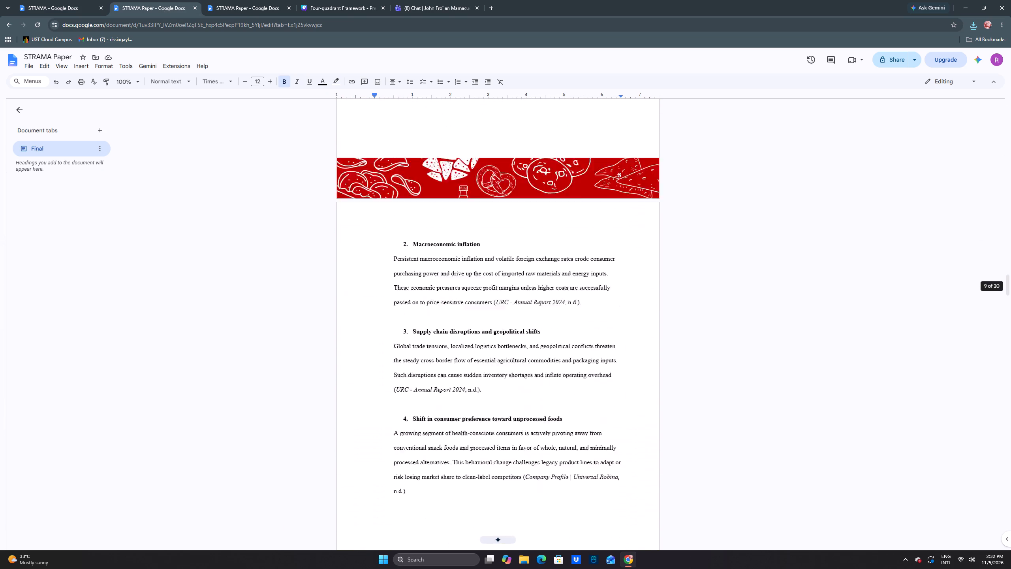
{"action": "scroll", "coordinate": [445, 255], "scroll_direction": "down", "scroll_amount": 20}
{"action": "scroll", "coordinate": [445, 255], "scroll_direction": "down", "scroll_amount": 20}
{"action": "scroll", "coordinate": [445, 255], "scroll_direction": "down", "scroll_amount": 10}
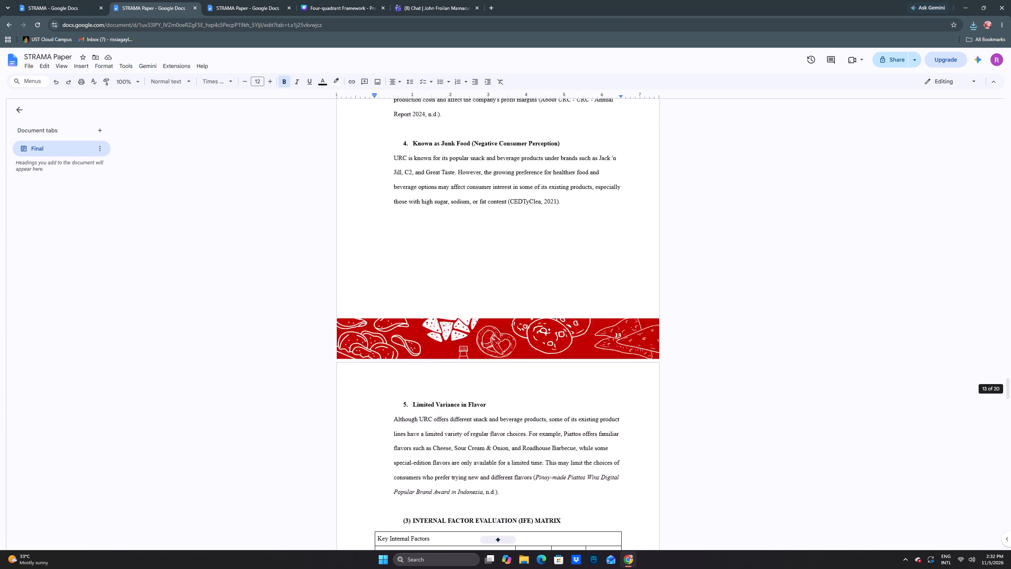
{"action": "scroll", "coordinate": [445, 255], "scroll_direction": "down", "scroll_amount": 20}
{"action": "scroll", "coordinate": [445, 255], "scroll_direction": "down", "scroll_amount": 19}
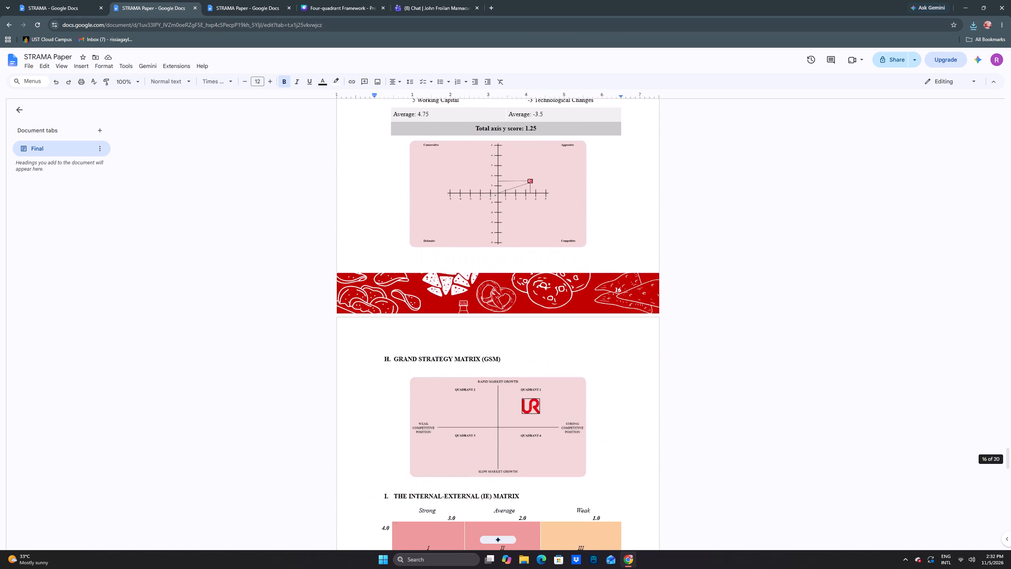
{"action": "scroll", "coordinate": [445, 255], "scroll_direction": "down", "scroll_amount": 8}
{"action": "scroll", "coordinate": [383, 236], "scroll_direction": "up", "scroll_amount": 4}
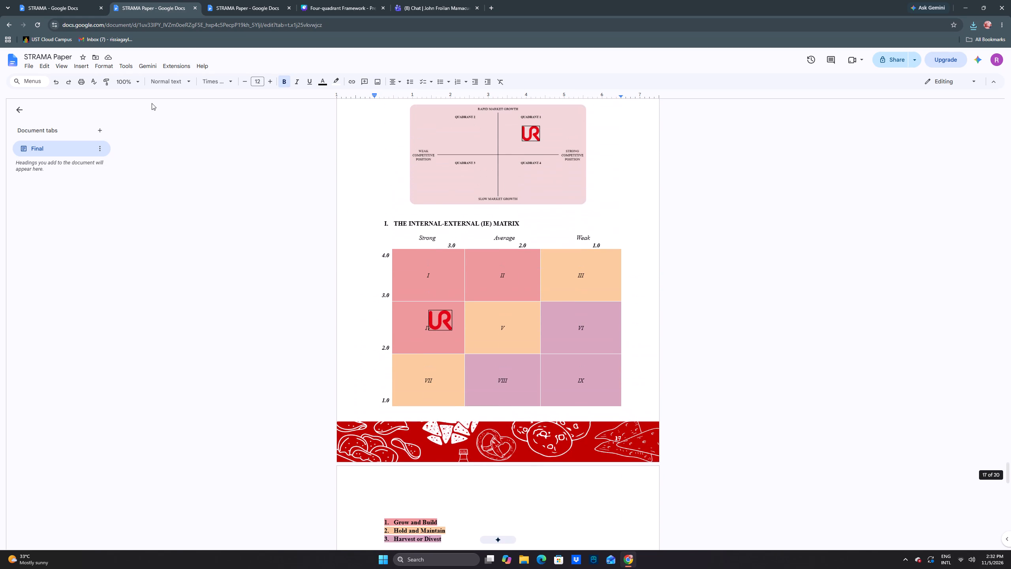
Apply double line spacing to the blank line between the Harvest or Divest legend entry and the QSPM heading in STRAMA Paper.
{"action": "scroll", "coordinate": [212, 134], "scroll_direction": "down", "scroll_amount": 4}
{"action": "scroll", "coordinate": [259, 178], "scroll_direction": "down", "scroll_amount": 2}
{"action": "left_click", "coordinate": [408, 316]}
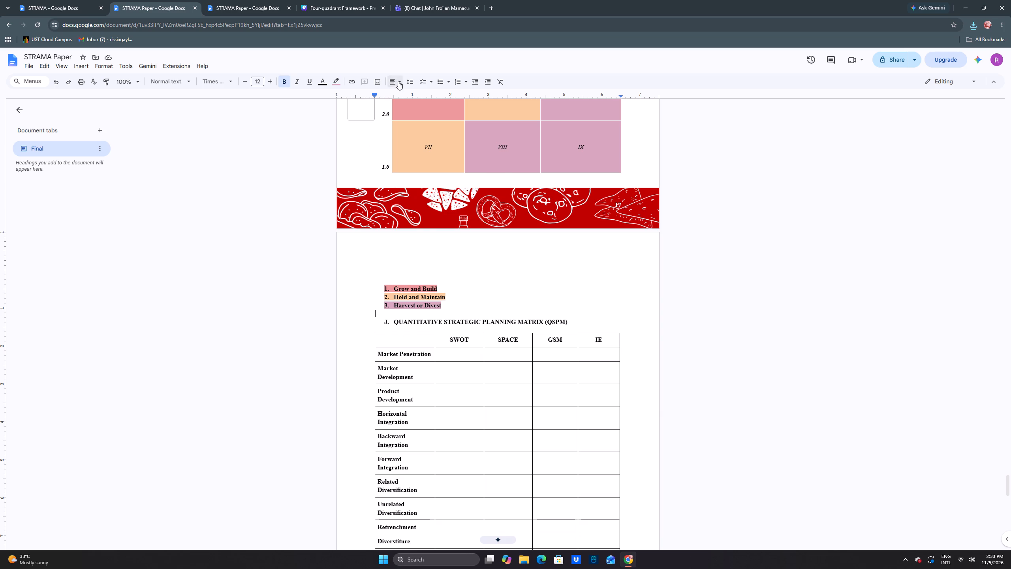
{"action": "left_click", "coordinate": [414, 82]}
{"action": "left_click", "coordinate": [428, 132]}
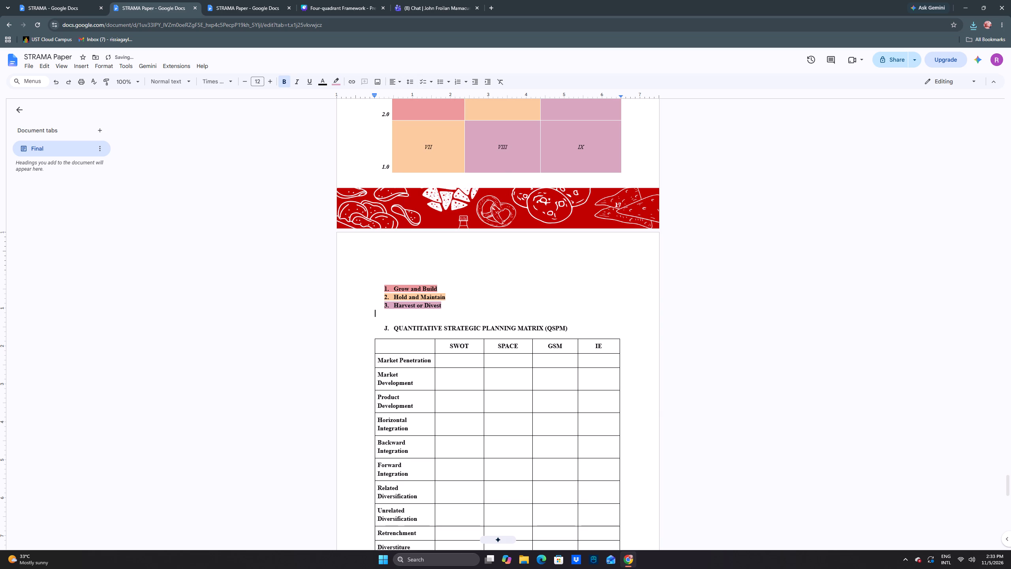
Check the line spacing of the blank line between the QSPM table and the Recommendation heading.
{"action": "scroll", "coordinate": [389, 335], "scroll_direction": "down", "scroll_amount": 1}
{"action": "scroll", "coordinate": [462, 316], "scroll_direction": "down", "scroll_amount": 4}
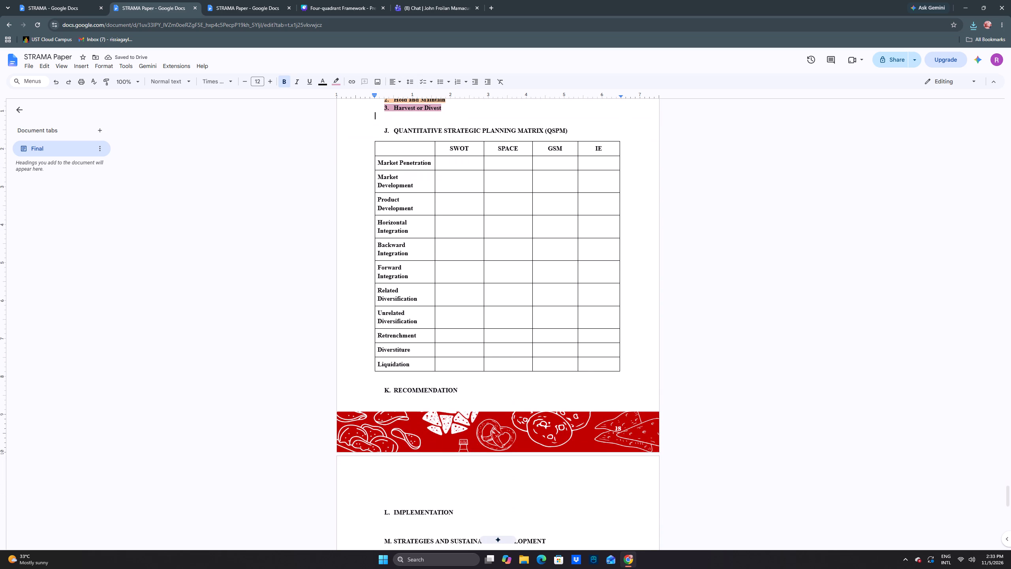
{"action": "left_click", "coordinate": [414, 377]}
{"action": "left_click", "coordinate": [417, 382]}
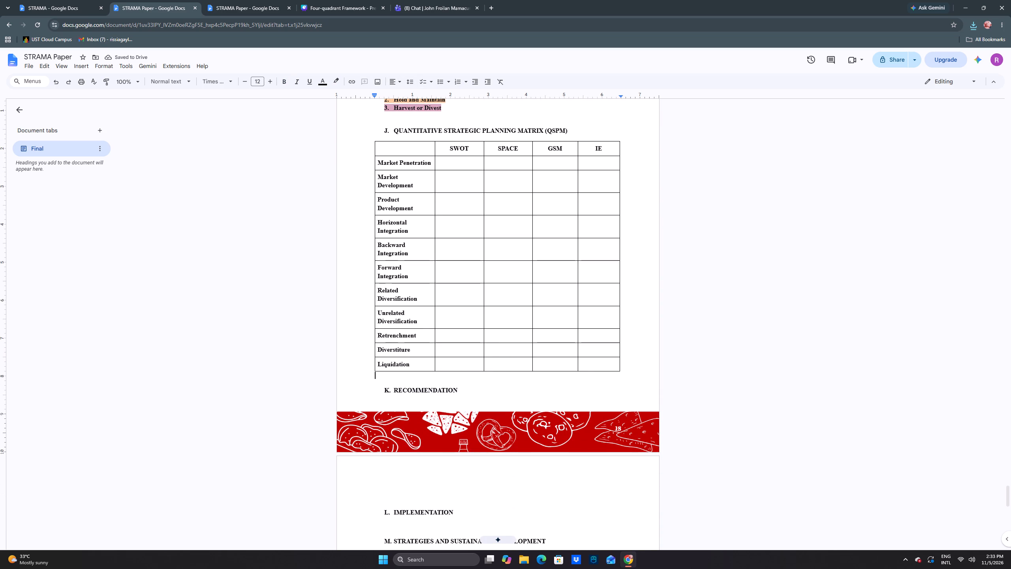
{"action": "left_click", "coordinate": [408, 82]}
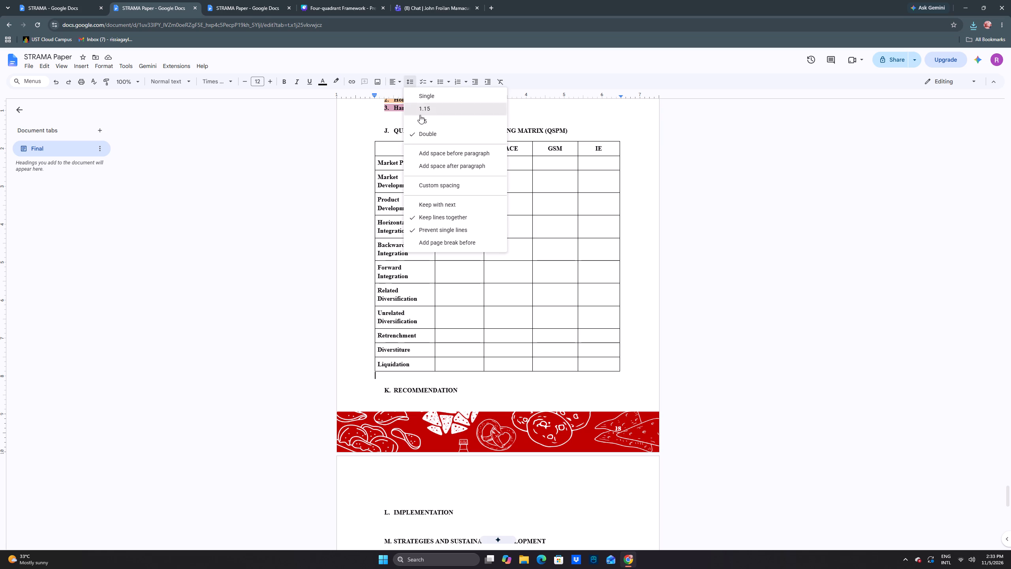
{"action": "left_click", "coordinate": [412, 81]}
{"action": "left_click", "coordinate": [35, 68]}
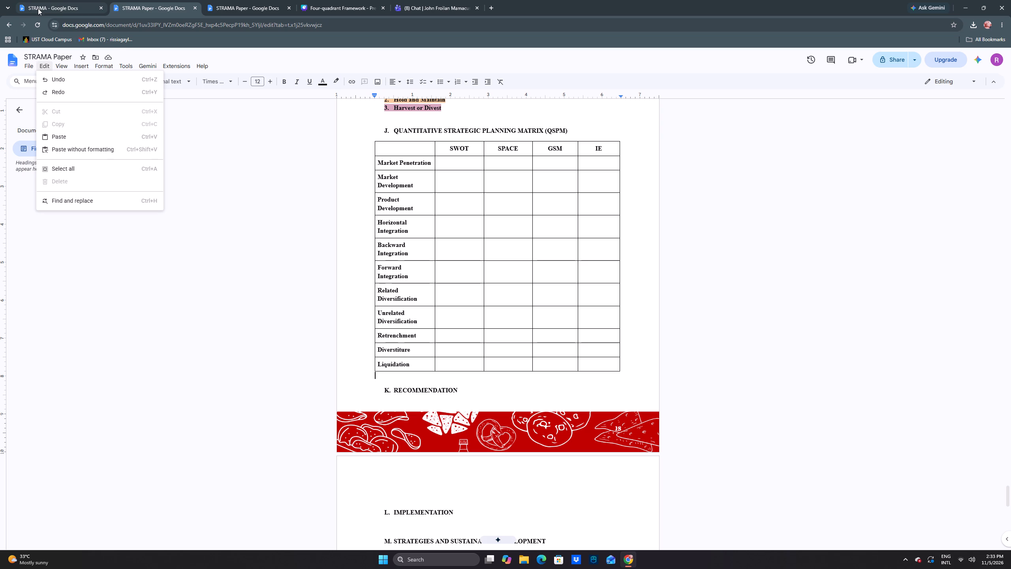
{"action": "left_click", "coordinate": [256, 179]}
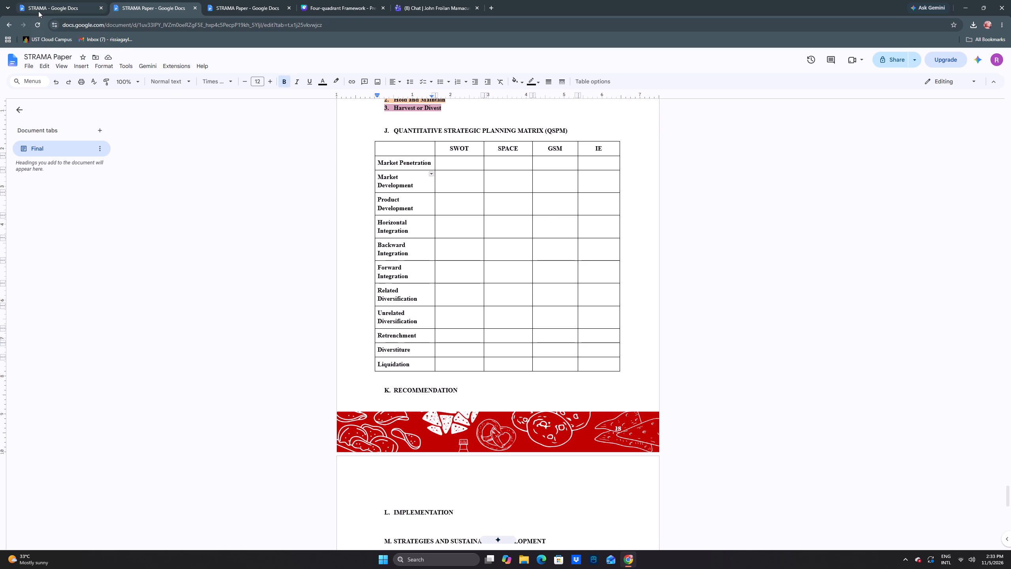
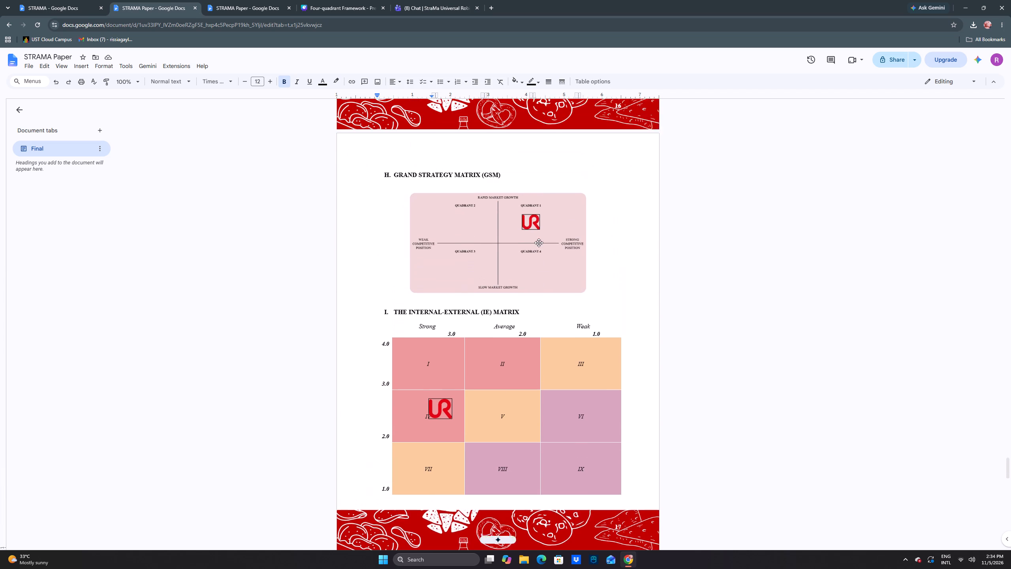
Review the STRAMA Paper pages from the Internal Factor Evaluation matrix through the QSPM table to the References heading for consistent layout.
{"action": "scroll", "coordinate": [536, 240], "scroll_direction": "up", "scroll_amount": 3}
{"action": "scroll", "coordinate": [536, 240], "scroll_direction": "down", "scroll_amount": 8}
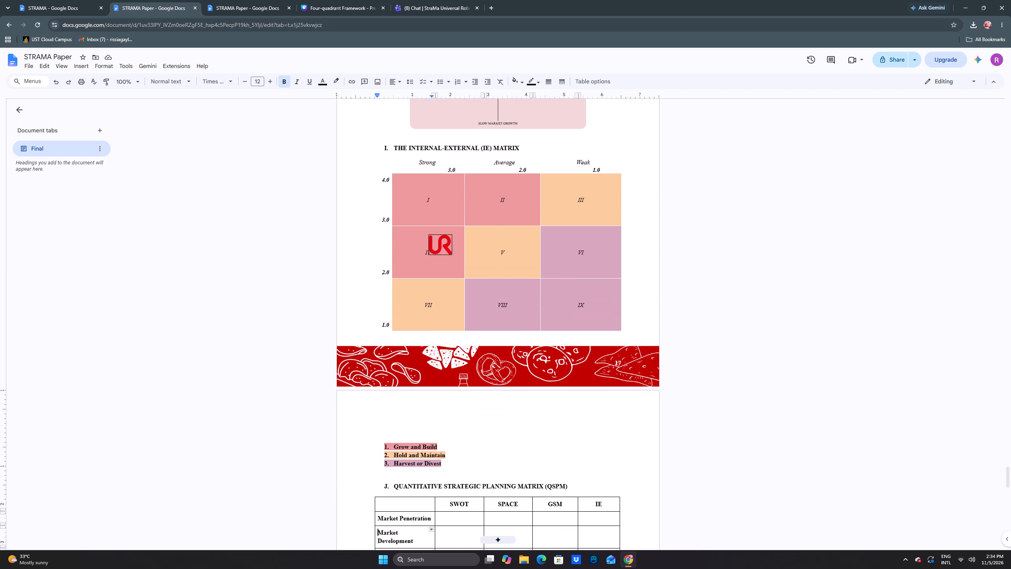
{"action": "scroll", "coordinate": [536, 239], "scroll_direction": "up", "scroll_amount": 5}
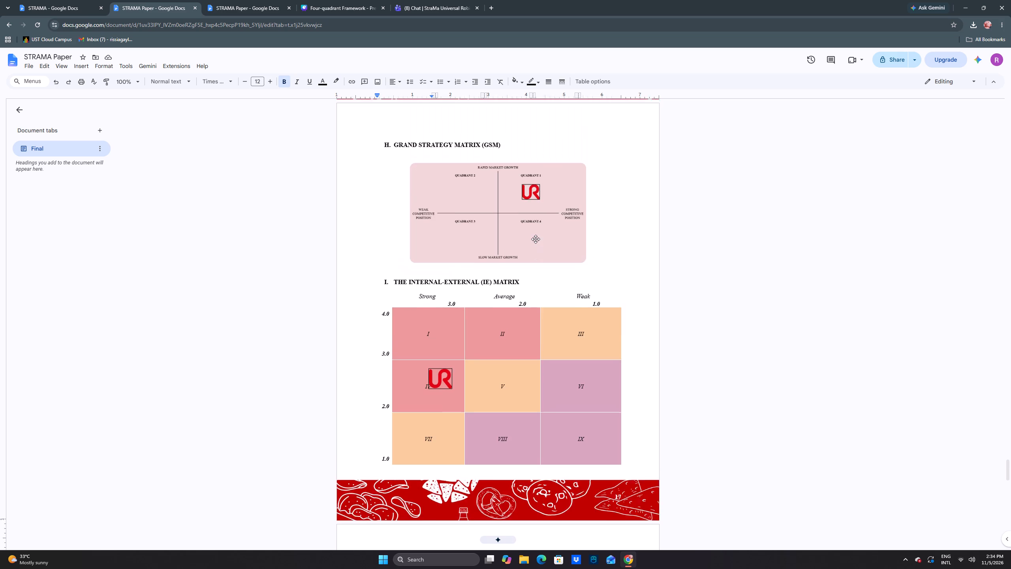
{"action": "scroll", "coordinate": [536, 239], "scroll_direction": "up", "scroll_amount": 4}
{"action": "scroll", "coordinate": [527, 239], "scroll_direction": "up", "scroll_amount": 17}
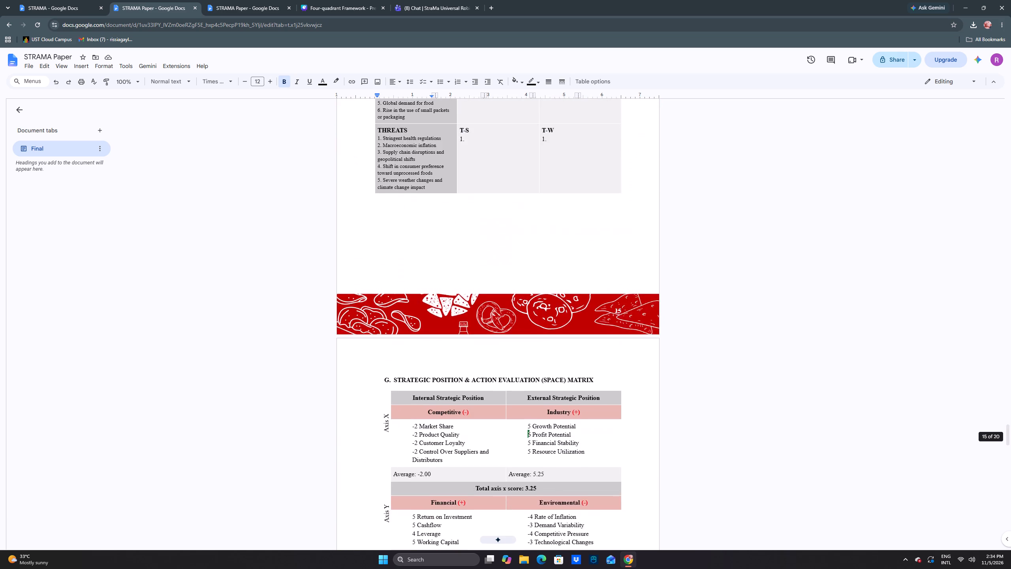
{"action": "scroll", "coordinate": [521, 197], "scroll_direction": "up", "scroll_amount": 7}
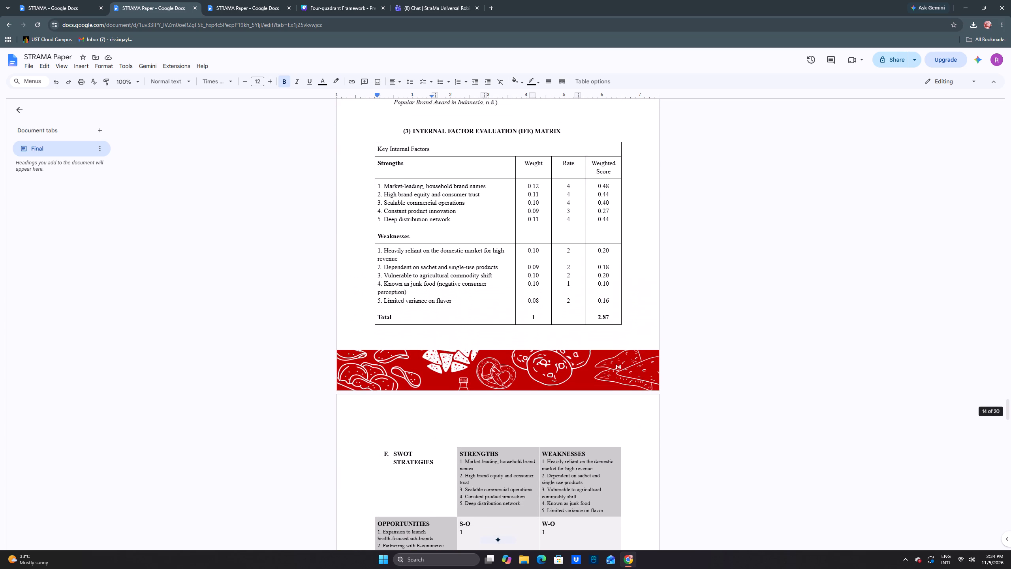
{"action": "scroll", "coordinate": [518, 194], "scroll_direction": "down", "scroll_amount": 3}
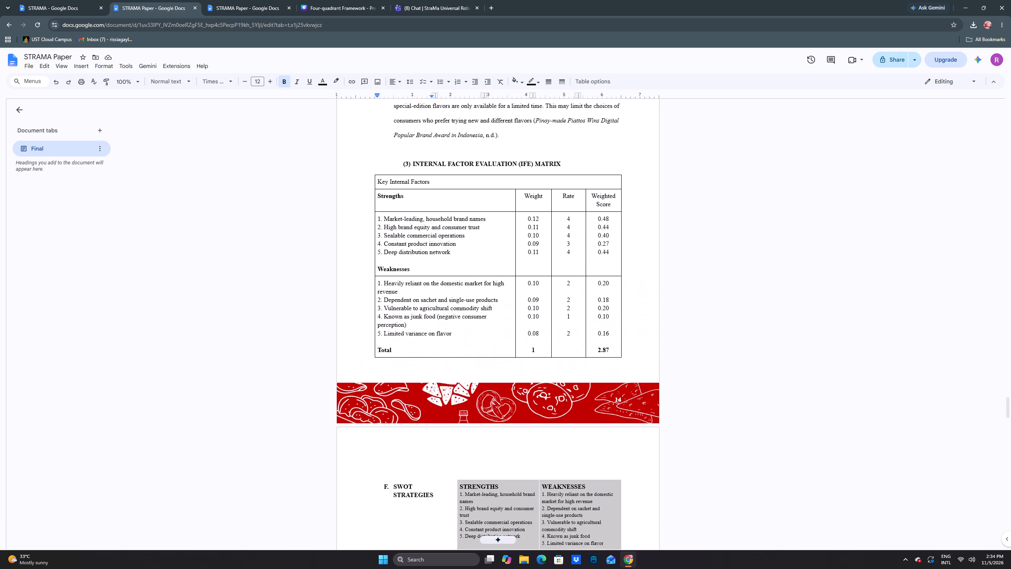
{"action": "scroll", "coordinate": [518, 194], "scroll_direction": "down", "scroll_amount": 14}
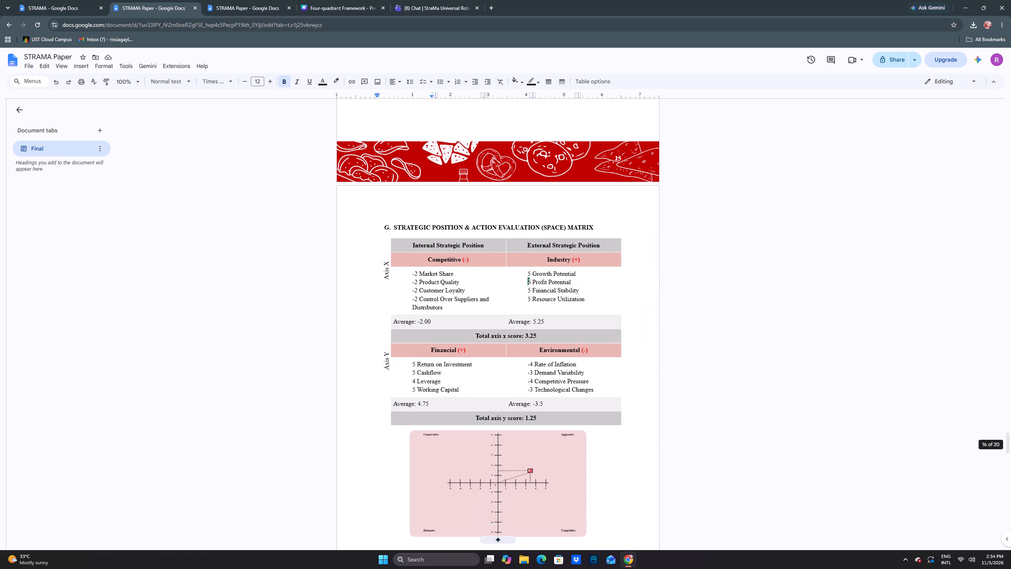
{"action": "scroll", "coordinate": [561, 387], "scroll_direction": "down", "scroll_amount": 5}
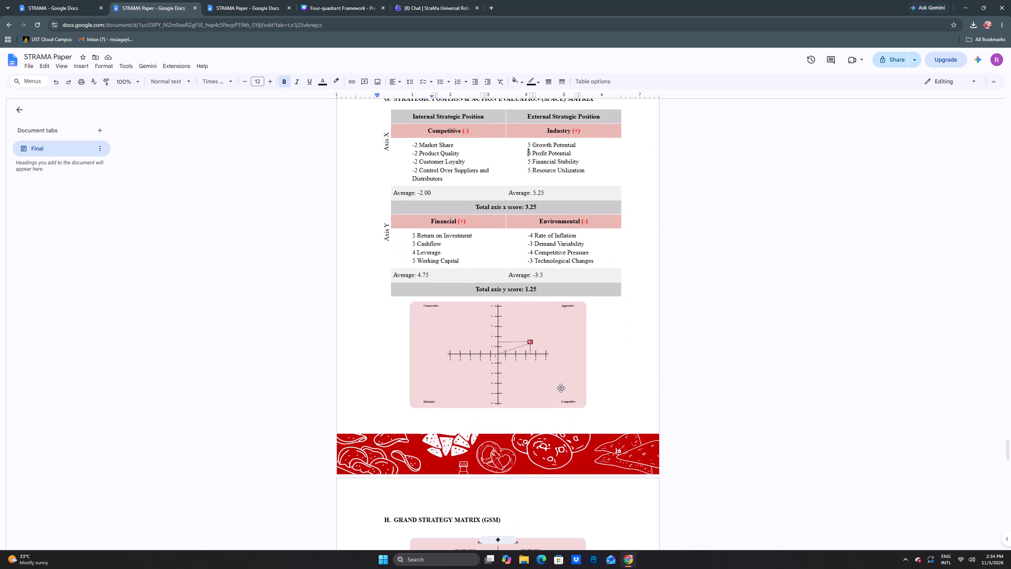
{"action": "scroll", "coordinate": [560, 383], "scroll_direction": "down", "scroll_amount": 14}
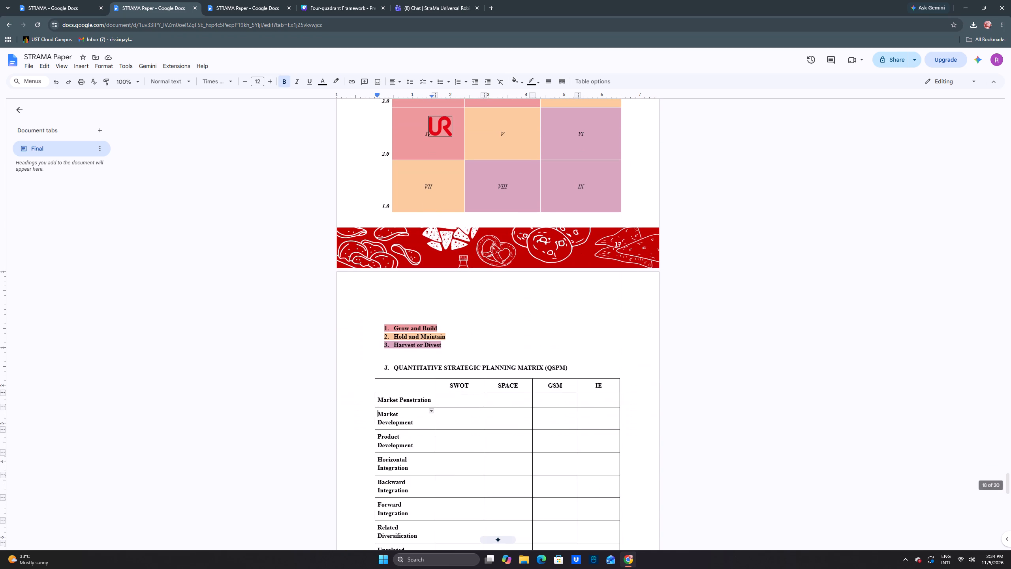
{"action": "scroll", "coordinate": [563, 374], "scroll_direction": "up", "scroll_amount": 3}
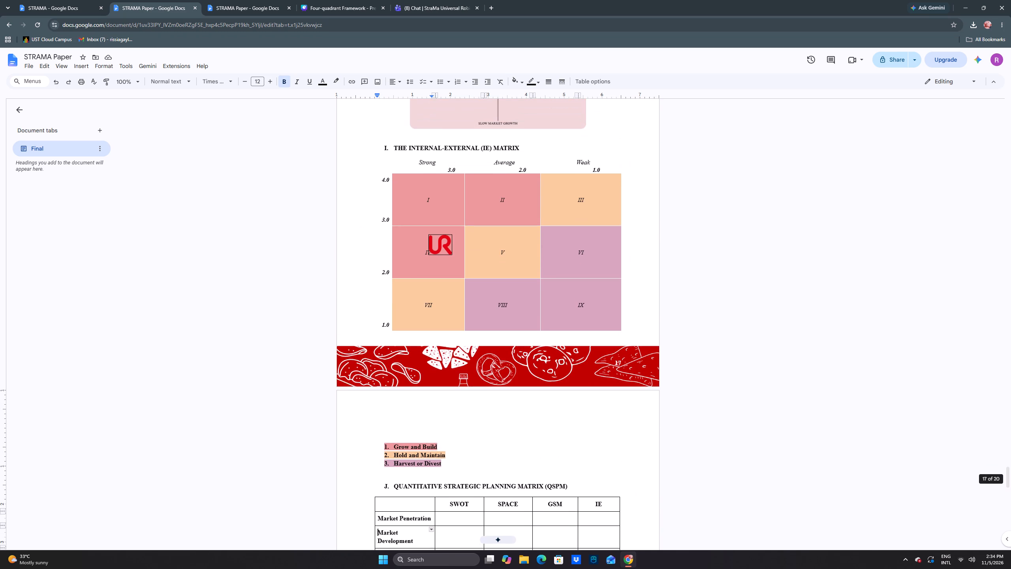
{"action": "scroll", "coordinate": [563, 371], "scroll_direction": "down", "scroll_amount": 15}
{"action": "scroll", "coordinate": [563, 370], "scroll_direction": "down", "scroll_amount": 6}
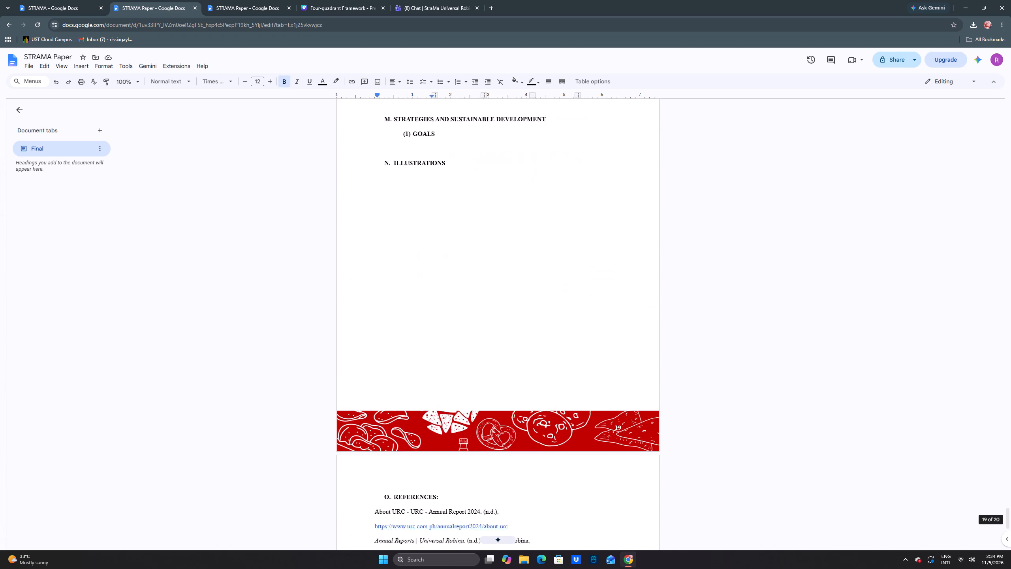
{"action": "scroll", "coordinate": [563, 370], "scroll_direction": "down", "scroll_amount": 6}
{"action": "scroll", "coordinate": [551, 360], "scroll_direction": "up", "scroll_amount": 16}
{"action": "scroll", "coordinate": [563, 325], "scroll_direction": "up", "scroll_amount": 12}
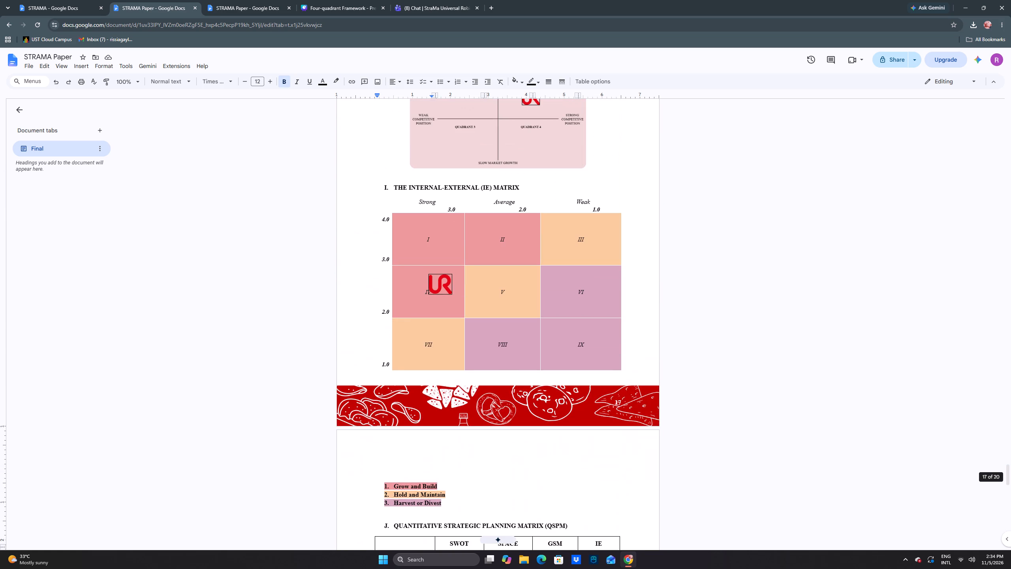
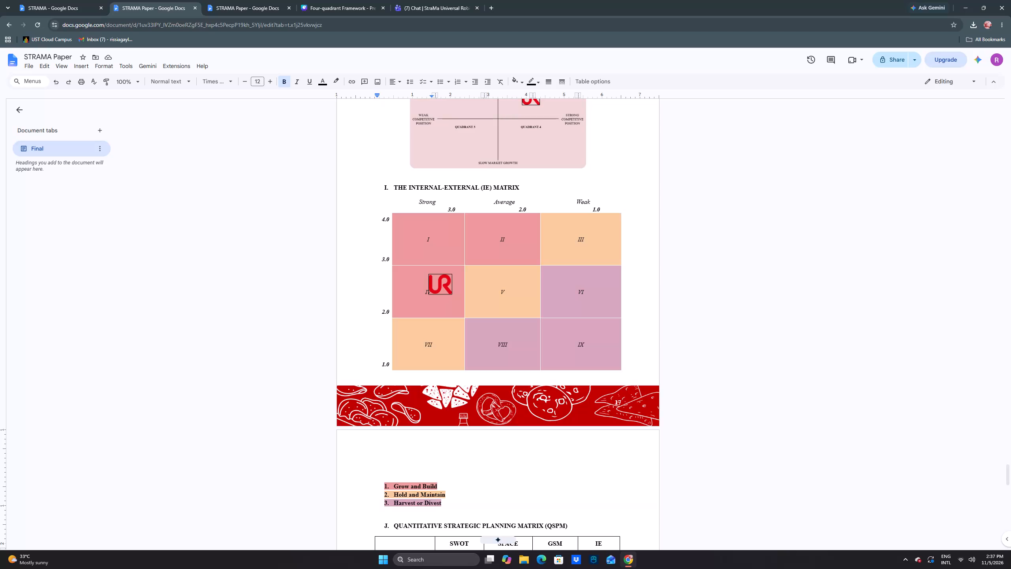
Examine the STRAMA Paper layout from the Internal-External matrix and QSPM table through the Illustrations heading.
{"action": "scroll", "coordinate": [554, 330], "scroll_direction": "down", "scroll_amount": 11}
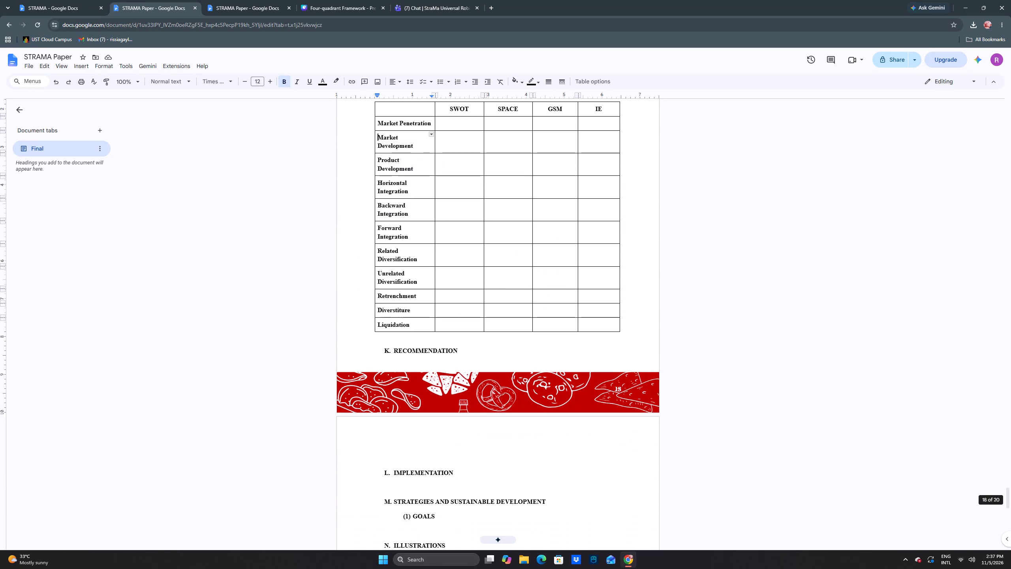
{"action": "scroll", "coordinate": [555, 333], "scroll_direction": "down", "scroll_amount": 6}
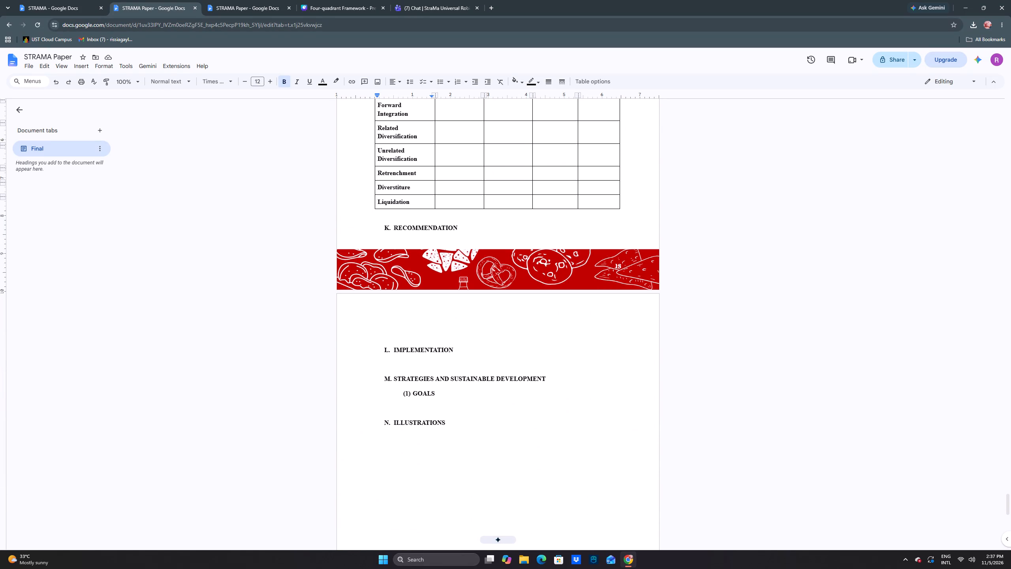
{"action": "scroll", "coordinate": [539, 321], "scroll_direction": "down", "scroll_amount": 1}
{"action": "scroll", "coordinate": [539, 321], "scroll_direction": "up", "scroll_amount": 10}
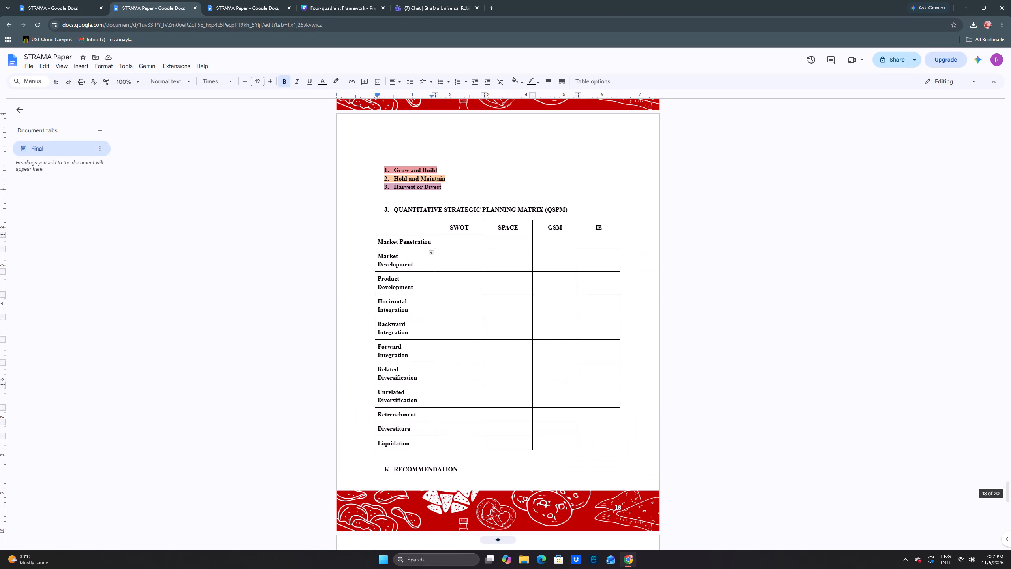
{"action": "scroll", "coordinate": [536, 321], "scroll_direction": "up", "scroll_amount": 9}
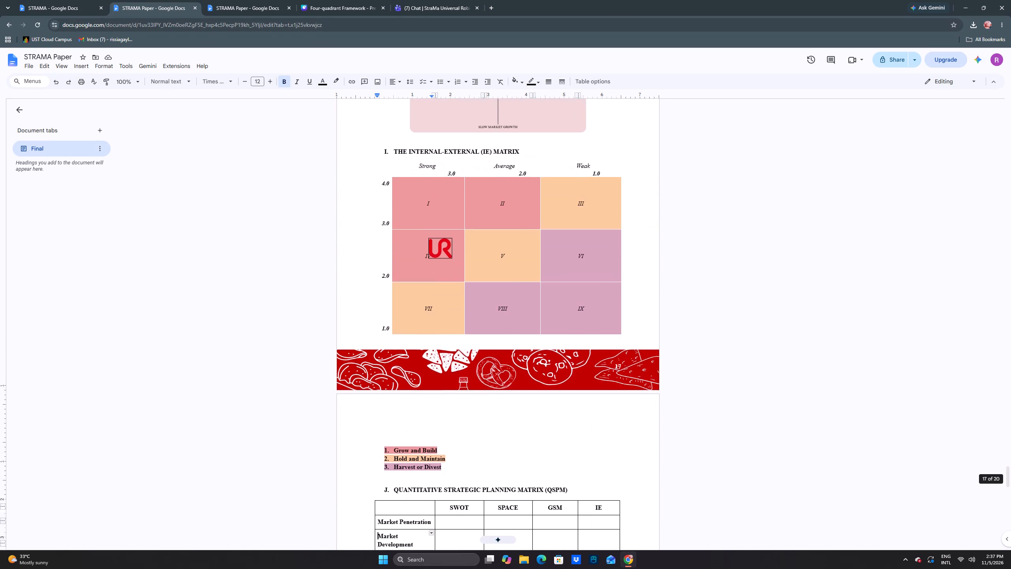
{"action": "scroll", "coordinate": [536, 320], "scroll_direction": "up", "scroll_amount": 2}
{"action": "scroll", "coordinate": [536, 320], "scroll_direction": "down", "scroll_amount": 5}
{"action": "scroll", "coordinate": [536, 320], "scroll_direction": "up", "scroll_amount": 4}
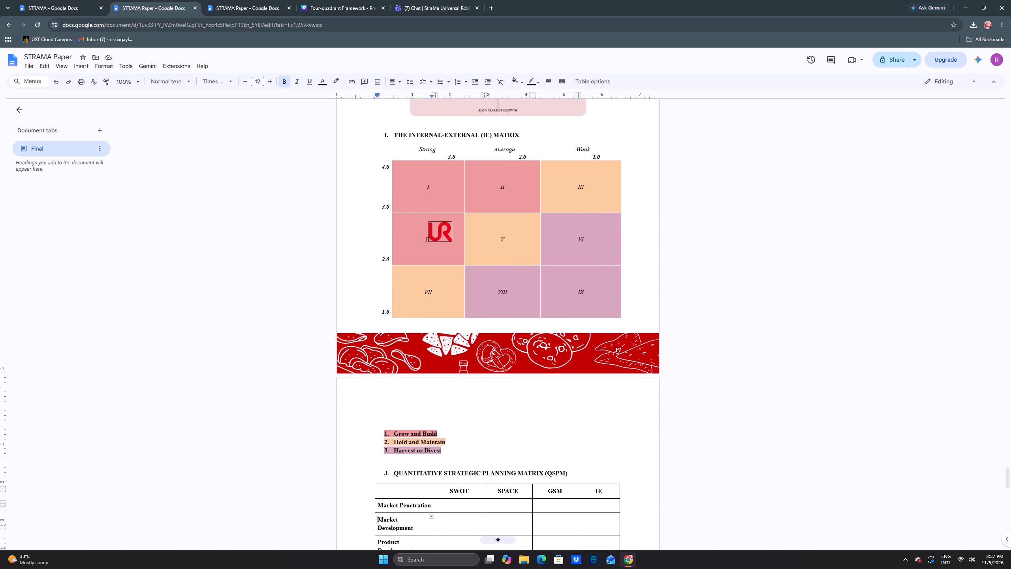
Look back through the earlier STRAMA Paper pages, covering the EFE matrix, weaknesses, SWOT strategies and SPACE matrix.
{"action": "scroll", "coordinate": [536, 320], "scroll_direction": "up", "scroll_amount": 19}
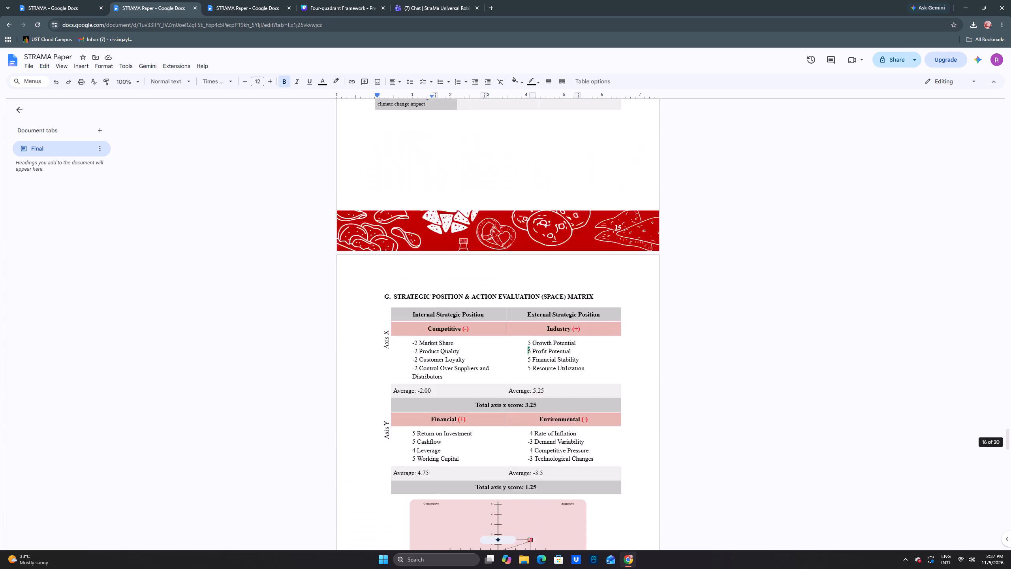
{"action": "scroll", "coordinate": [536, 320], "scroll_direction": "up", "scroll_amount": 20}
{"action": "scroll", "coordinate": [536, 320], "scroll_direction": "up", "scroll_amount": 11}
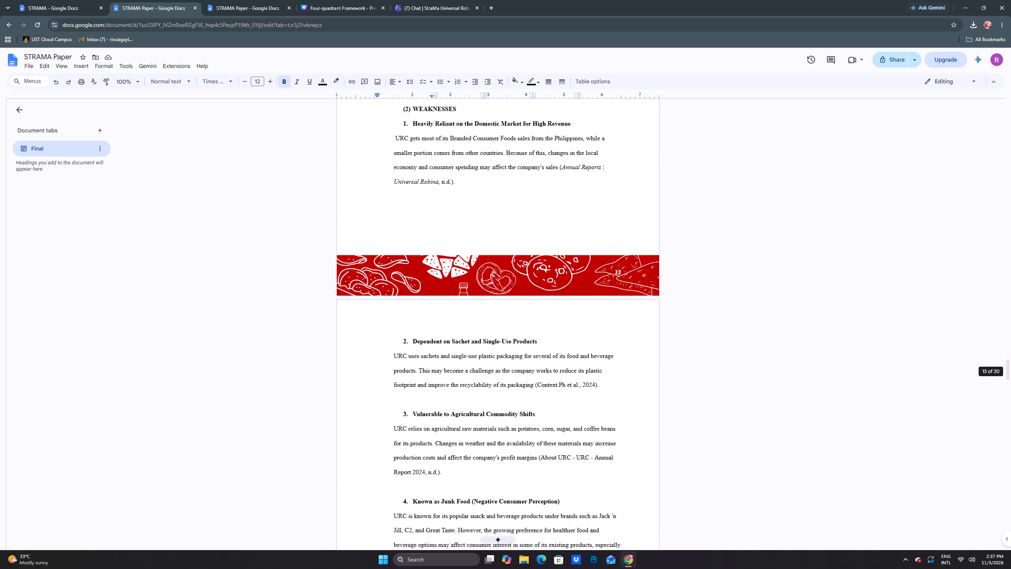
{"action": "scroll", "coordinate": [541, 308], "scroll_direction": "up", "scroll_amount": 12}
{"action": "scroll", "coordinate": [541, 308], "scroll_direction": "up", "scroll_amount": 20}
{"action": "scroll", "coordinate": [544, 333], "scroll_direction": "down", "scroll_amount": 4}
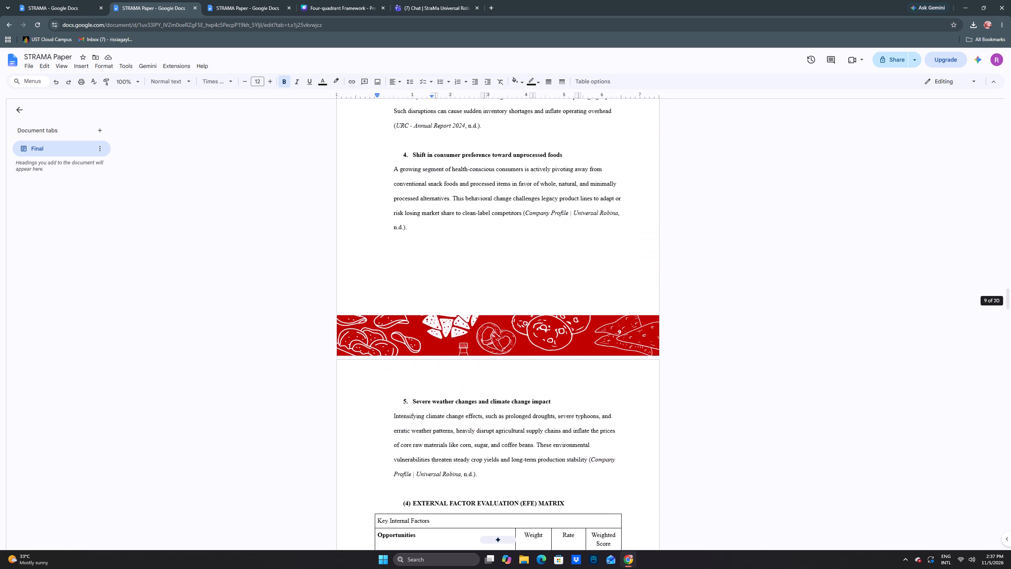
{"action": "scroll", "coordinate": [571, 337], "scroll_direction": "down", "scroll_amount": 20}
{"action": "scroll", "coordinate": [571, 337], "scroll_direction": "down", "scroll_amount": 20}
{"action": "scroll", "coordinate": [571, 337], "scroll_direction": "down", "scroll_amount": 12}
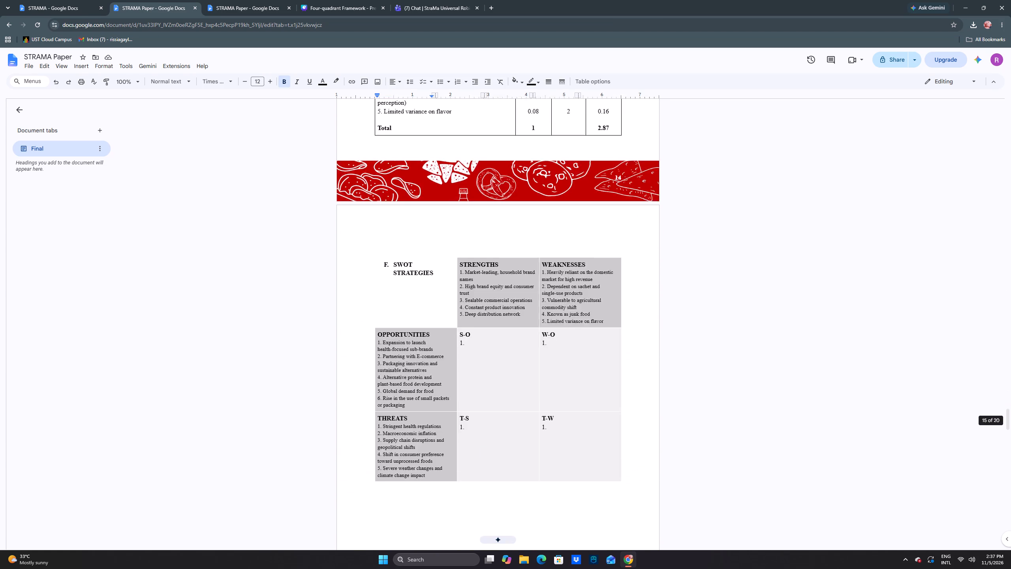
{"action": "scroll", "coordinate": [577, 339], "scroll_direction": "down", "scroll_amount": 15}
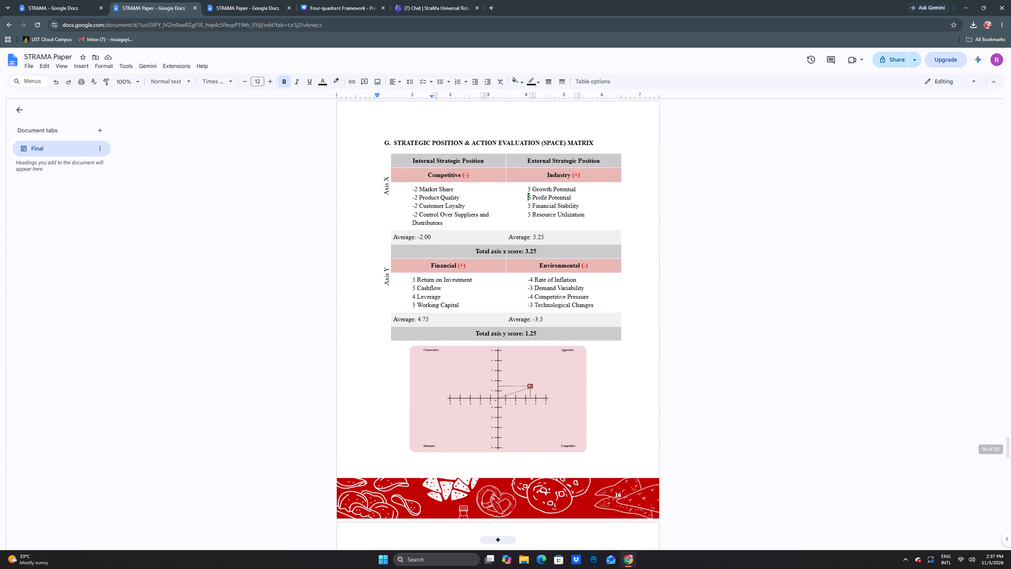
{"action": "left_click", "coordinate": [720, 316]}
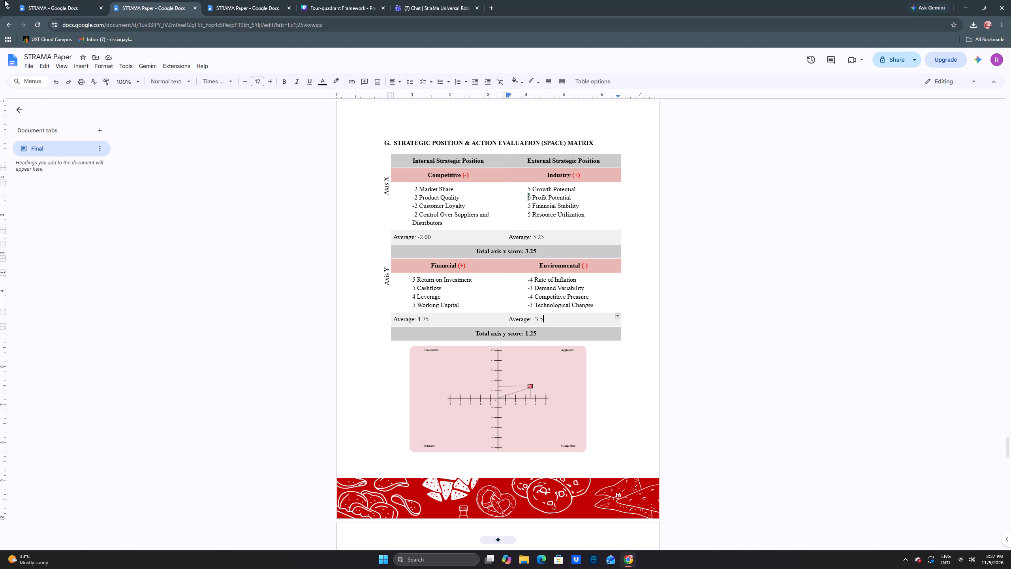
Examine the STRAMA document's matrix pages, from the IFE and SWOT tables through the QSPM table to the references, for comparison.
{"action": "left_click", "coordinate": [40, 10]}
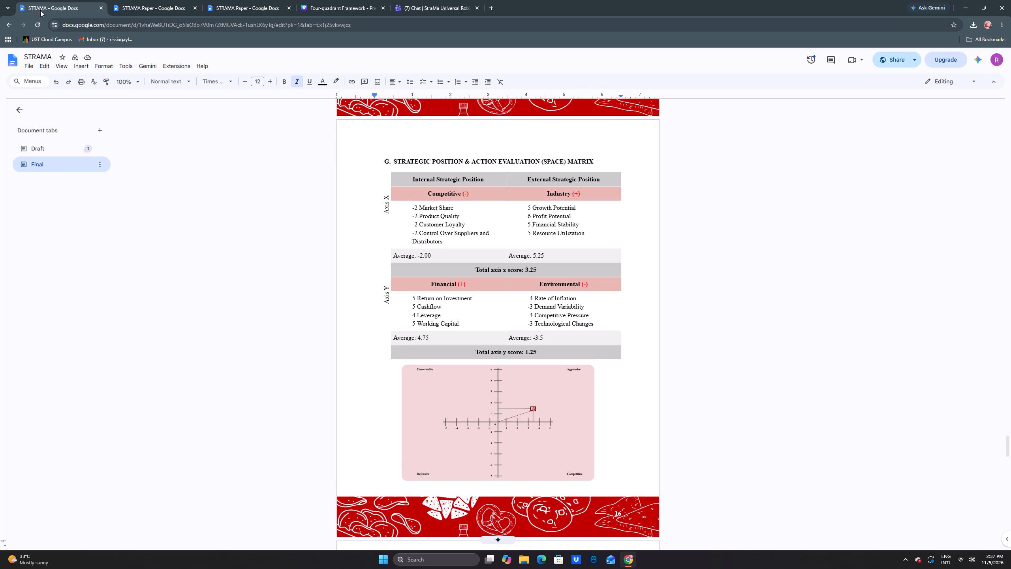
{"action": "scroll", "coordinate": [454, 315], "scroll_direction": "down", "scroll_amount": 7}
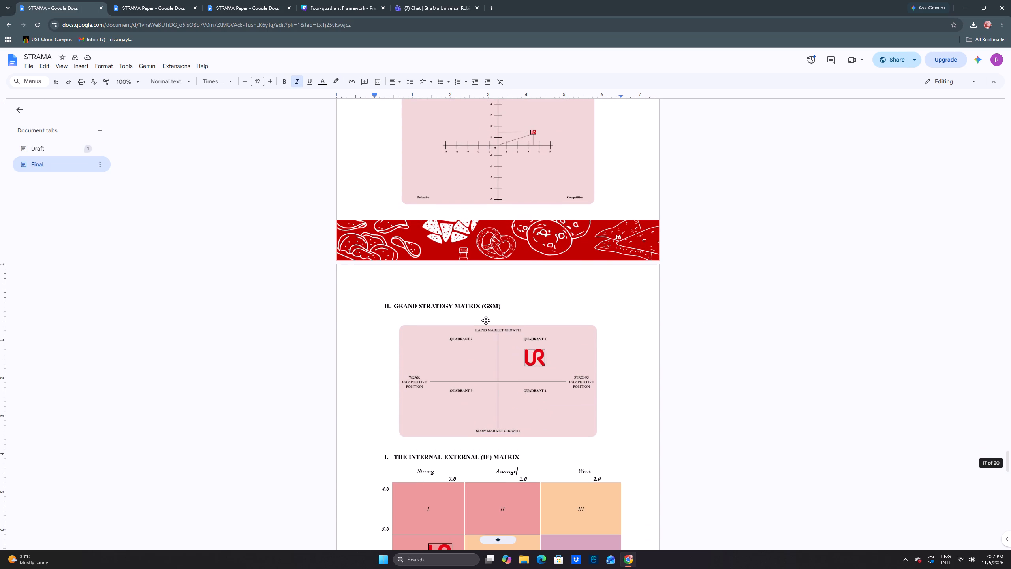
{"action": "scroll", "coordinate": [484, 320], "scroll_direction": "down", "scroll_amount": 16}
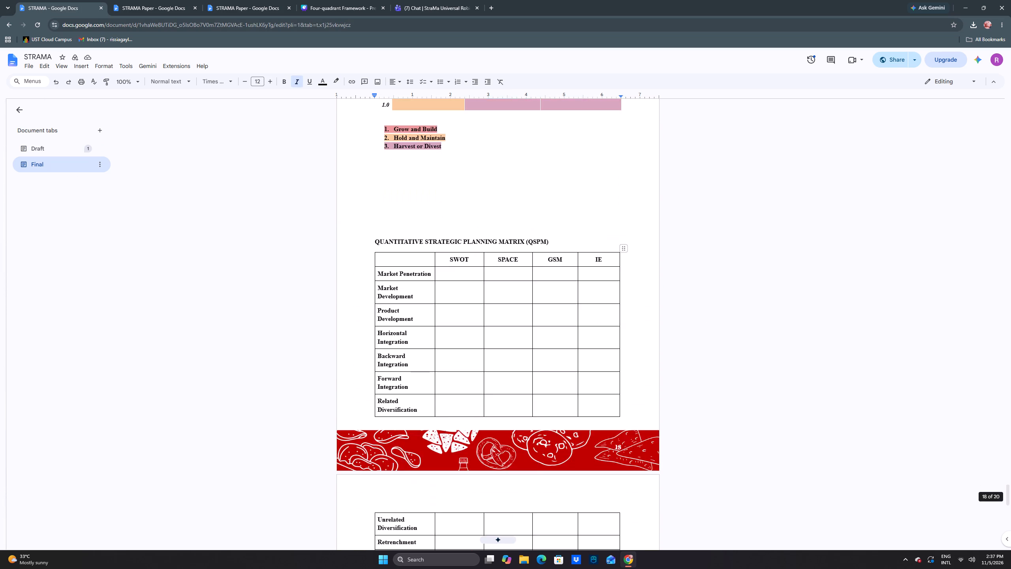
{"action": "scroll", "coordinate": [479, 320], "scroll_direction": "down", "scroll_amount": 20}
{"action": "scroll", "coordinate": [478, 320], "scroll_direction": "up", "scroll_amount": 7}
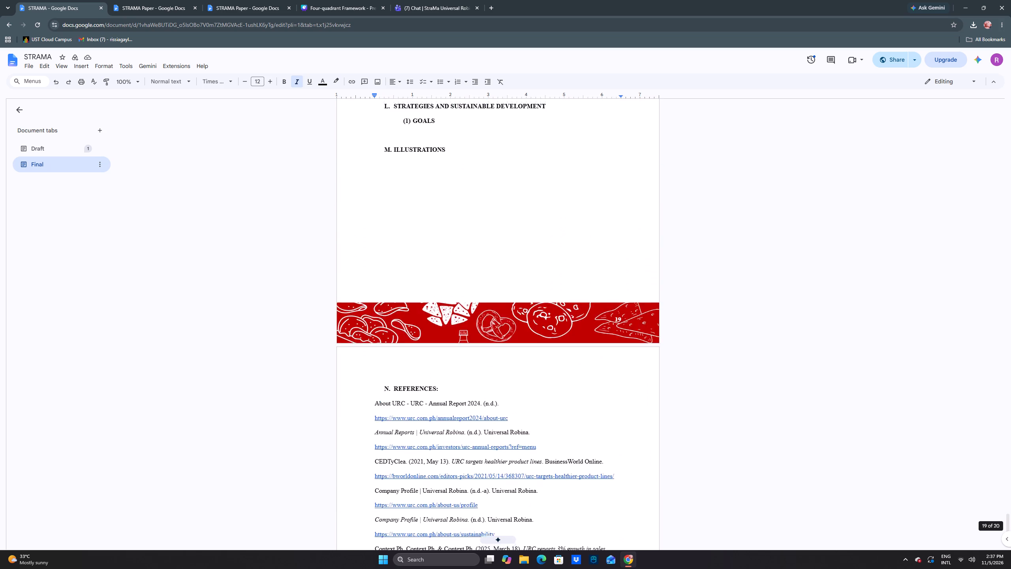
{"action": "scroll", "coordinate": [478, 320], "scroll_direction": "up", "scroll_amount": 20}
{"action": "scroll", "coordinate": [478, 320], "scroll_direction": "up", "scroll_amount": 16}
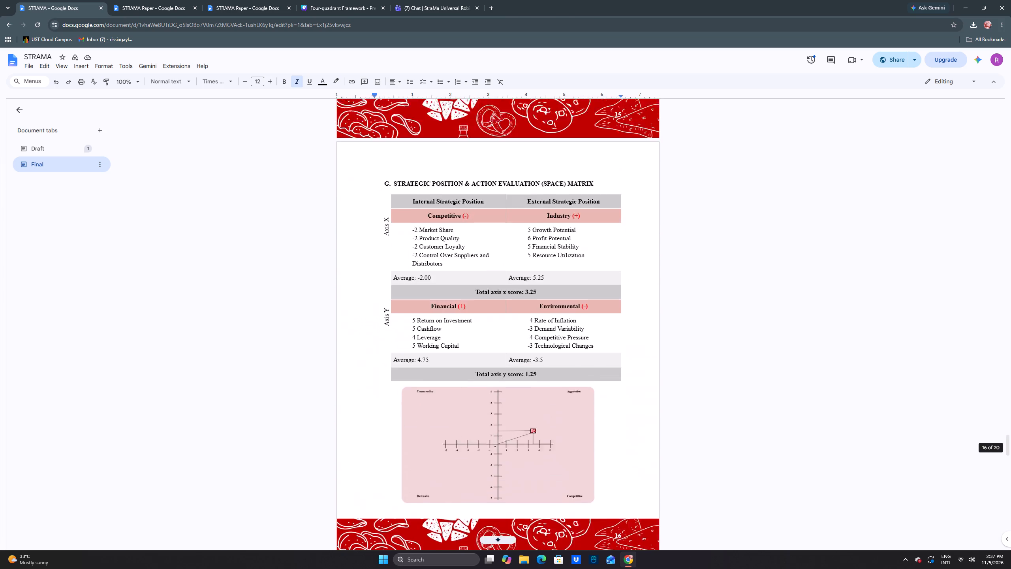
{"action": "scroll", "coordinate": [478, 320], "scroll_direction": "up", "scroll_amount": 20}
{"action": "scroll", "coordinate": [478, 320], "scroll_direction": "up", "scroll_amount": 9}
{"action": "scroll", "coordinate": [475, 315], "scroll_direction": "down", "scroll_amount": 6}
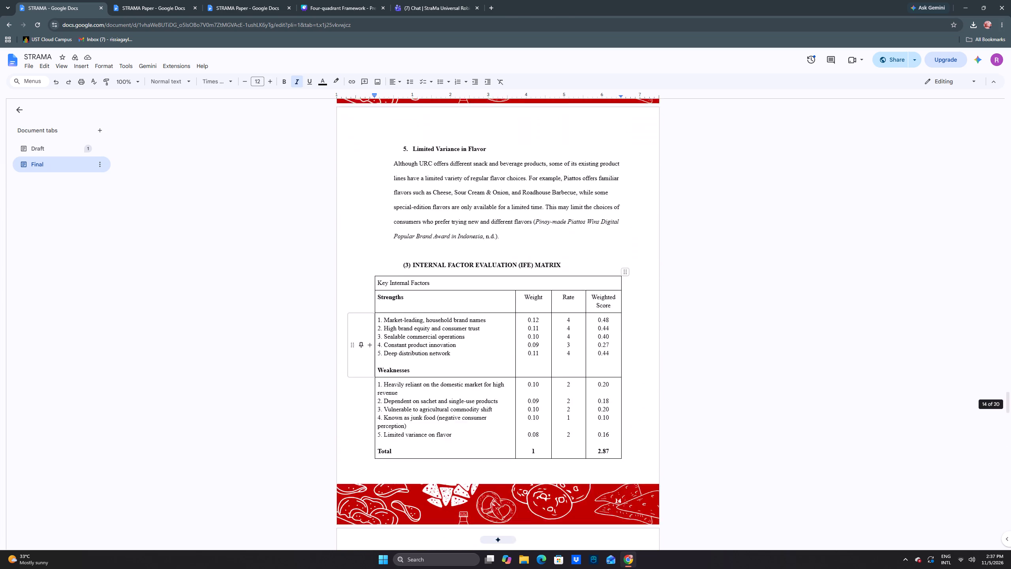
{"action": "scroll", "coordinate": [479, 317], "scroll_direction": "down", "scroll_amount": 20}
{"action": "scroll", "coordinate": [479, 317], "scroll_direction": "down", "scroll_amount": 20}
{"action": "scroll", "coordinate": [479, 317], "scroll_direction": "down", "scroll_amount": 3}
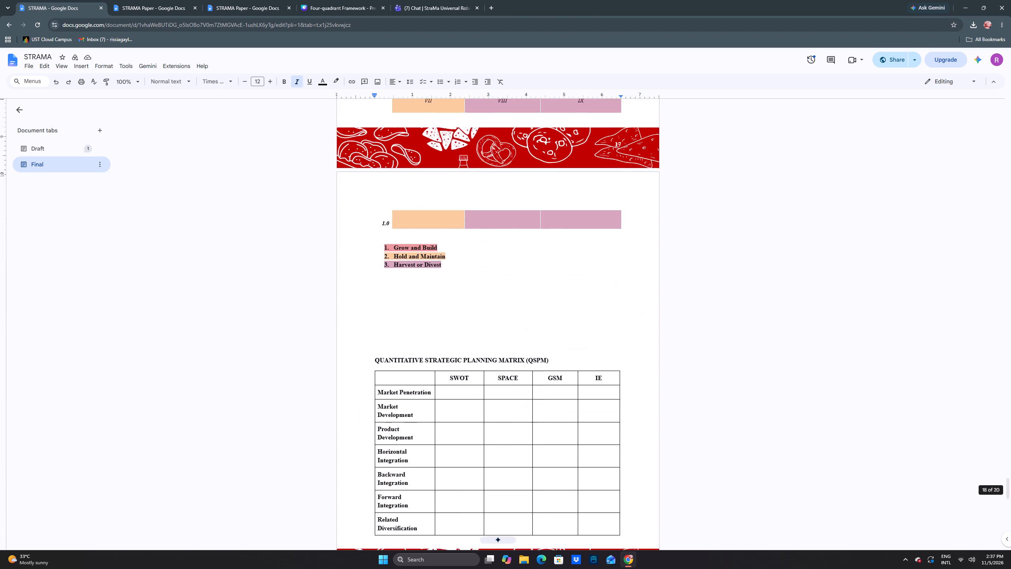
{"action": "scroll", "coordinate": [479, 317], "scroll_direction": "down", "scroll_amount": 2}
{"action": "scroll", "coordinate": [479, 317], "scroll_direction": "up", "scroll_amount": 20}
{"action": "scroll", "coordinate": [479, 317], "scroll_direction": "up", "scroll_amount": 9}
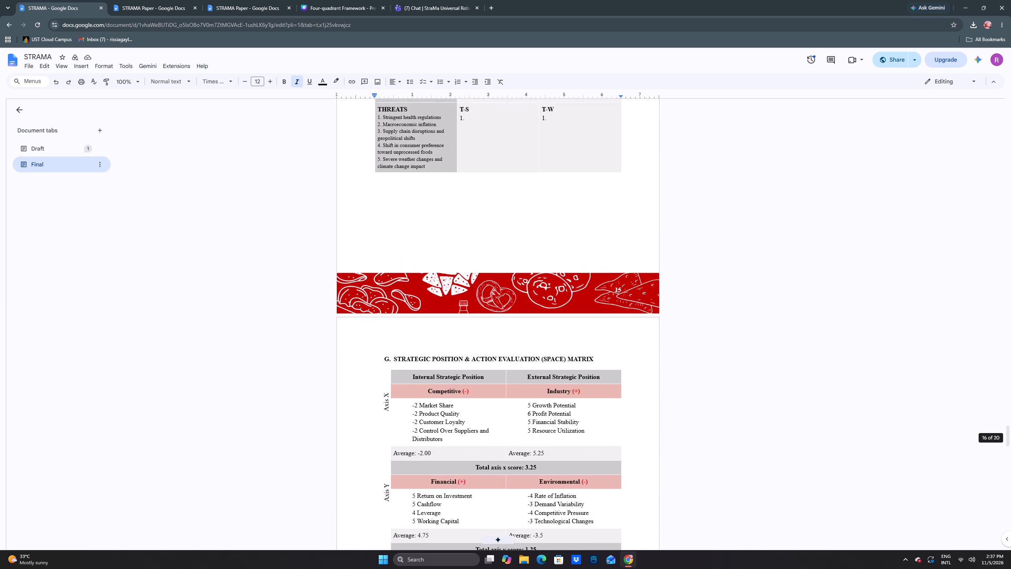
{"action": "scroll", "coordinate": [474, 317], "scroll_direction": "up", "scroll_amount": 4}
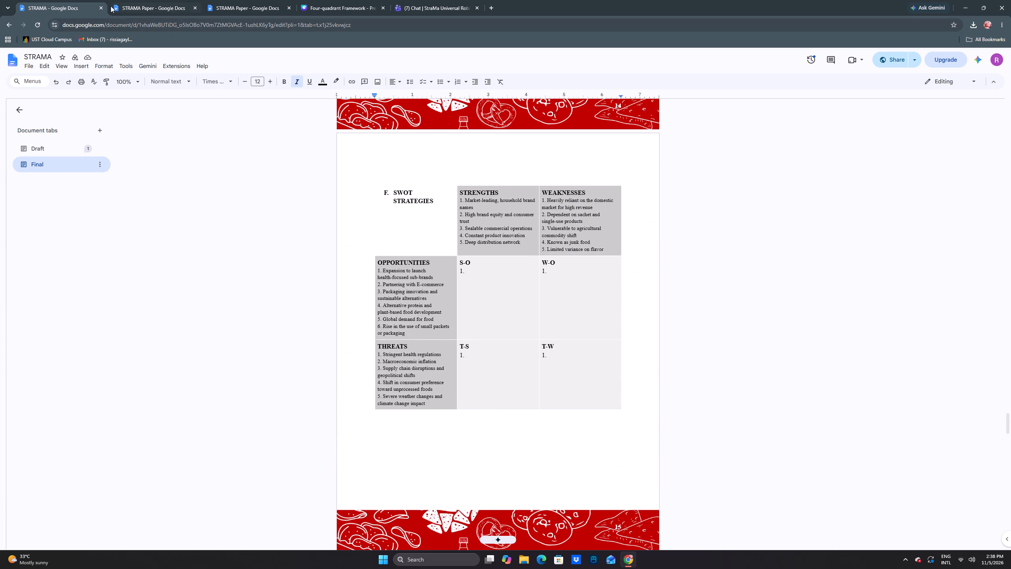
Compare the two open copies of STRAMA Paper at the SPACE matrix and close the duplicate copy.
{"action": "left_click", "coordinate": [133, 6]}
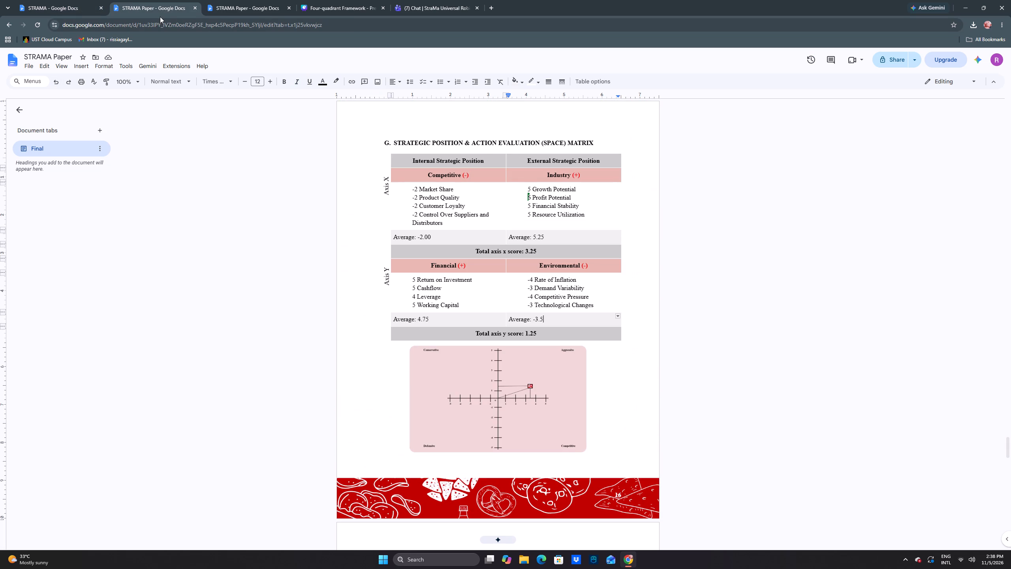
{"action": "left_click", "coordinate": [232, 3]}
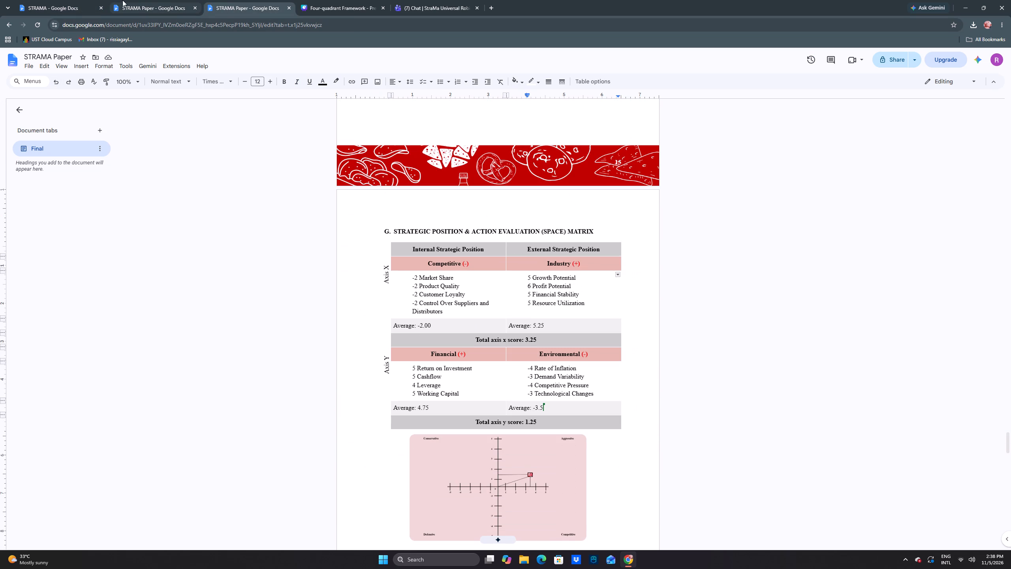
{"action": "left_click", "coordinate": [145, 1]}
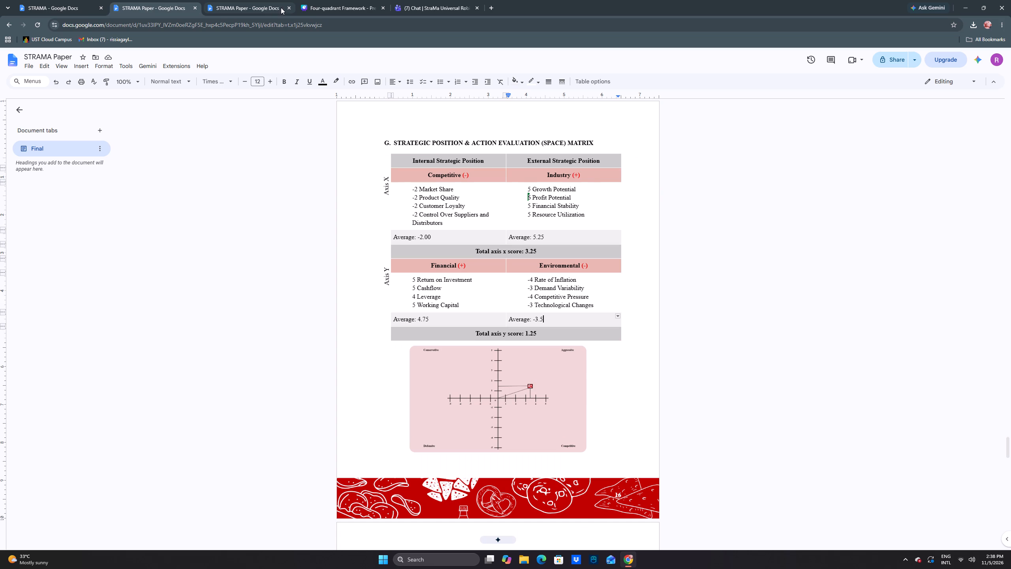
{"action": "left_click", "coordinate": [287, 8]}
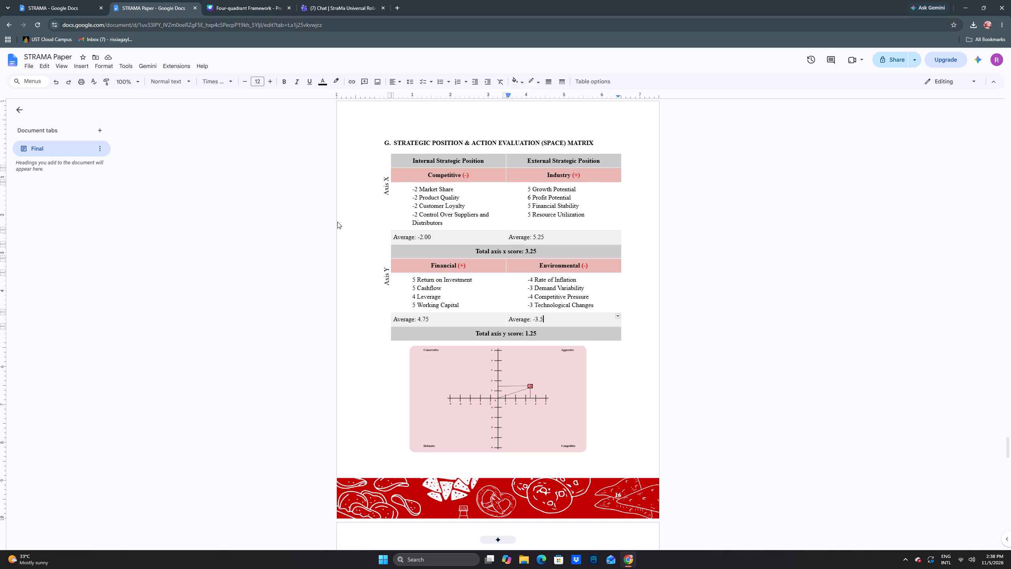
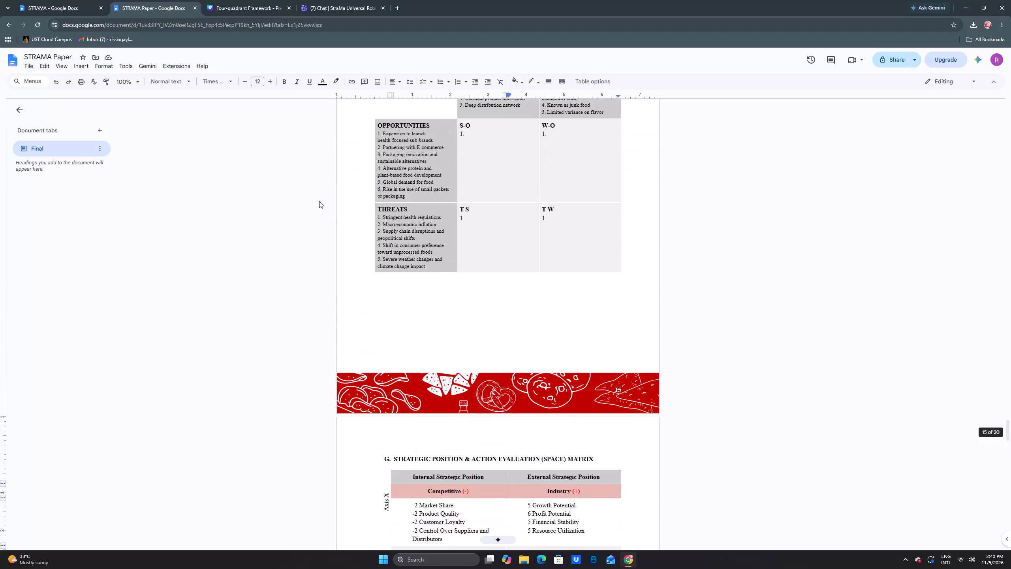
Look back through STRAMA Paper from the SWOT strategies page past the IFE matrix to the EFE matrix.
{"action": "scroll", "coordinate": [319, 201], "scroll_direction": "up", "scroll_amount": 14}
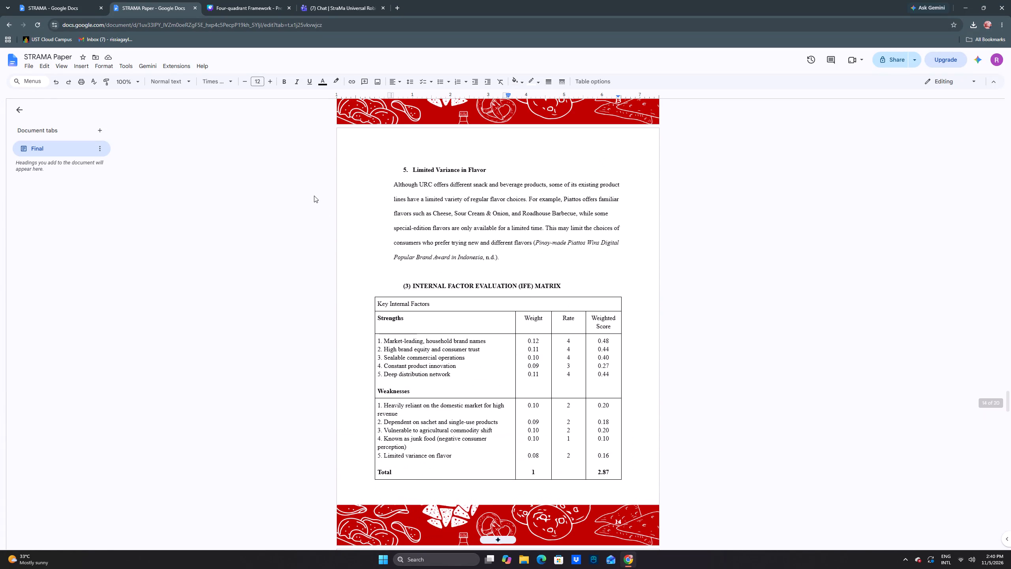
{"action": "scroll", "coordinate": [313, 191], "scroll_direction": "up", "scroll_amount": 20}
{"action": "scroll", "coordinate": [313, 191], "scroll_direction": "up", "scroll_amount": 2}
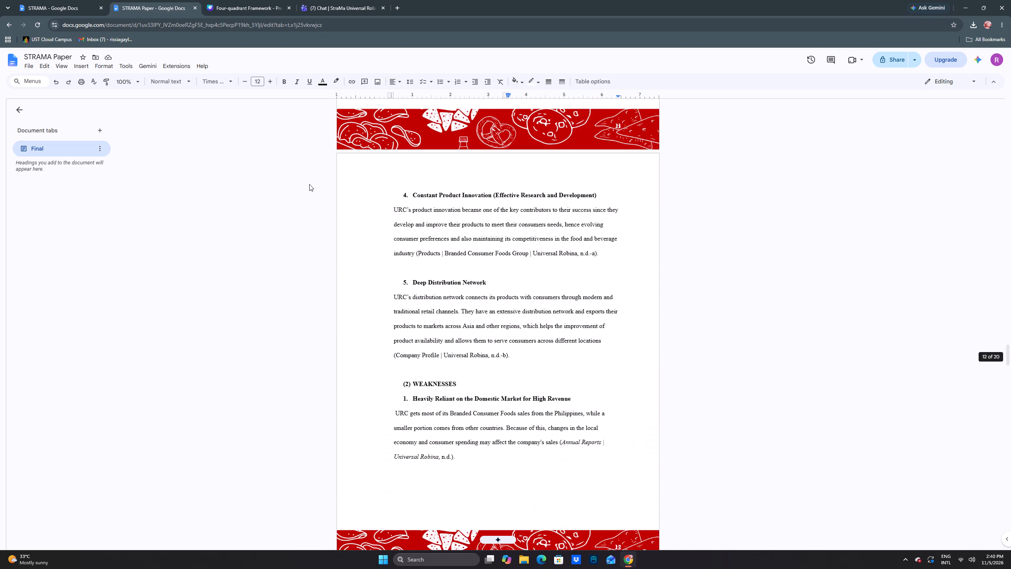
{"action": "scroll", "coordinate": [303, 169], "scroll_direction": "up", "scroll_amount": 18}
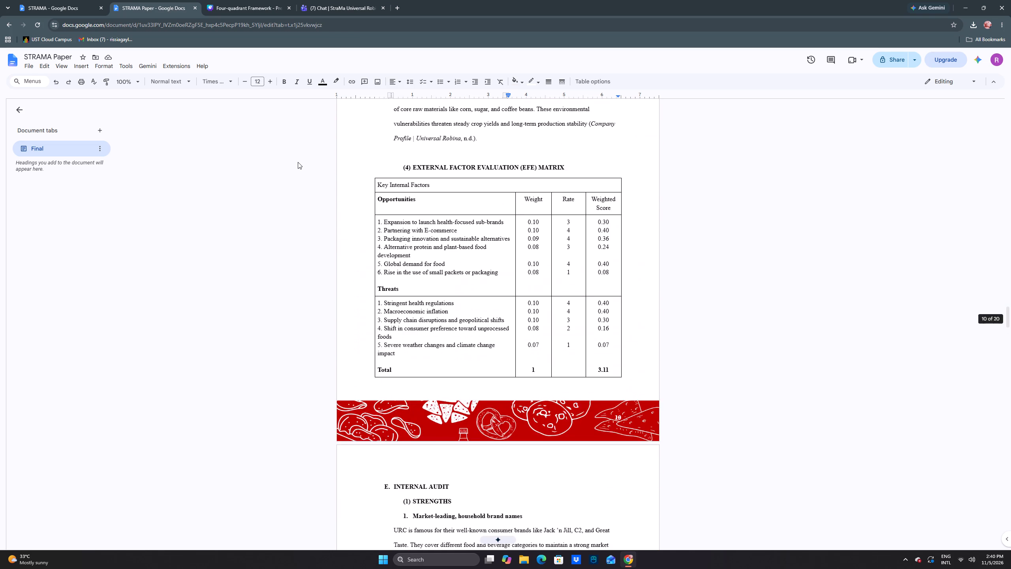
{"action": "scroll", "coordinate": [292, 157], "scroll_direction": "up", "scroll_amount": 3}
Review STRAMA Paper onward from the internal audit strengths through the matrices and QSPM table to the references.
{"action": "scroll", "coordinate": [292, 157], "scroll_direction": "down", "scroll_amount": 15}
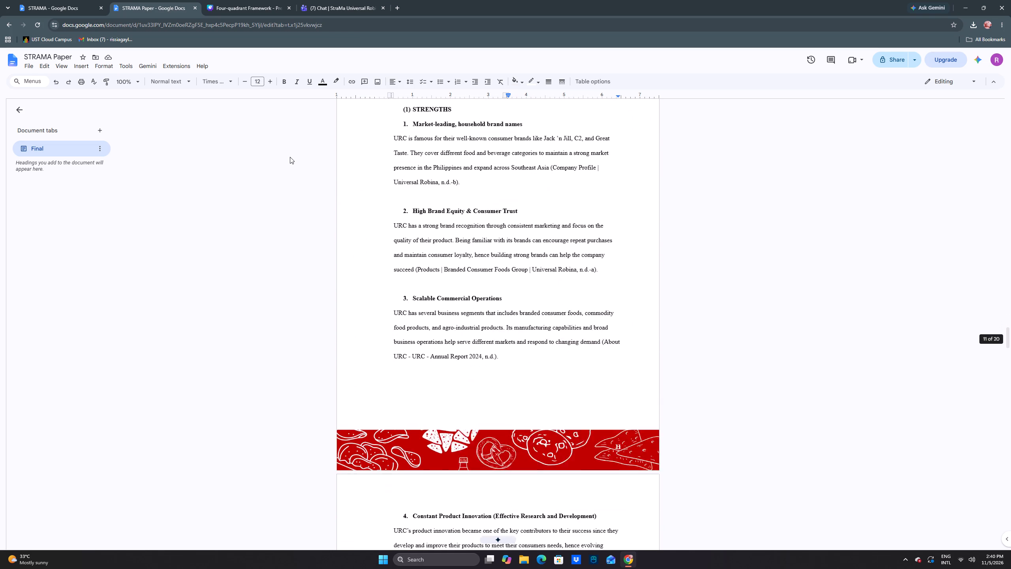
{"action": "scroll", "coordinate": [290, 157], "scroll_direction": "down", "scroll_amount": 20}
{"action": "scroll", "coordinate": [290, 157], "scroll_direction": "down", "scroll_amount": 18}
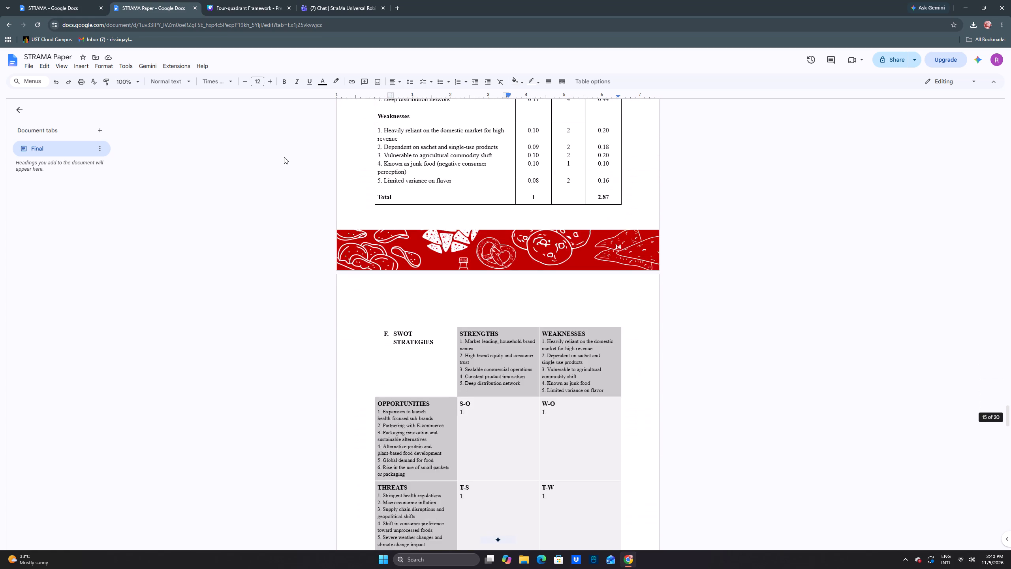
{"action": "scroll", "coordinate": [284, 157], "scroll_direction": "down", "scroll_amount": 20}
{"action": "scroll", "coordinate": [284, 157], "scroll_direction": "down", "scroll_amount": 17}
{"action": "scroll", "coordinate": [283, 156], "scroll_direction": "up", "scroll_amount": 7}
{"action": "scroll", "coordinate": [280, 156], "scroll_direction": "down", "scroll_amount": 3}
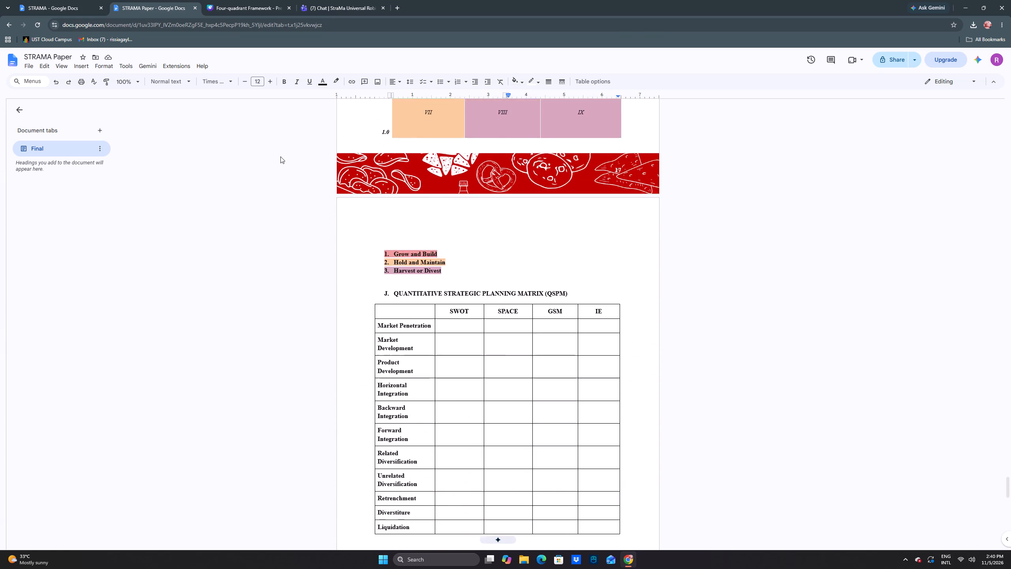
{"action": "scroll", "coordinate": [280, 156], "scroll_direction": "down", "scroll_amount": 20}
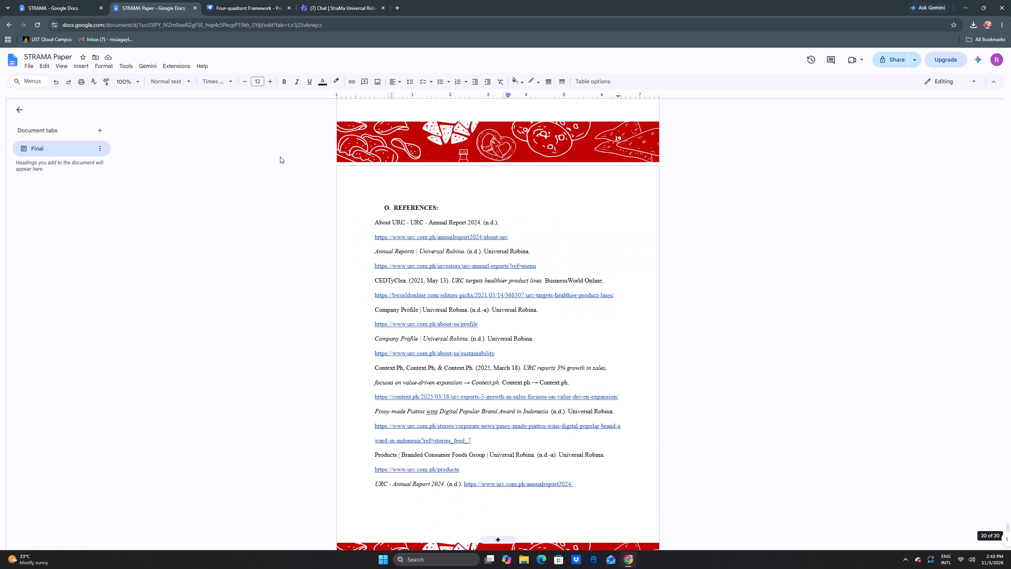
Look back to the SWOT strategies page and check the Four-quadrant Framework design in Canva before returning to STRAMA Paper.
{"action": "scroll", "coordinate": [280, 156], "scroll_direction": "up", "scroll_amount": 20}
{"action": "scroll", "coordinate": [280, 156], "scroll_direction": "up", "scroll_amount": 7}
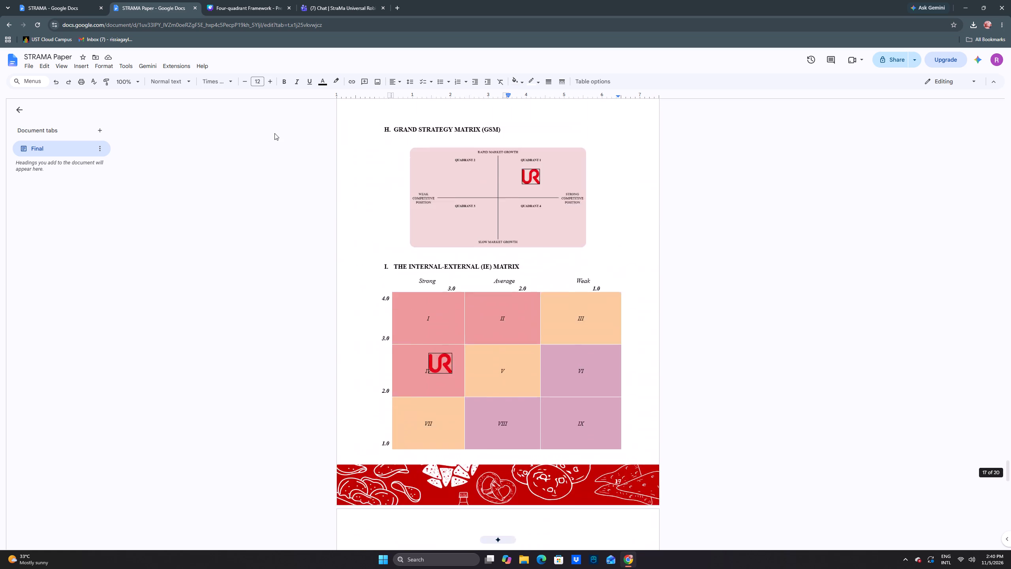
{"action": "scroll", "coordinate": [274, 133], "scroll_direction": "up", "scroll_amount": 19}
{"action": "scroll", "coordinate": [265, 112], "scroll_direction": "up", "scroll_amount": 7}
{"action": "scroll", "coordinate": [251, 74], "scroll_direction": "up", "scroll_amount": 2}
{"action": "scroll", "coordinate": [233, 40], "scroll_direction": "up", "scroll_amount": 5}
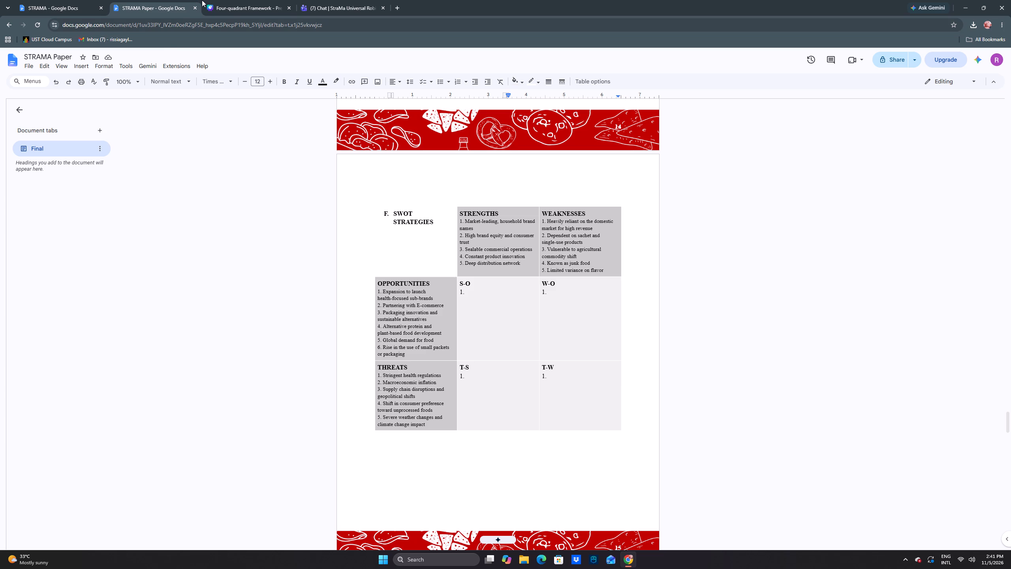
{"action": "left_click", "coordinate": [219, 4]}
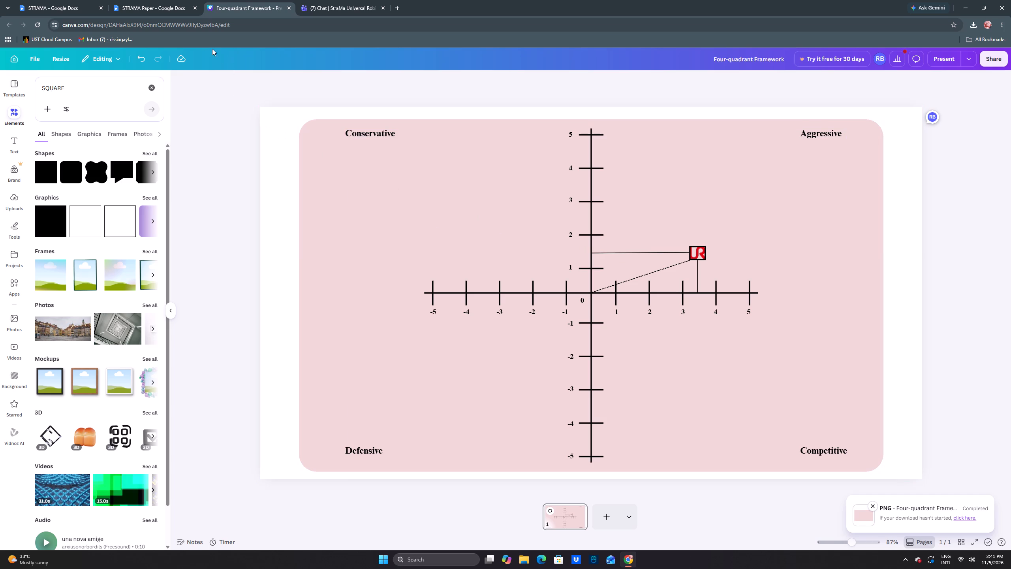
{"action": "left_click", "coordinate": [144, 4]}
Examine STRAMA Paper's SWOT strategies table, SPACE matrix and chart, and Grand Strategy Matrix.
{"action": "scroll", "coordinate": [466, 222], "scroll_direction": "down", "scroll_amount": 3}
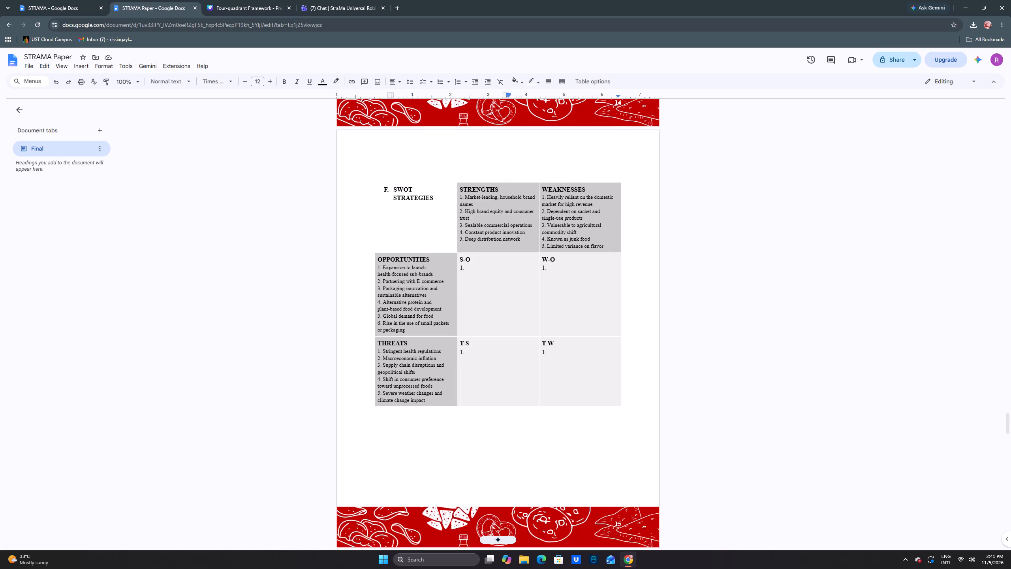
{"action": "scroll", "coordinate": [466, 222], "scroll_direction": "down", "scroll_amount": 12}
{"action": "scroll", "coordinate": [468, 224], "scroll_direction": "up", "scroll_amount": 4}
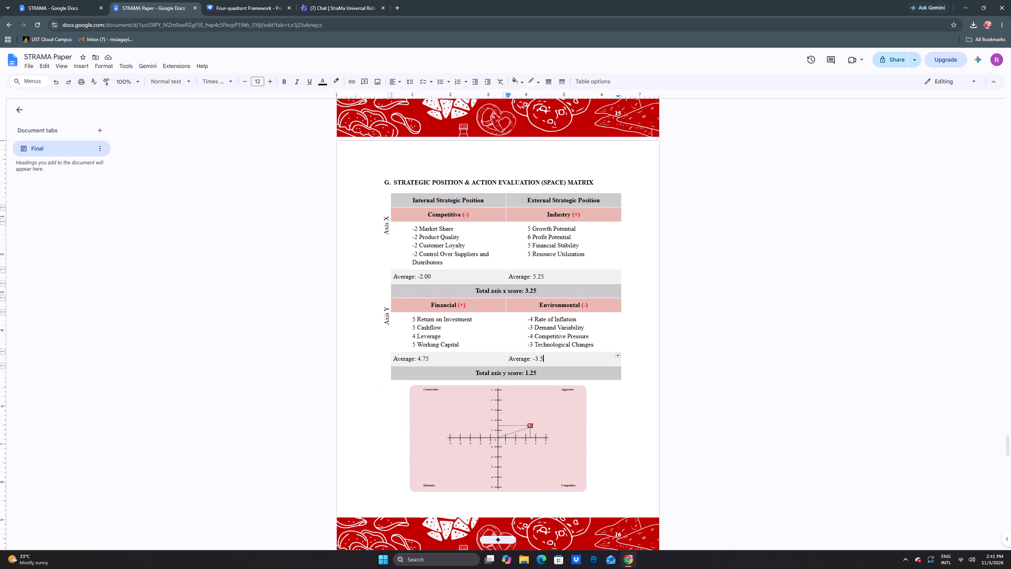
{"action": "left_click", "coordinate": [477, 172]}
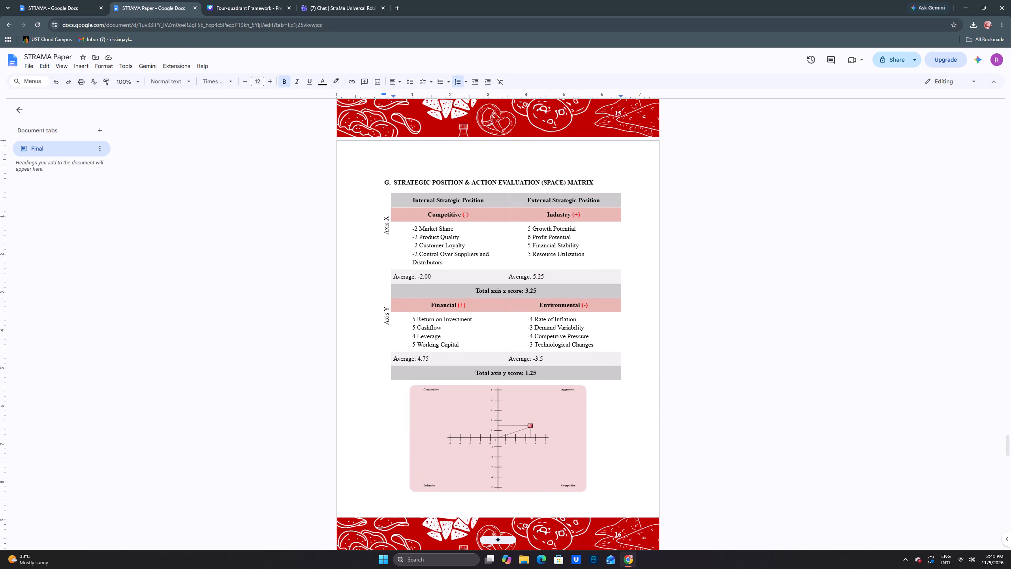
{"action": "scroll", "coordinate": [477, 172], "scroll_direction": "up", "scroll_amount": 10}
{"action": "scroll", "coordinate": [477, 172], "scroll_direction": "down", "scroll_amount": 3}
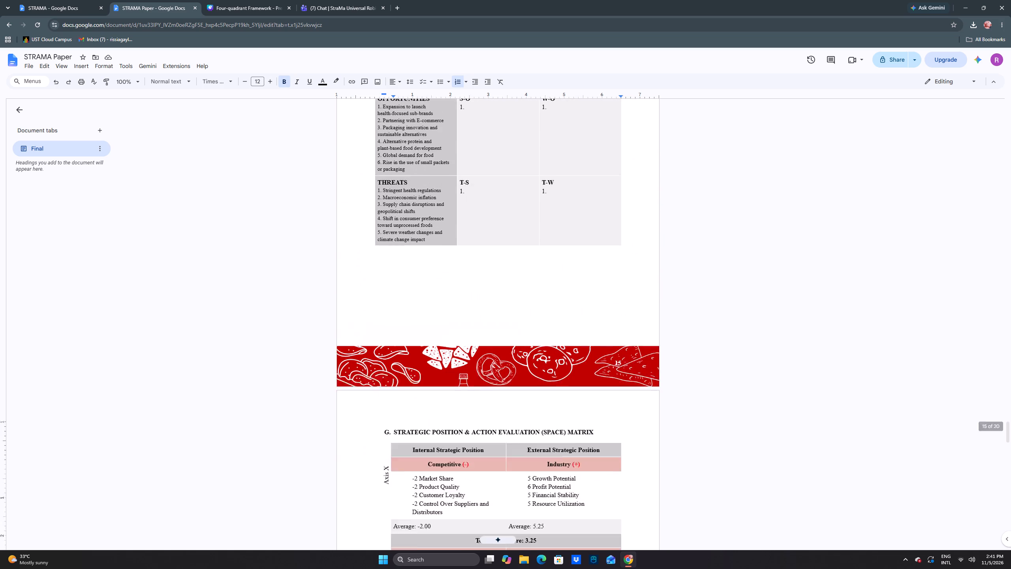
{"action": "scroll", "coordinate": [477, 172], "scroll_direction": "down", "scroll_amount": 9}
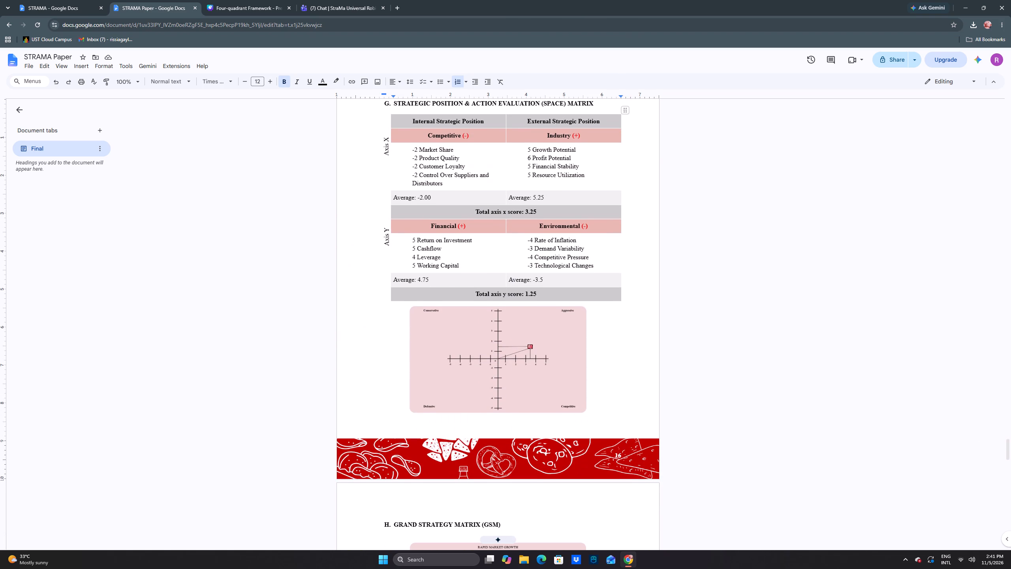
{"action": "scroll", "coordinate": [477, 172], "scroll_direction": "down", "scroll_amount": 9}
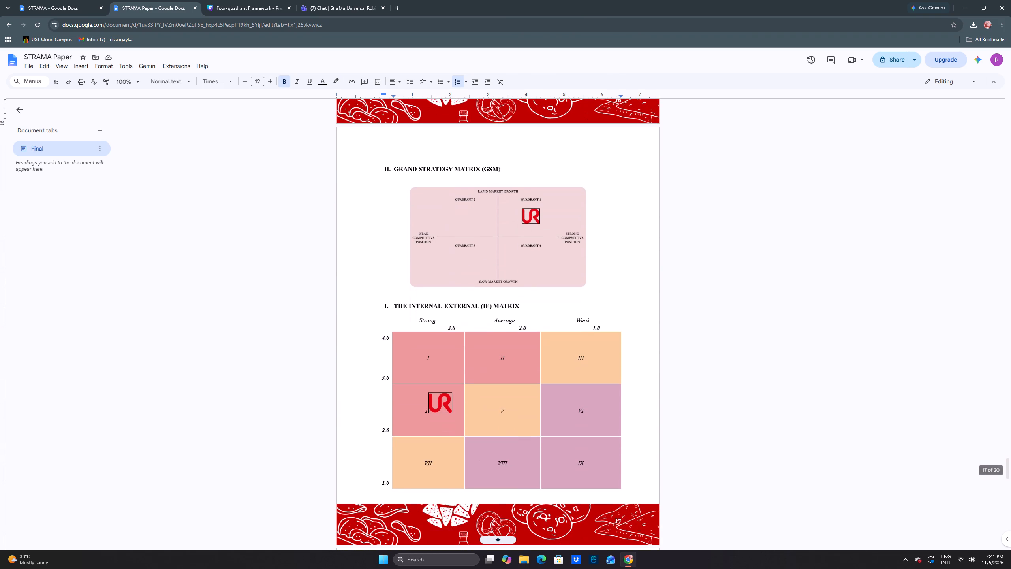
{"action": "scroll", "coordinate": [477, 172], "scroll_direction": "down", "scroll_amount": 1}
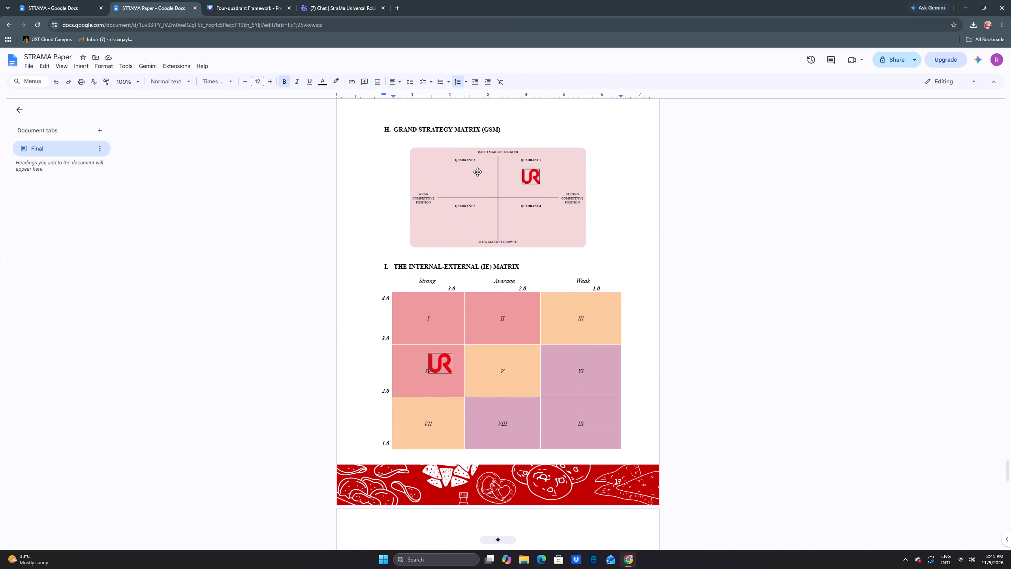
Examine the Internal-External matrix and the blank line above its Grow and Build, Hold and Maintain, Harvest or Divest legend.
{"action": "scroll", "coordinate": [477, 172], "scroll_direction": "down", "scroll_amount": 3}
{"action": "scroll", "coordinate": [477, 172], "scroll_direction": "up", "scroll_amount": 4}
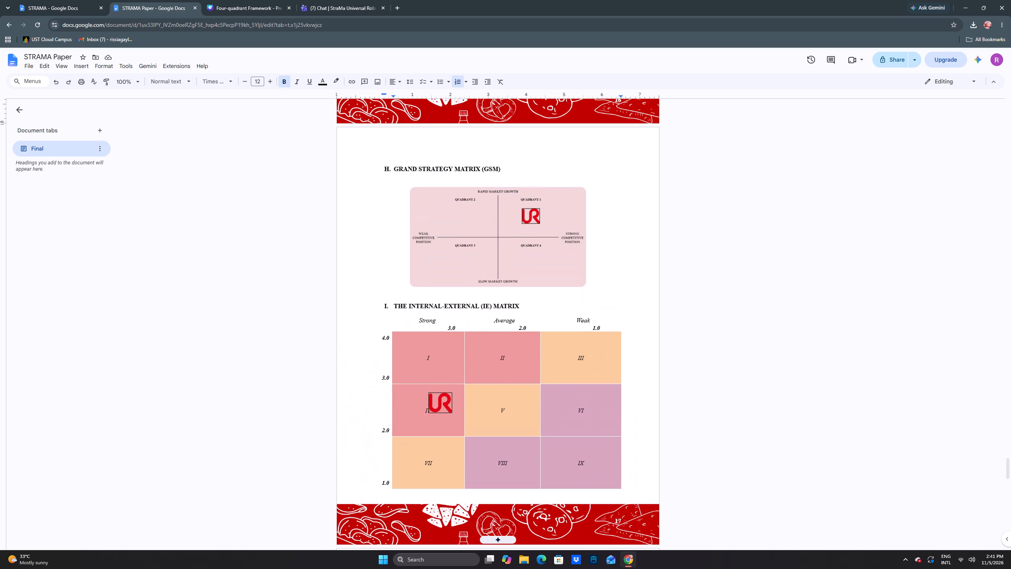
{"action": "scroll", "coordinate": [477, 172], "scroll_direction": "down", "scroll_amount": 4}
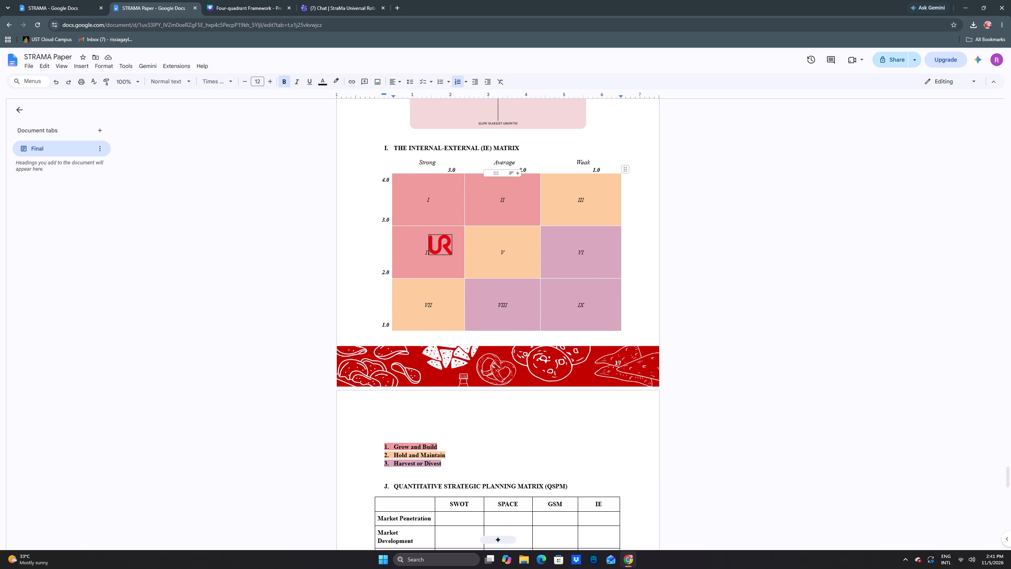
{"action": "scroll", "coordinate": [477, 172], "scroll_direction": "up", "scroll_amount": 2}
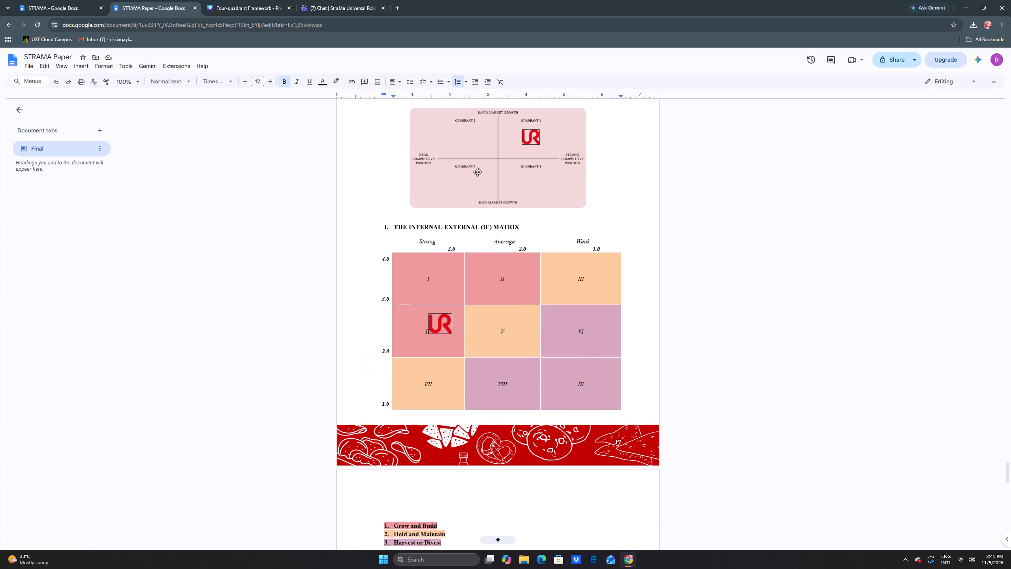
{"action": "scroll", "coordinate": [464, 172], "scroll_direction": "down", "scroll_amount": 7}
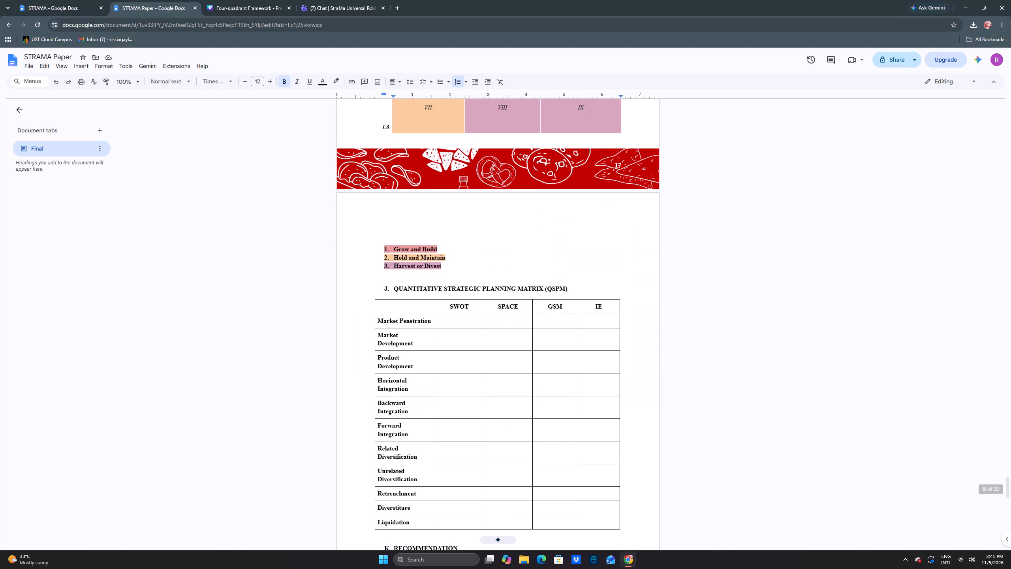
{"action": "left_click", "coordinate": [412, 224]}
{"action": "left_click", "coordinate": [413, 234]}
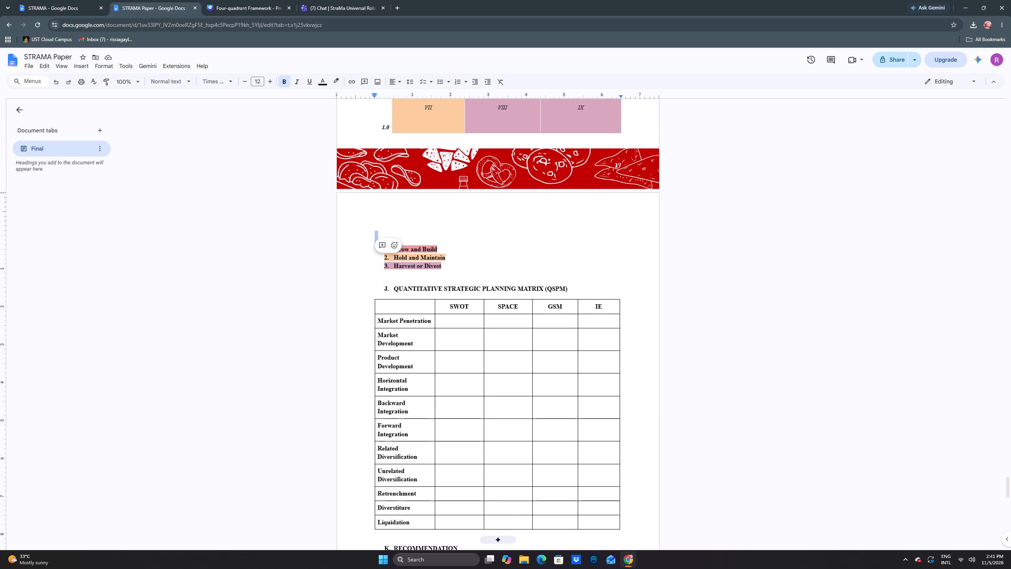
{"action": "left_click", "coordinate": [412, 229]}
Check the Internal-External Matrix section and its strategy instructions in the STRAMA document's Draft, then return to STRAMA Paper.
{"action": "left_click", "coordinate": [45, 0]}
{"action": "left_click", "coordinate": [43, 147]}
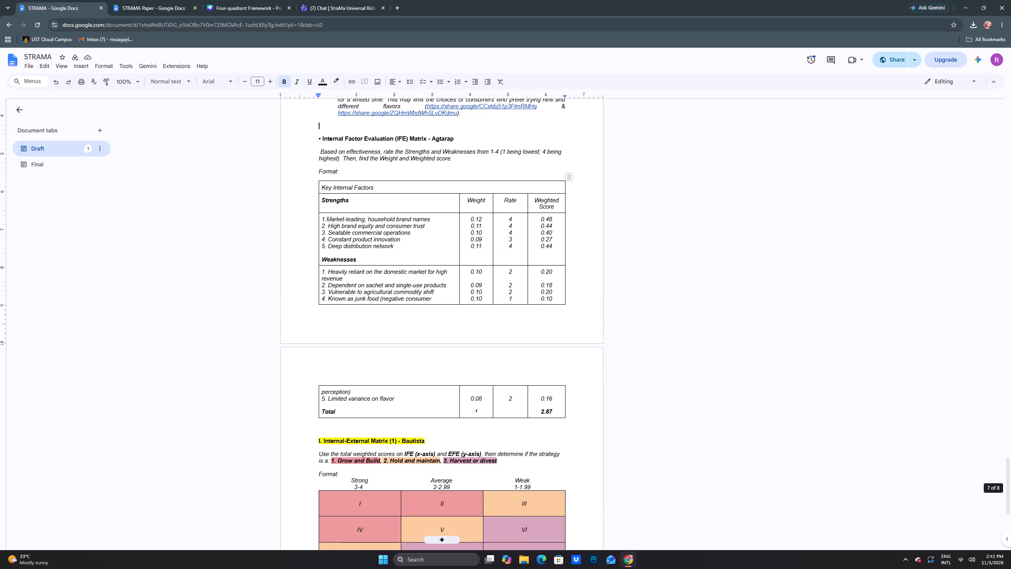
{"action": "scroll", "coordinate": [448, 211], "scroll_direction": "down", "scroll_amount": 17}
{"action": "scroll", "coordinate": [448, 230], "scroll_direction": "up", "scroll_amount": 4}
{"action": "scroll", "coordinate": [448, 230], "scroll_direction": "down", "scroll_amount": 1}
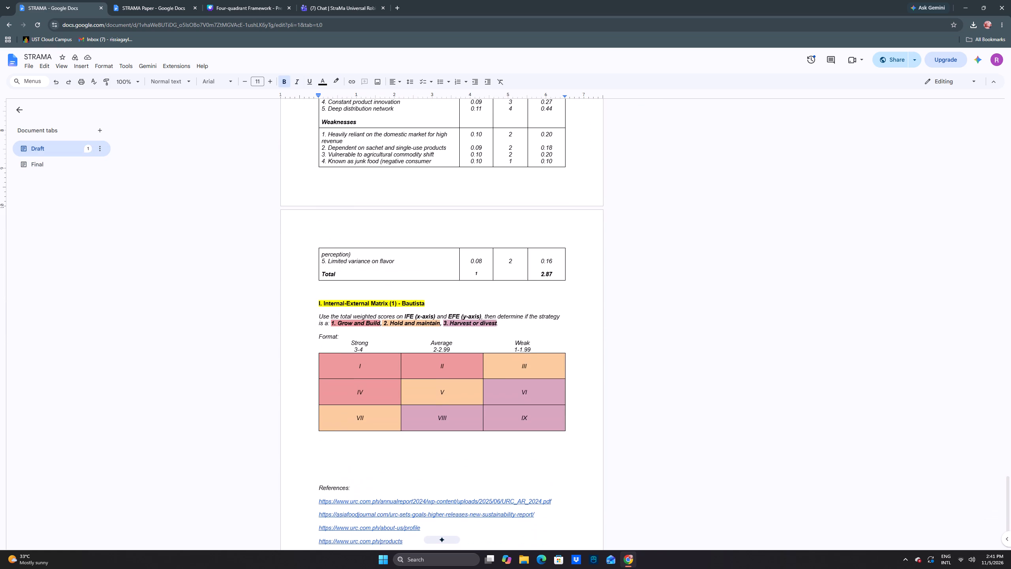
{"action": "left_click", "coordinate": [167, 6]}
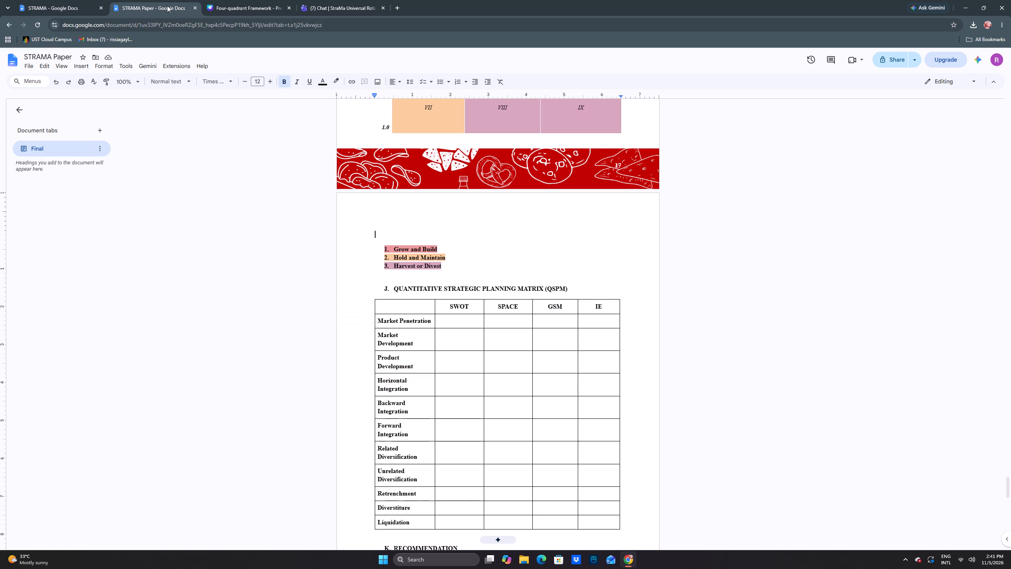
Add a blank line after the QSPM table to push the Recommendation heading onto the next page.
{"action": "scroll", "coordinate": [453, 228], "scroll_direction": "up", "scroll_amount": 2}
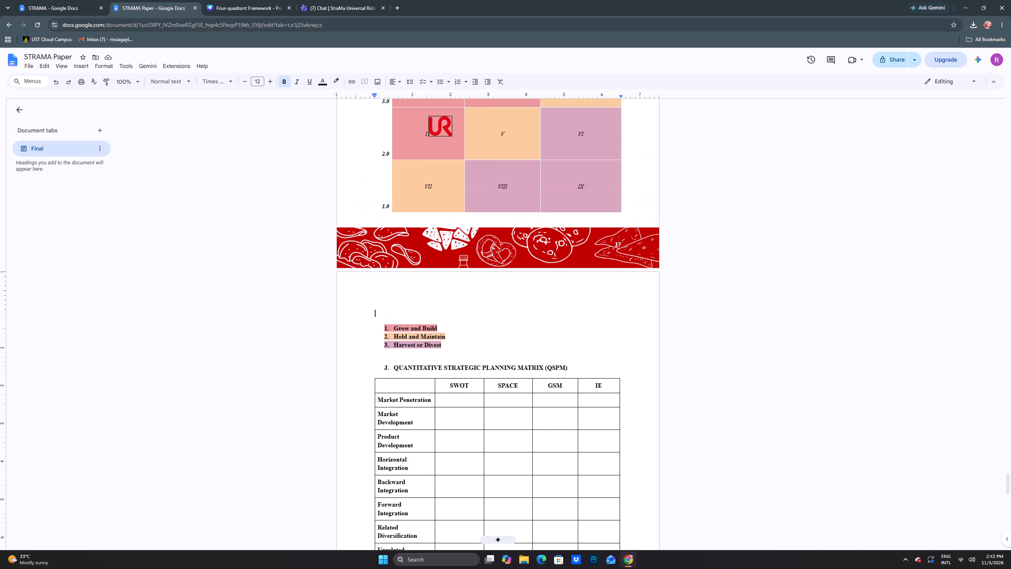
{"action": "scroll", "coordinate": [515, 204], "scroll_direction": "up", "scroll_amount": 7}
{"action": "scroll", "coordinate": [513, 203], "scroll_direction": "down", "scroll_amount": 6}
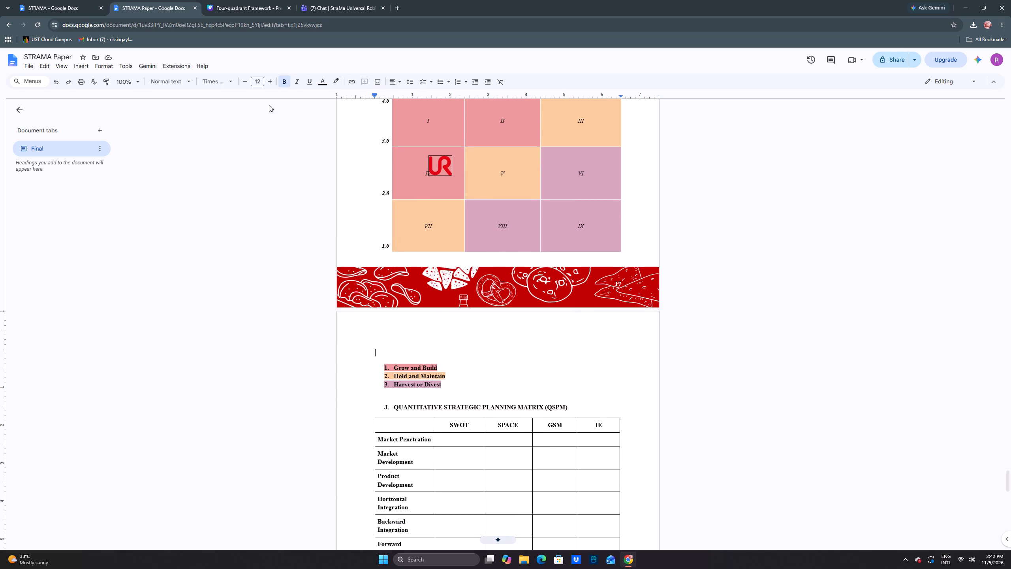
{"action": "scroll", "coordinate": [477, 247], "scroll_direction": "up", "scroll_amount": 3}
{"action": "scroll", "coordinate": [477, 247], "scroll_direction": "down", "scroll_amount": 7}
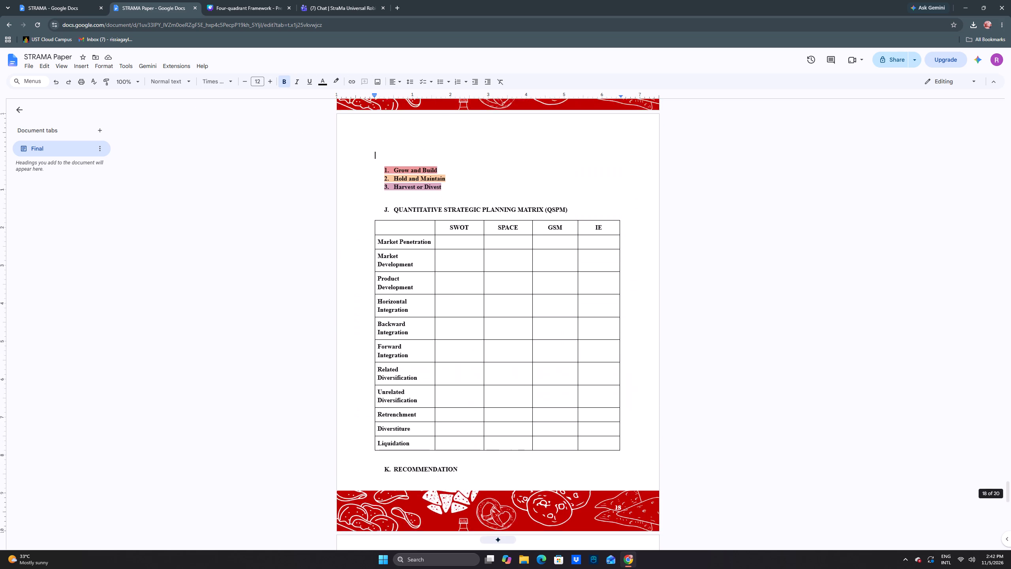
{"action": "scroll", "coordinate": [476, 232], "scroll_direction": "down", "scroll_amount": 10}
{"action": "scroll", "coordinate": [476, 232], "scroll_direction": "up", "scroll_amount": 3}
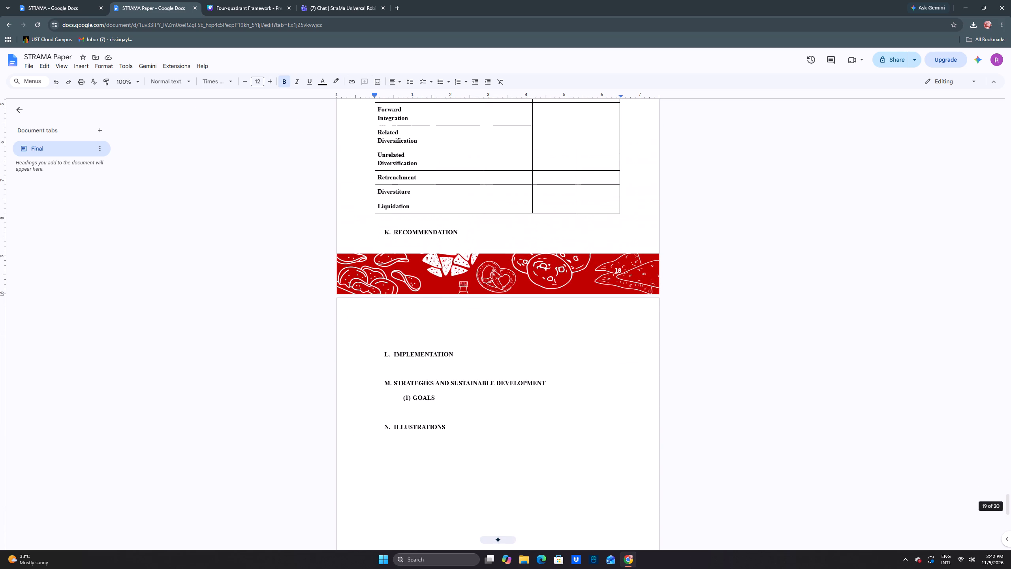
{"action": "left_click", "coordinate": [448, 220]}
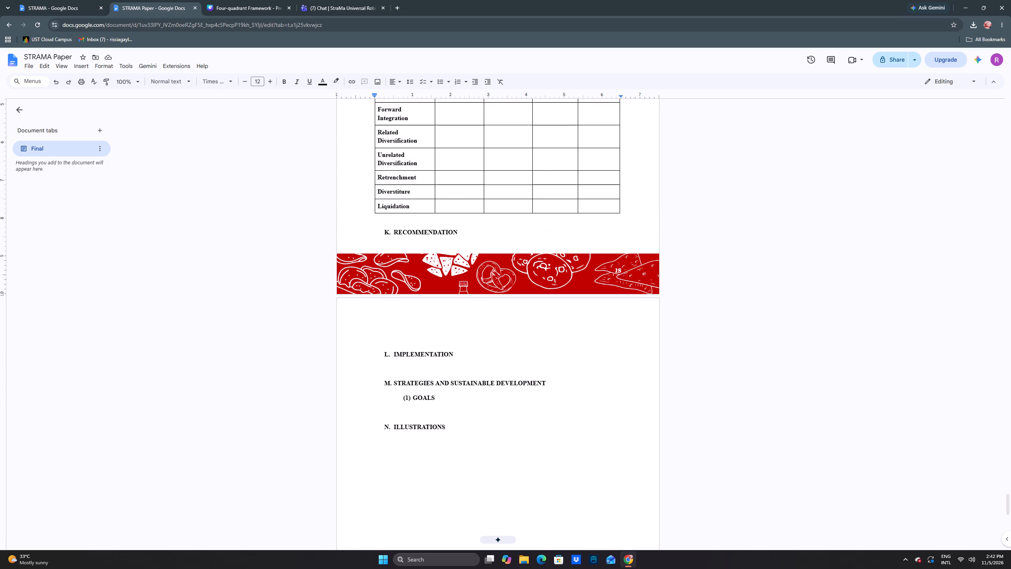
{"action": "key", "text": "Return"}
{"action": "scroll", "coordinate": [449, 220], "scroll_direction": "up", "scroll_amount": 4}
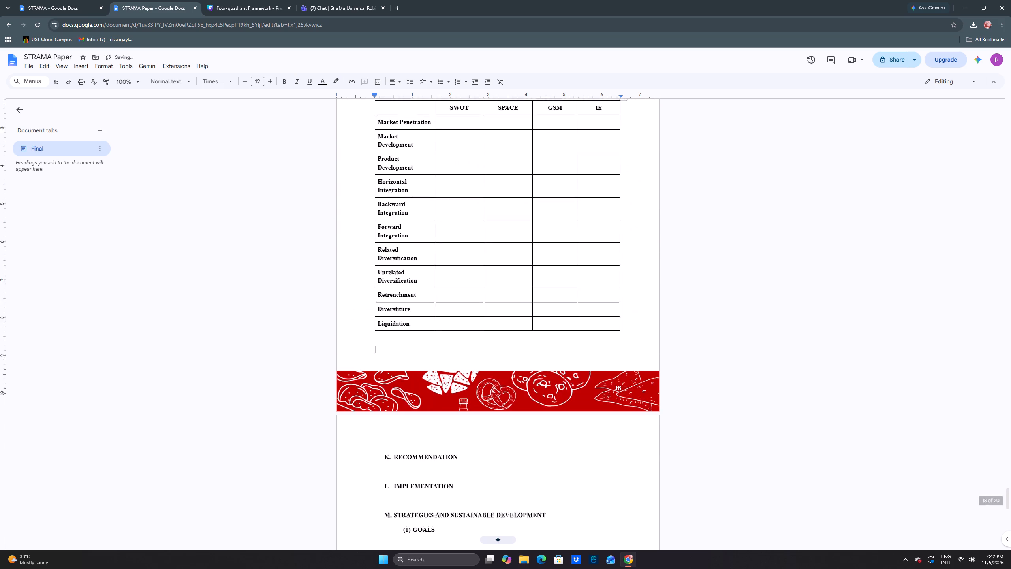
Add the line "The Three Major Regions:" above the Grow and Build, Hold and Maintain, Harvest or Divest legend.
{"action": "scroll", "coordinate": [449, 220], "scroll_direction": "up", "scroll_amount": 9}
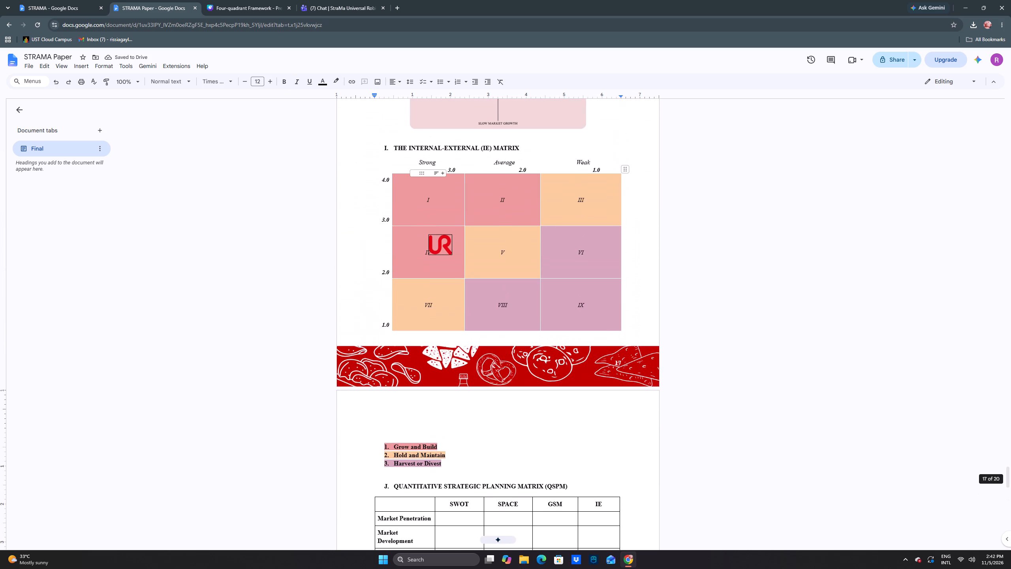
{"action": "scroll", "coordinate": [451, 220], "scroll_direction": "up", "scroll_amount": 2}
{"action": "scroll", "coordinate": [451, 220], "scroll_direction": "down", "scroll_amount": 6}
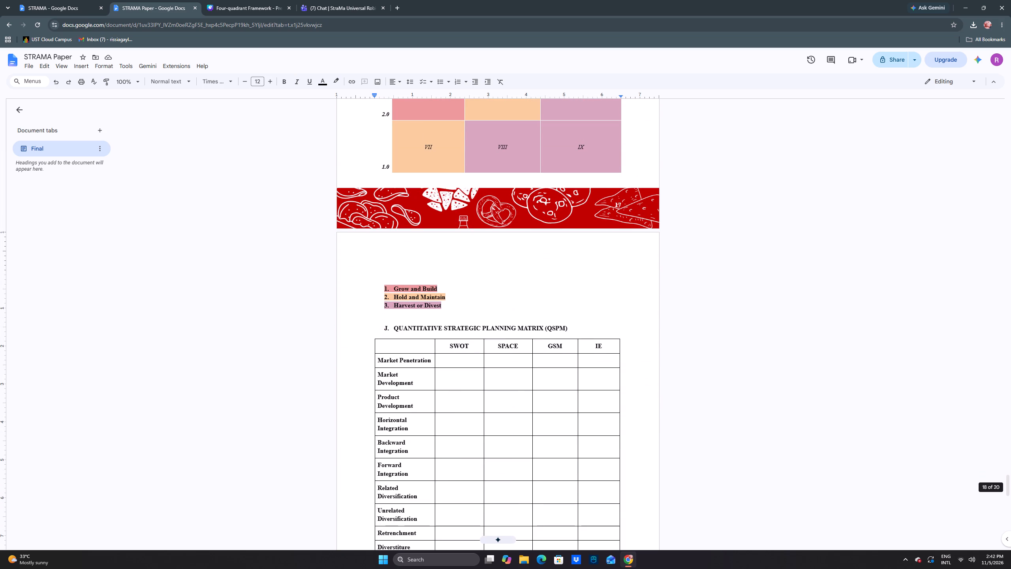
{"action": "left_click", "coordinate": [415, 276]}
{"action": "scroll", "coordinate": [443, 252], "scroll_direction": "up", "scroll_amount": 1}
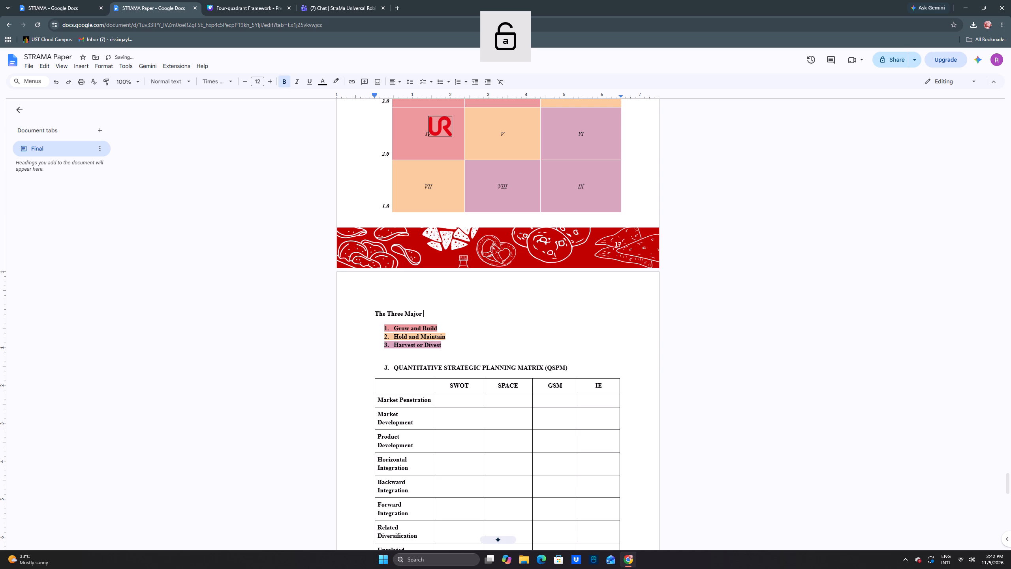
{"action": "type", "text": "egions:"}
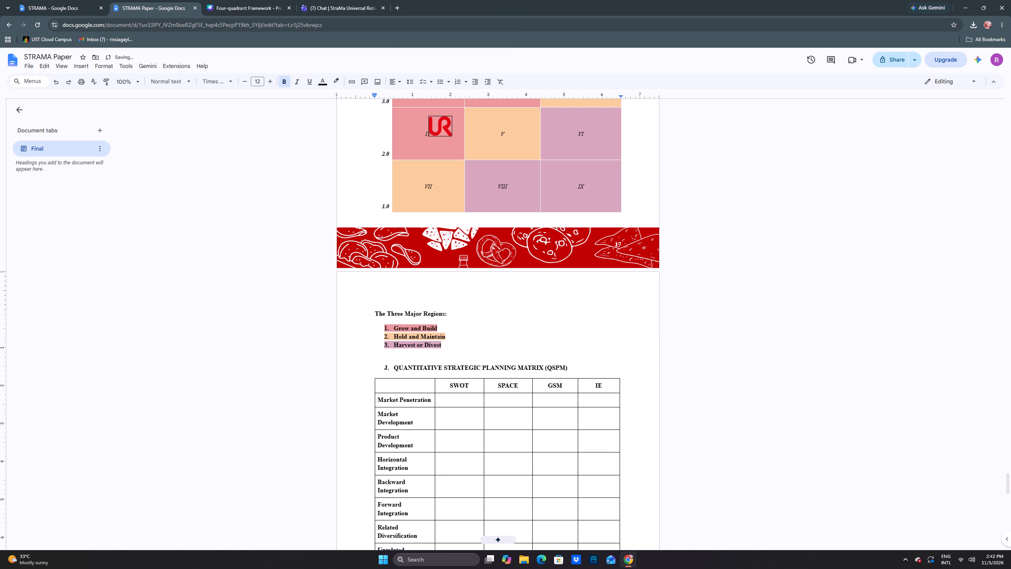
Check the Internal-External matrix and its legend in the STRAMA document's Final tab, then return to STRAMA Paper.
{"action": "left_click", "coordinate": [89, 0]}
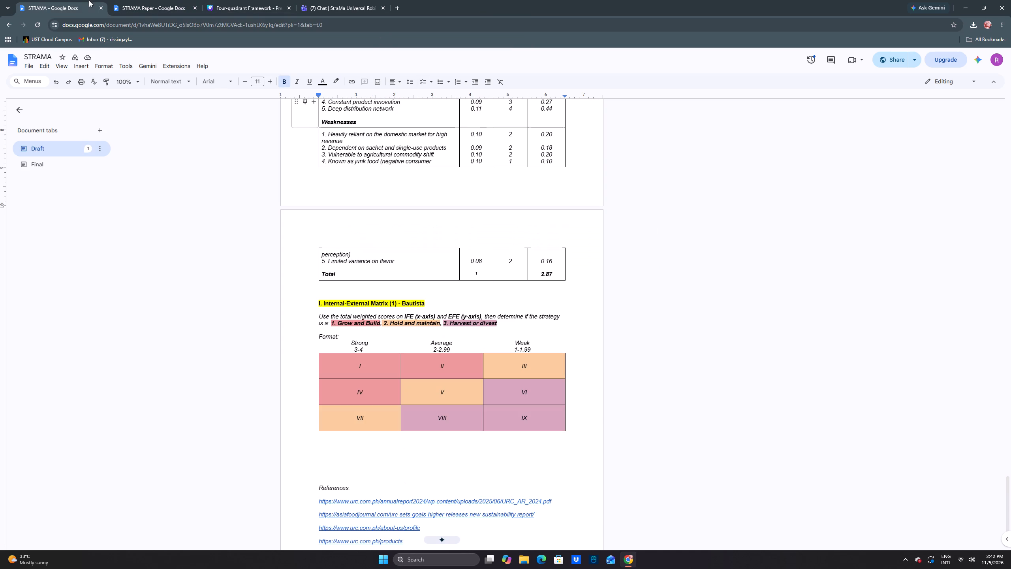
{"action": "left_click", "coordinate": [35, 170]}
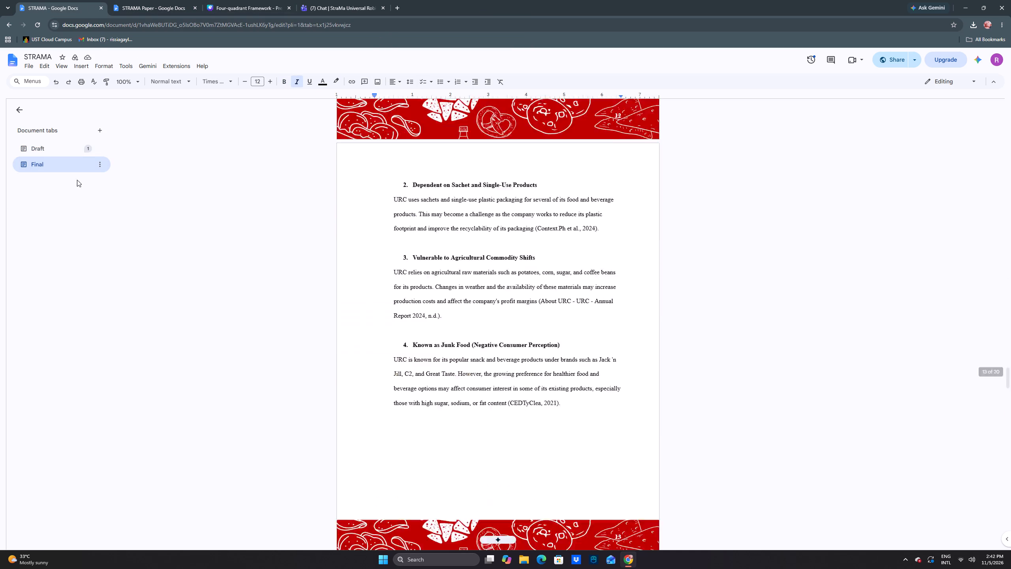
{"action": "scroll", "coordinate": [607, 271], "scroll_direction": "down", "scroll_amount": 11}
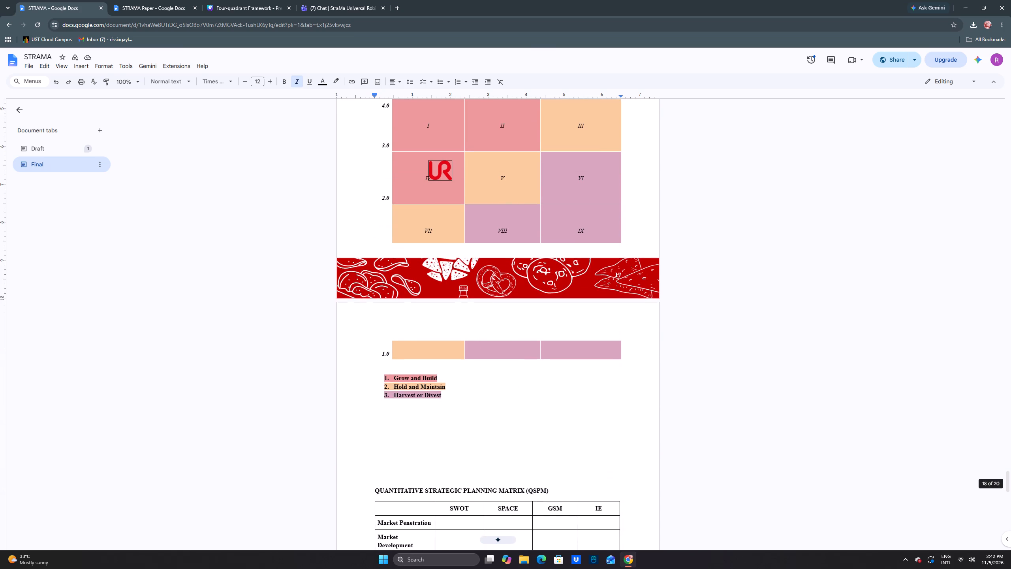
{"action": "scroll", "coordinate": [604, 269], "scroll_direction": "up", "scroll_amount": 3}
{"action": "left_click", "coordinate": [156, 10]}
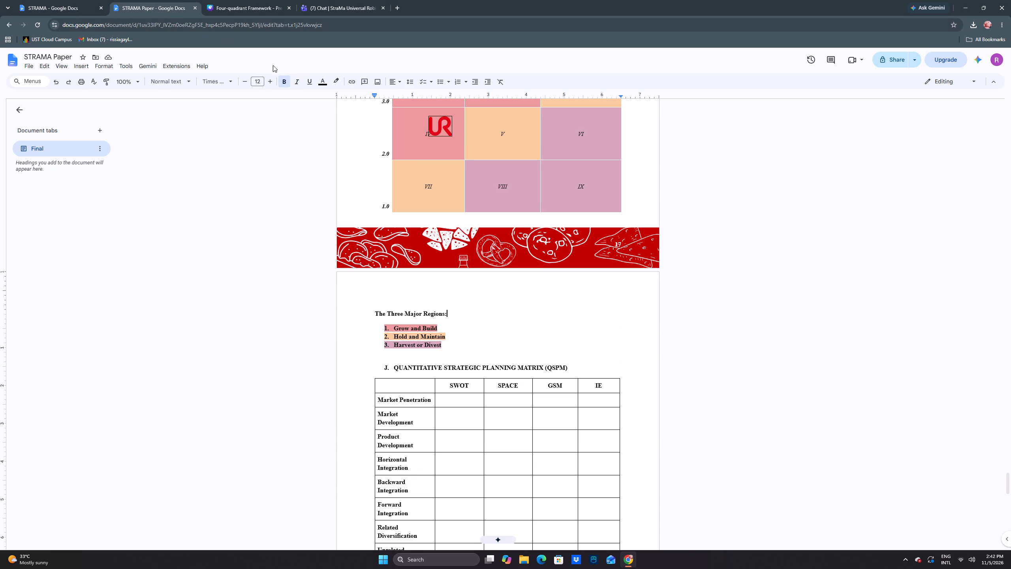
Review STRAMA Paper's layout from the SWOT strategies table through the SPACE, Grand Strategy and Internal-External matrices.
{"action": "scroll", "coordinate": [629, 211], "scroll_direction": "up", "scroll_amount": 13}
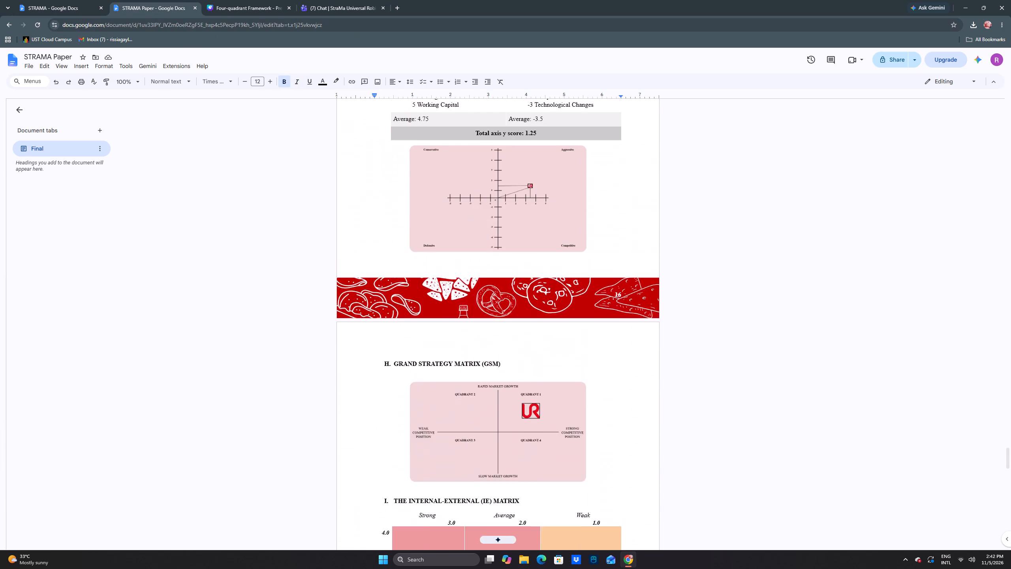
{"action": "scroll", "coordinate": [627, 211], "scroll_direction": "up", "scroll_amount": 16}
{"action": "scroll", "coordinate": [627, 211], "scroll_direction": "down", "scroll_amount": 5}
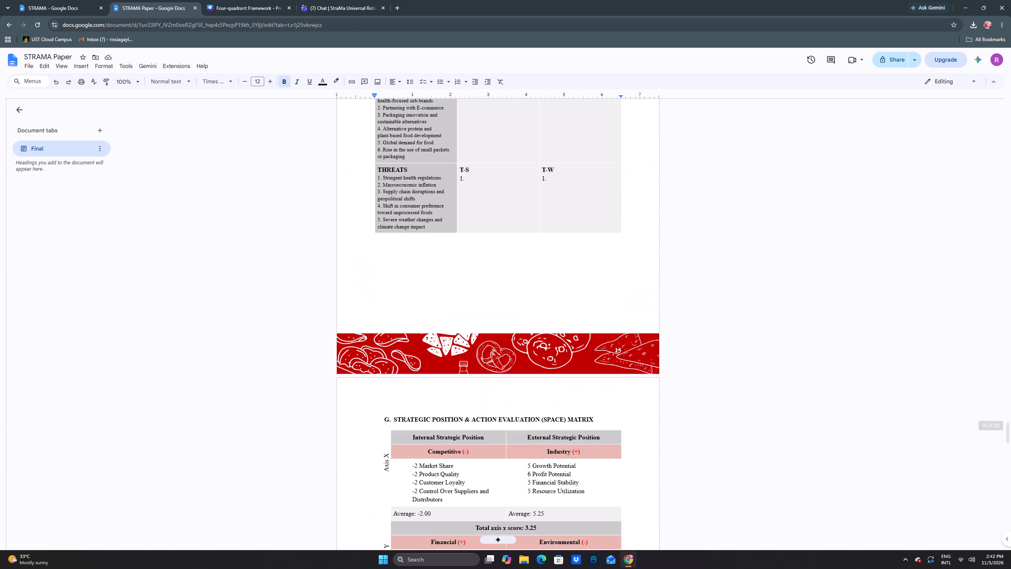
{"action": "scroll", "coordinate": [627, 211], "scroll_direction": "down", "scroll_amount": 11}
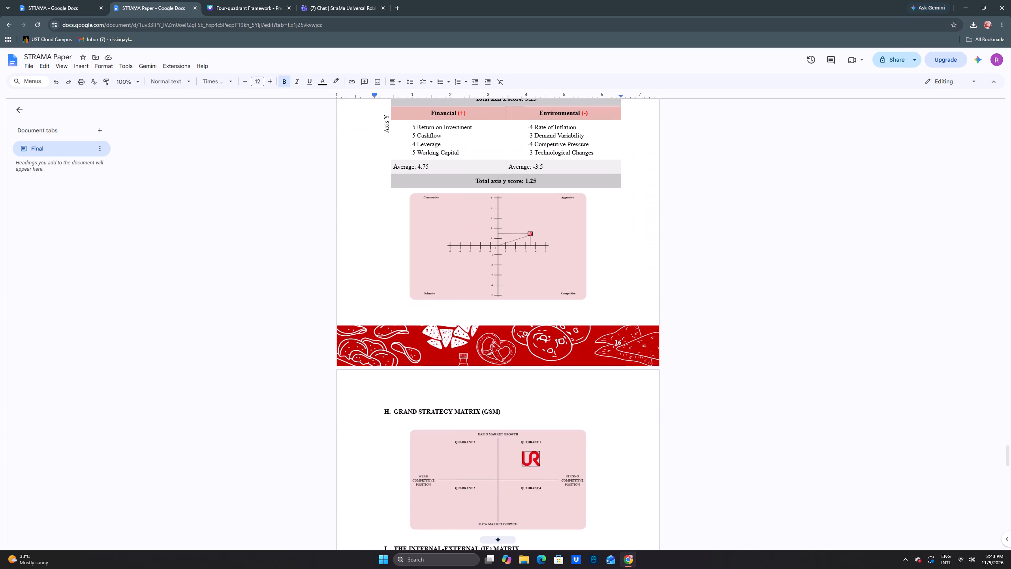
{"action": "scroll", "coordinate": [627, 211], "scroll_direction": "down", "scroll_amount": 7}
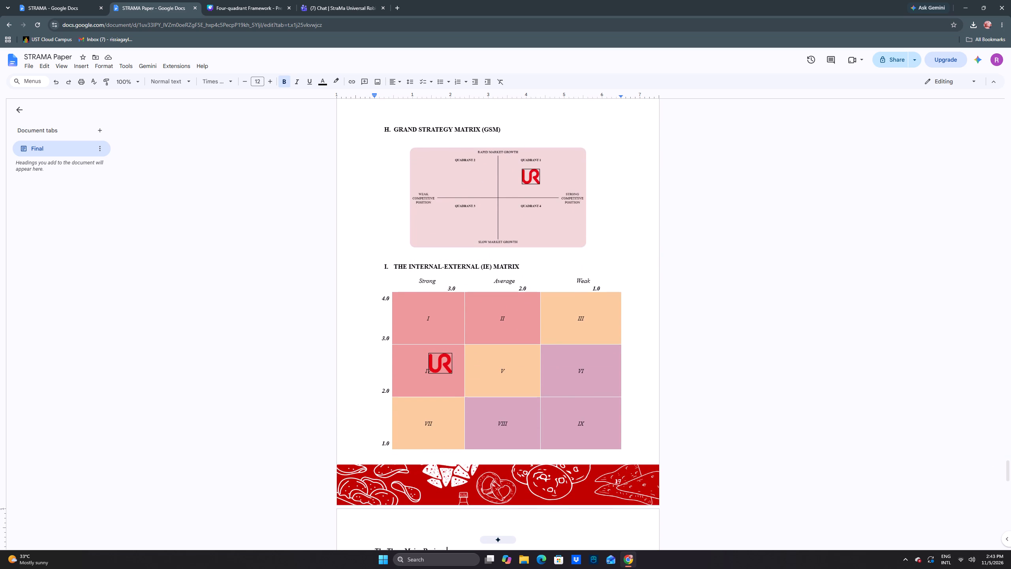
{"action": "scroll", "coordinate": [627, 211], "scroll_direction": "down", "scroll_amount": 2}
{"action": "scroll", "coordinate": [627, 211], "scroll_direction": "up", "scroll_amount": 3}
Place the text cursor at the end of the Grand Strategy Matrix (GSM) heading.
{"action": "left_click", "coordinate": [484, 179]}
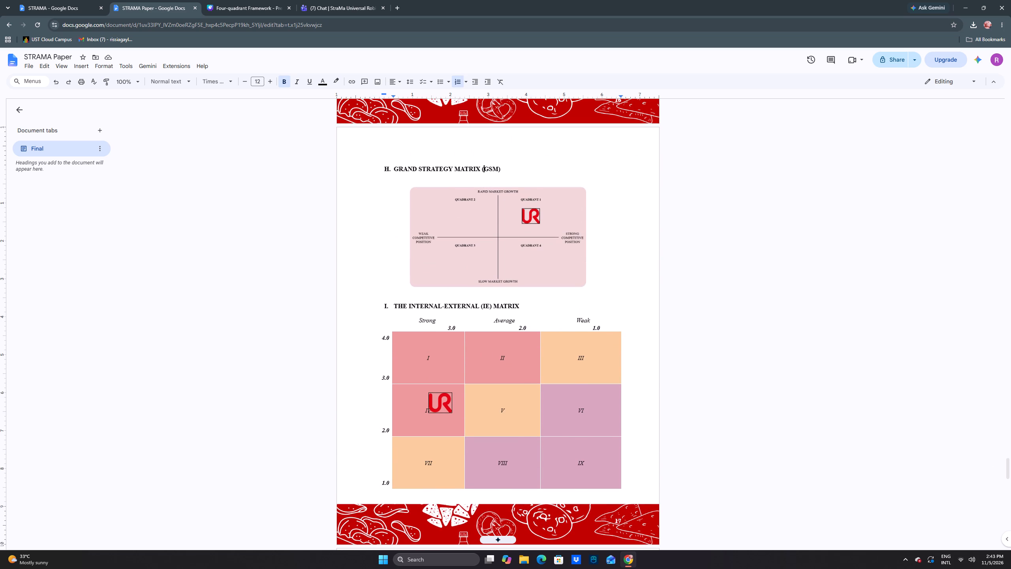
{"action": "left_click", "coordinate": [523, 169]}
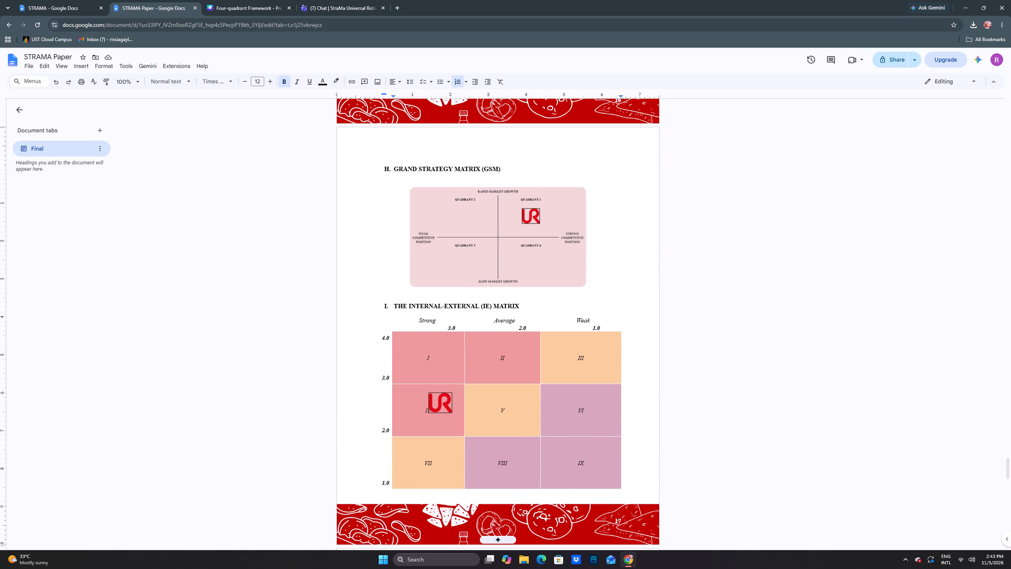
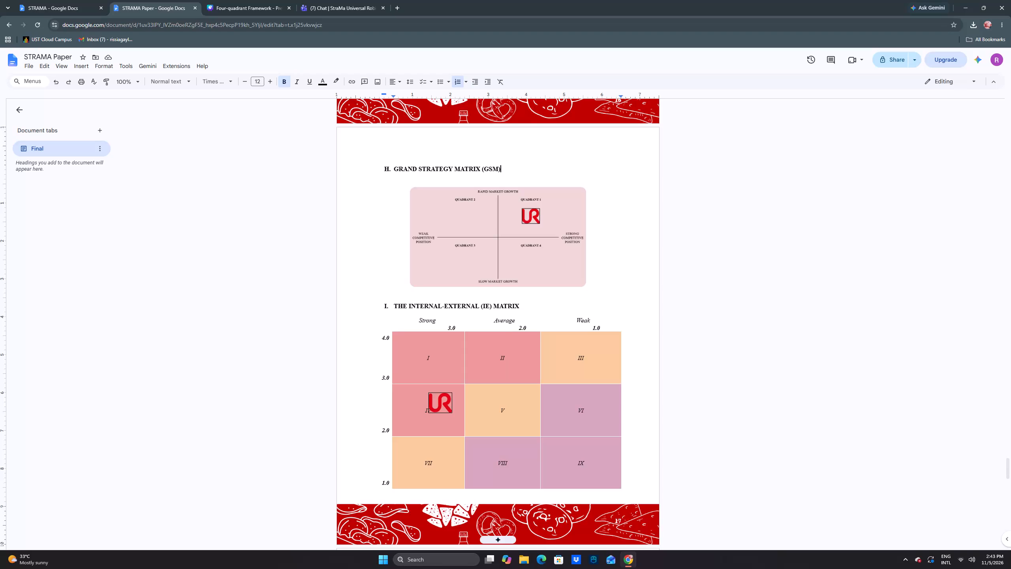
Review STRAMA Paper's pages from the matrices back to the cover, including the contents and references pages.
{"action": "scroll", "coordinate": [597, 159], "scroll_direction": "up", "scroll_amount": 20}
{"action": "scroll", "coordinate": [597, 159], "scroll_direction": "up", "scroll_amount": 20}
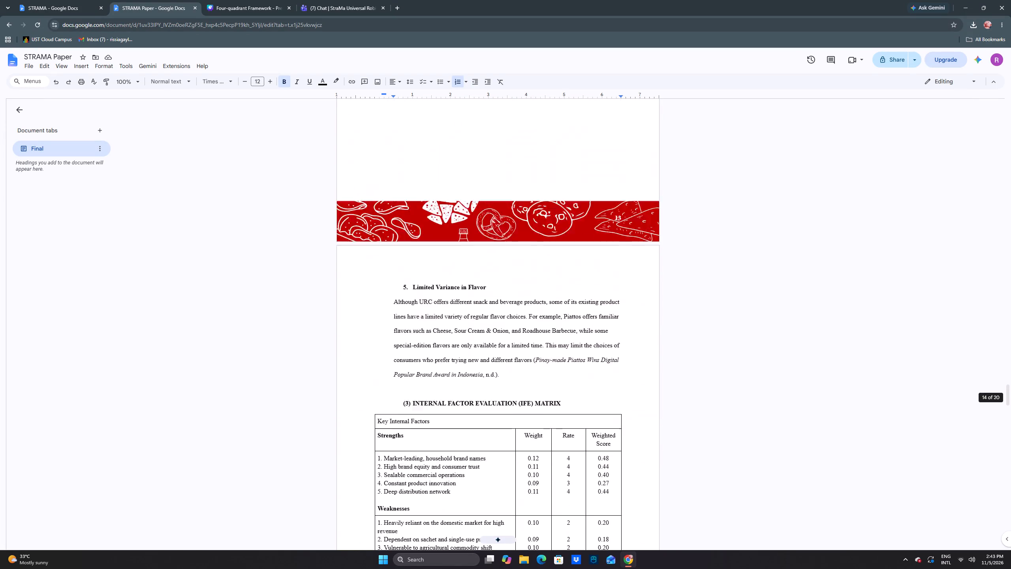
{"action": "scroll", "coordinate": [590, 171], "scroll_direction": "up", "scroll_amount": 11}
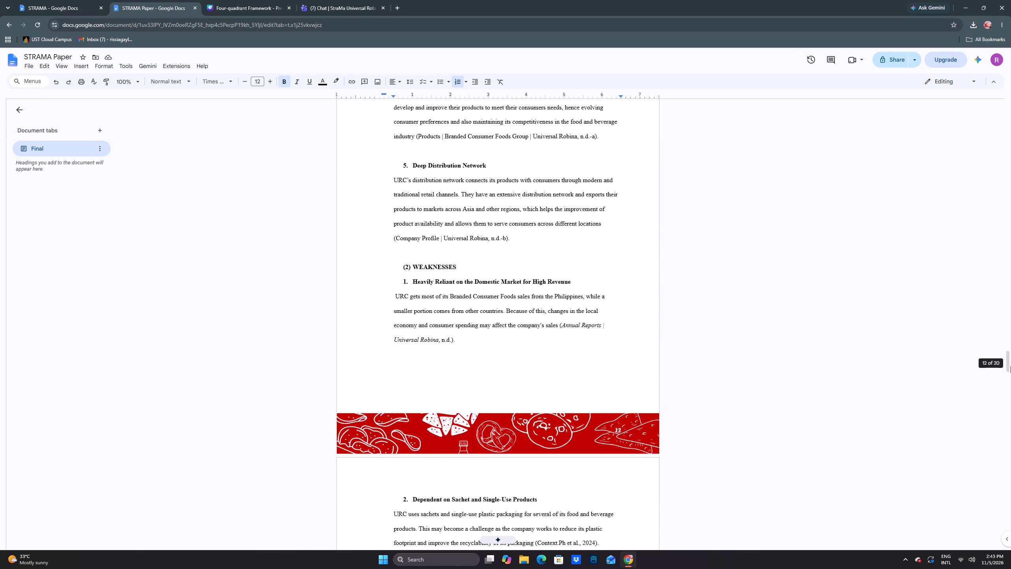
{"action": "left_click_drag", "start_coordinate": [1010, 366], "coordinate": [1009, 142]}
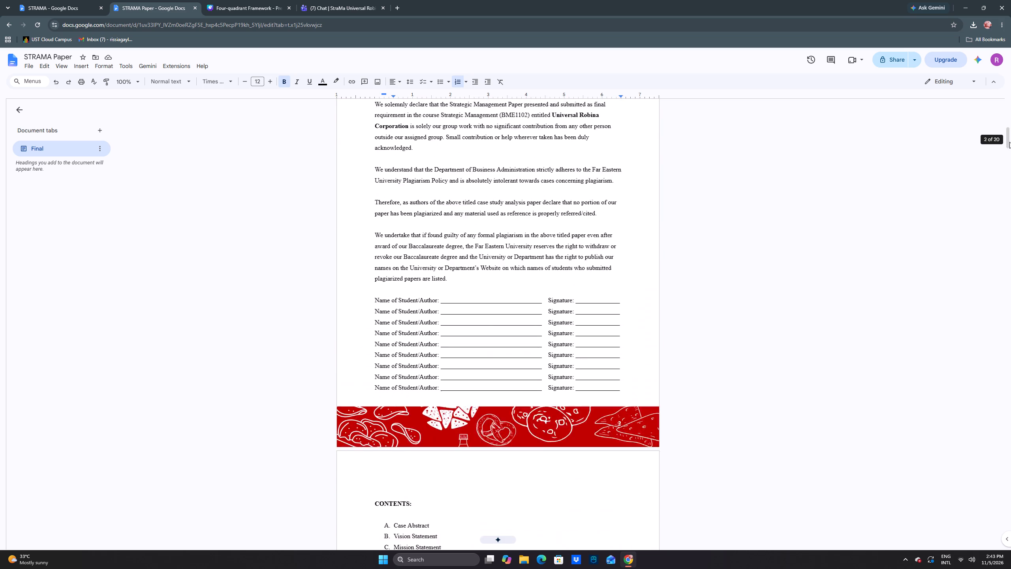
{"action": "left_click_drag", "start_coordinate": [1009, 142], "coordinate": [1003, 105]}
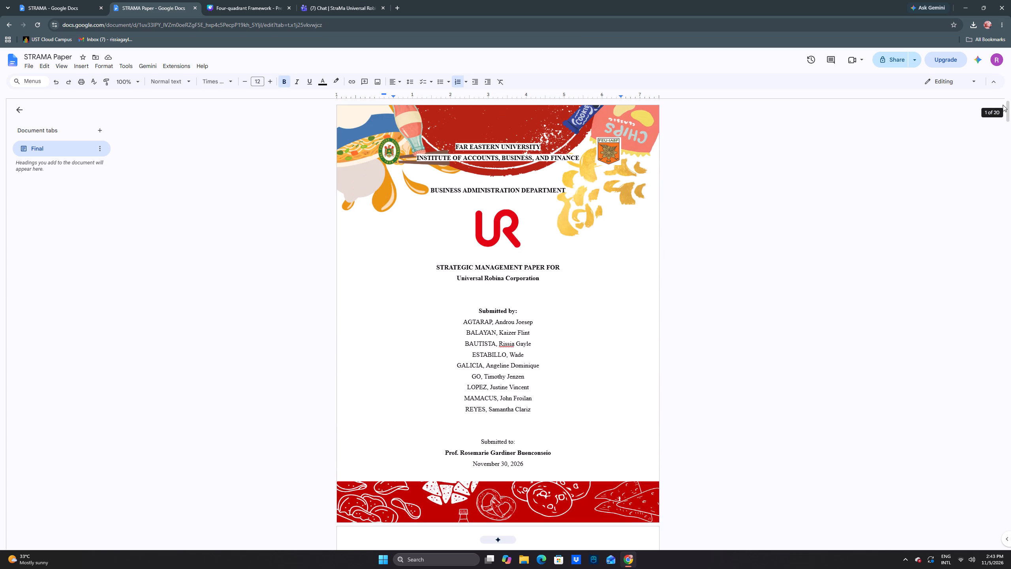
{"action": "left_click_drag", "start_coordinate": [1003, 105], "coordinate": [1005, 158]}
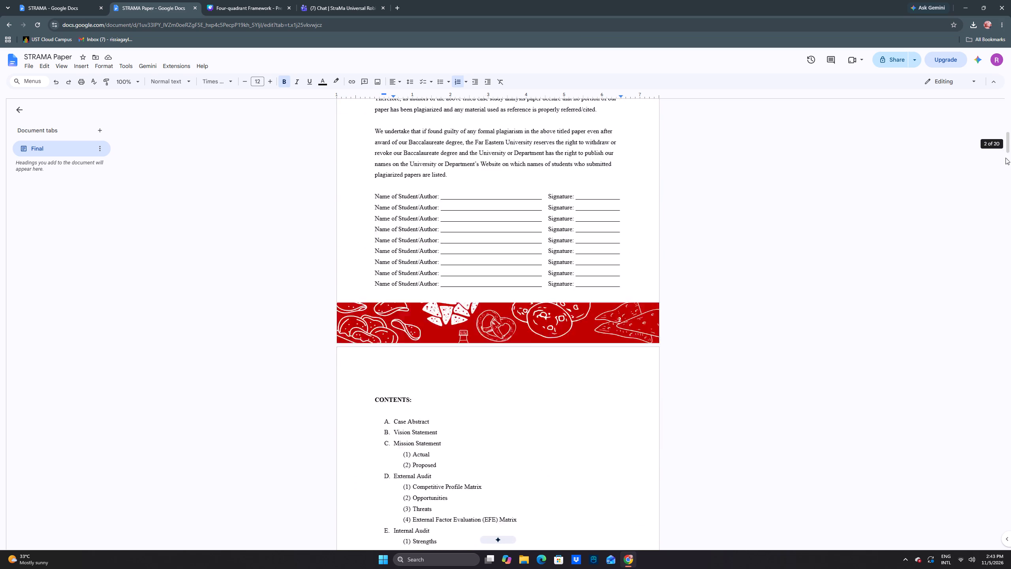
{"action": "left_click_drag", "start_coordinate": [1005, 158], "coordinate": [1010, 563]}
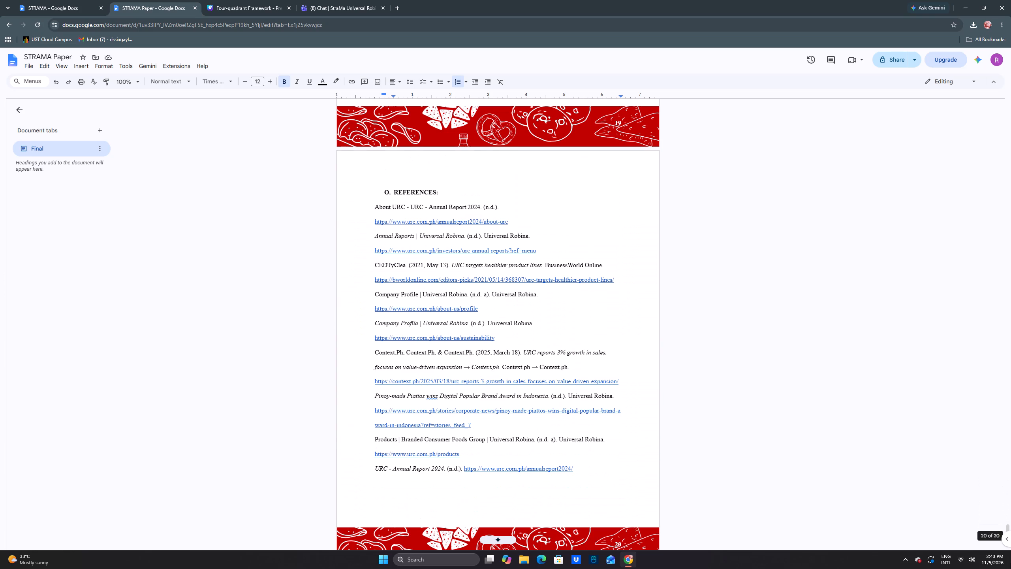
{"action": "left_click_drag", "start_coordinate": [1010, 563], "coordinate": [964, 191]}
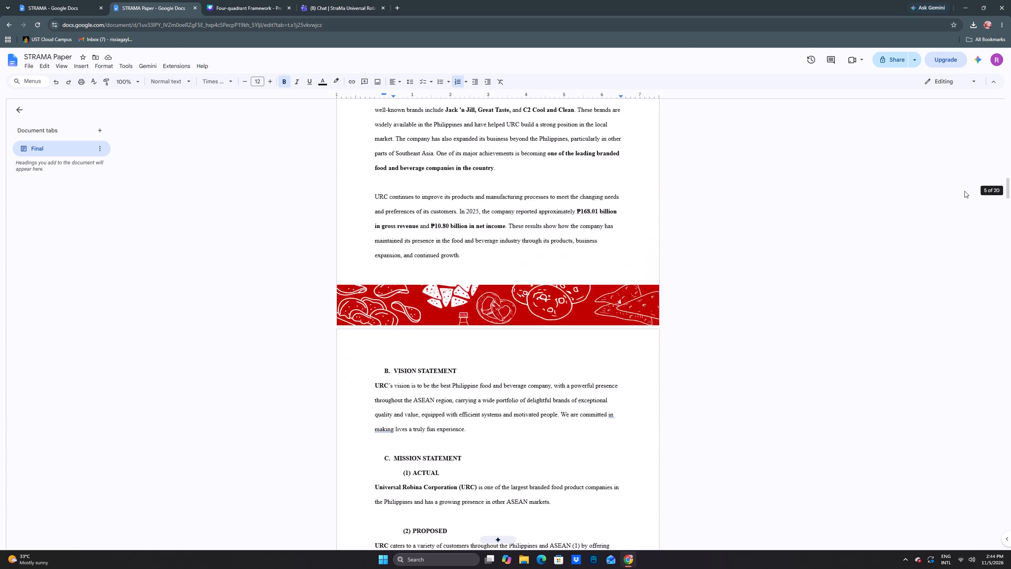
{"action": "left_click_drag", "start_coordinate": [964, 191], "coordinate": [952, 109]}
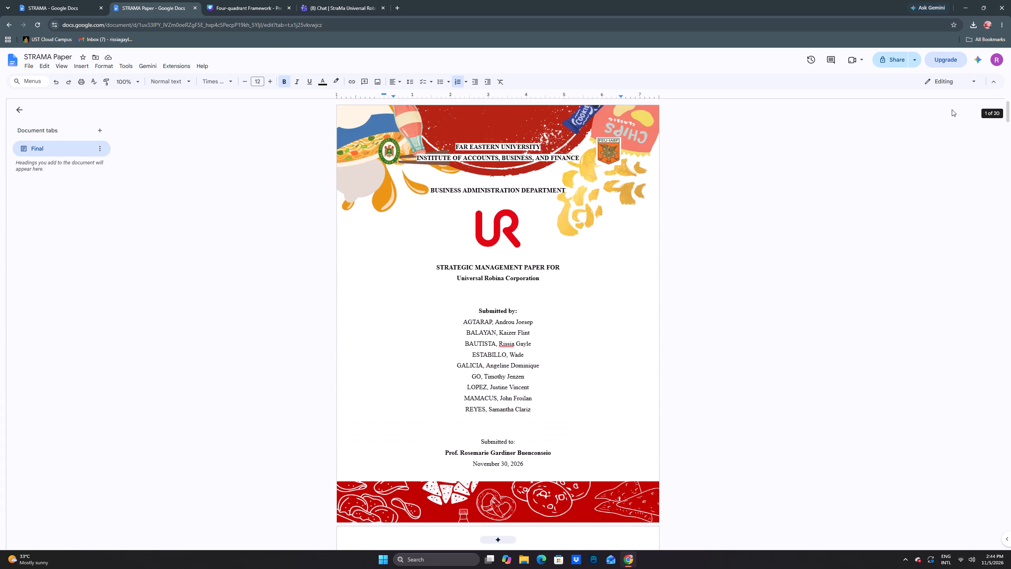
Remove one blank line between the Plagiarism Undertaking heading and its first paragraph in STRAMA Paper.
{"action": "left_click_drag", "start_coordinate": [952, 109], "coordinate": [956, 136]}
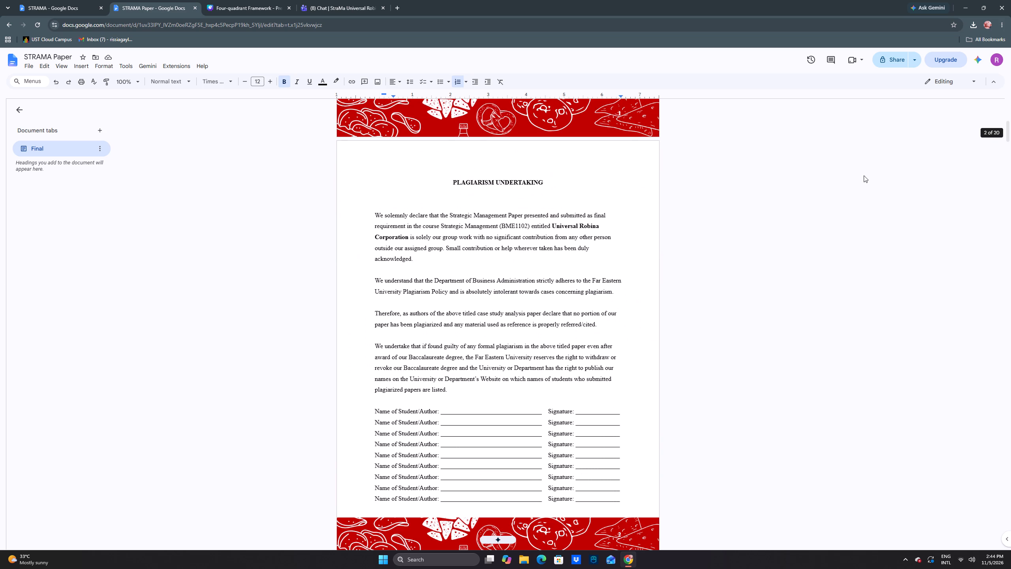
{"action": "left_click", "coordinate": [565, 201]}
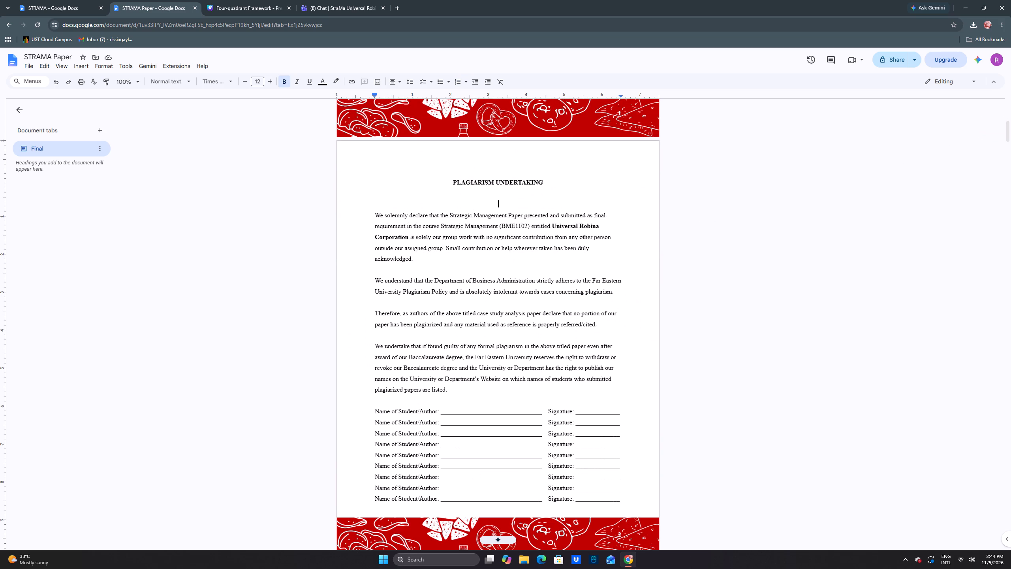
{"action": "key", "text": "BackSpace"}
{"action": "key", "text": "BackSpace"}
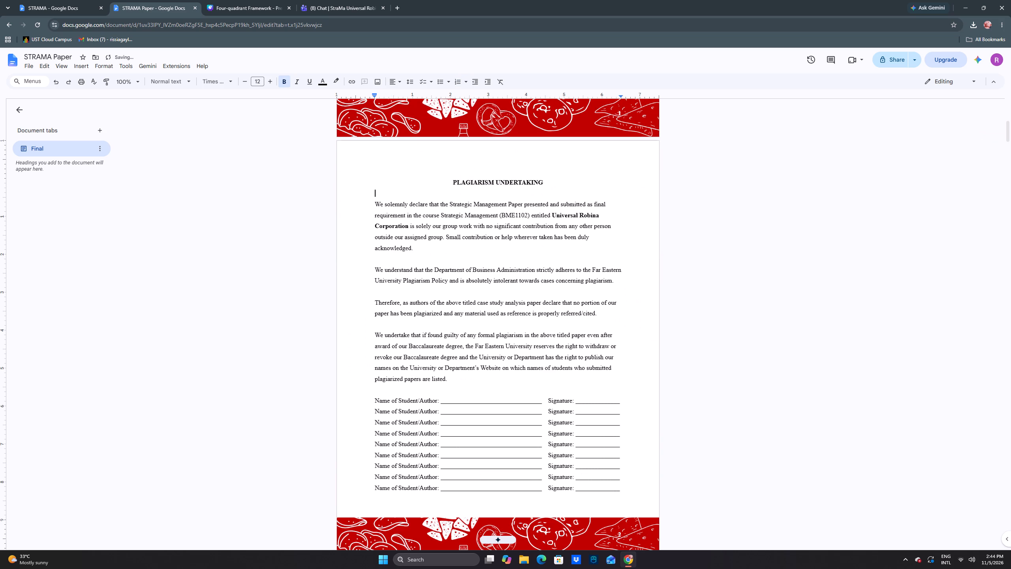
Check the spacing of STRAMA Paper's Plagiarism Undertaking page against the neighbouring cover and Contents pages.
{"action": "scroll", "coordinate": [591, 200], "scroll_direction": "down", "scroll_amount": 5}
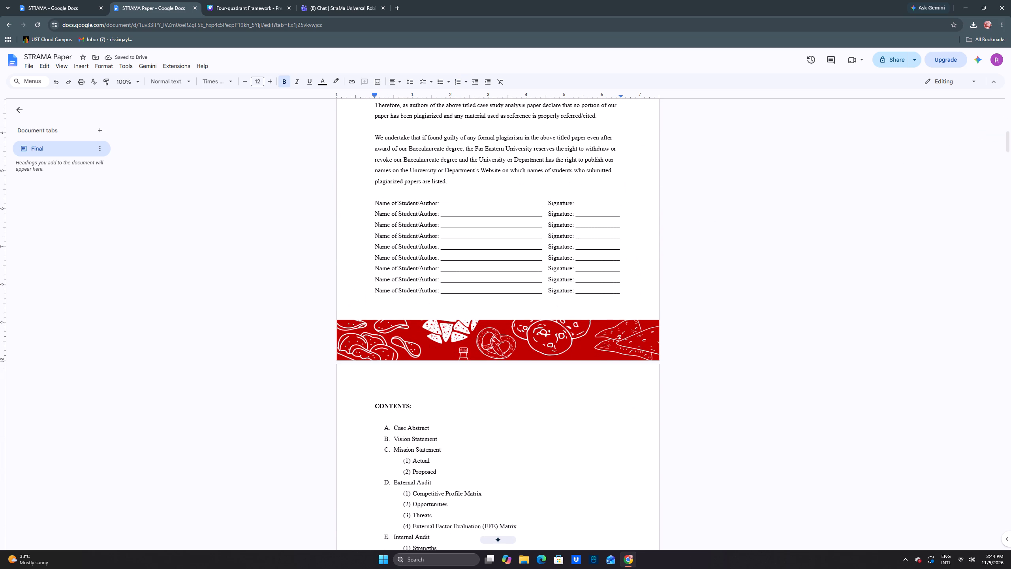
{"action": "scroll", "coordinate": [554, 287], "scroll_direction": "up", "scroll_amount": 6}
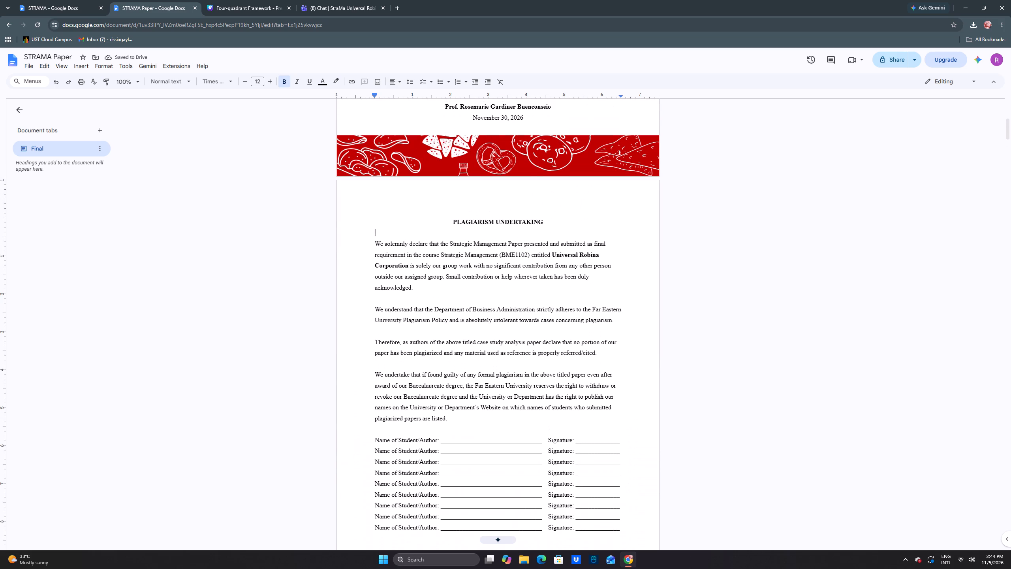
{"action": "scroll", "coordinate": [746, 262], "scroll_direction": "down", "scroll_amount": 1}
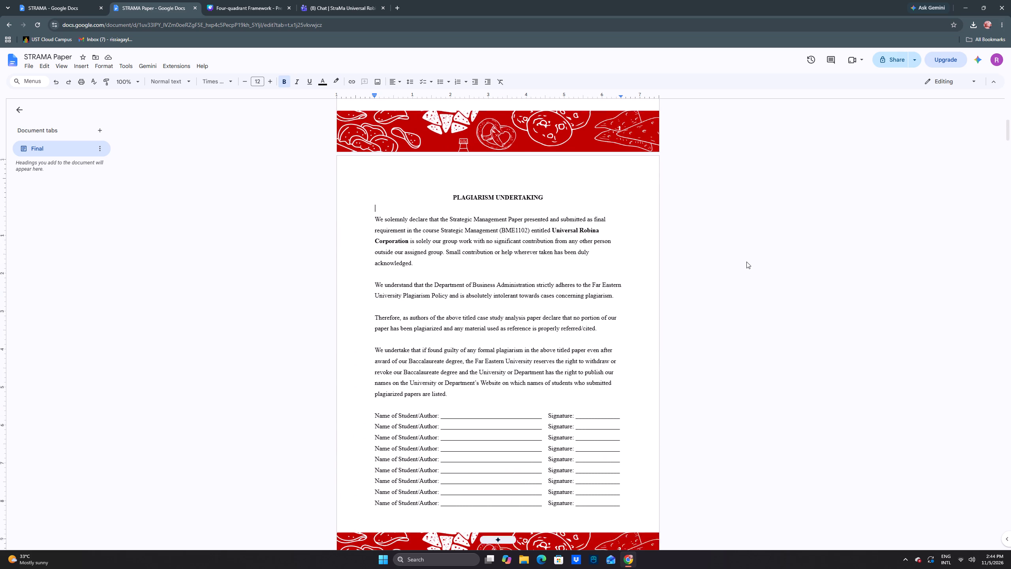
{"action": "scroll", "coordinate": [746, 262], "scroll_direction": "down", "scroll_amount": 1}
{"action": "scroll", "coordinate": [746, 262], "scroll_direction": "up", "scroll_amount": 1}
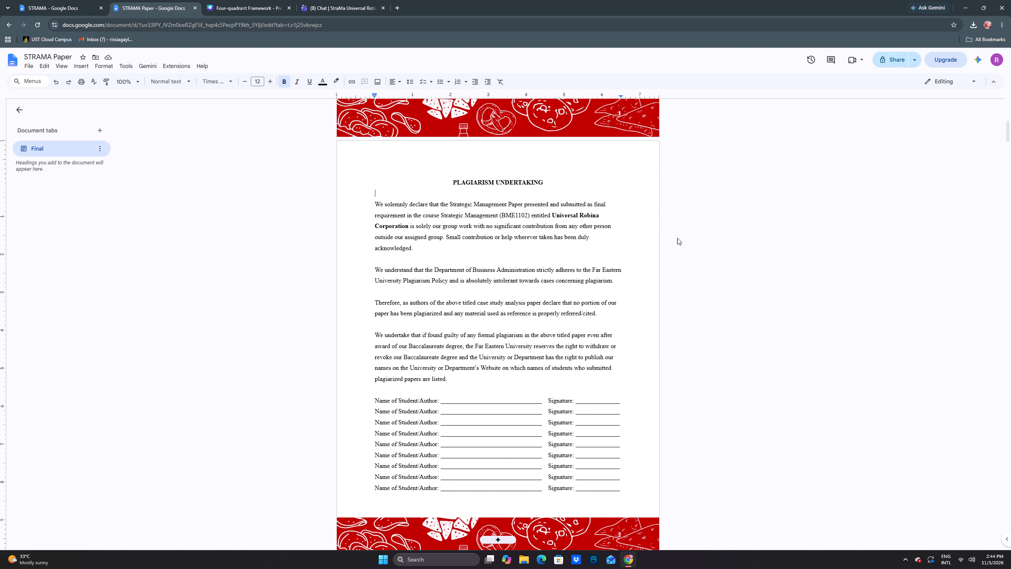
{"action": "left_click", "coordinate": [491, 166]}
{"action": "left_click", "coordinate": [521, 200]}
{"action": "scroll", "coordinate": [591, 216], "scroll_direction": "down", "scroll_amount": 7}
{"action": "scroll", "coordinate": [584, 216], "scroll_direction": "up", "scroll_amount": 9}
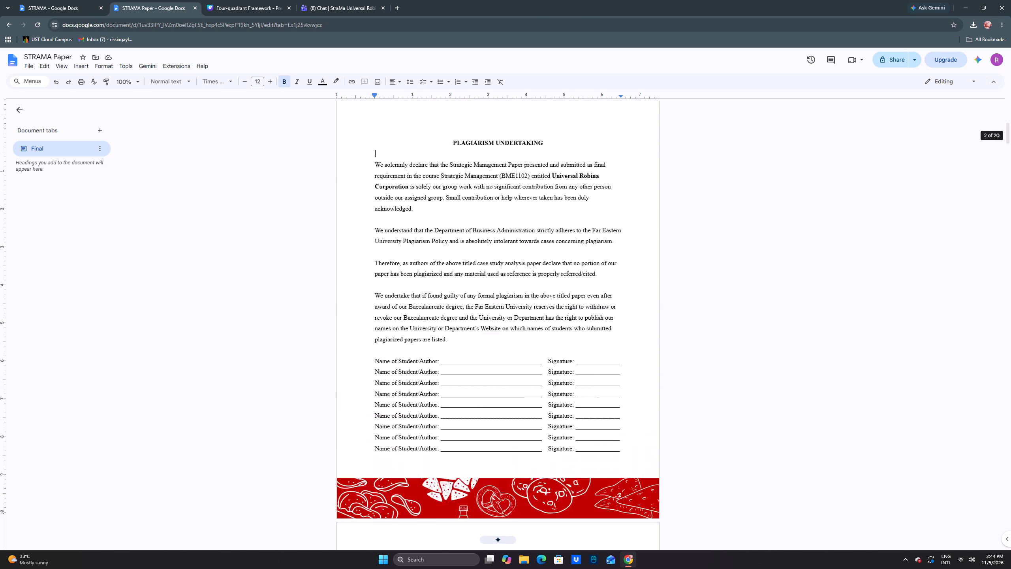
{"action": "scroll", "coordinate": [584, 216], "scroll_direction": "up", "scroll_amount": 13}
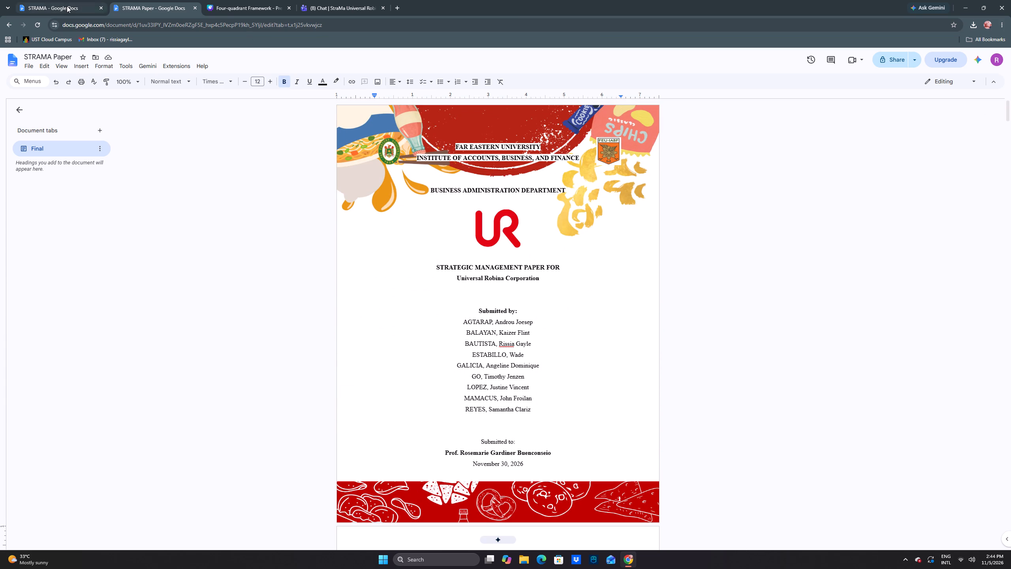
In the STRAMA document's Final tab, remove one blank line between the Plagiarism Undertaking heading and its first paragraph.
{"action": "left_click", "coordinate": [67, 6]}
{"action": "scroll", "coordinate": [563, 205], "scroll_direction": "up", "scroll_amount": 20}
{"action": "scroll", "coordinate": [563, 205], "scroll_direction": "up", "scroll_amount": 10}
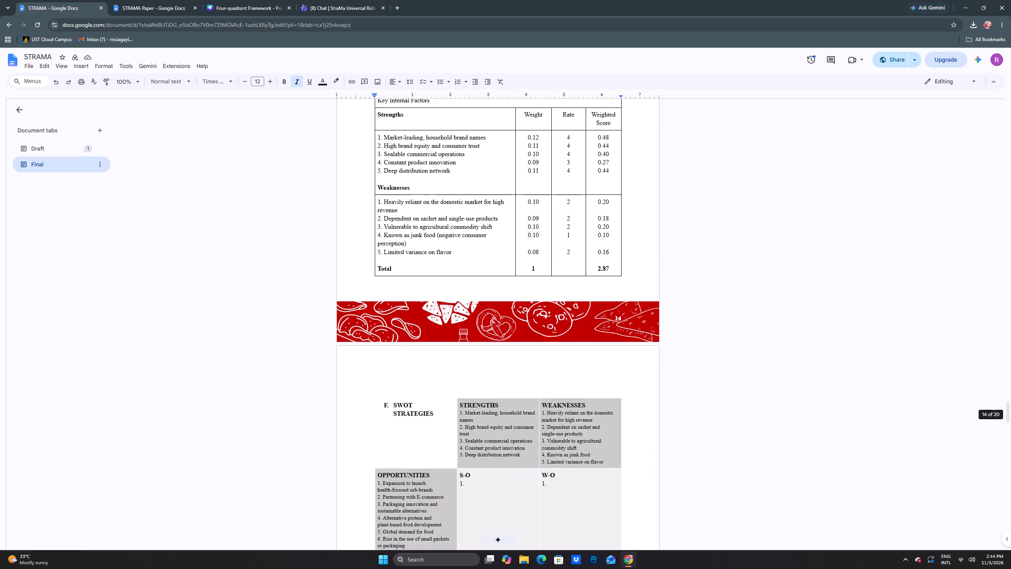
{"action": "scroll", "coordinate": [531, 192], "scroll_direction": "up", "scroll_amount": 20}
{"action": "scroll", "coordinate": [530, 192], "scroll_direction": "down", "scroll_amount": 2}
{"action": "scroll", "coordinate": [530, 192], "scroll_direction": "up", "scroll_amount": 20}
{"action": "scroll", "coordinate": [530, 192], "scroll_direction": "up", "scroll_amount": 1}
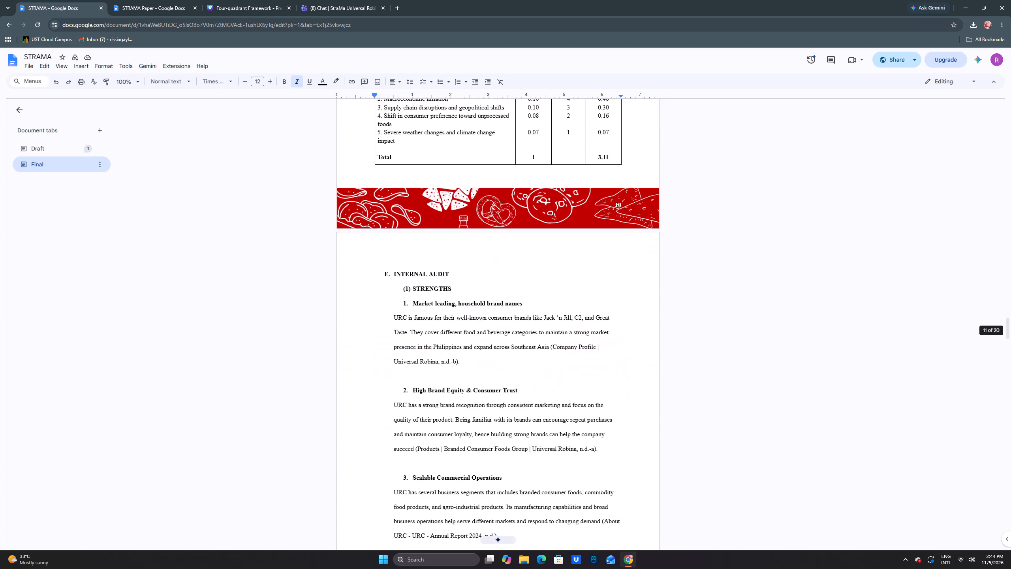
{"action": "scroll", "coordinate": [530, 192], "scroll_direction": "up", "scroll_amount": 20}
{"action": "scroll", "coordinate": [530, 192], "scroll_direction": "up", "scroll_amount": 19}
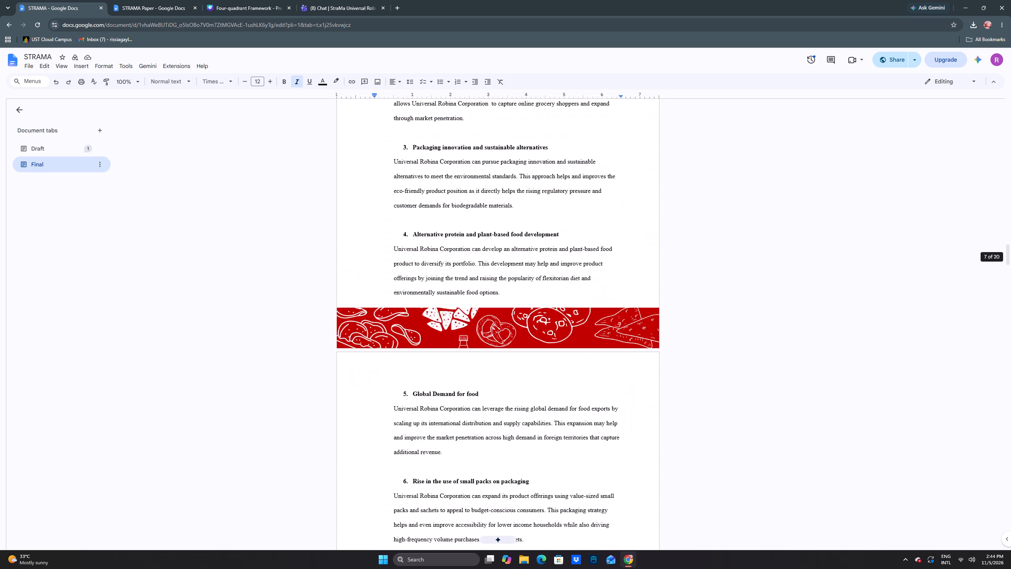
{"action": "scroll", "coordinate": [536, 192], "scroll_direction": "up", "scroll_amount": 17}
{"action": "scroll", "coordinate": [536, 192], "scroll_direction": "up", "scroll_amount": 7}
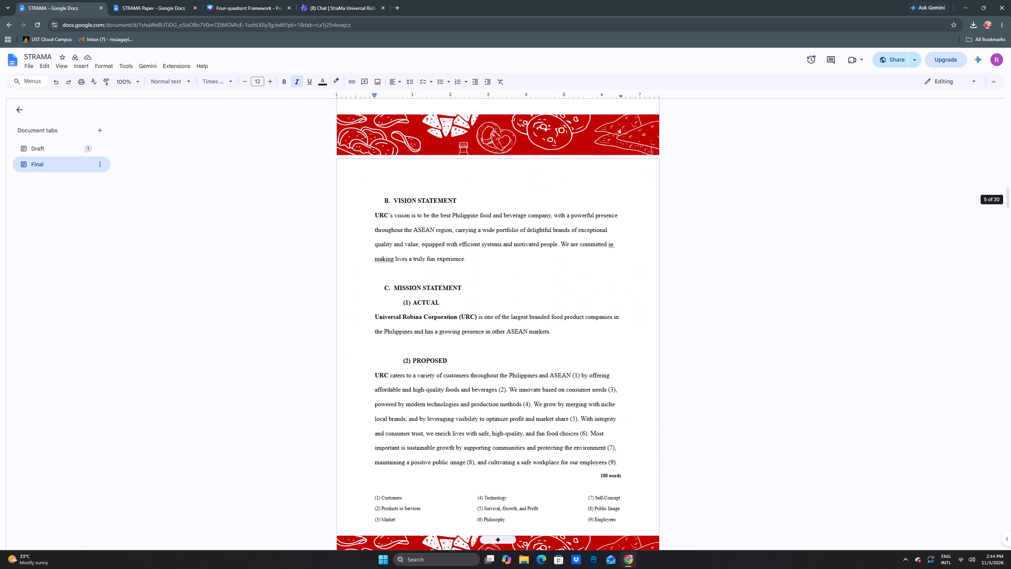
{"action": "scroll", "coordinate": [536, 192], "scroll_direction": "down", "scroll_amount": 2}
{"action": "scroll", "coordinate": [536, 192], "scroll_direction": "up", "scroll_amount": 11}
{"action": "scroll", "coordinate": [536, 192], "scroll_direction": "up", "scroll_amount": 13}
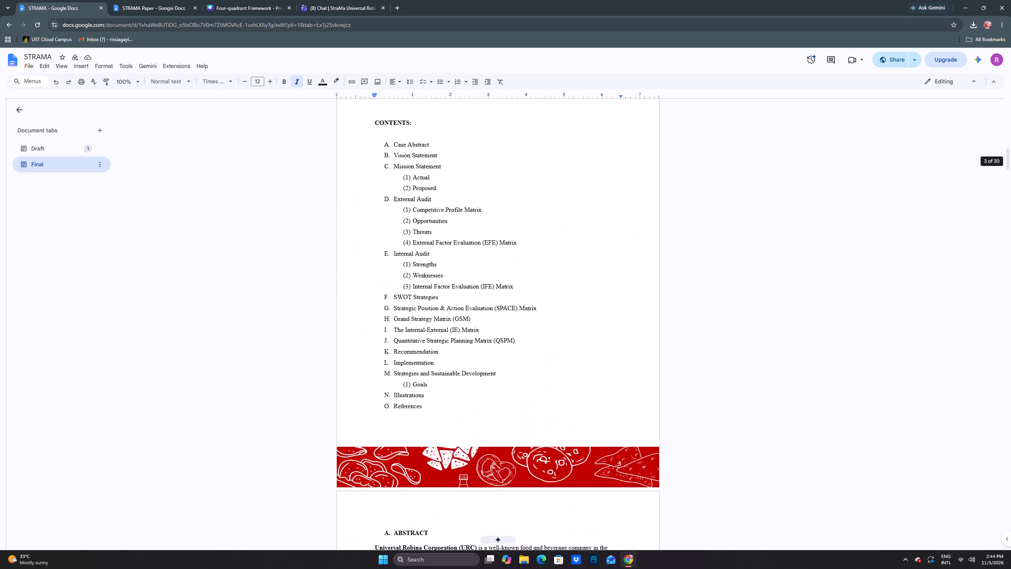
{"action": "scroll", "coordinate": [536, 192], "scroll_direction": "up", "scroll_amount": 12}
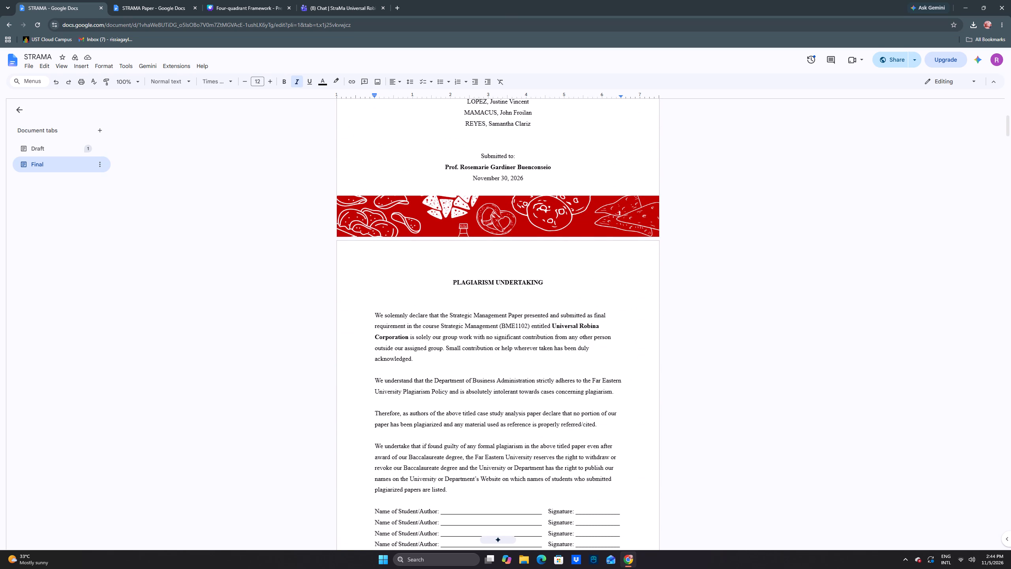
{"action": "left_click", "coordinate": [460, 307]}
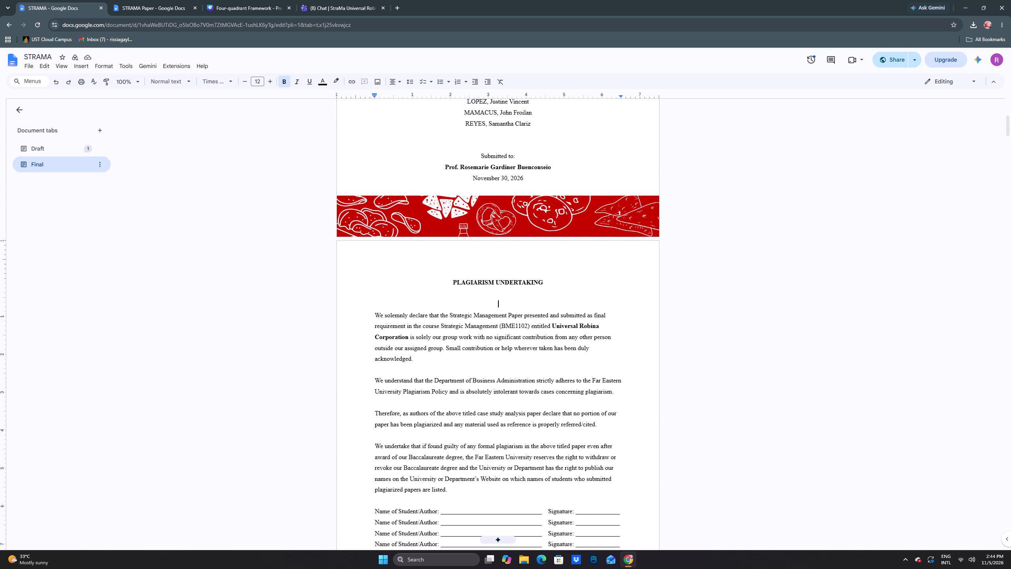
{"action": "key", "text": "BackSpace"}
{"action": "key", "text": "BackSpace"}
Push the A. Abstract heading onto the next page by adding a blank line after References in the Contents list.
{"action": "scroll", "coordinate": [490, 298], "scroll_direction": "down", "scroll_amount": 5}
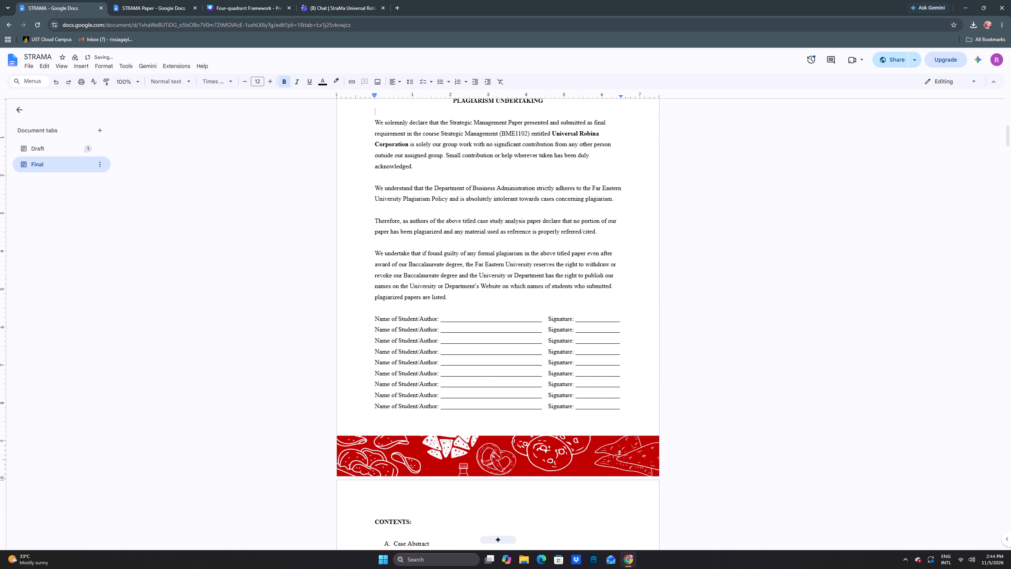
{"action": "scroll", "coordinate": [498, 299], "scroll_direction": "down", "scroll_amount": 19}
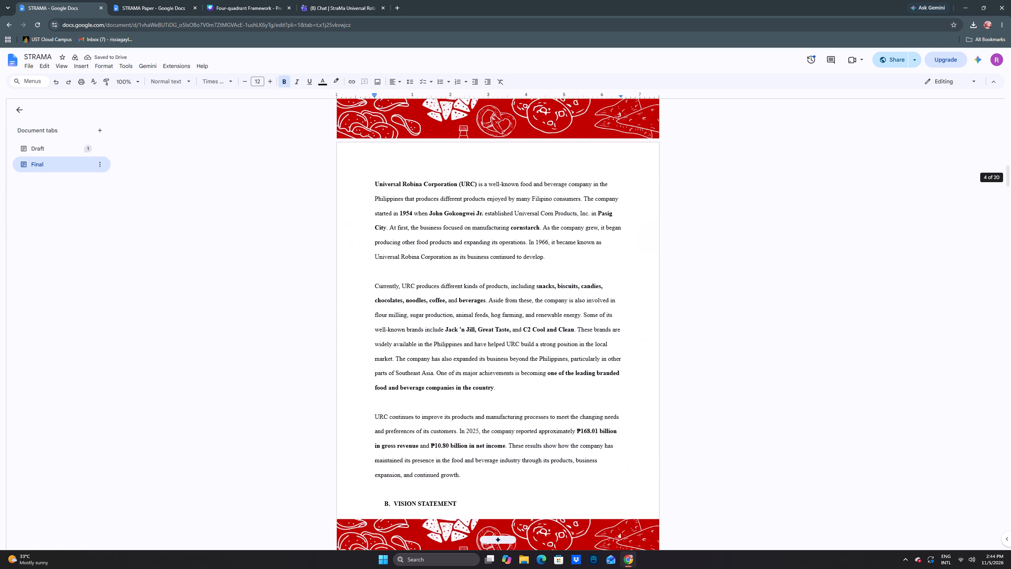
{"action": "scroll", "coordinate": [498, 299], "scroll_direction": "up", "scroll_amount": 4}
{"action": "left_click", "coordinate": [425, 215]}
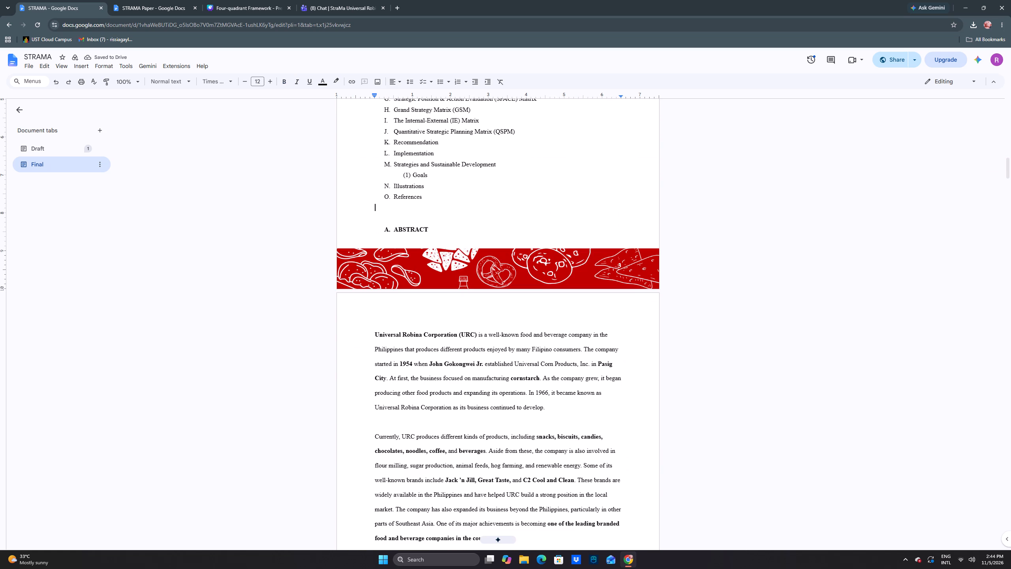
{"action": "key", "text": "Return"}
Review the page breaks and spacing in the STRAMA document's Final tab, from the Abstract through the Recommendation section.
{"action": "scroll", "coordinate": [423, 215], "scroll_direction": "down", "scroll_amount": 9}
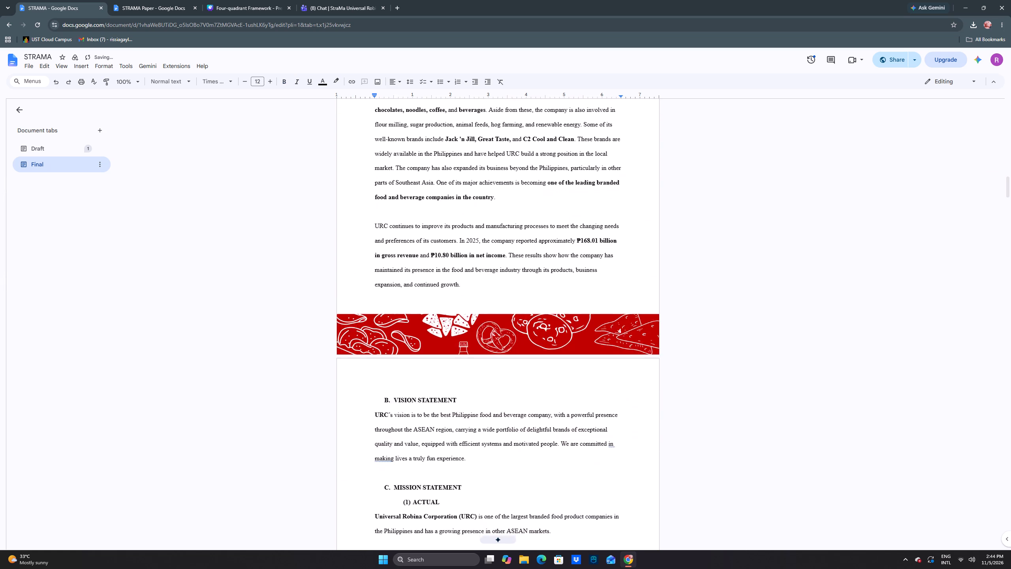
{"action": "scroll", "coordinate": [429, 215], "scroll_direction": "down", "scroll_amount": 19}
{"action": "scroll", "coordinate": [430, 215], "scroll_direction": "up", "scroll_amount": 6}
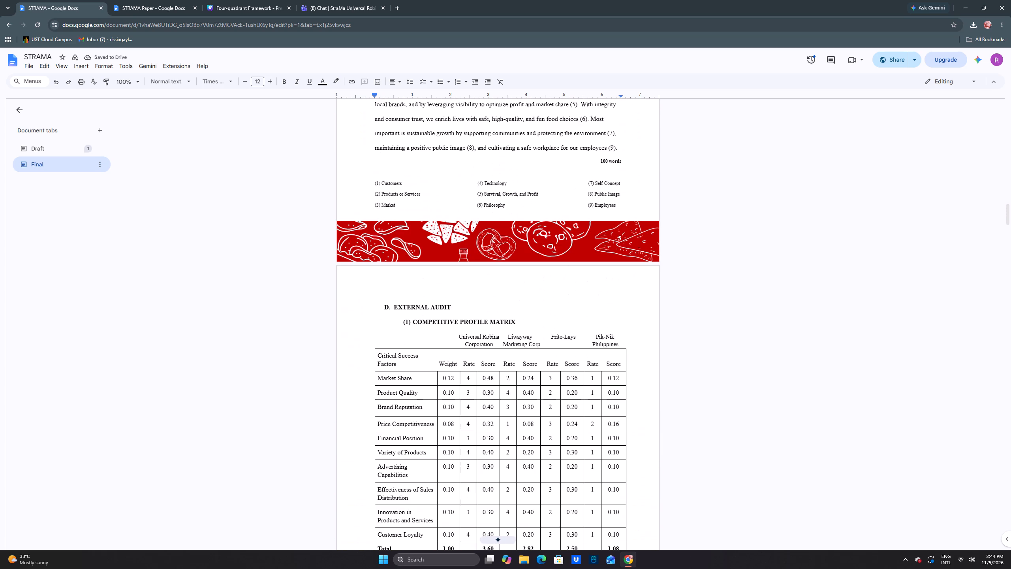
{"action": "scroll", "coordinate": [430, 215], "scroll_direction": "up", "scroll_amount": 5}
{"action": "scroll", "coordinate": [430, 215], "scroll_direction": "down", "scroll_amount": 1}
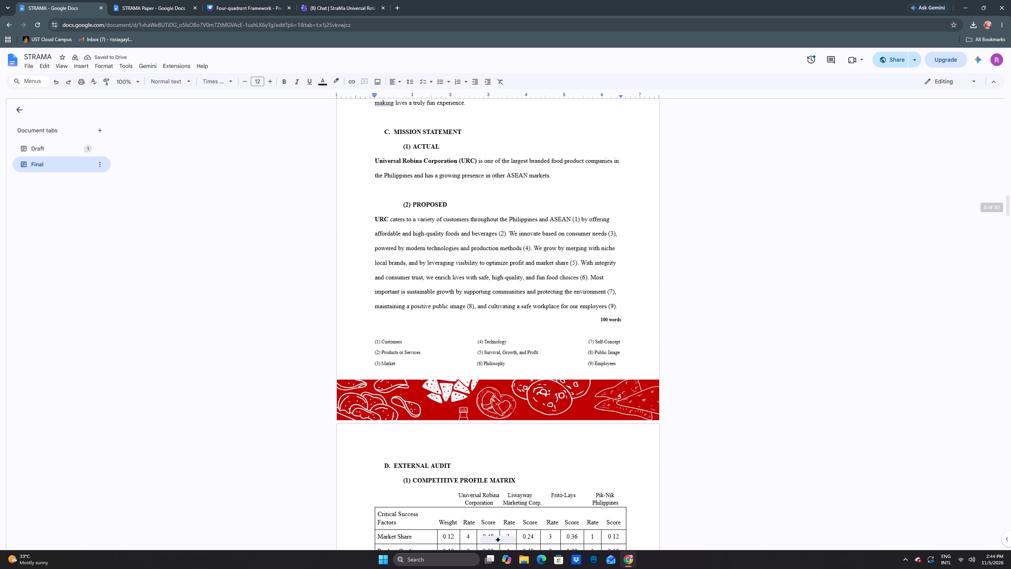
{"action": "scroll", "coordinate": [430, 215], "scroll_direction": "down", "scroll_amount": 17}
{"action": "scroll", "coordinate": [430, 215], "scroll_direction": "down", "scroll_amount": 8}
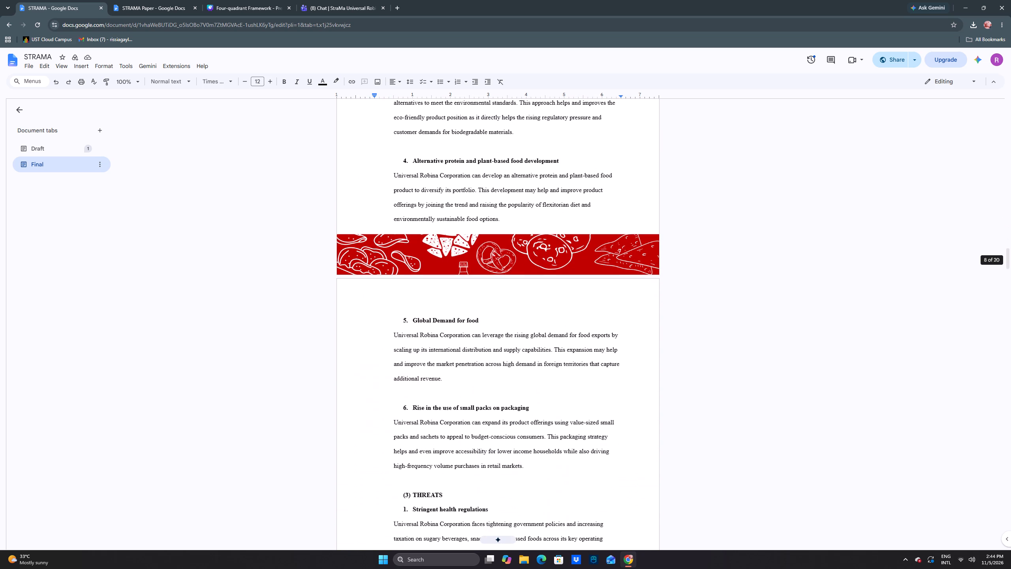
{"action": "scroll", "coordinate": [430, 215], "scroll_direction": "down", "scroll_amount": 15}
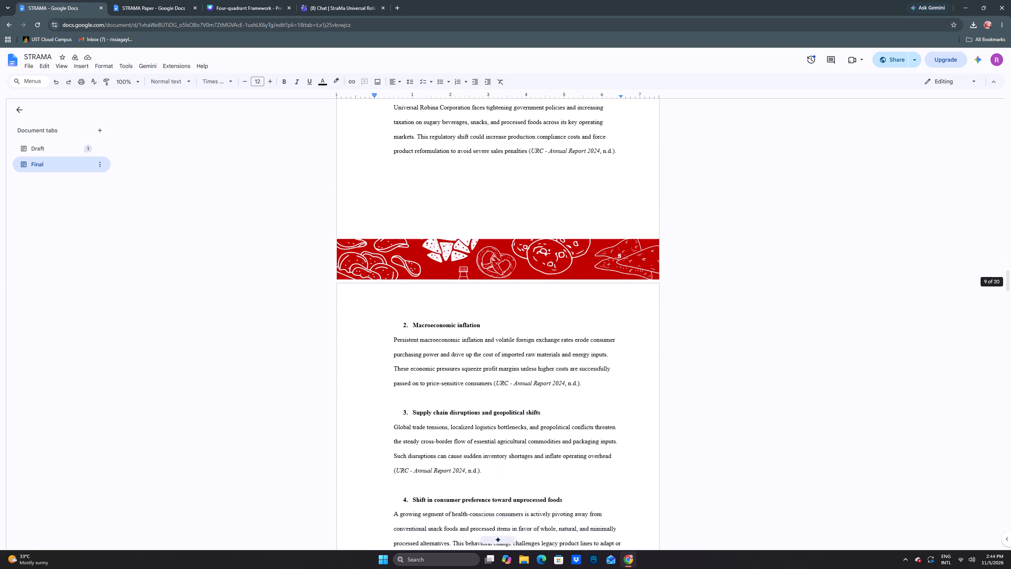
{"action": "scroll", "coordinate": [430, 215], "scroll_direction": "down", "scroll_amount": 17}
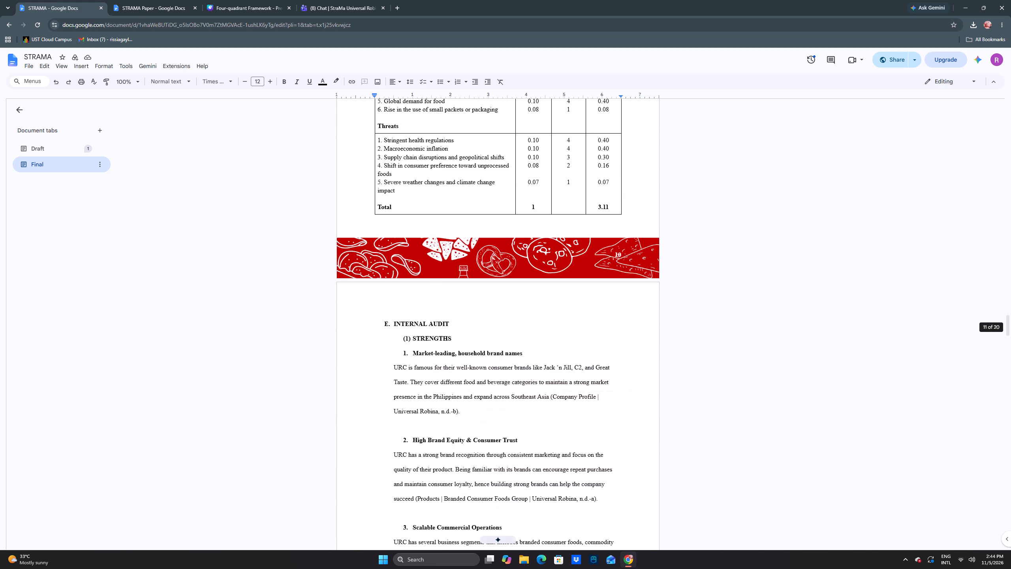
{"action": "scroll", "coordinate": [430, 215], "scroll_direction": "down", "scroll_amount": 5}
{"action": "scroll", "coordinate": [430, 215], "scroll_direction": "down", "scroll_amount": 20}
{"action": "scroll", "coordinate": [430, 215], "scroll_direction": "down", "scroll_amount": 6}
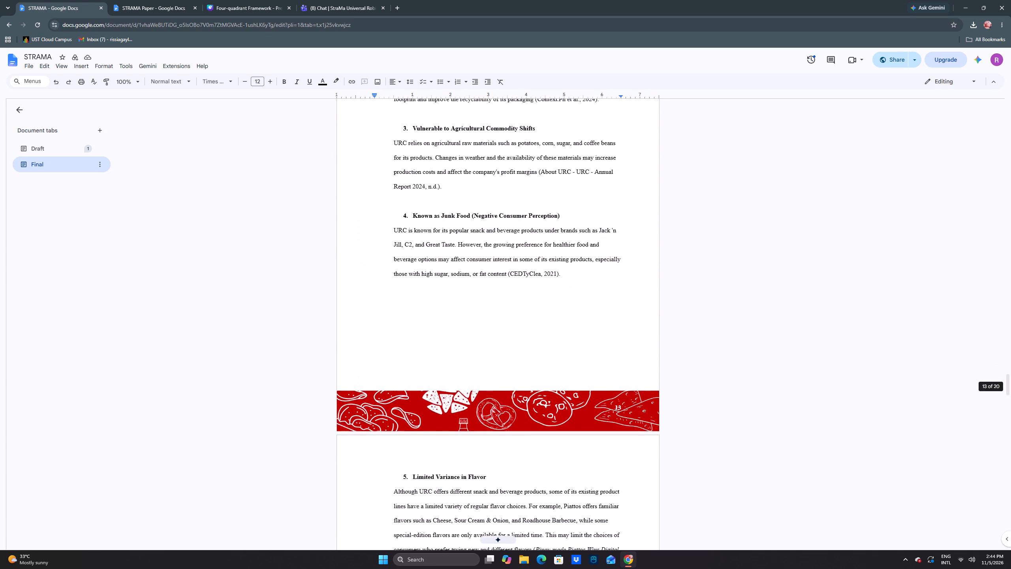
{"action": "scroll", "coordinate": [430, 215], "scroll_direction": "down", "scroll_amount": 16}
{"action": "scroll", "coordinate": [430, 215], "scroll_direction": "down", "scroll_amount": 8}
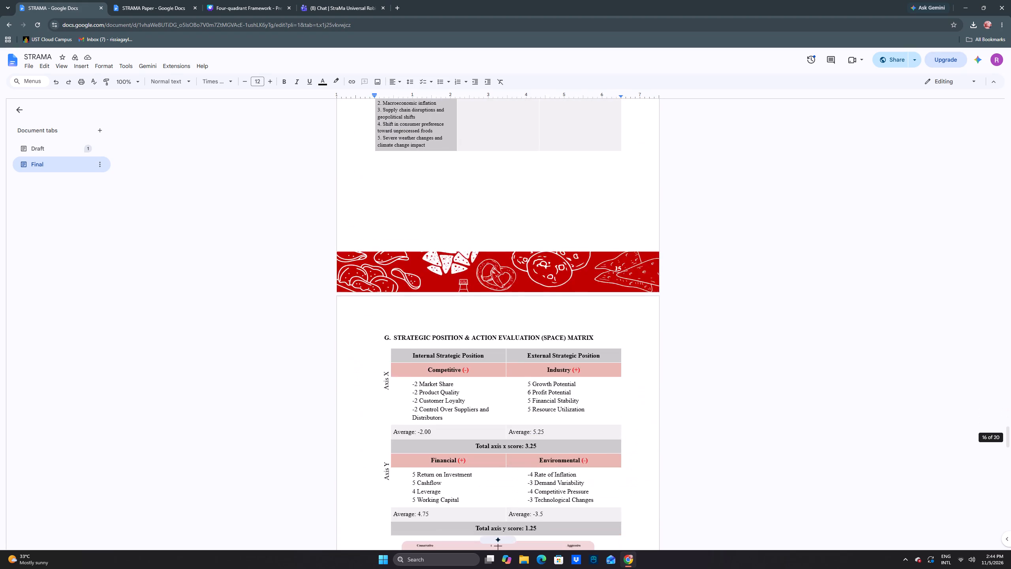
{"action": "scroll", "coordinate": [430, 215], "scroll_direction": "down", "scroll_amount": 4}
{"action": "scroll", "coordinate": [430, 215], "scroll_direction": "up", "scroll_amount": 5}
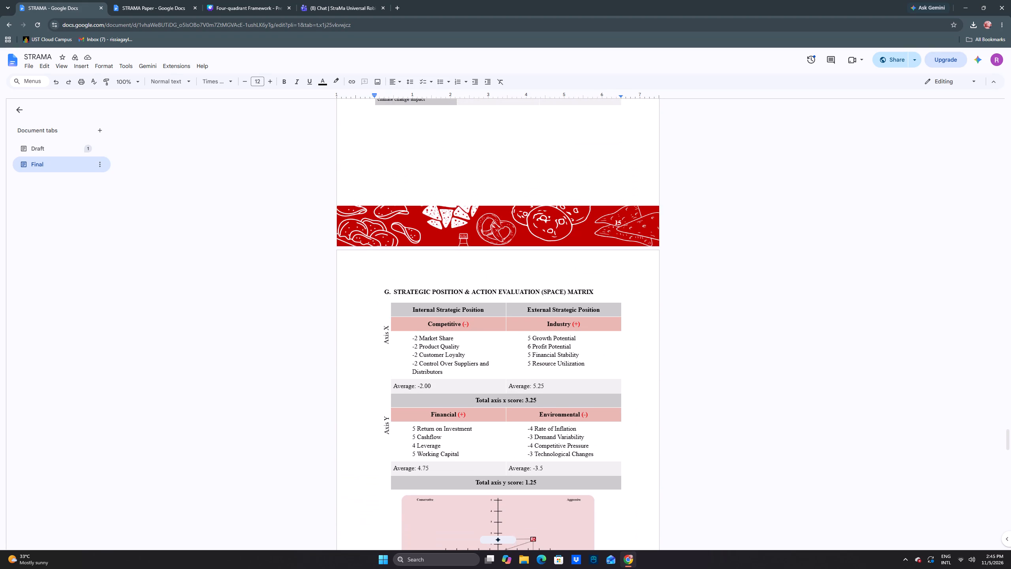
{"action": "scroll", "coordinate": [427, 215], "scroll_direction": "down", "scroll_amount": 19}
{"action": "scroll", "coordinate": [428, 215], "scroll_direction": "down", "scroll_amount": 10}
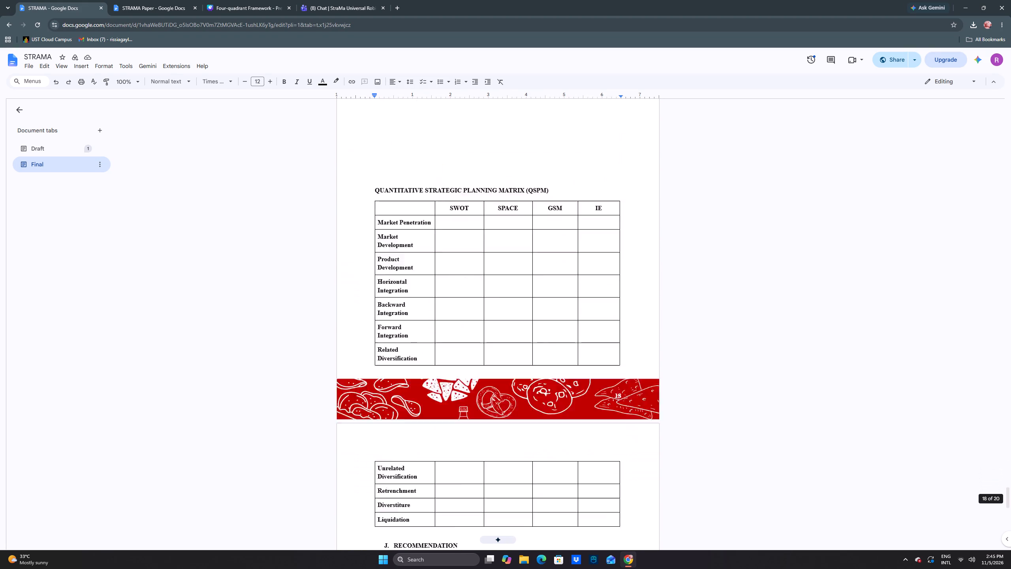
{"action": "scroll", "coordinate": [428, 215], "scroll_direction": "down", "scroll_amount": 8}
Remove five blank lines between the IE Matrix legend and the Quantitative Strategic Planning Matrix (QSPM) heading.
{"action": "scroll", "coordinate": [427, 215], "scroll_direction": "up", "scroll_amount": 15}
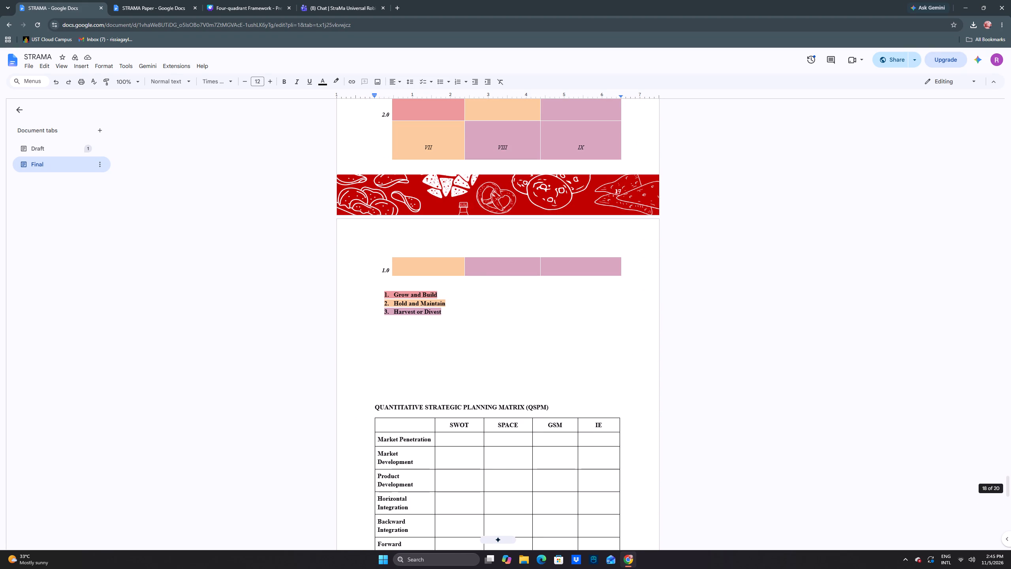
{"action": "left_click", "coordinate": [388, 405]}
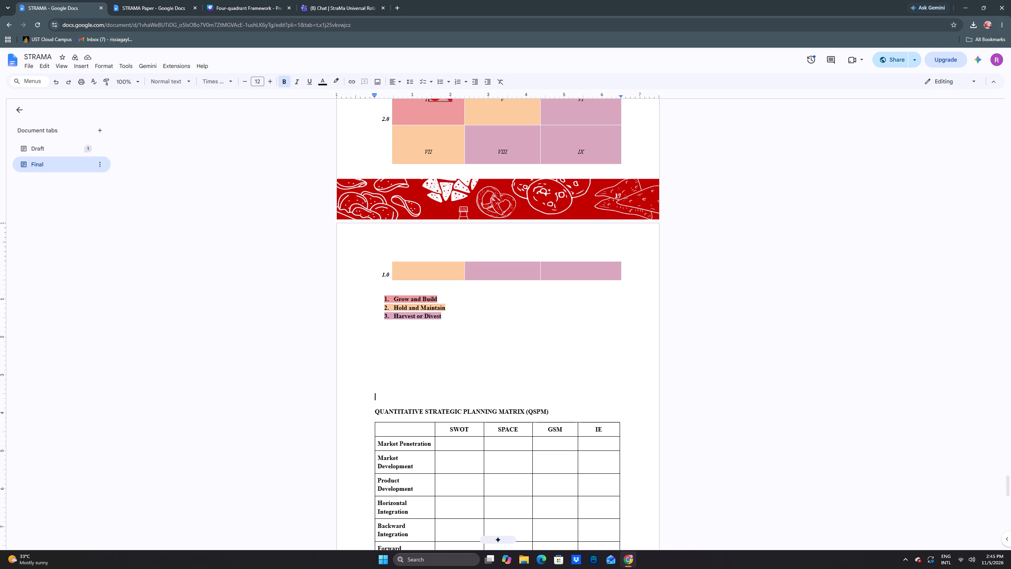
{"action": "key", "text": "BackSpace"}
{"action": "key", "text": "BackSpace"}
{"action": "key", "text": "BackSpace"}
{"action": "key", "text": "BackSpace"}
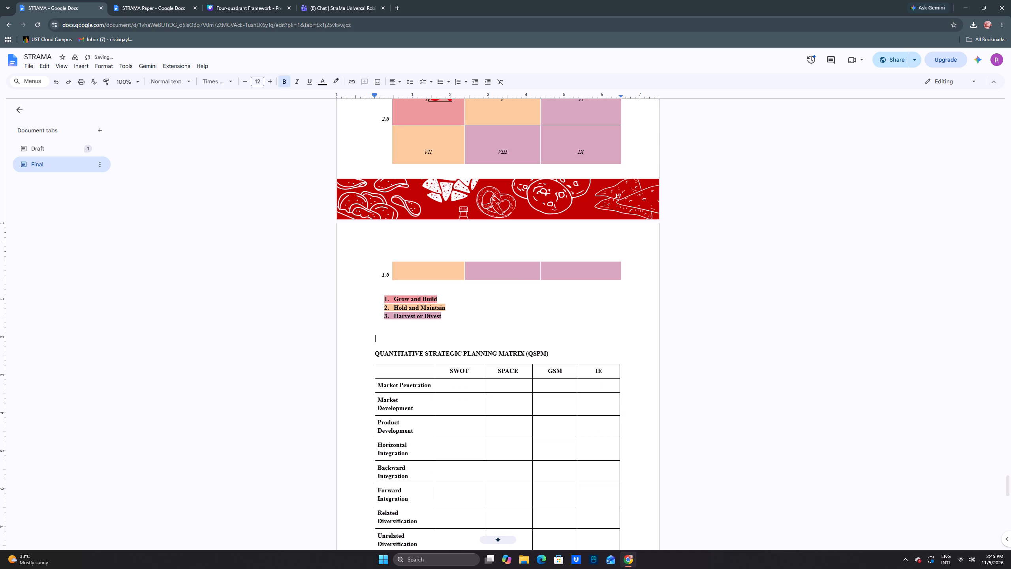
{"action": "key", "text": "BackSpace"}
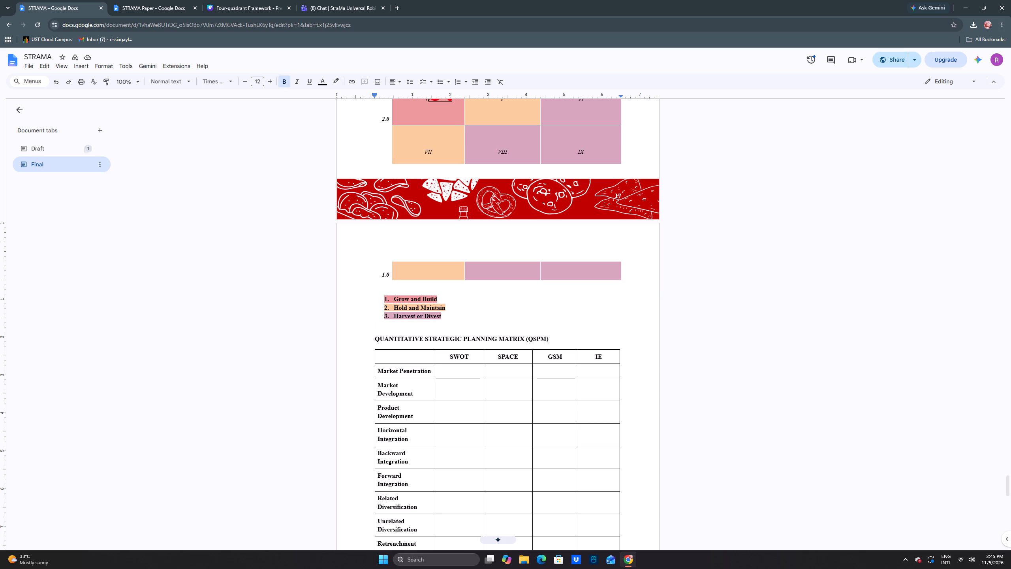
Check the page layout of the Final tab backwards from the Grand Strategy Matrix to the cover page.
{"action": "scroll", "coordinate": [459, 269], "scroll_direction": "up", "scroll_amount": 13}
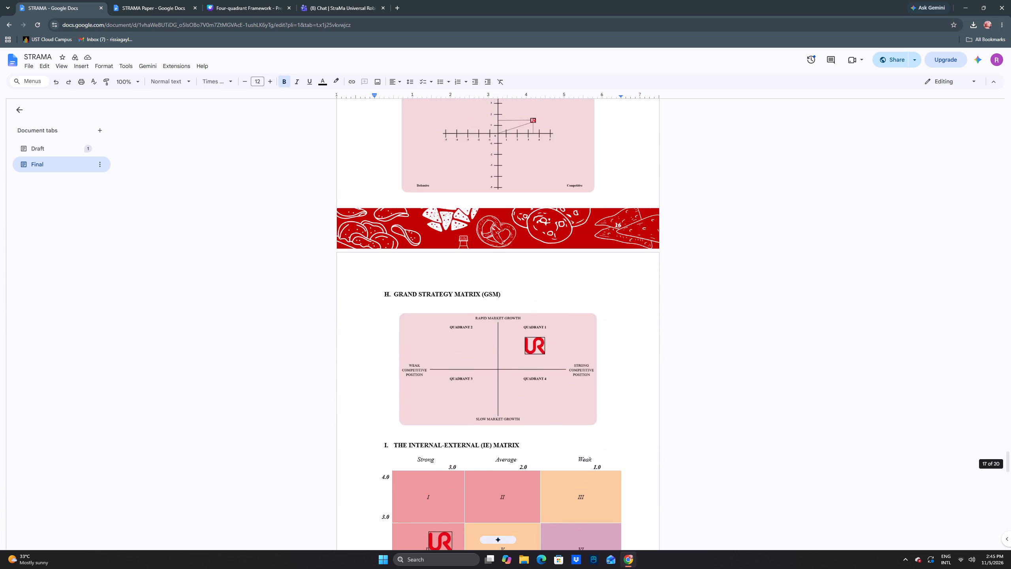
{"action": "scroll", "coordinate": [458, 268], "scroll_direction": "up", "scroll_amount": 20}
{"action": "scroll", "coordinate": [458, 268], "scroll_direction": "up", "scroll_amount": 8}
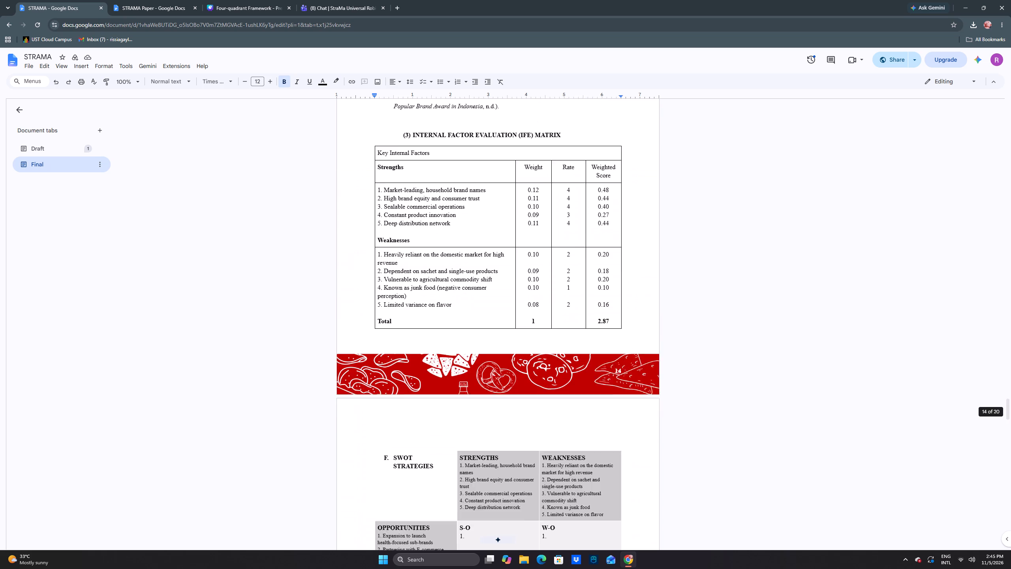
{"action": "scroll", "coordinate": [454, 257], "scroll_direction": "up", "scroll_amount": 19}
{"action": "scroll", "coordinate": [451, 253], "scroll_direction": "up", "scroll_amount": 10}
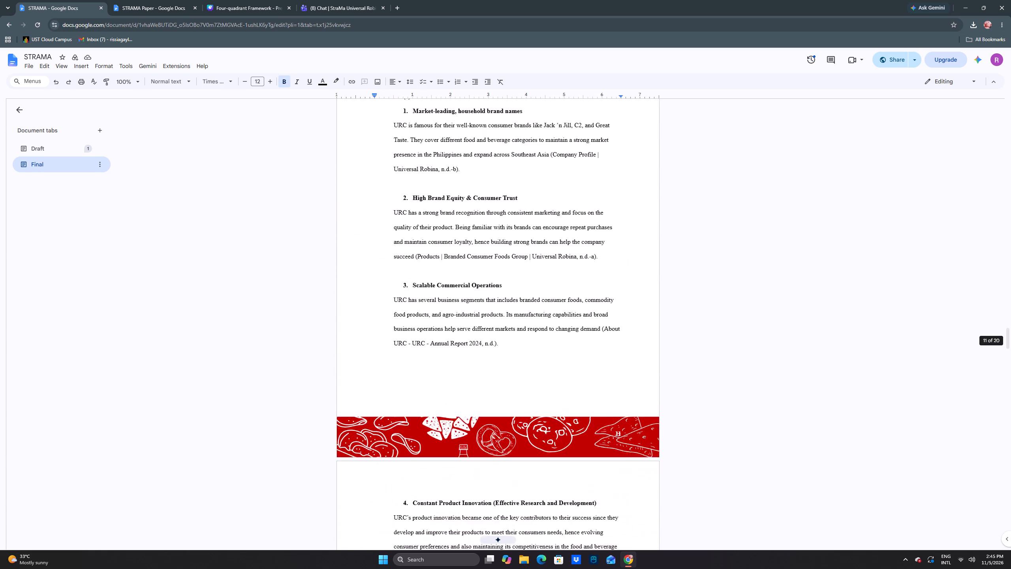
{"action": "scroll", "coordinate": [445, 262], "scroll_direction": "up", "scroll_amount": 20}
{"action": "scroll", "coordinate": [445, 262], "scroll_direction": "up", "scroll_amount": 19}
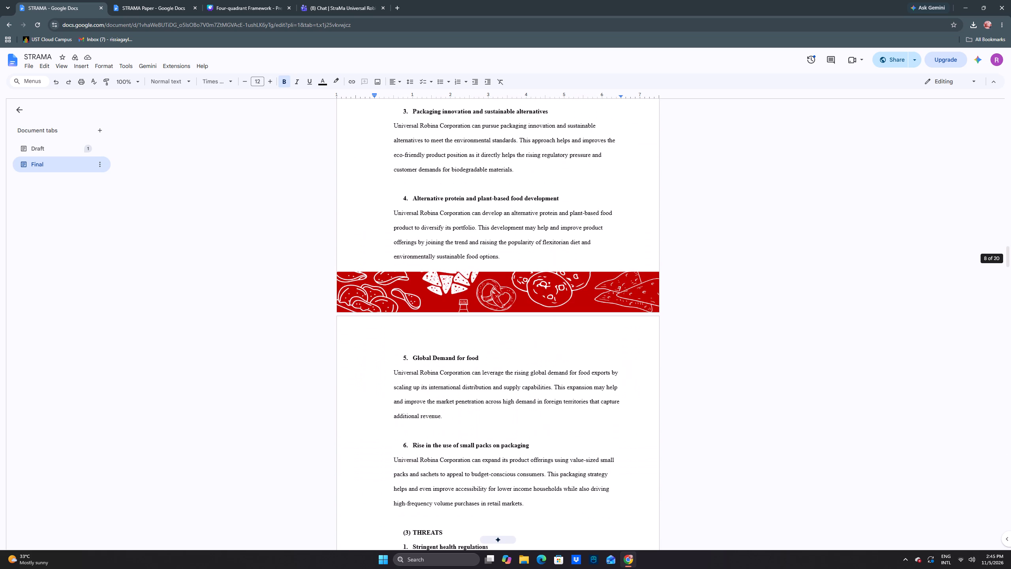
{"action": "left_click_drag", "start_coordinate": [1006, 256], "coordinate": [991, 129]}
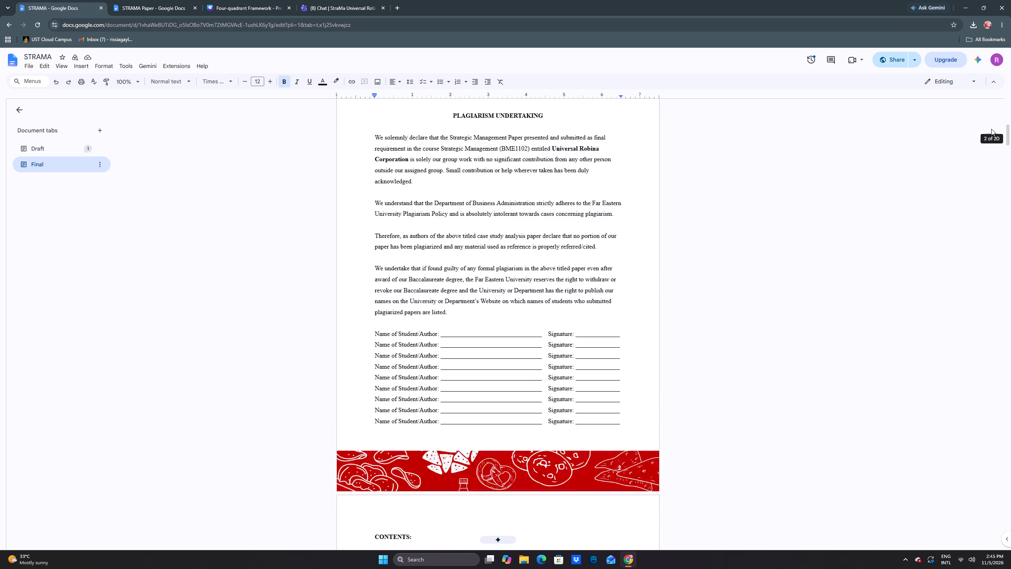
{"action": "left_click_drag", "start_coordinate": [991, 129], "coordinate": [983, 89]}
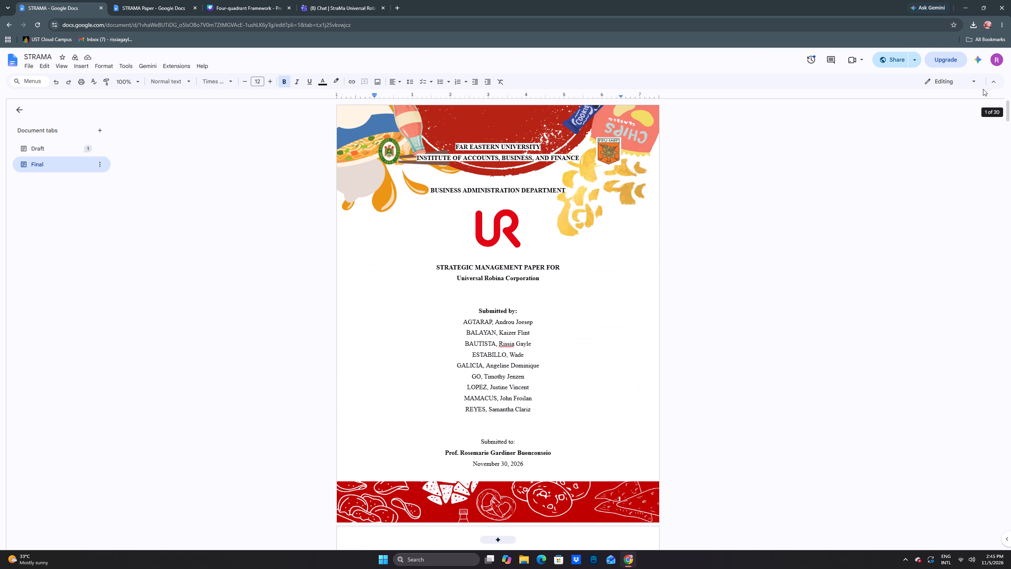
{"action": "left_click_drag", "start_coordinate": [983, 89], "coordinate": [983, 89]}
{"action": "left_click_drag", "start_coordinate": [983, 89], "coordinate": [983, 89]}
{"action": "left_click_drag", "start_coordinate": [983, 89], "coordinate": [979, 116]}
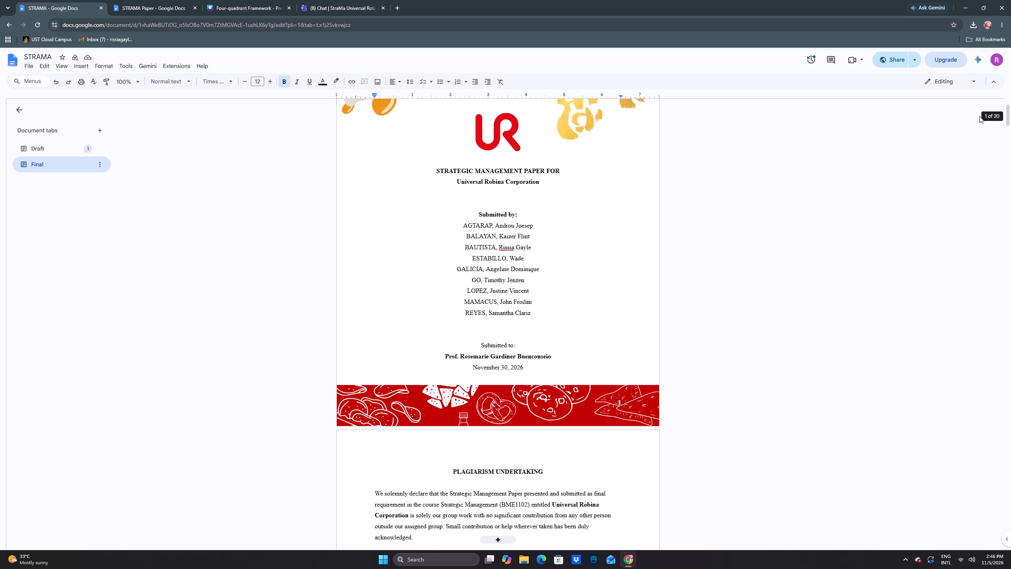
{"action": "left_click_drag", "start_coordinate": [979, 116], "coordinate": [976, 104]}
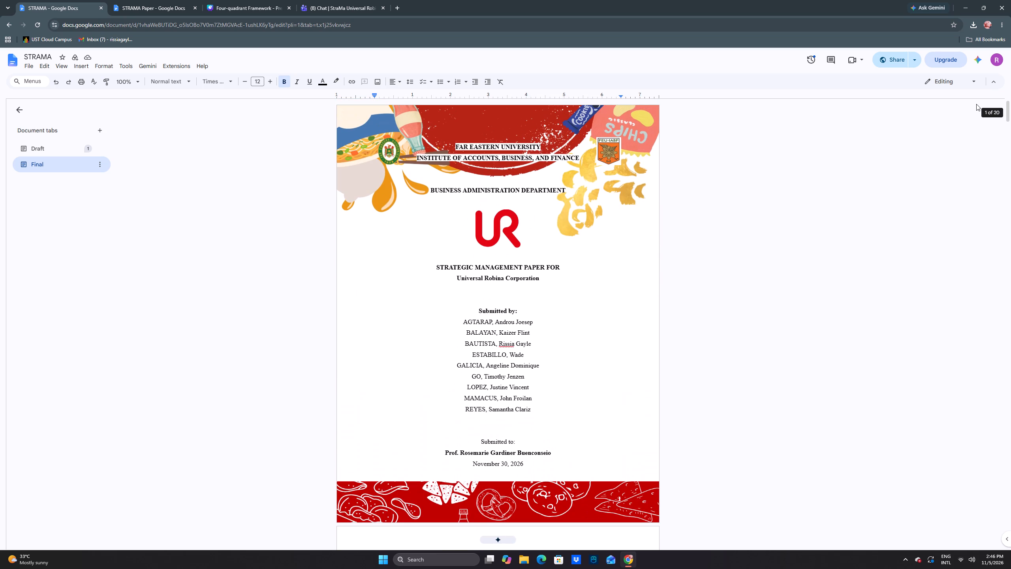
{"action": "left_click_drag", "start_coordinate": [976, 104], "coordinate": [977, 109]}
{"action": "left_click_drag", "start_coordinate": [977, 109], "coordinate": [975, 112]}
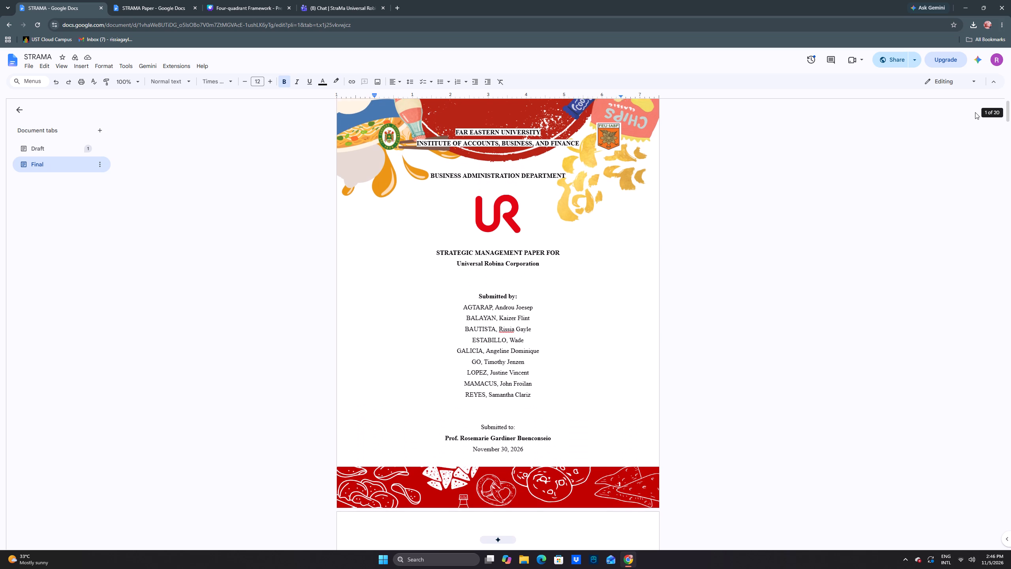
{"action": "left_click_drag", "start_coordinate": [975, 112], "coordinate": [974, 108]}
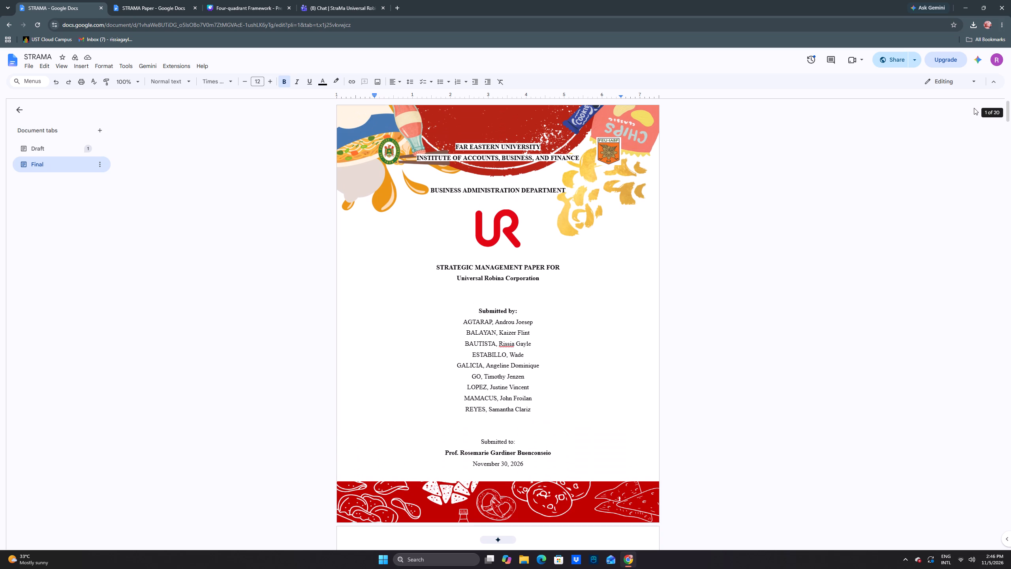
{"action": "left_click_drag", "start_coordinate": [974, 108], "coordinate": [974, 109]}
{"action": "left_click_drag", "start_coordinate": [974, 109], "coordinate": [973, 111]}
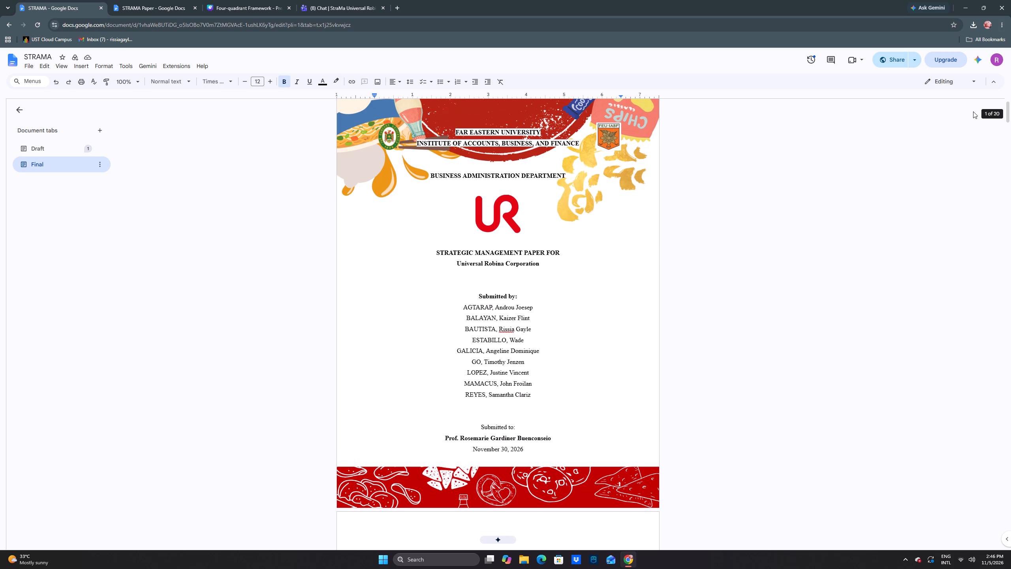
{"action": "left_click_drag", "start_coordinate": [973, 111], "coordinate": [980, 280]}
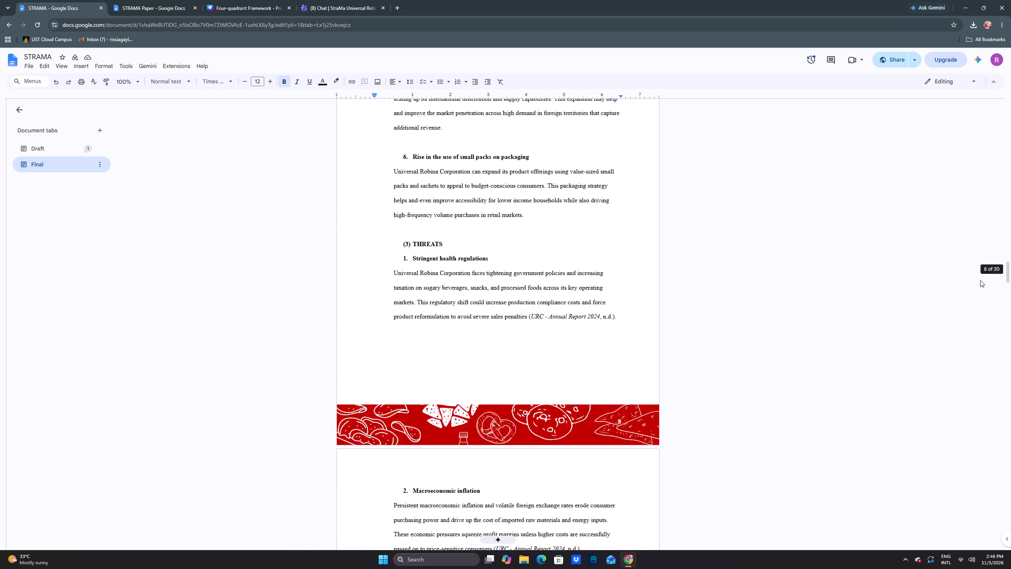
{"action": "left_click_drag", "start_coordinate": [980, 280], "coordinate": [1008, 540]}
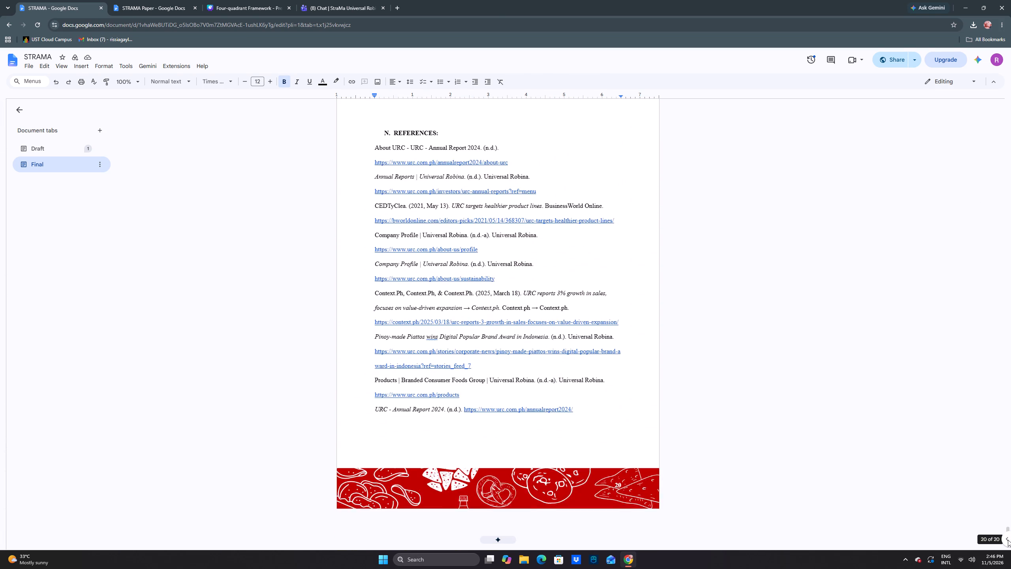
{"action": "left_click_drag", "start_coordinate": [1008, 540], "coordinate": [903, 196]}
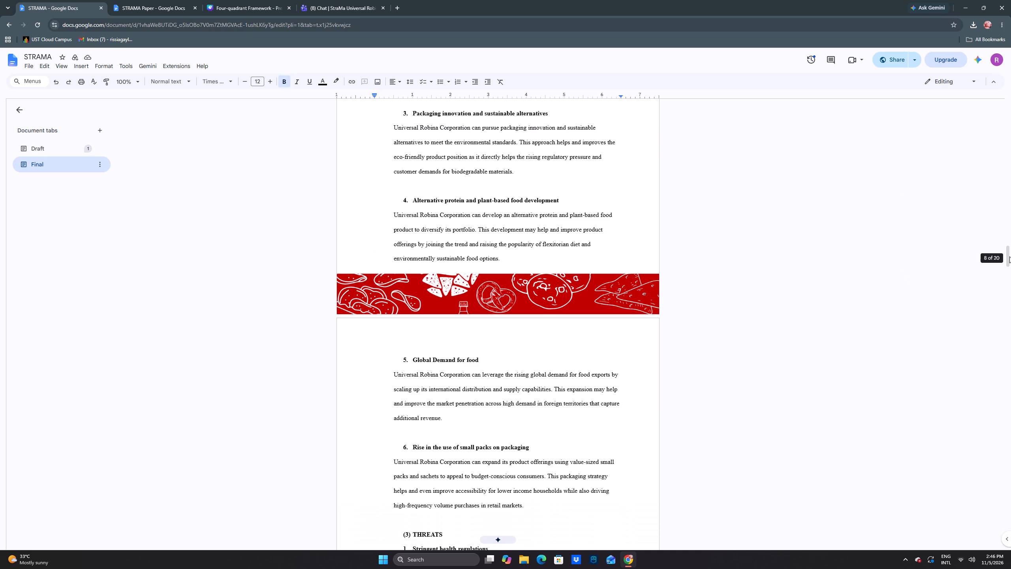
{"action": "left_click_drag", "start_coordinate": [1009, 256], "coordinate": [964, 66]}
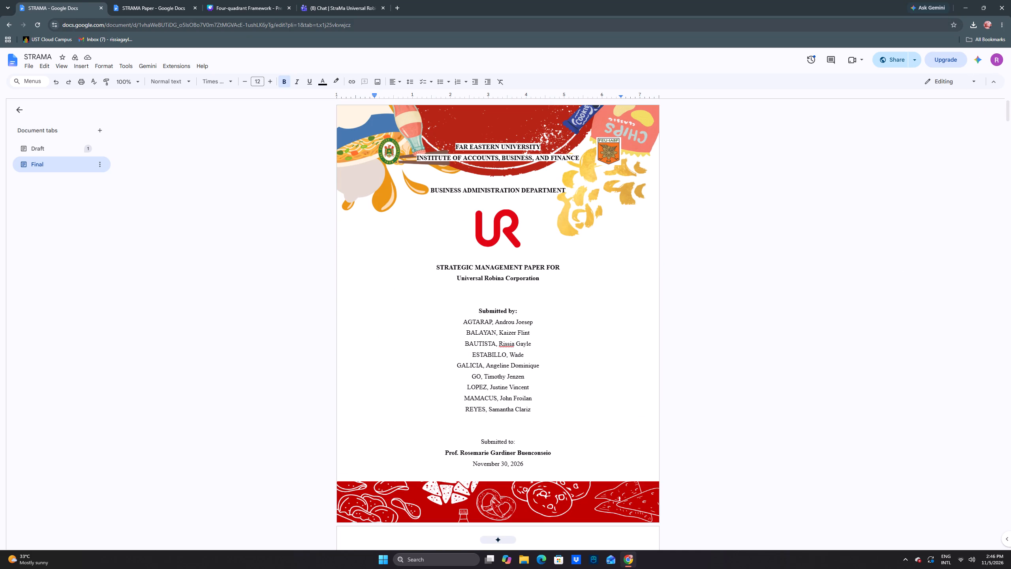
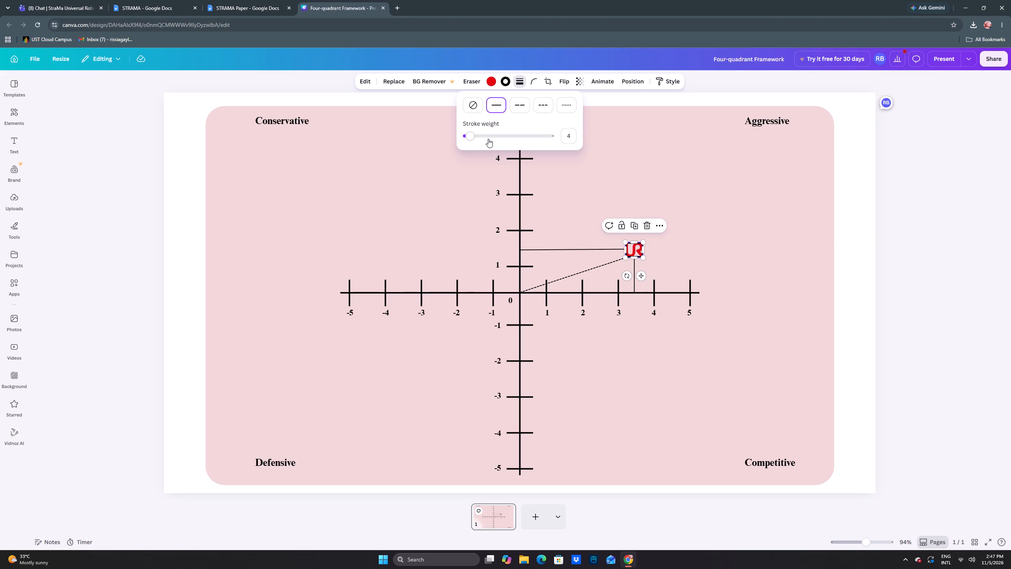
Set the stroke weight of the UR logo's border on the four-quadrant chart to 3.
{"action": "left_click", "coordinate": [565, 136]}
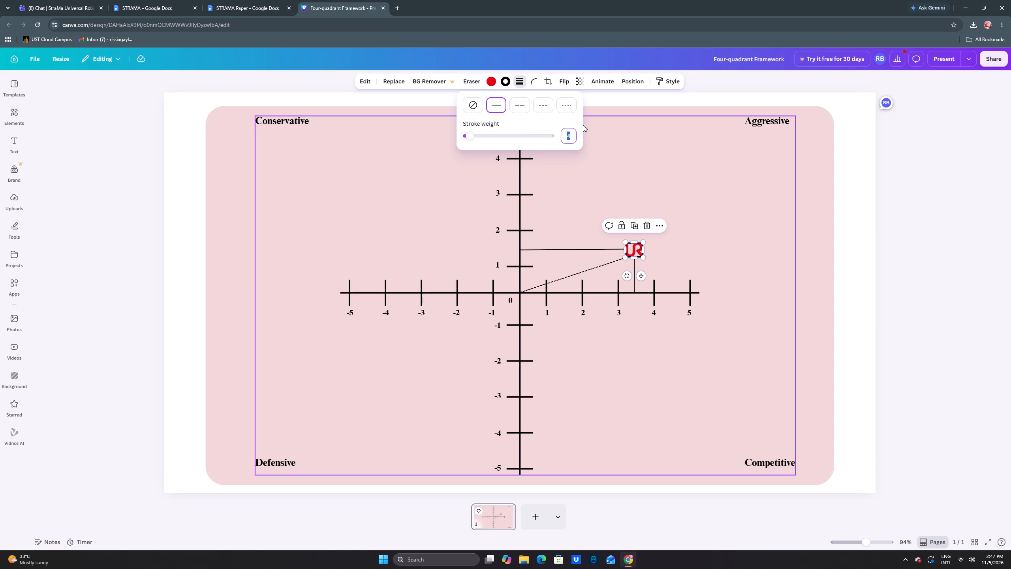
{"action": "key", "text": "3"}
{"action": "key", "text": "Return"}
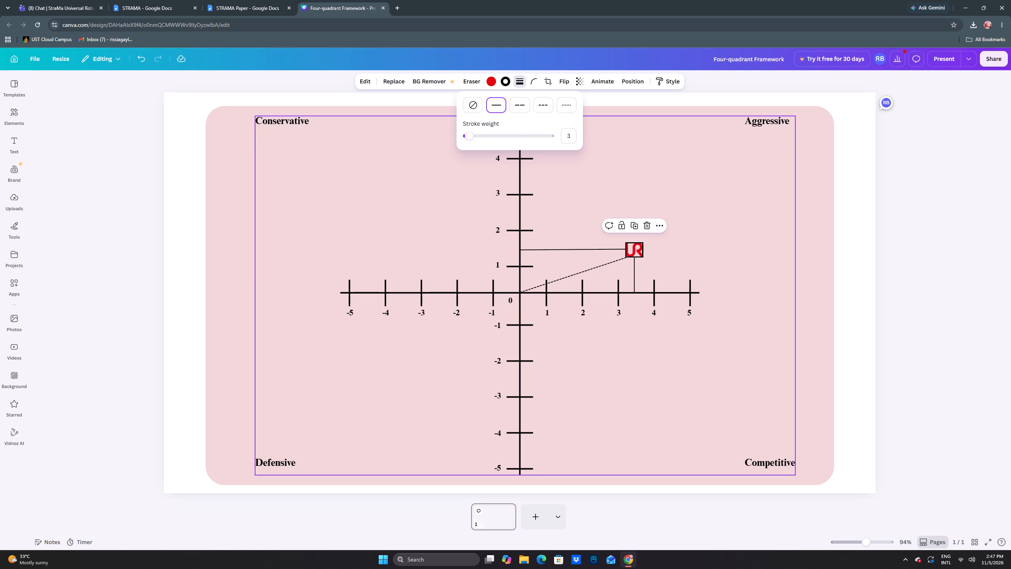
{"action": "left_click", "coordinate": [640, 148]}
{"action": "left_click", "coordinate": [955, 226]}
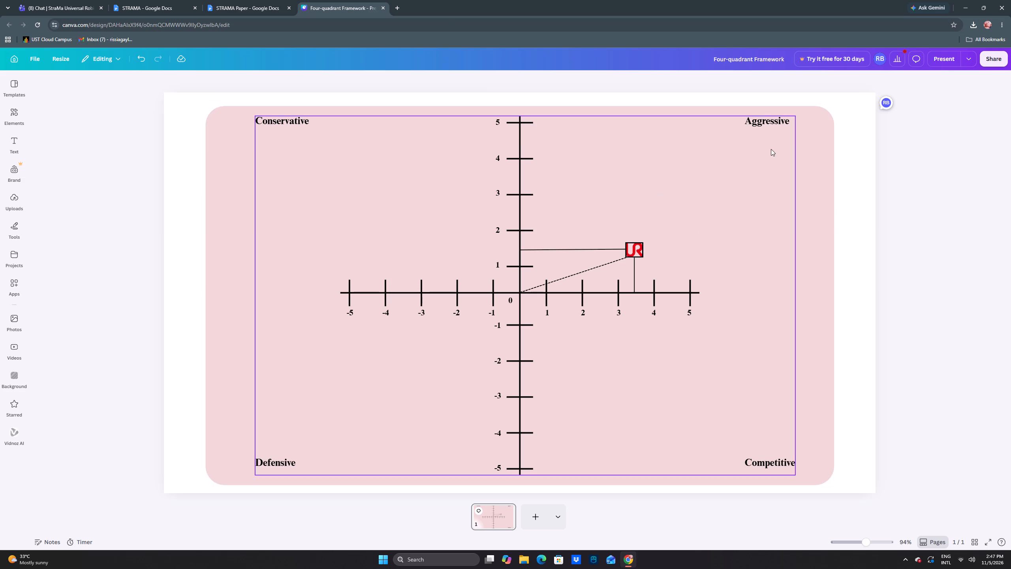
Examine the SPACE and Grand Strategy Matrix graphics in the STRAMA document's Final tab, plus the opening pages of STRAMA Paper.
{"action": "left_click", "coordinate": [152, 0]}
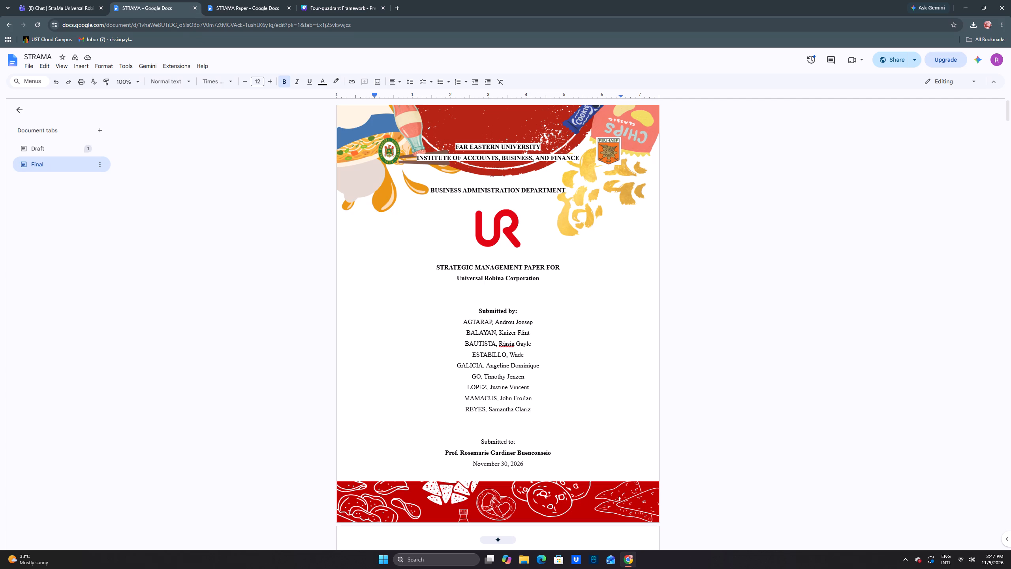
{"action": "scroll", "coordinate": [464, 182], "scroll_direction": "down", "scroll_amount": 20}
{"action": "scroll", "coordinate": [464, 182], "scroll_direction": "down", "scroll_amount": 20}
{"action": "scroll", "coordinate": [464, 182], "scroll_direction": "down", "scroll_amount": 1}
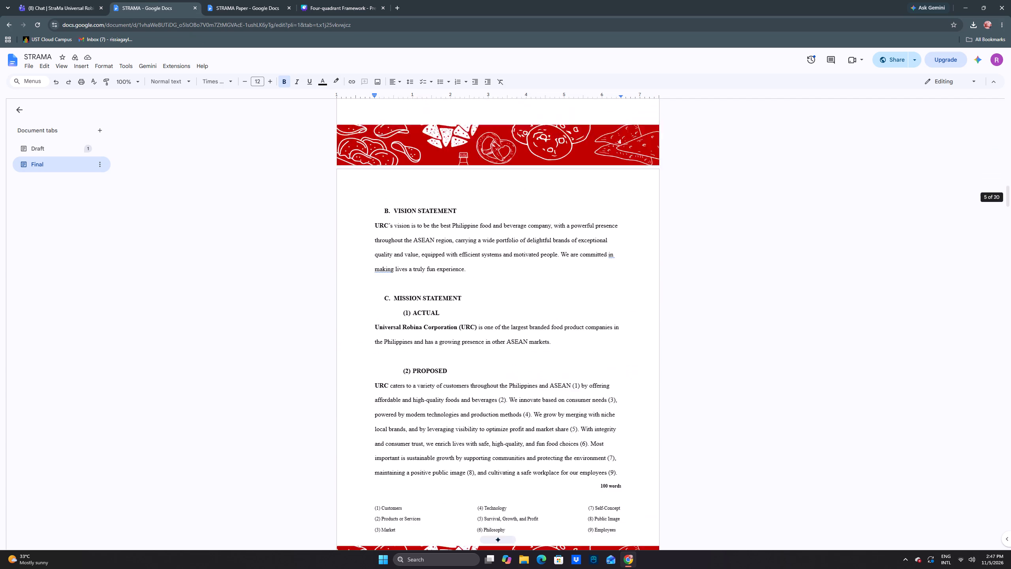
{"action": "scroll", "coordinate": [458, 181], "scroll_direction": "down", "scroll_amount": 20}
{"action": "scroll", "coordinate": [458, 181], "scroll_direction": "down", "scroll_amount": 20}
{"action": "scroll", "coordinate": [458, 181], "scroll_direction": "down", "scroll_amount": 5}
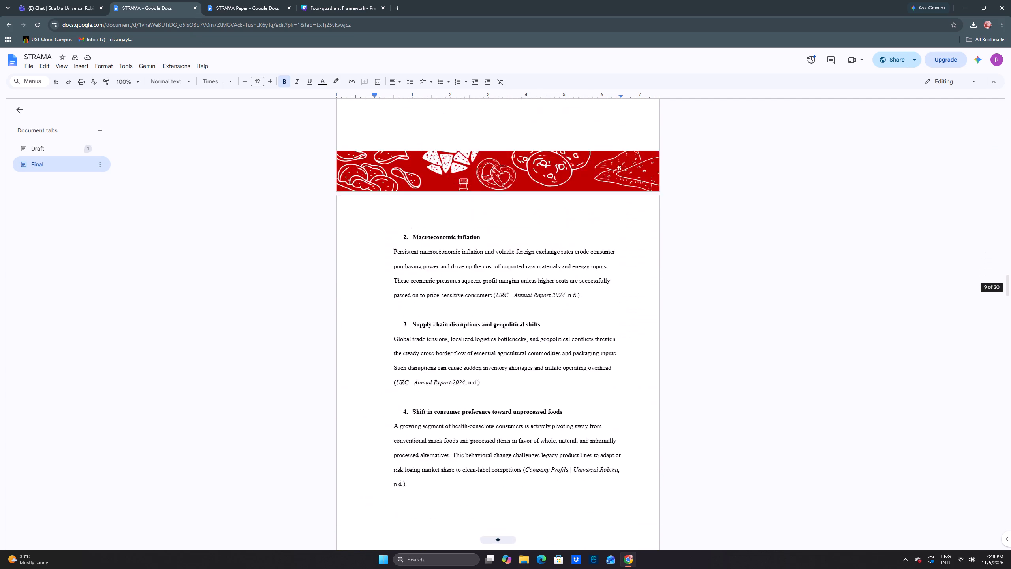
{"action": "scroll", "coordinate": [457, 181], "scroll_direction": "down", "scroll_amount": 13}
{"action": "scroll", "coordinate": [457, 181], "scroll_direction": "up", "scroll_amount": 2}
{"action": "scroll", "coordinate": [457, 181], "scroll_direction": "down", "scroll_amount": 20}
{"action": "scroll", "coordinate": [457, 181], "scroll_direction": "down", "scroll_amount": 12}
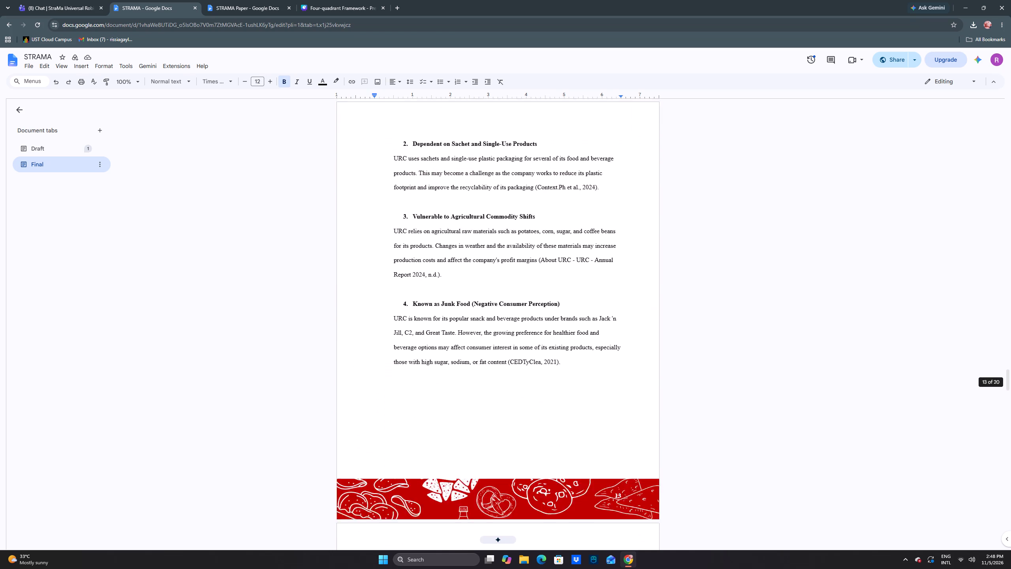
{"action": "scroll", "coordinate": [454, 181], "scroll_direction": "down", "scroll_amount": 20}
{"action": "scroll", "coordinate": [454, 181], "scroll_direction": "down", "scroll_amount": 12}
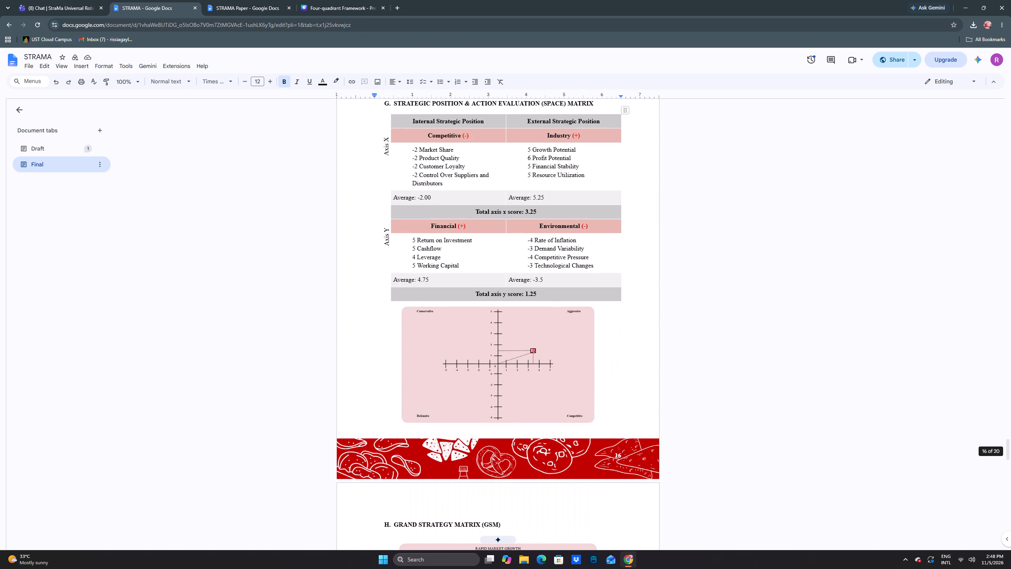
{"action": "scroll", "coordinate": [413, 186], "scroll_direction": "down", "scroll_amount": 3}
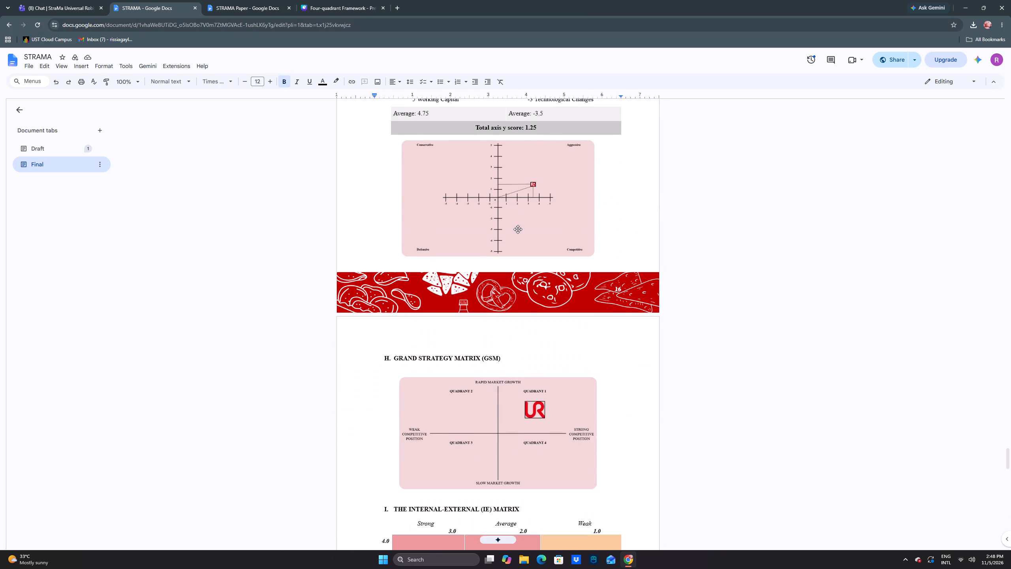
{"action": "scroll", "coordinate": [518, 229], "scroll_direction": "down", "scroll_amount": 3}
{"action": "left_click", "coordinate": [250, 4]}
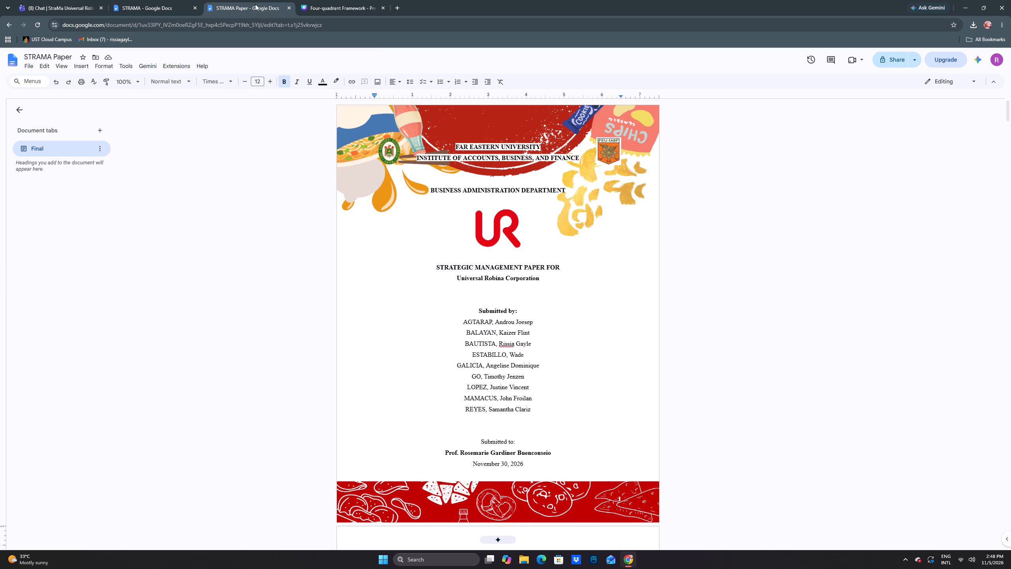
{"action": "scroll", "coordinate": [535, 291], "scroll_direction": "down", "scroll_amount": 20}
{"action": "scroll", "coordinate": [535, 291], "scroll_direction": "down", "scroll_amount": 3}
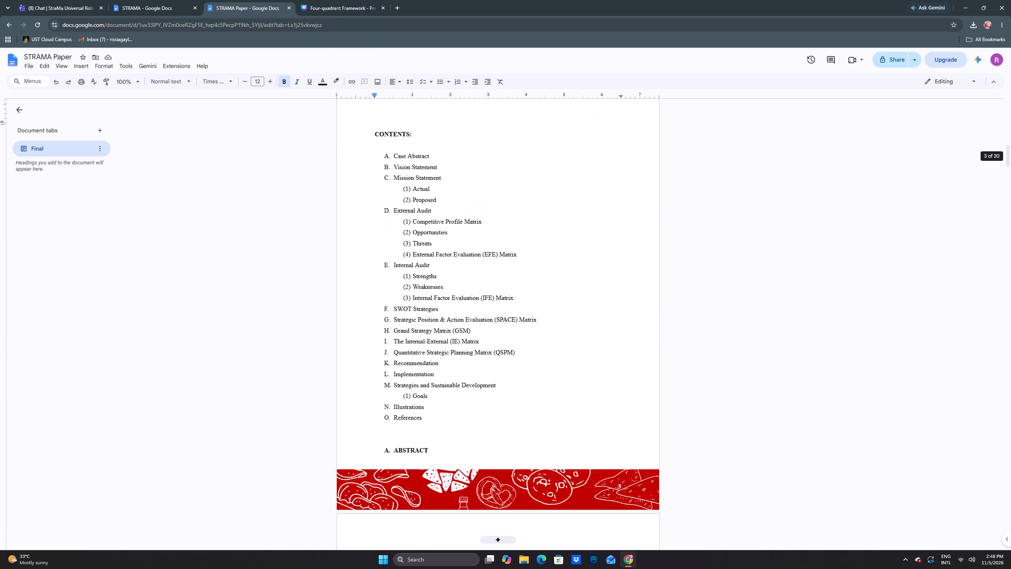
{"action": "scroll", "coordinate": [529, 298], "scroll_direction": "down", "scroll_amount": 12}
Download the Four-quadrant Framework design from Canva as a PNG.
{"action": "left_click", "coordinate": [340, 3]}
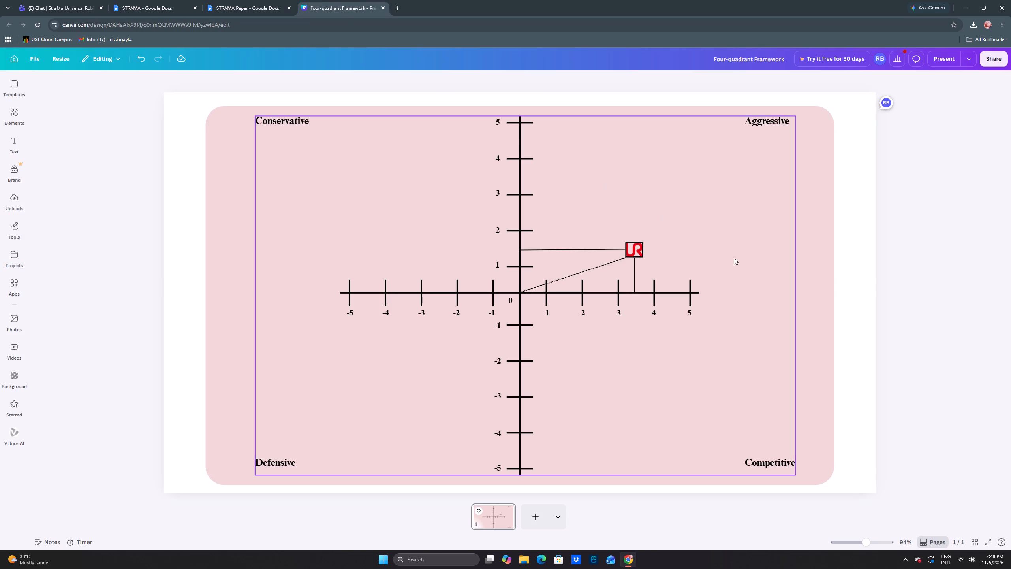
{"action": "left_click", "coordinate": [728, 211]}
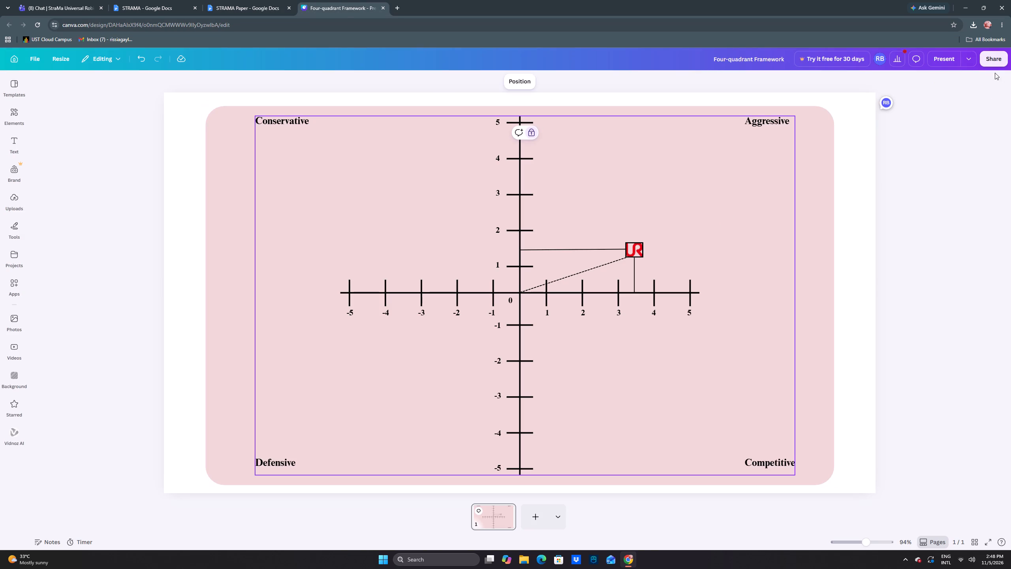
{"action": "left_click", "coordinate": [991, 67]}
{"action": "left_click", "coordinate": [989, 58]}
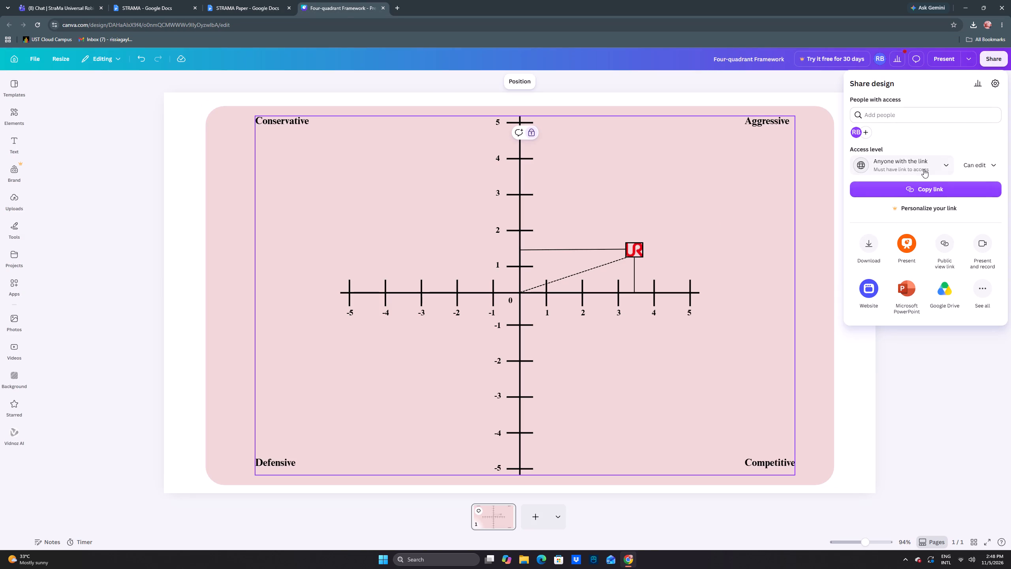
{"action": "left_click", "coordinate": [876, 246]}
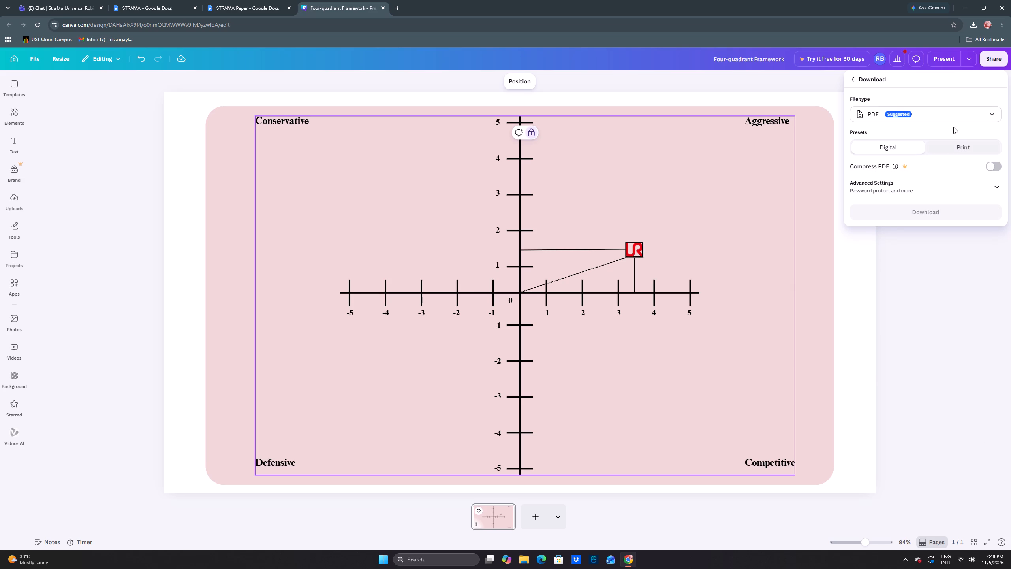
{"action": "left_click", "coordinate": [950, 116]}
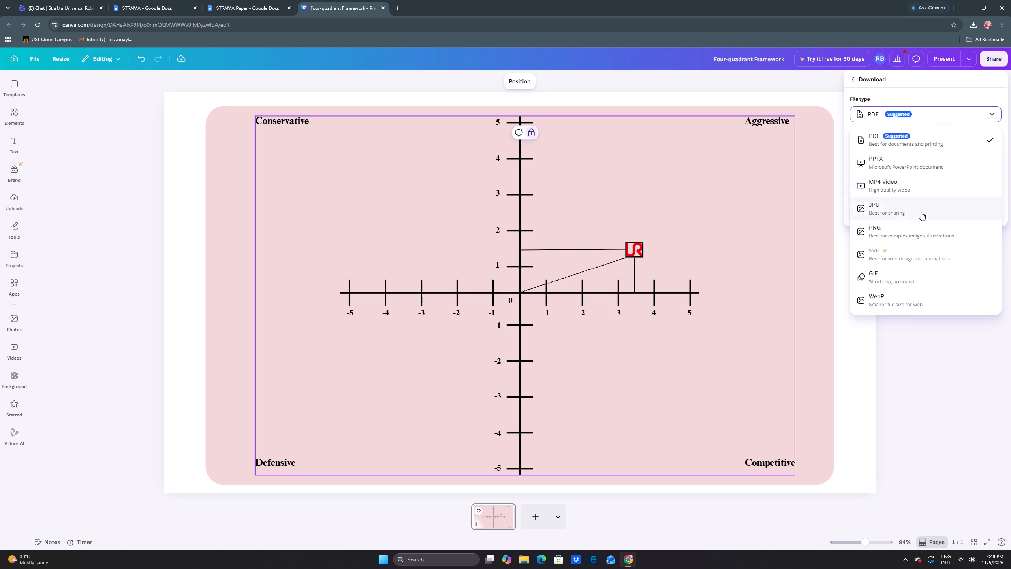
{"action": "left_click", "coordinate": [921, 228]}
{"action": "left_click", "coordinate": [924, 232]}
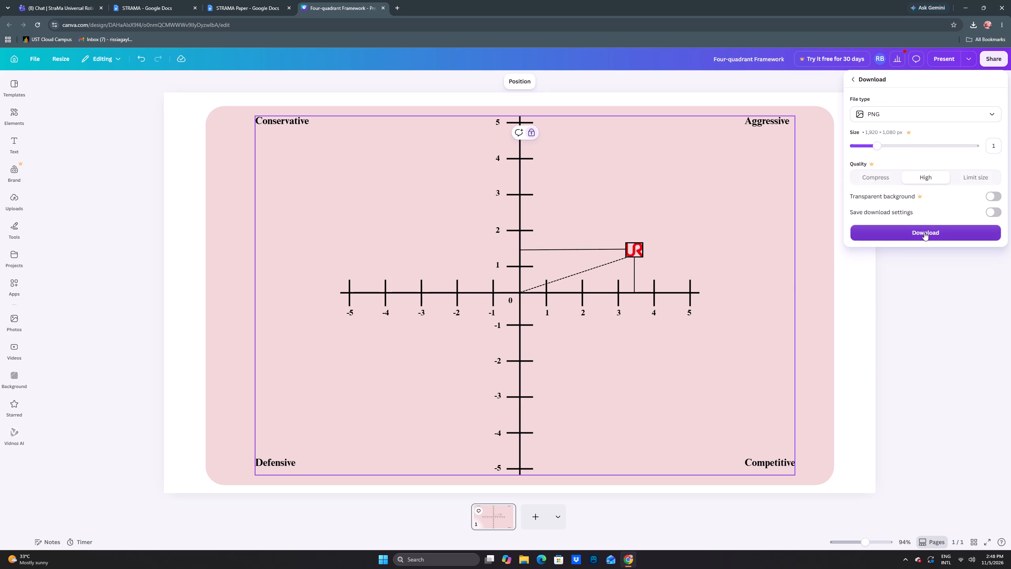
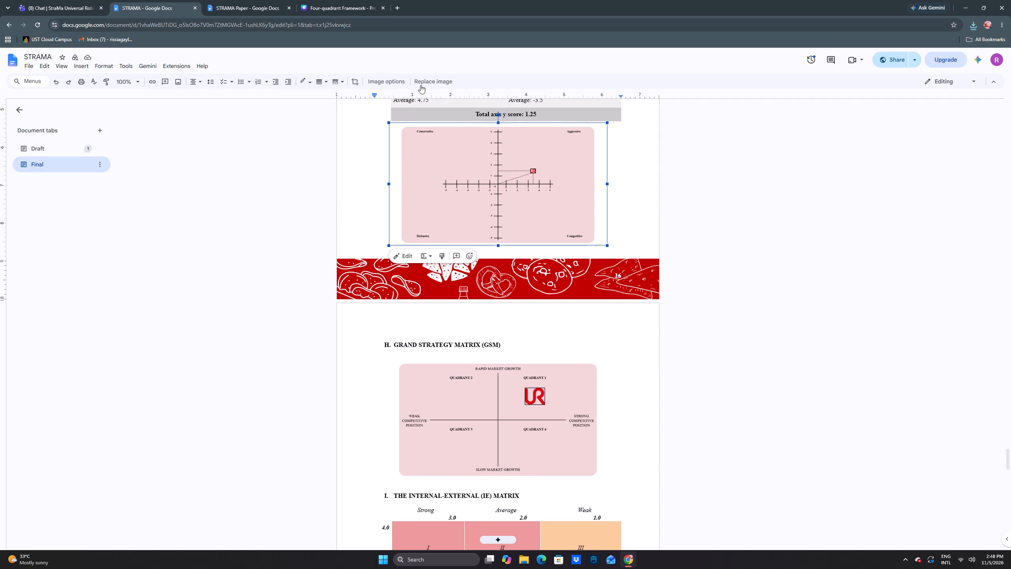
Replace the SPACE matrix chart in the STRAMA document's Final tab with the downloaded Four-quadrant Framework PNG.
{"action": "left_click", "coordinate": [421, 85]}
{"action": "left_click", "coordinate": [438, 120]}
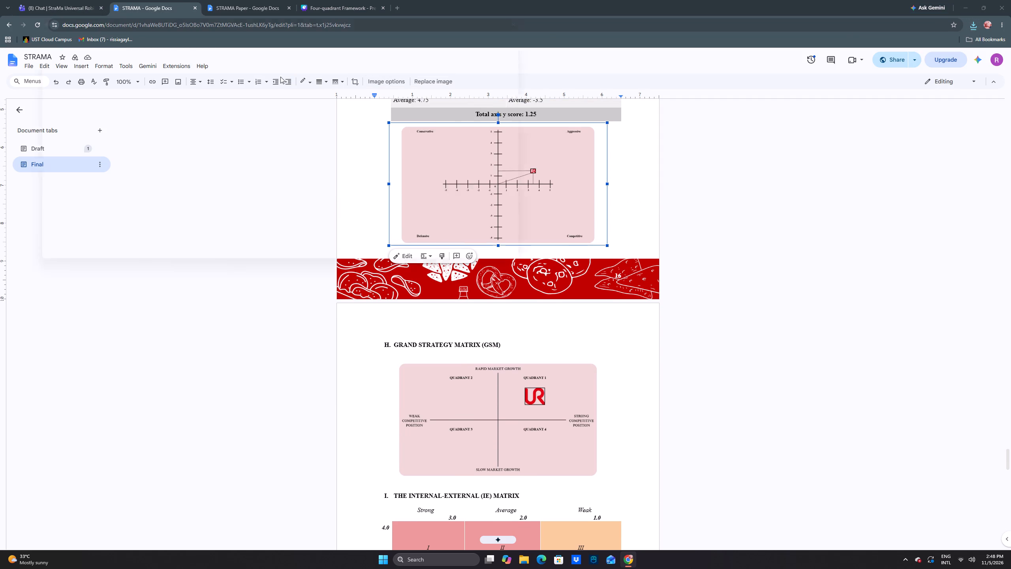
{"action": "left_click", "coordinate": [130, 75]}
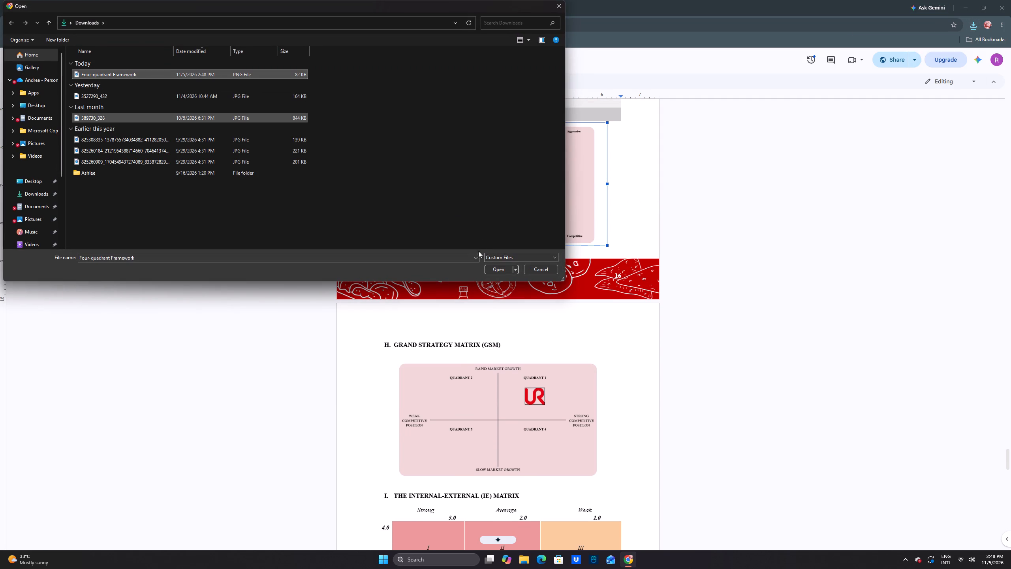
{"action": "left_click", "coordinate": [490, 267]}
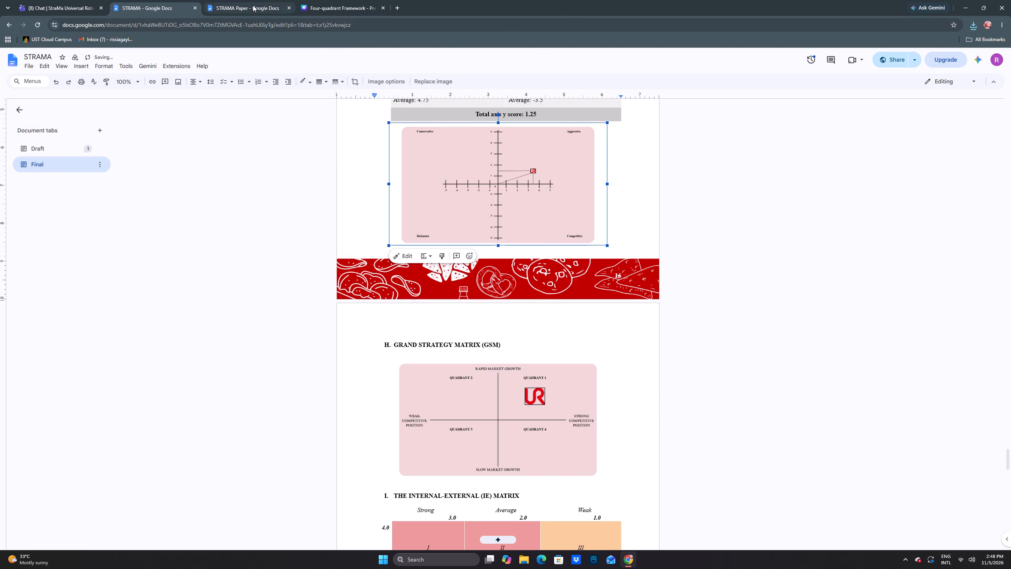
Switch to STRAMA Paper and insert a line break just above the "E. Internal Audit" heading below the EFE matrix.
{"action": "left_click", "coordinate": [252, 6]}
{"action": "scroll", "coordinate": [548, 242], "scroll_direction": "up", "scroll_amount": 12}
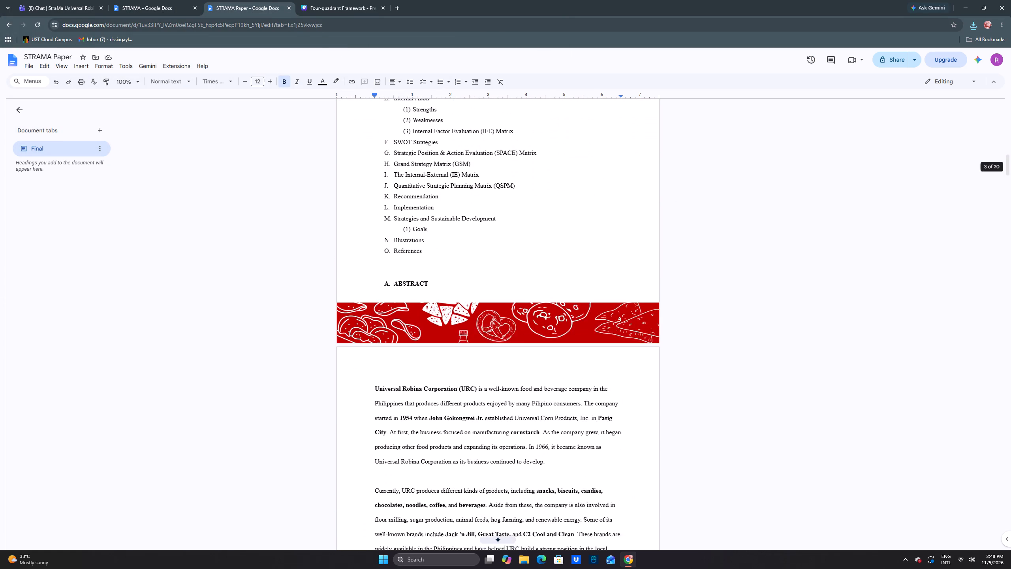
{"action": "scroll", "coordinate": [536, 232], "scroll_direction": "up", "scroll_amount": 3}
{"action": "scroll", "coordinate": [536, 232], "scroll_direction": "down", "scroll_amount": 20}
{"action": "scroll", "coordinate": [536, 232], "scroll_direction": "down", "scroll_amount": 16}
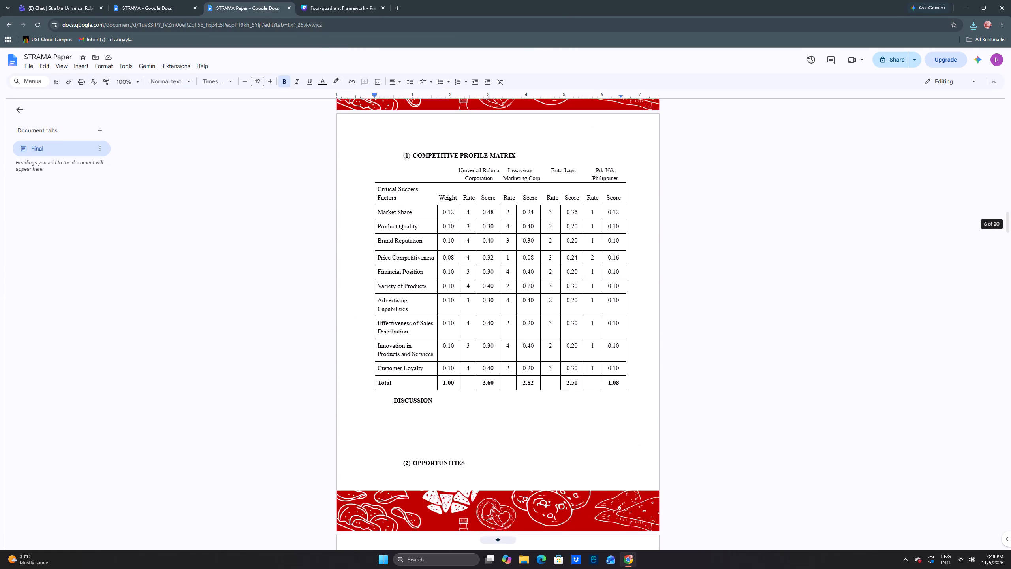
{"action": "scroll", "coordinate": [535, 231], "scroll_direction": "down", "scroll_amount": 20}
{"action": "scroll", "coordinate": [535, 231], "scroll_direction": "down", "scroll_amount": 20}
{"action": "scroll", "coordinate": [535, 231], "scroll_direction": "down", "scroll_amount": 7}
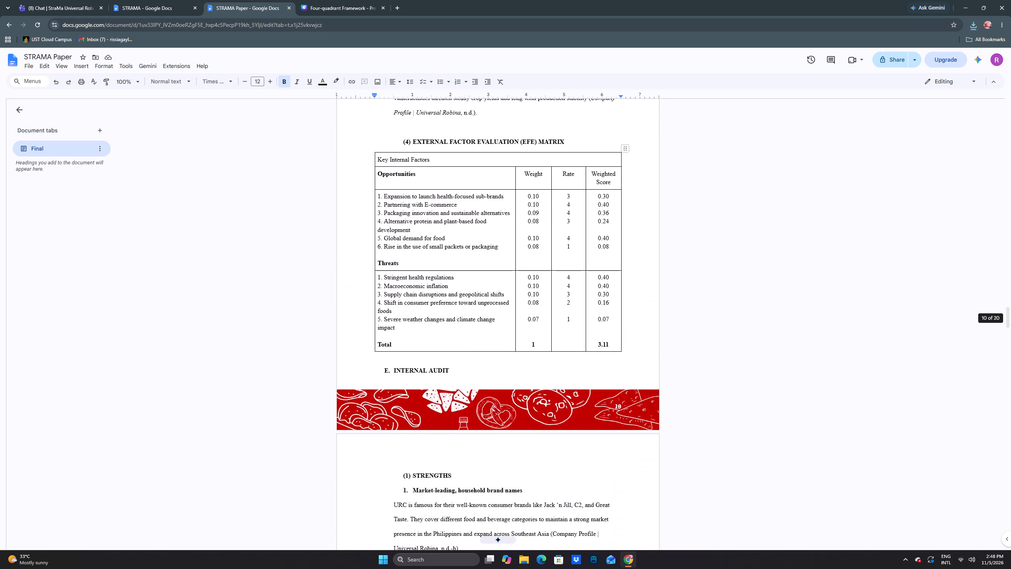
{"action": "scroll", "coordinate": [523, 229], "scroll_direction": "down", "scroll_amount": 6}
{"action": "scroll", "coordinate": [523, 228], "scroll_direction": "up", "scroll_amount": 15}
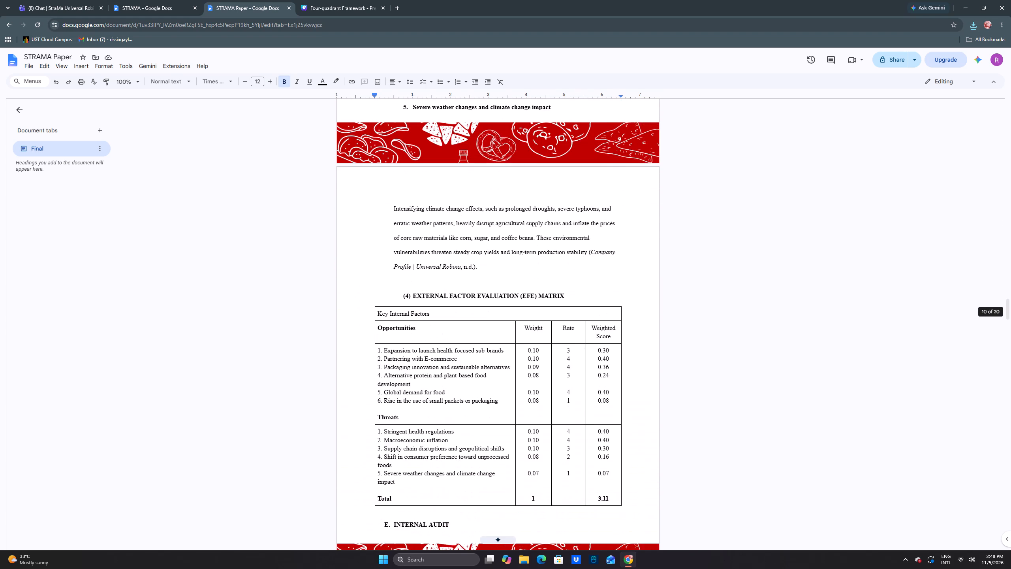
{"action": "scroll", "coordinate": [523, 228], "scroll_direction": "down", "scroll_amount": 13}
{"action": "scroll", "coordinate": [523, 228], "scroll_direction": "up", "scroll_amount": 4}
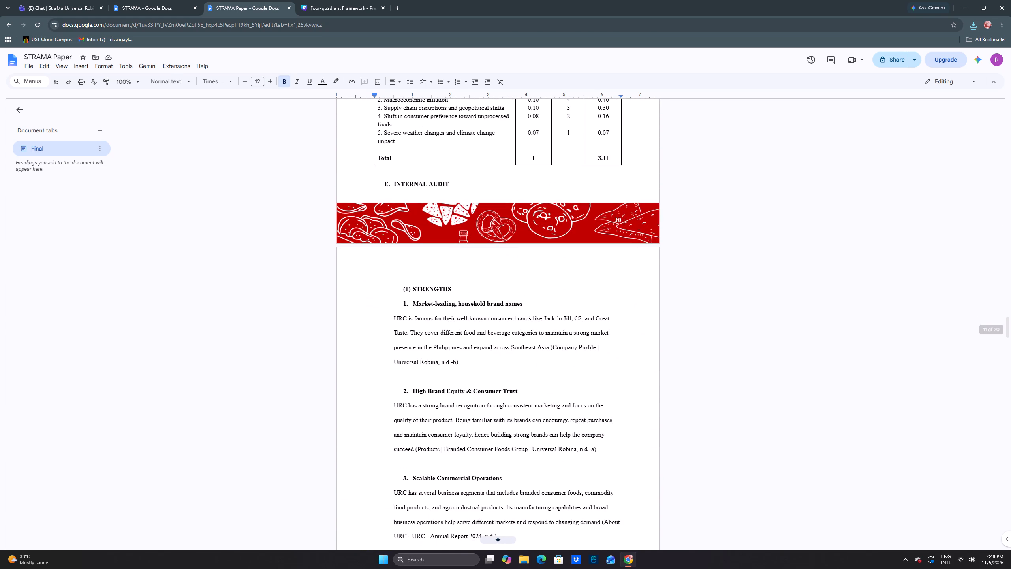
{"action": "left_click", "coordinate": [425, 176]}
{"action": "key", "text": "Return"}
Examine the page breaks and spacing through the Strengths and Weaknesses sections of STRAMA Paper.
{"action": "scroll", "coordinate": [427, 176], "scroll_direction": "down", "scroll_amount": 14}
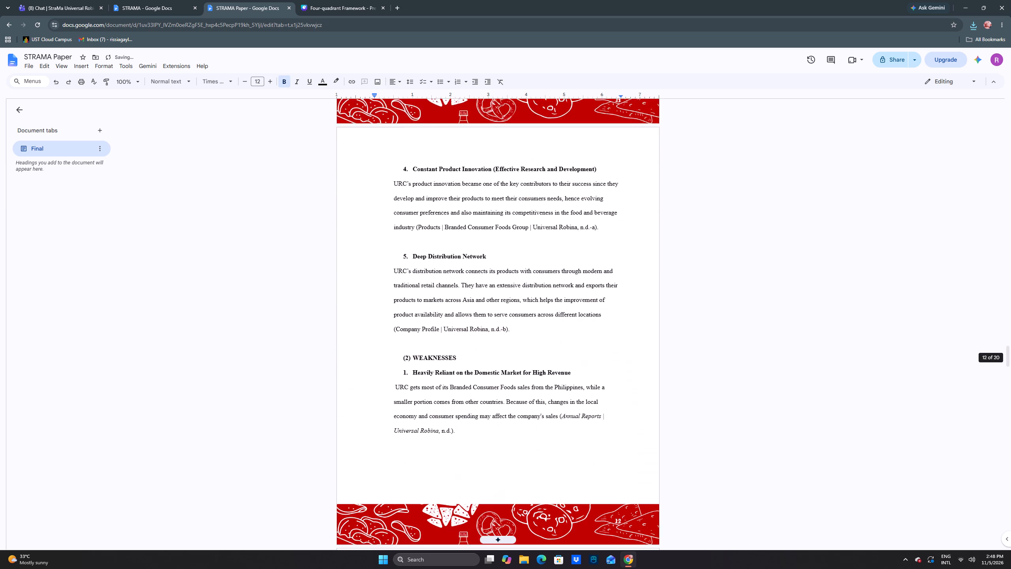
{"action": "scroll", "coordinate": [471, 193], "scroll_direction": "down", "scroll_amount": 7}
{"action": "scroll", "coordinate": [501, 213], "scroll_direction": "down", "scroll_amount": 3}
{"action": "scroll", "coordinate": [501, 213], "scroll_direction": "up", "scroll_amount": 6}
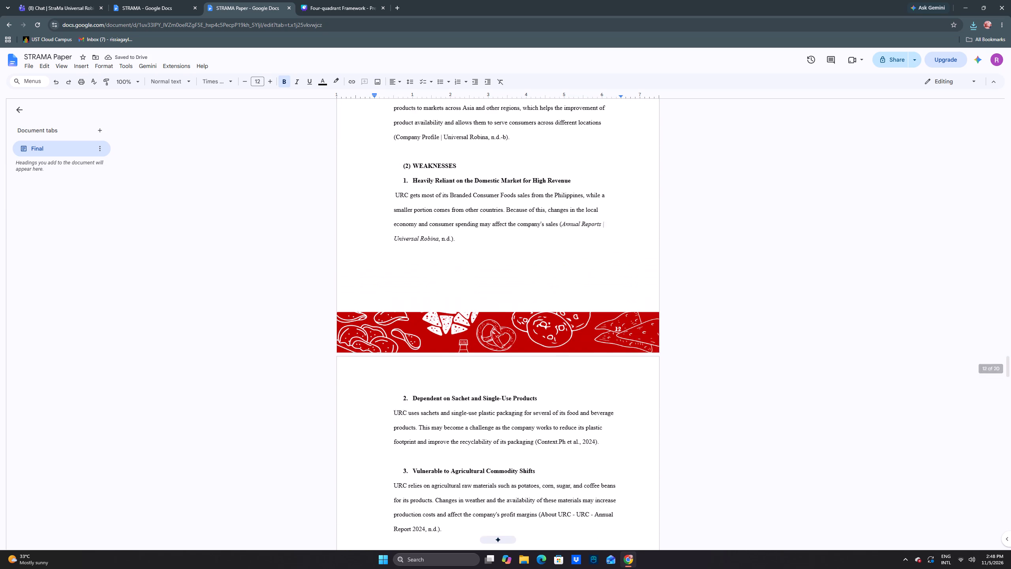
{"action": "left_click", "coordinate": [436, 169]}
{"action": "left_click", "coordinate": [436, 175]}
{"action": "scroll", "coordinate": [439, 175], "scroll_direction": "down", "scroll_amount": 10}
{"action": "scroll", "coordinate": [470, 183], "scroll_direction": "down", "scroll_amount": 8}
{"action": "scroll", "coordinate": [470, 183], "scroll_direction": "up", "scroll_amount": 6}
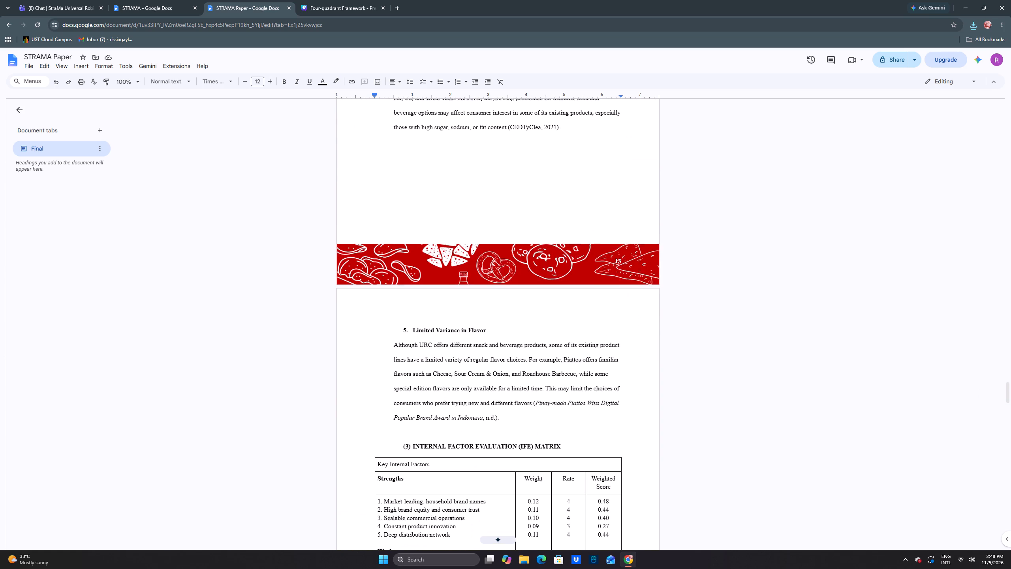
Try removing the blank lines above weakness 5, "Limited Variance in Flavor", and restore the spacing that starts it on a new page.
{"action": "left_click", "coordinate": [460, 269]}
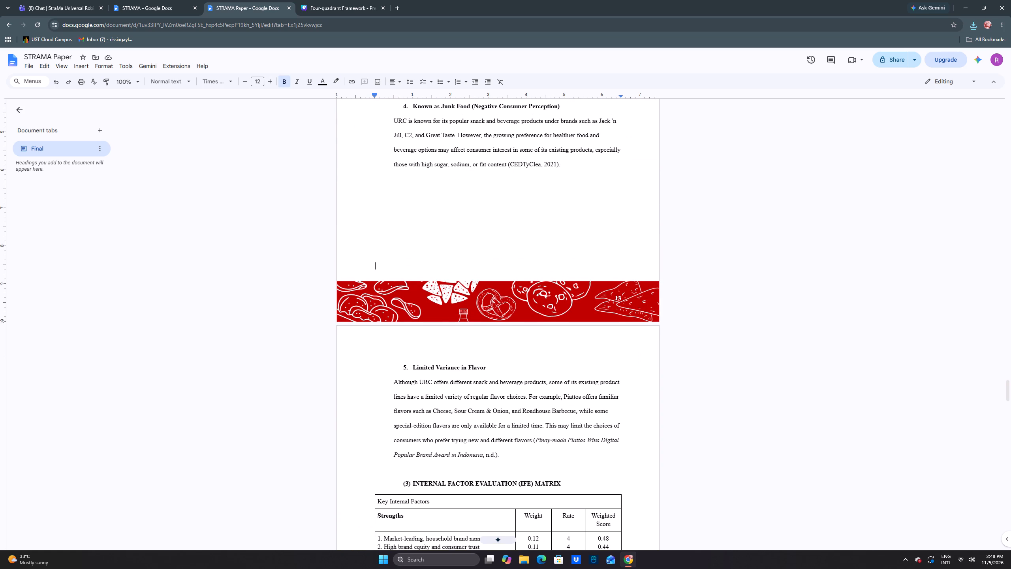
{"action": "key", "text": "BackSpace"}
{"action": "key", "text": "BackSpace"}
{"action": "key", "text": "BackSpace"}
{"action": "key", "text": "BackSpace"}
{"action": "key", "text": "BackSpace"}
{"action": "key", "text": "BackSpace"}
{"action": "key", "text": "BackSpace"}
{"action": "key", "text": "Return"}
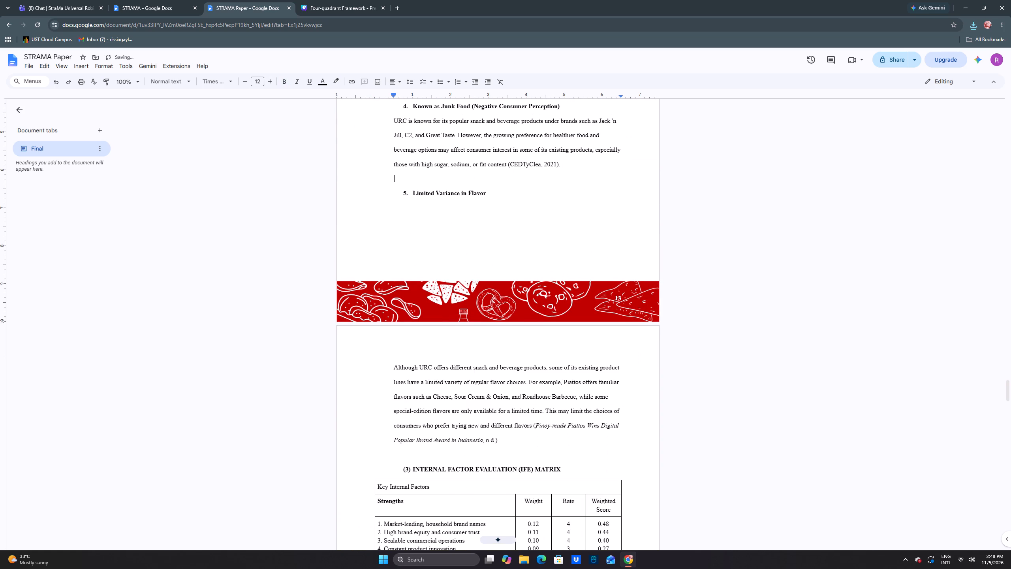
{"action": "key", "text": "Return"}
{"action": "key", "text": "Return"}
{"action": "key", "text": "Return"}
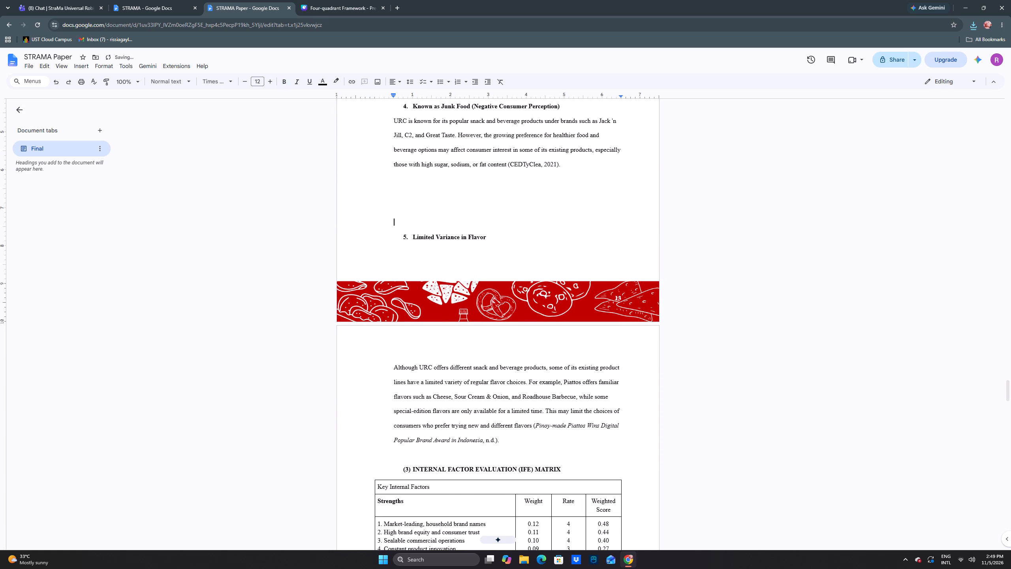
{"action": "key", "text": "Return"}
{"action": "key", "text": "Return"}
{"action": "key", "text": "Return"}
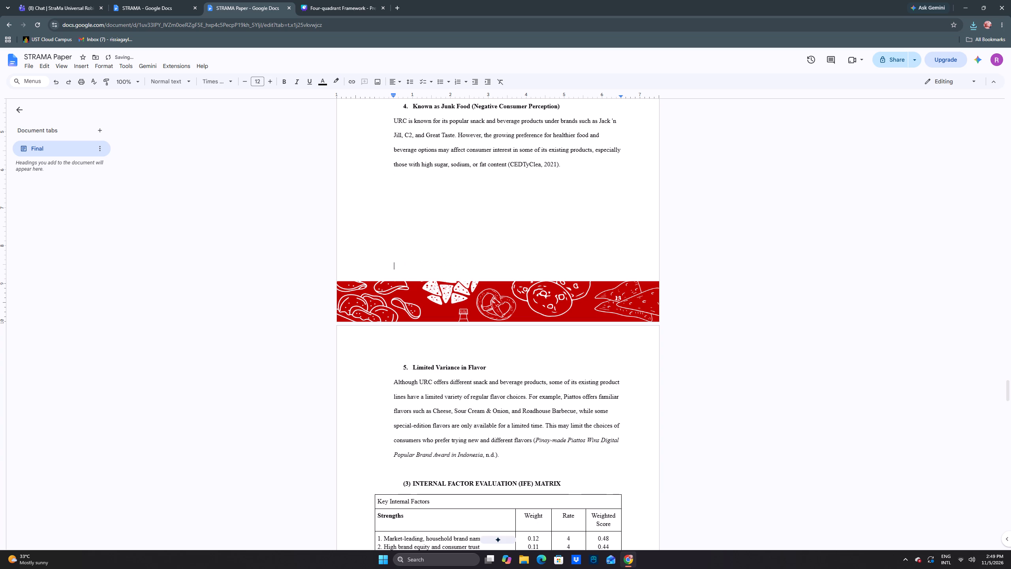
Replace the SPACE matrix chart in STRAMA Paper with the Four-quadrant Framework PNG from Downloads.
{"action": "scroll", "coordinate": [434, 252], "scroll_direction": "down", "scroll_amount": 6}
{"action": "left_click", "coordinate": [463, 234]}
{"action": "scroll", "coordinate": [463, 234], "scroll_direction": "down", "scroll_amount": 19}
{"action": "scroll", "coordinate": [451, 224], "scroll_direction": "down", "scroll_amount": 4}
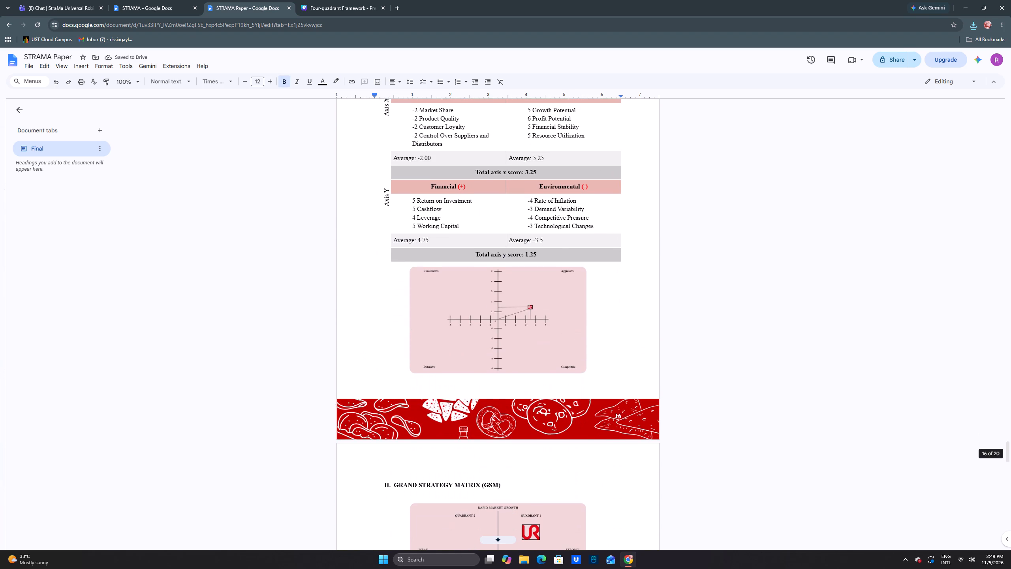
{"action": "left_click", "coordinate": [517, 305]}
{"action": "left_click", "coordinate": [436, 85]}
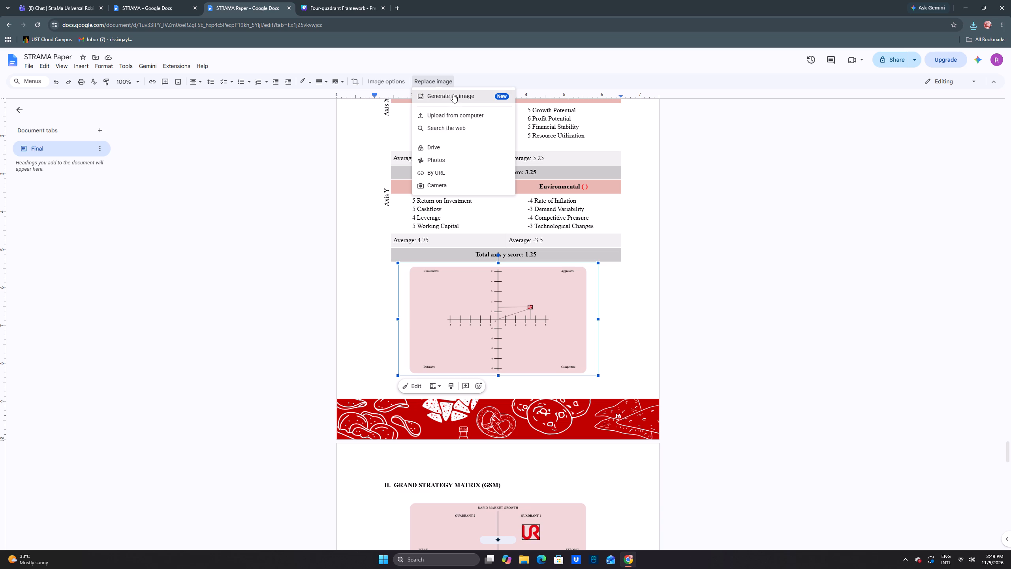
{"action": "left_click", "coordinate": [453, 113]}
{"action": "left_click", "coordinate": [198, 77]}
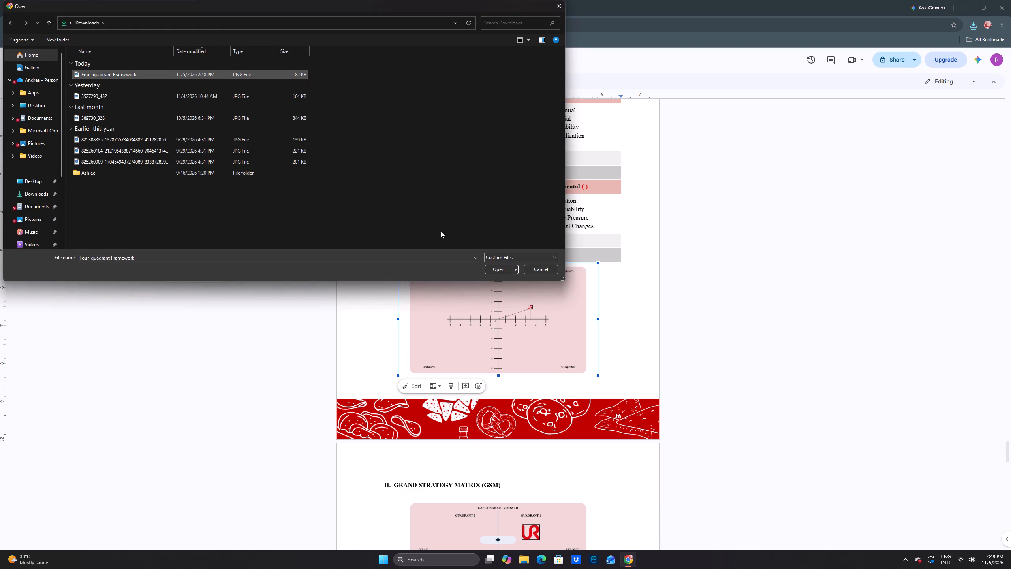
{"action": "left_click", "coordinate": [496, 268]}
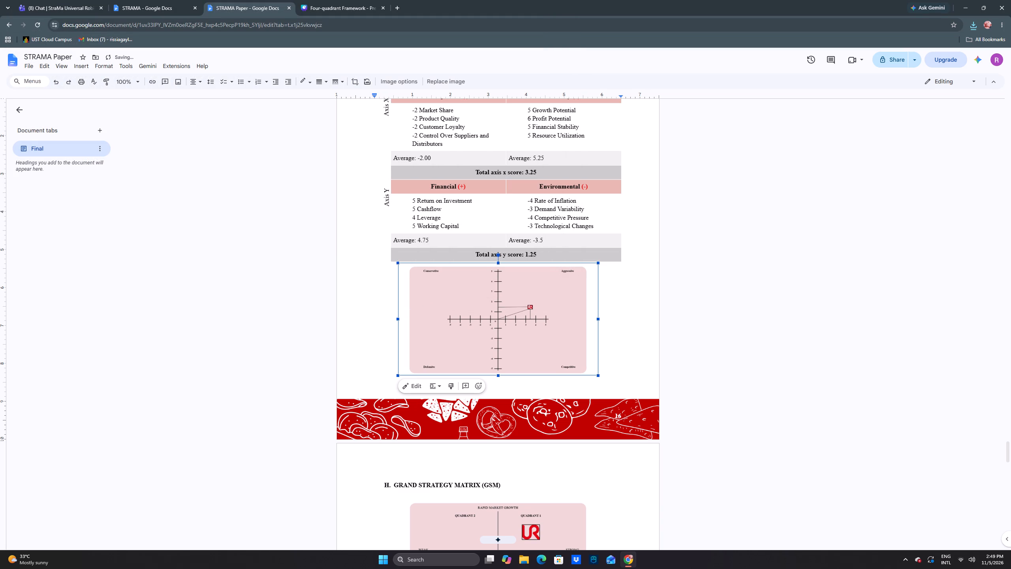
{"action": "left_click", "coordinate": [618, 303]}
Examine the layout of the SPACE, Grand Strategy, IE and QSPM matrix pages in STRAMA Paper.
{"action": "scroll", "coordinate": [617, 303], "scroll_direction": "down", "scroll_amount": 14}
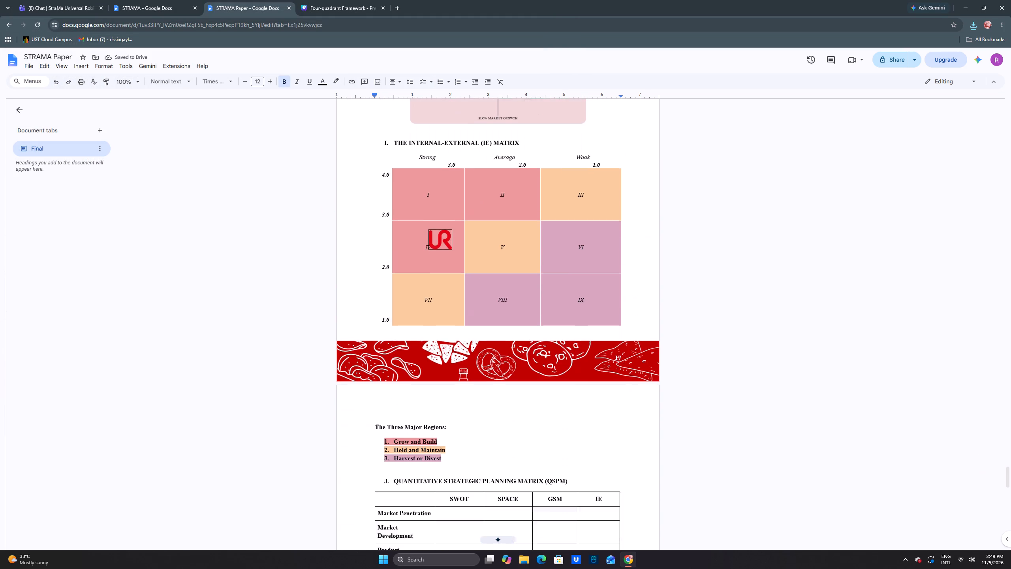
{"action": "scroll", "coordinate": [607, 297], "scroll_direction": "down", "scroll_amount": 14}
{"action": "scroll", "coordinate": [604, 296], "scroll_direction": "up", "scroll_amount": 11}
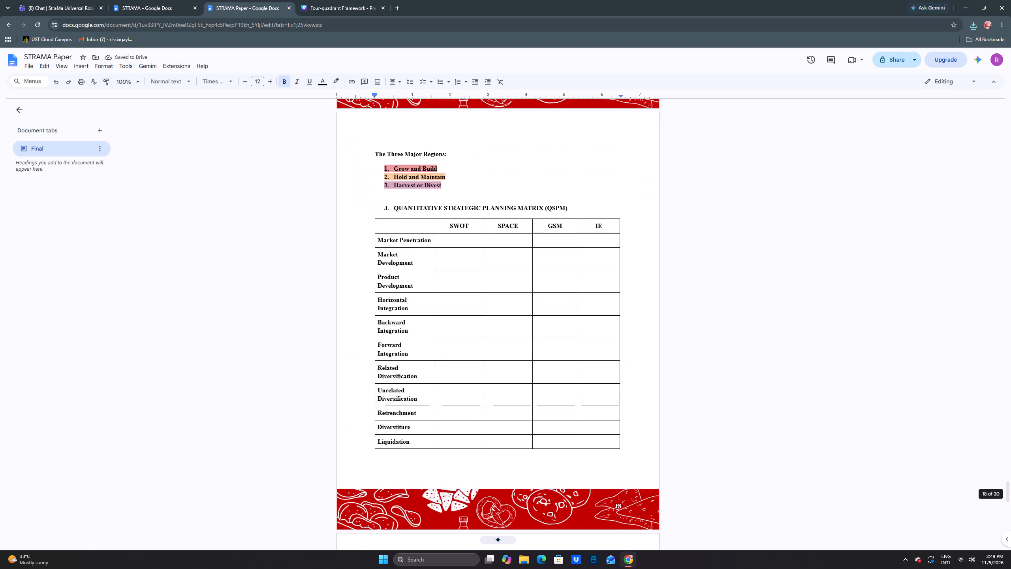
{"action": "scroll", "coordinate": [599, 286], "scroll_direction": "up", "scroll_amount": 15}
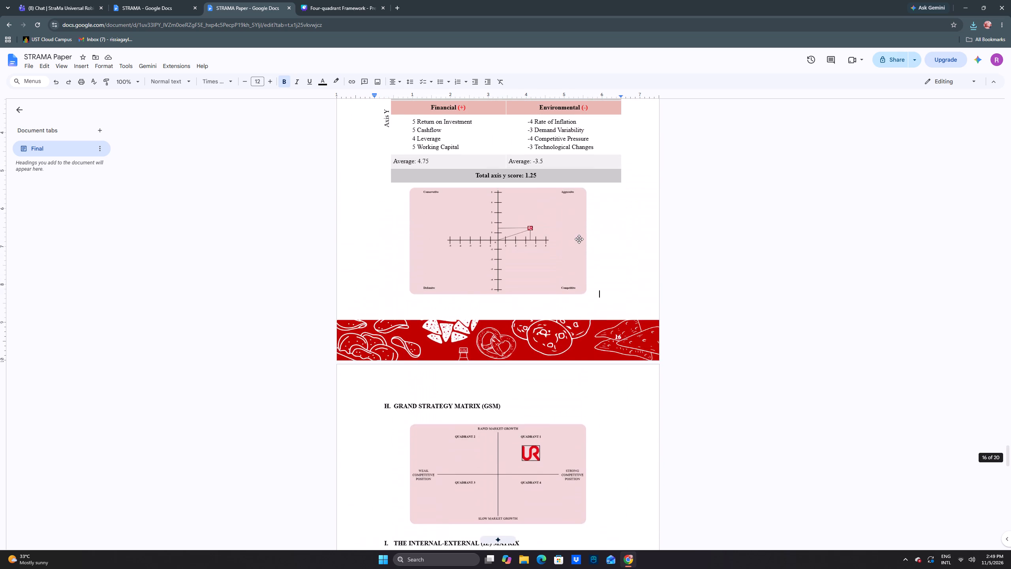
{"action": "scroll", "coordinate": [579, 239], "scroll_direction": "up", "scroll_amount": 8}
{"action": "scroll", "coordinate": [577, 233], "scroll_direction": "down", "scroll_amount": 2}
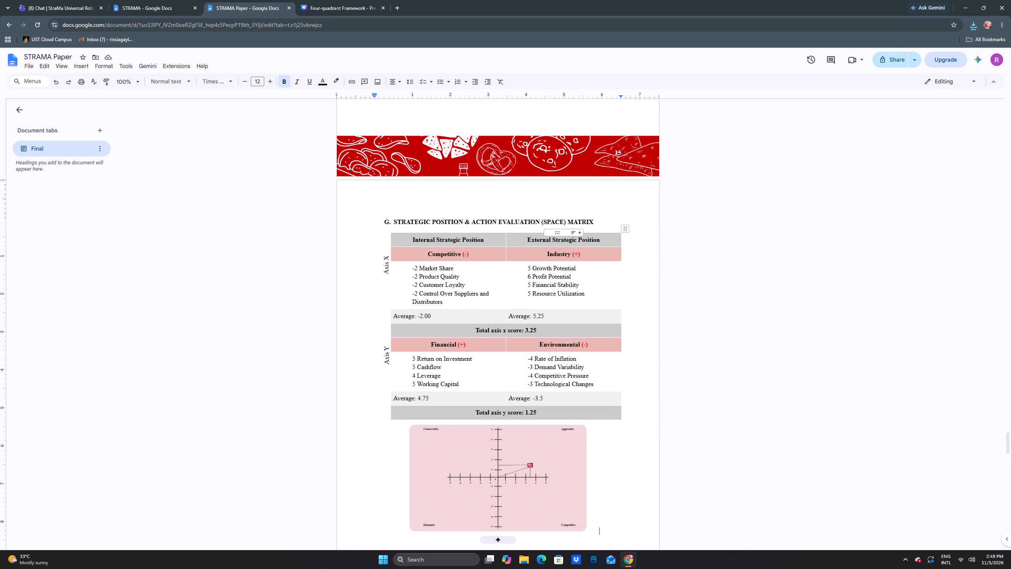
Set the Competitive and Industry factor lists under Axis X of the SPACE matrix table to font size 11.
{"action": "left_click", "coordinate": [415, 282]}
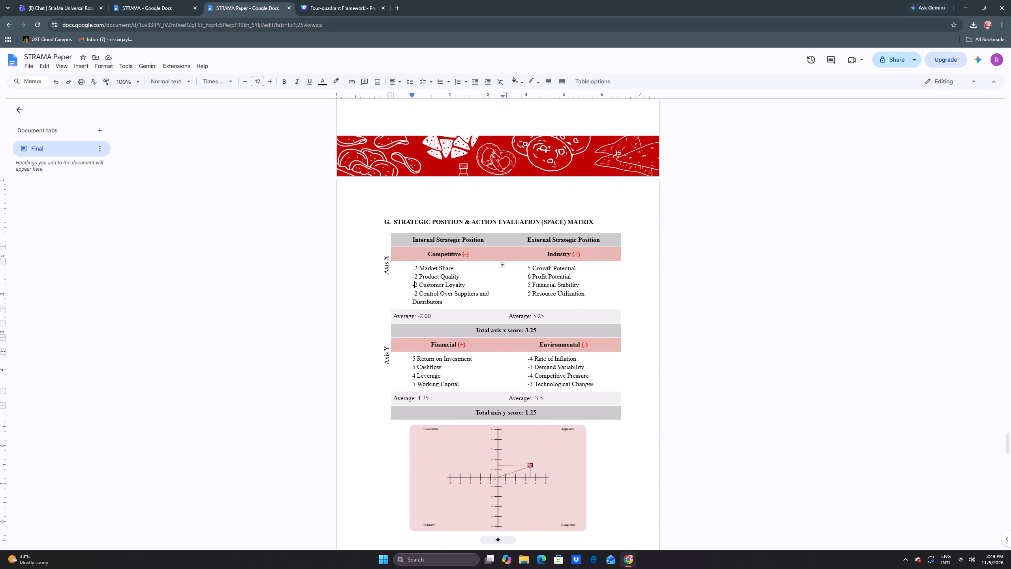
{"action": "left_click", "coordinate": [406, 240]}
{"action": "left_click_drag", "start_coordinate": [406, 266], "coordinate": [460, 300]}
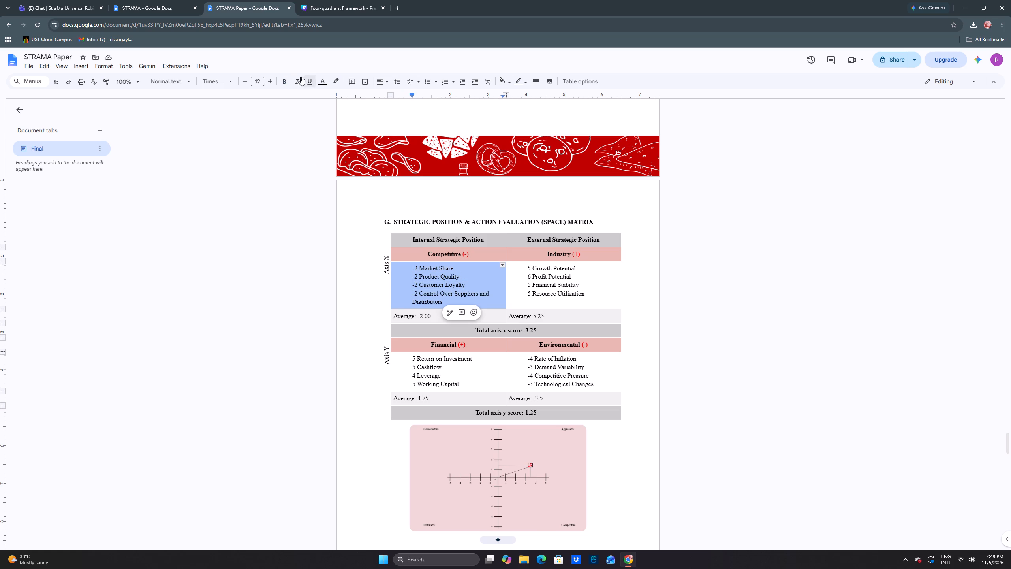
{"action": "left_click", "coordinate": [245, 79]}
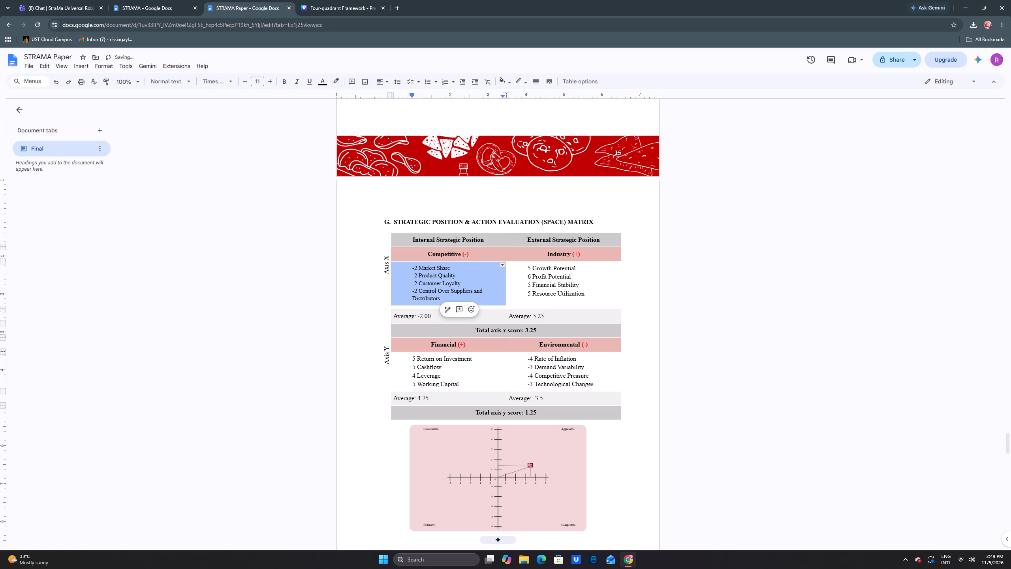
{"action": "left_click", "coordinate": [551, 280]}
{"action": "left_click_drag", "start_coordinate": [523, 270], "coordinate": [584, 297]}
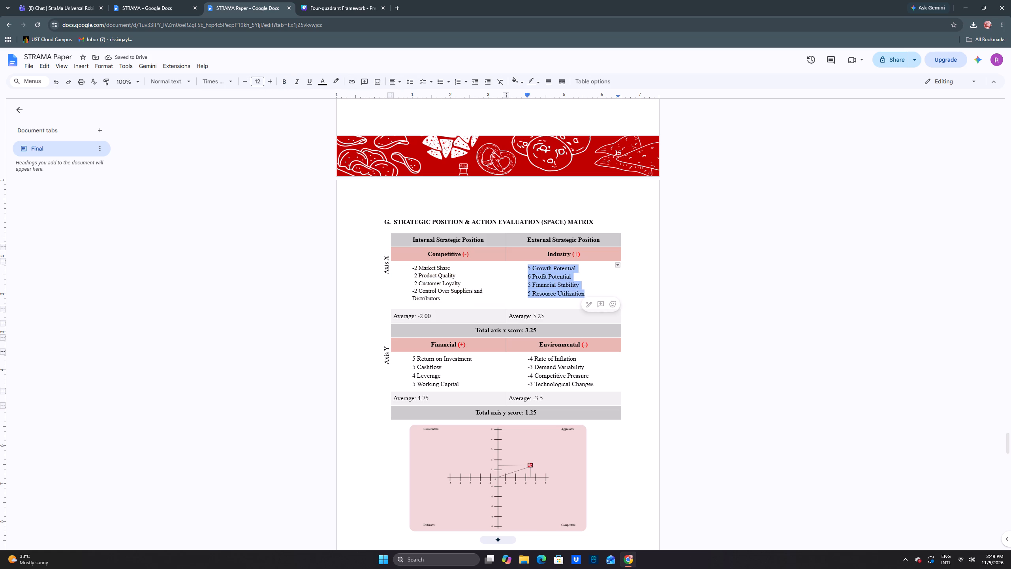
{"action": "left_click", "coordinate": [242, 79]}
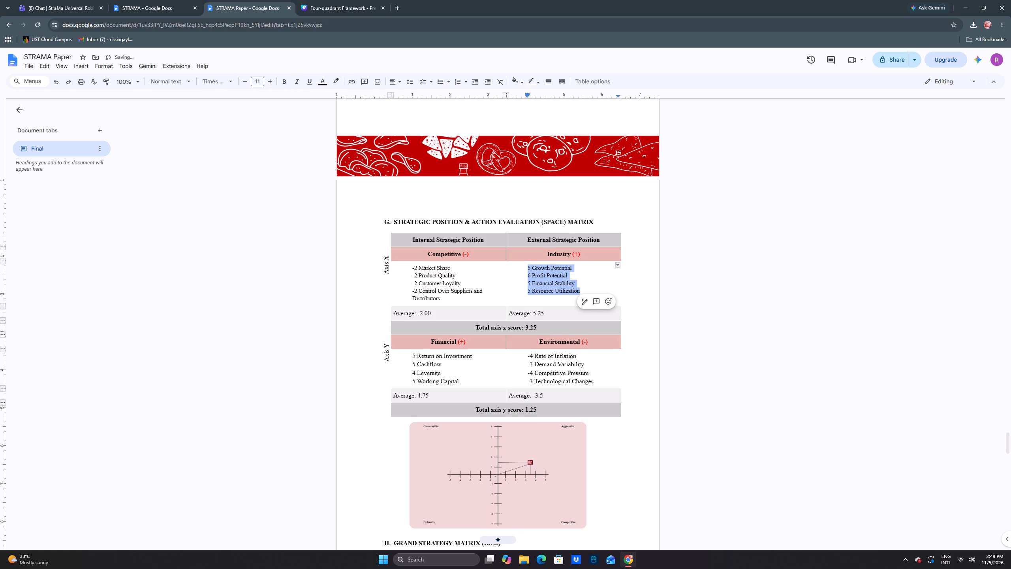
Set the Financial and Environmental factor lists under Axis Y of the SPACE matrix table to font size 11.
{"action": "left_click_drag", "start_coordinate": [409, 355], "coordinate": [544, 375]}
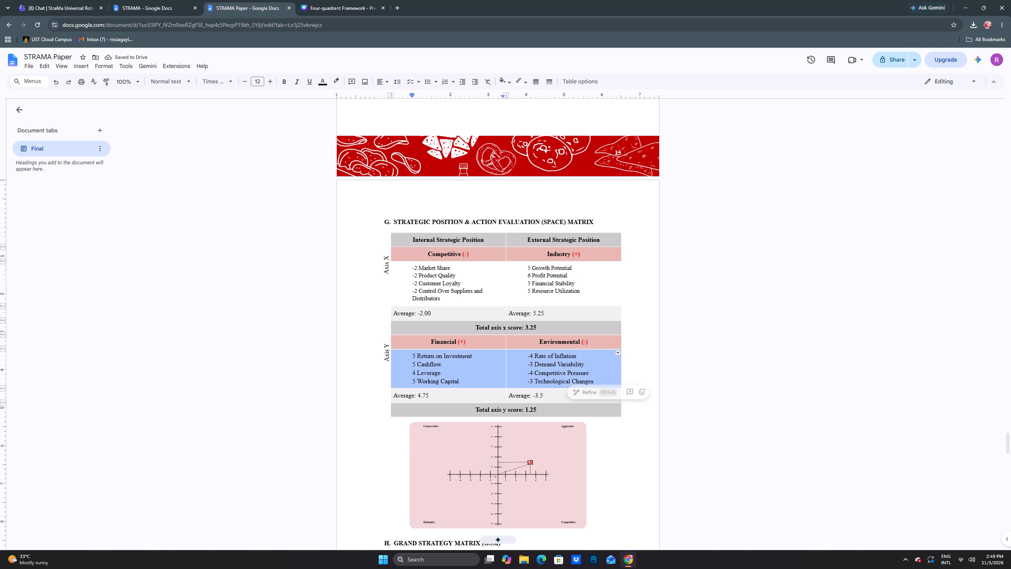
{"action": "left_click", "coordinate": [247, 81]}
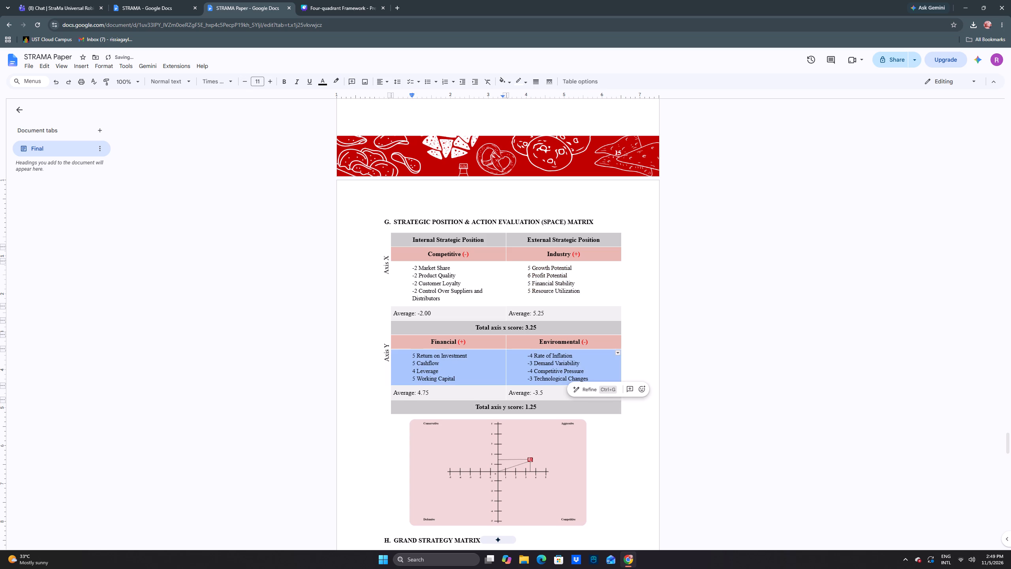
{"action": "left_click", "coordinate": [731, 302]}
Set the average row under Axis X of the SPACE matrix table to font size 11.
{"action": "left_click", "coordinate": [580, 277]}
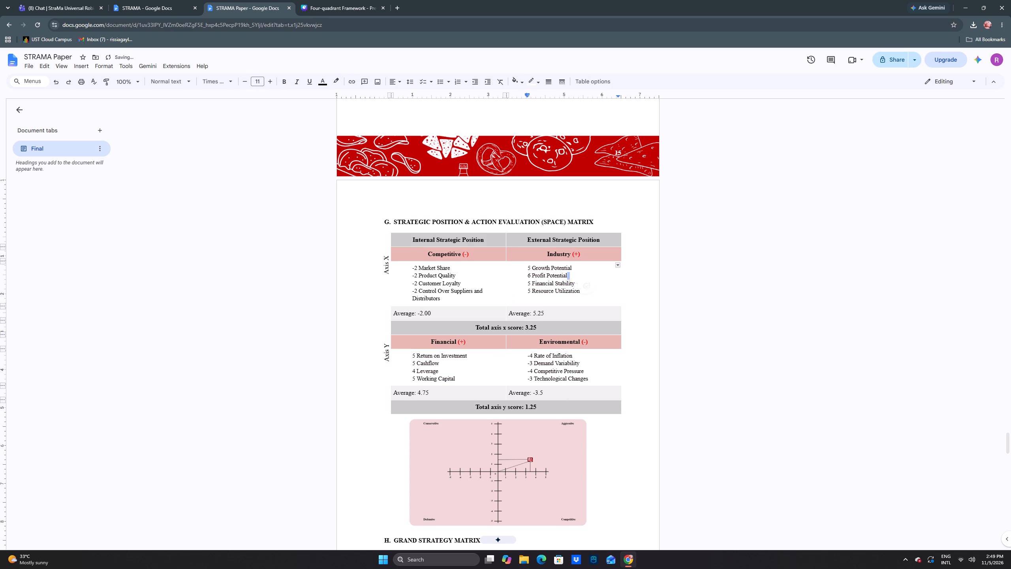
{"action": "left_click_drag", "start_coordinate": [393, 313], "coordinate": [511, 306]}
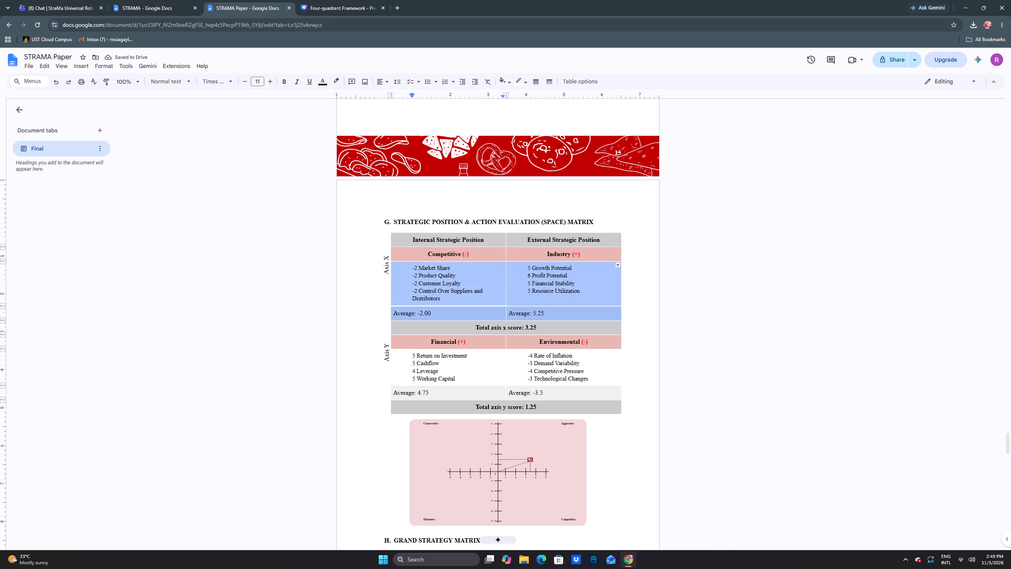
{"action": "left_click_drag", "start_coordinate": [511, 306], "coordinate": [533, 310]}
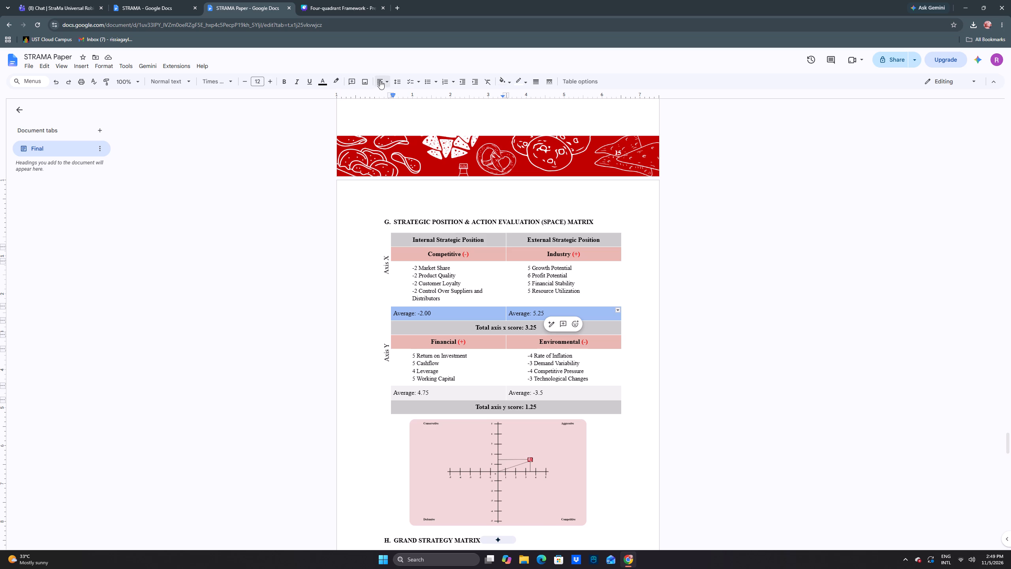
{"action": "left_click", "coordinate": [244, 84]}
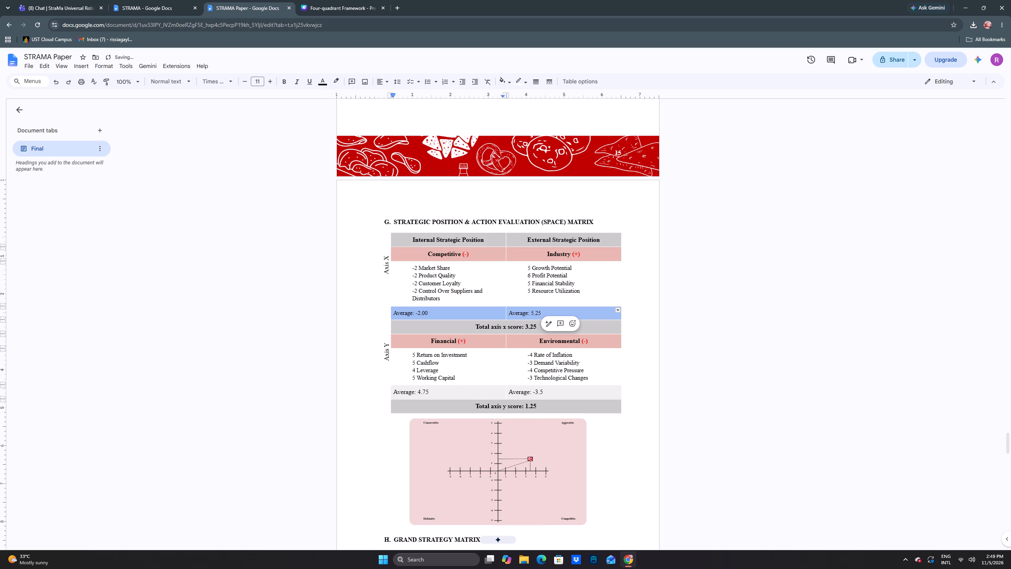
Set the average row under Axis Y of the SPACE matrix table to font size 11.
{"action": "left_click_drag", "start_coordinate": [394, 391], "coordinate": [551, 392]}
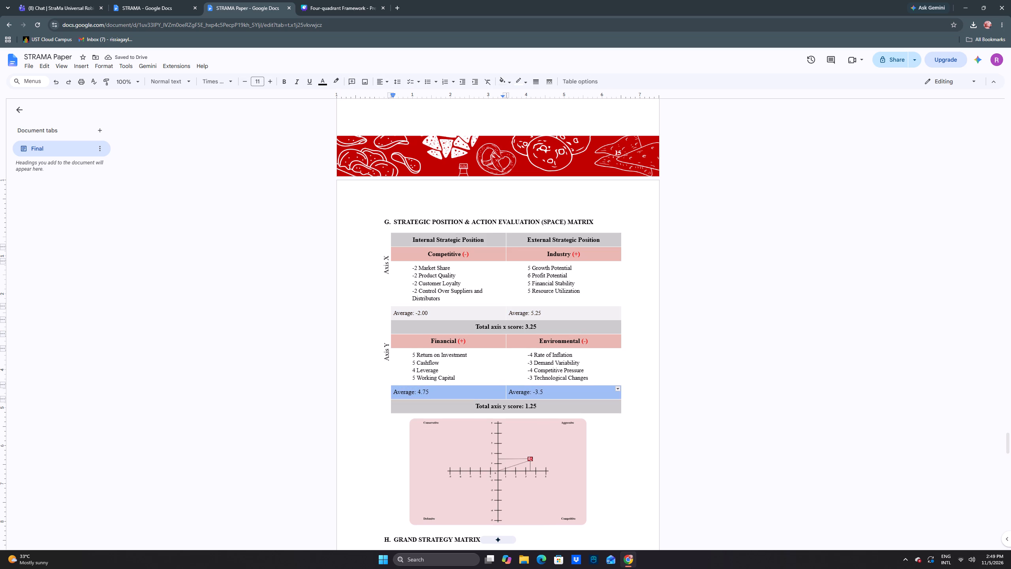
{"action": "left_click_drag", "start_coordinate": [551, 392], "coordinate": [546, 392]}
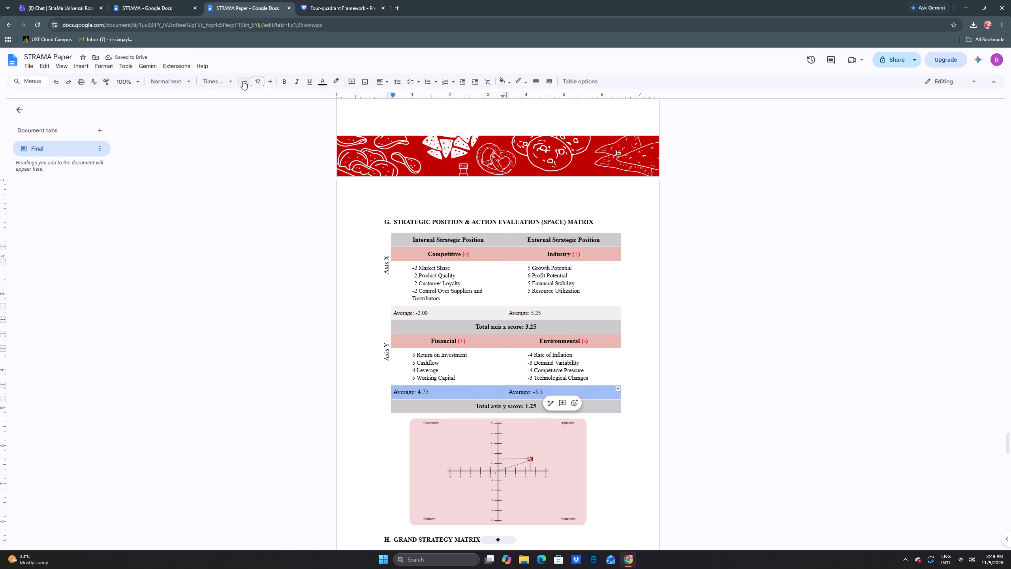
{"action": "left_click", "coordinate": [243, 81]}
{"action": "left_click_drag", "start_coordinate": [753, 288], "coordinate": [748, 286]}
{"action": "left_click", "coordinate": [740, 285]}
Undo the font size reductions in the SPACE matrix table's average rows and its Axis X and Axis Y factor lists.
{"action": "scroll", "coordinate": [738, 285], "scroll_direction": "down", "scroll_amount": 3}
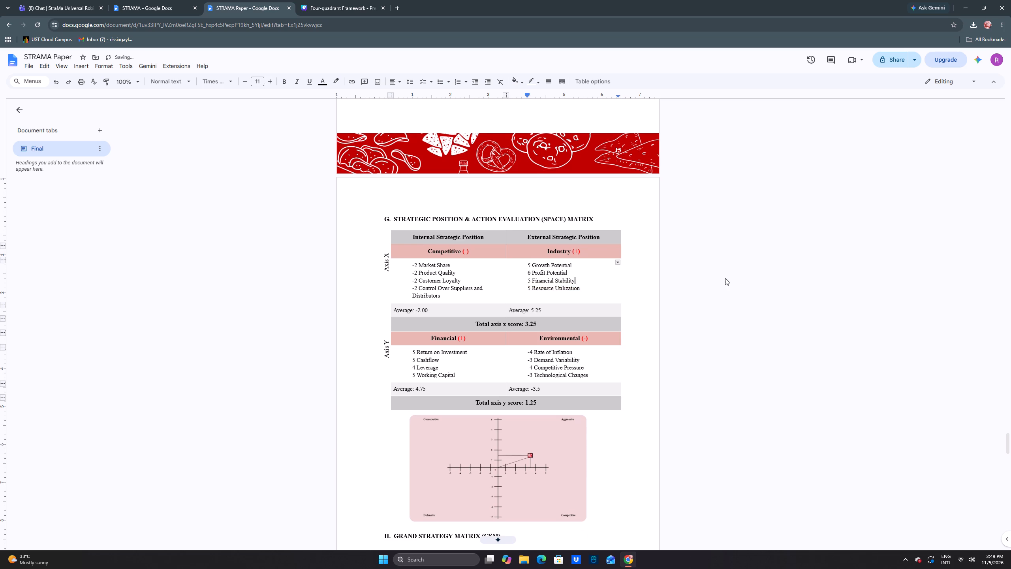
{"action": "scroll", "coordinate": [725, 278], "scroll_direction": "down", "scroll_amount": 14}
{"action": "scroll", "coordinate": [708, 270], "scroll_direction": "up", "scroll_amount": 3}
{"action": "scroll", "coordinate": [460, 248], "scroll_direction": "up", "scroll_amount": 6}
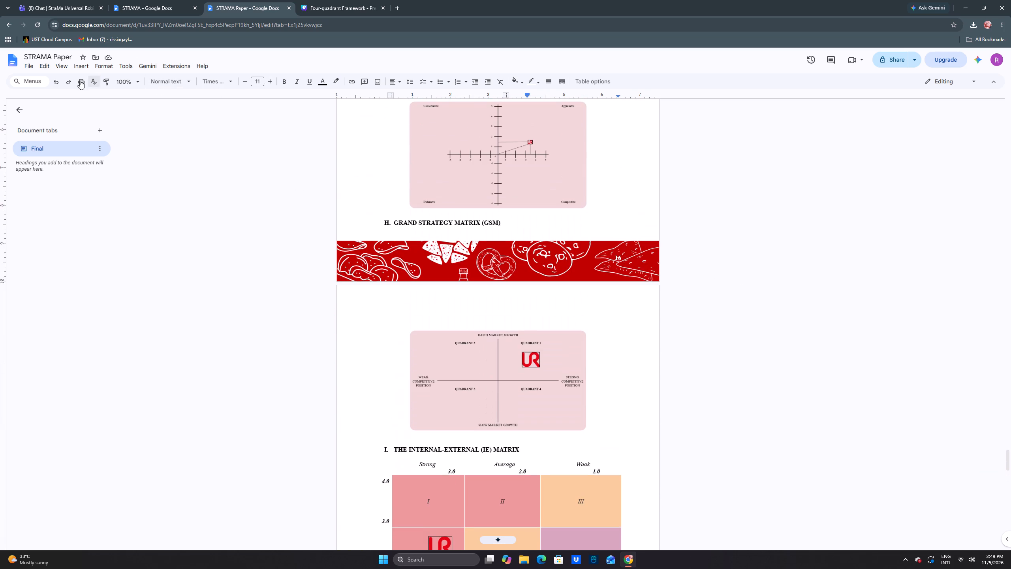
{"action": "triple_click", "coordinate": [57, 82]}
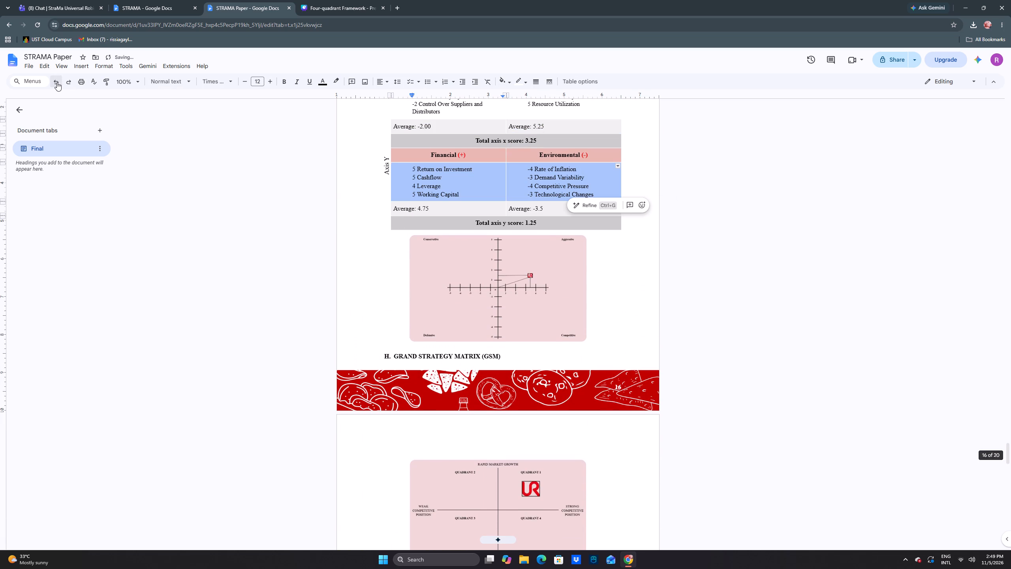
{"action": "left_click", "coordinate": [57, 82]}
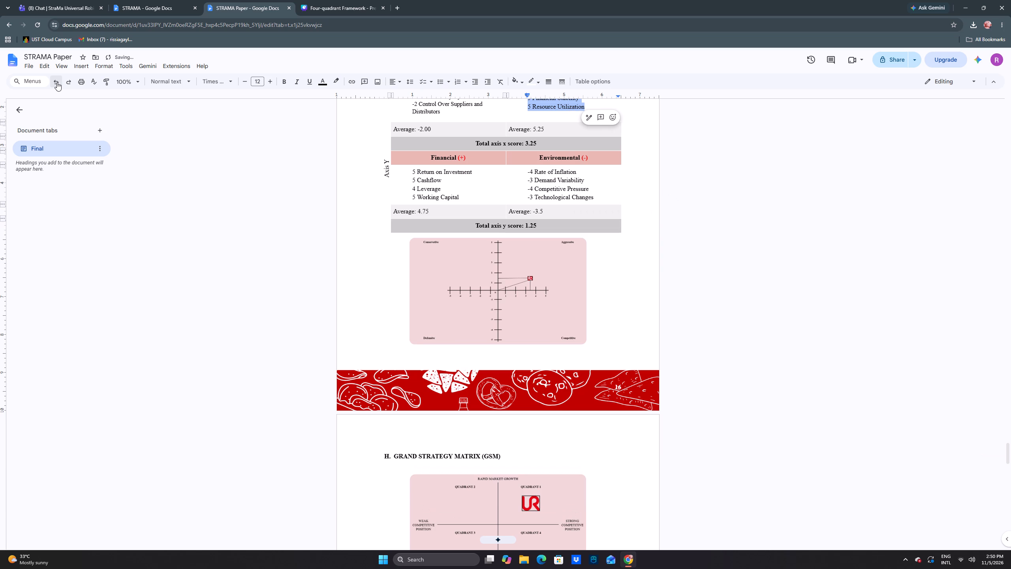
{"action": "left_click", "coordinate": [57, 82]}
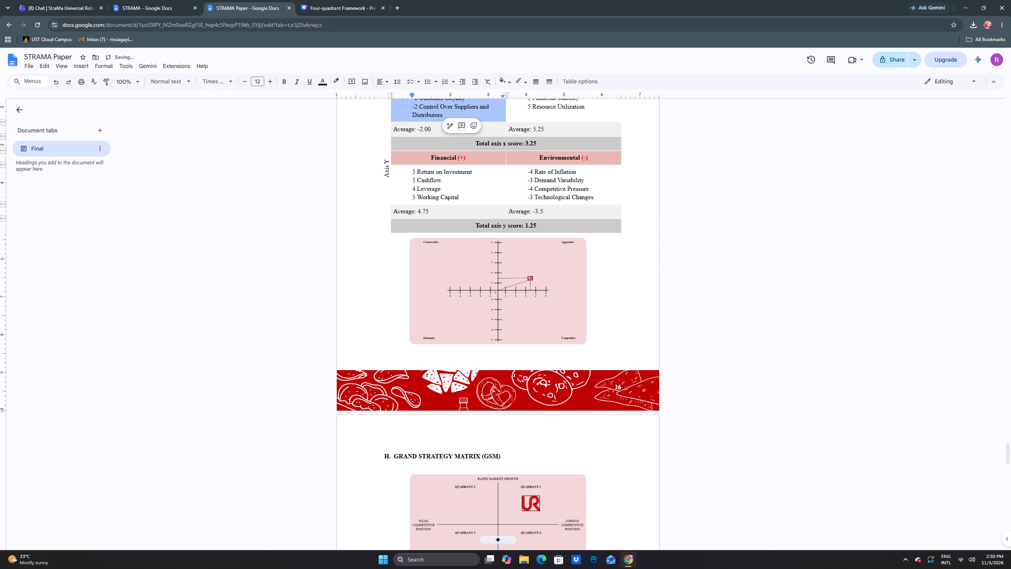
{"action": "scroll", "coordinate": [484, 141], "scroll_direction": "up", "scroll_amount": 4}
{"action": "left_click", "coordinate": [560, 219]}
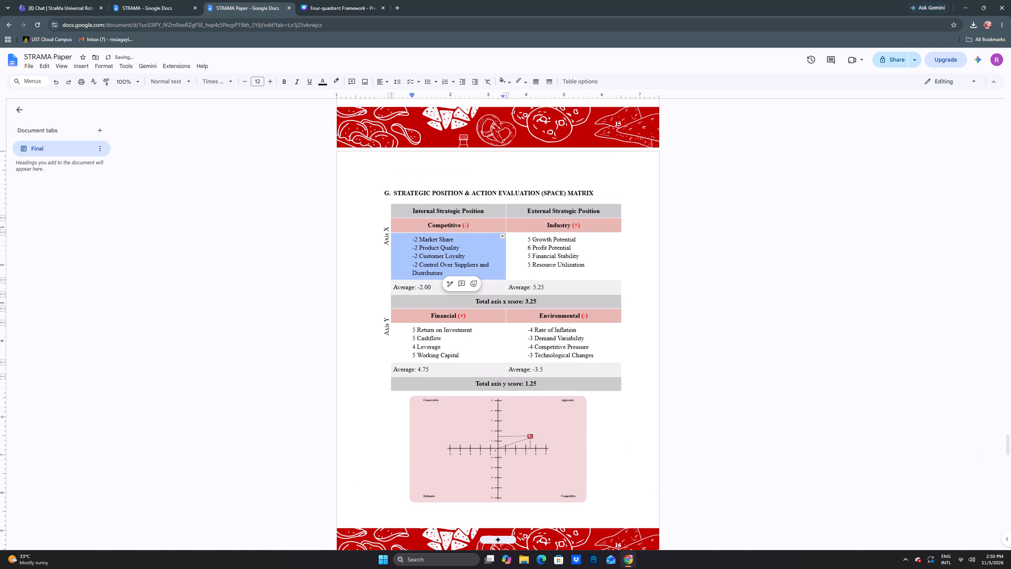
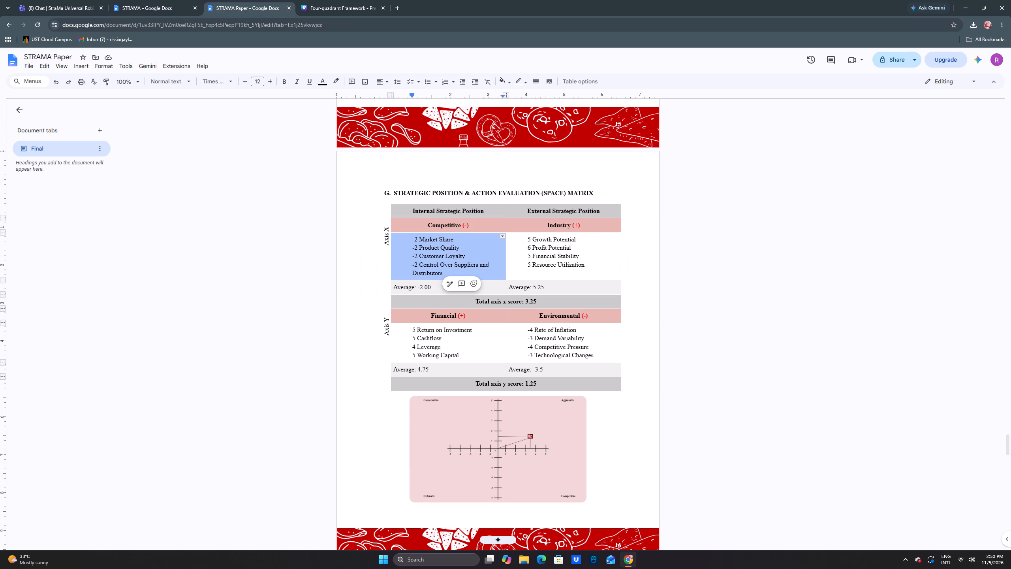
Review the page layout of STRAMA Paper from the SWOT Strategies table through the SPACE, GSM, IE and QSPM matrices to Illustrations.
{"action": "left_click", "coordinate": [688, 206]}
{"action": "scroll", "coordinate": [635, 268], "scroll_direction": "down", "scroll_amount": 6}
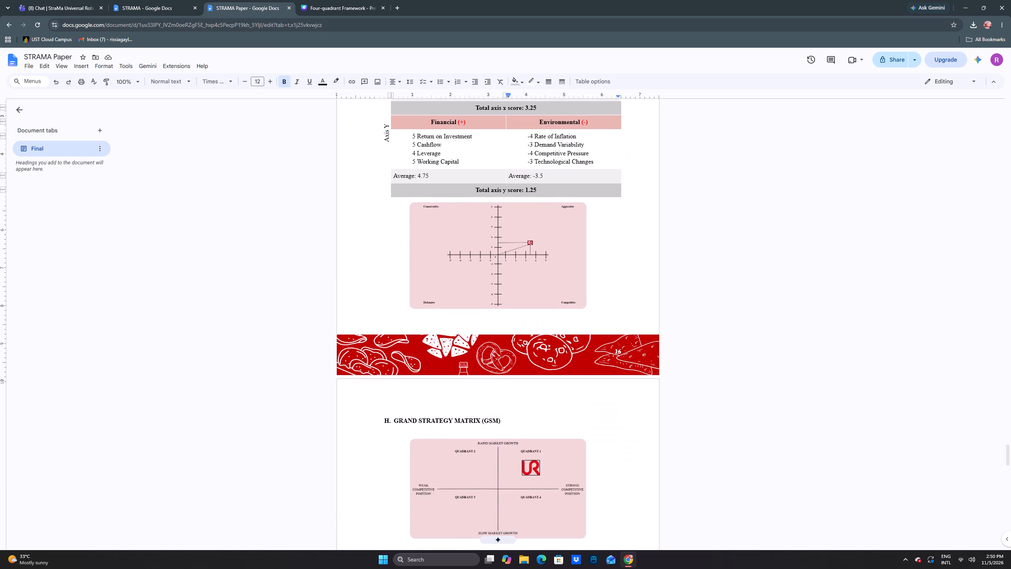
{"action": "scroll", "coordinate": [633, 273], "scroll_direction": "down", "scroll_amount": 10}
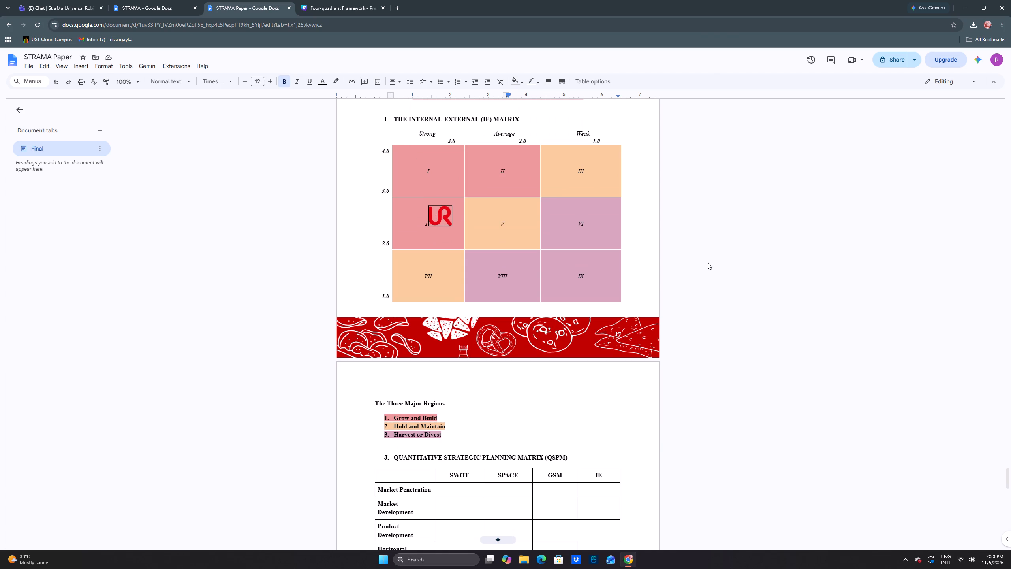
{"action": "scroll", "coordinate": [707, 262], "scroll_direction": "down", "scroll_amount": 3}
{"action": "scroll", "coordinate": [687, 258], "scroll_direction": "up", "scroll_amount": 4}
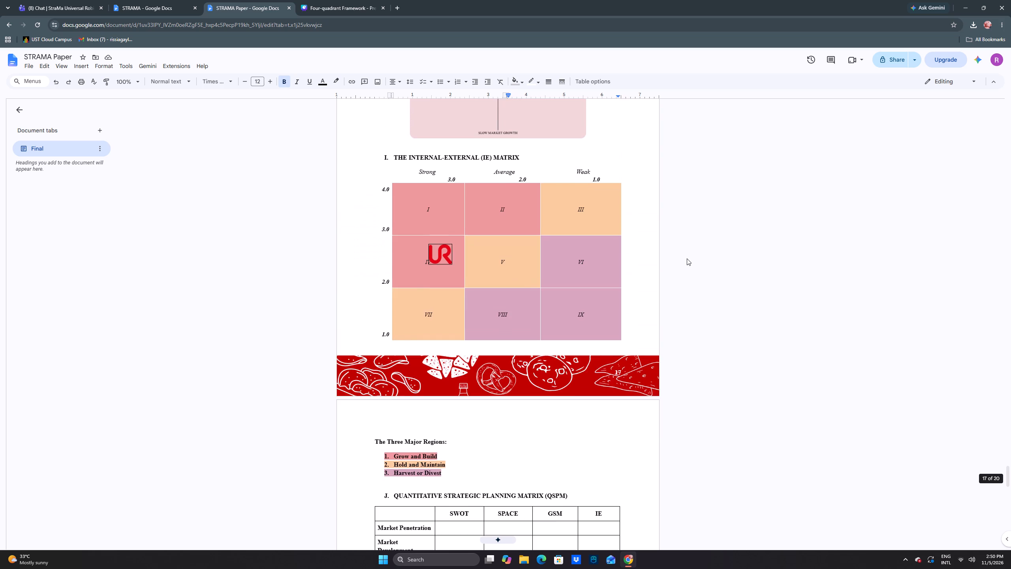
{"action": "scroll", "coordinate": [687, 258], "scroll_direction": "up", "scroll_amount": 10}
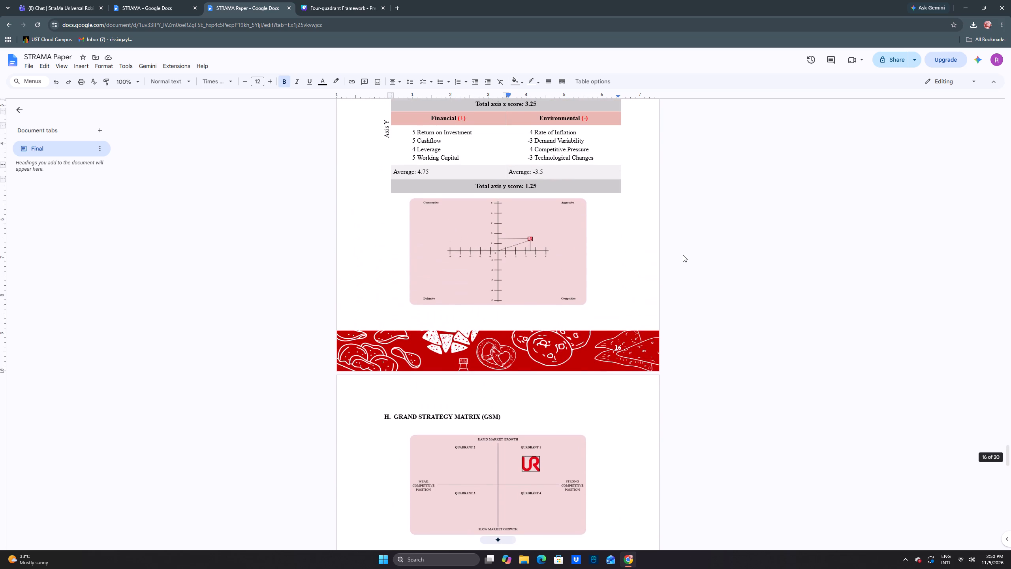
{"action": "scroll", "coordinate": [682, 254], "scroll_direction": "up", "scroll_amount": 5}
{"action": "left_click", "coordinate": [705, 262]}
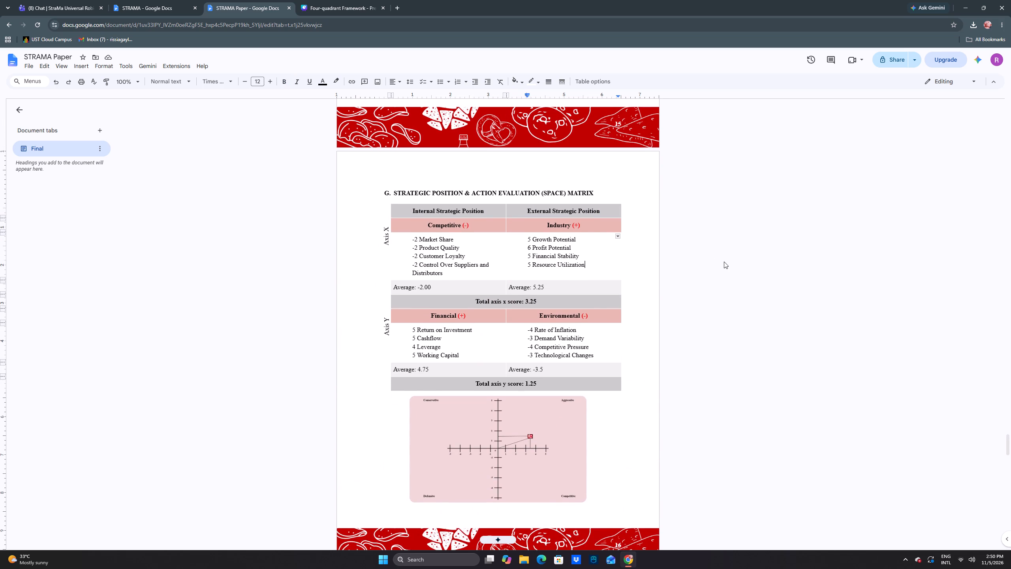
{"action": "scroll", "coordinate": [715, 263], "scroll_direction": "down", "scroll_amount": 4}
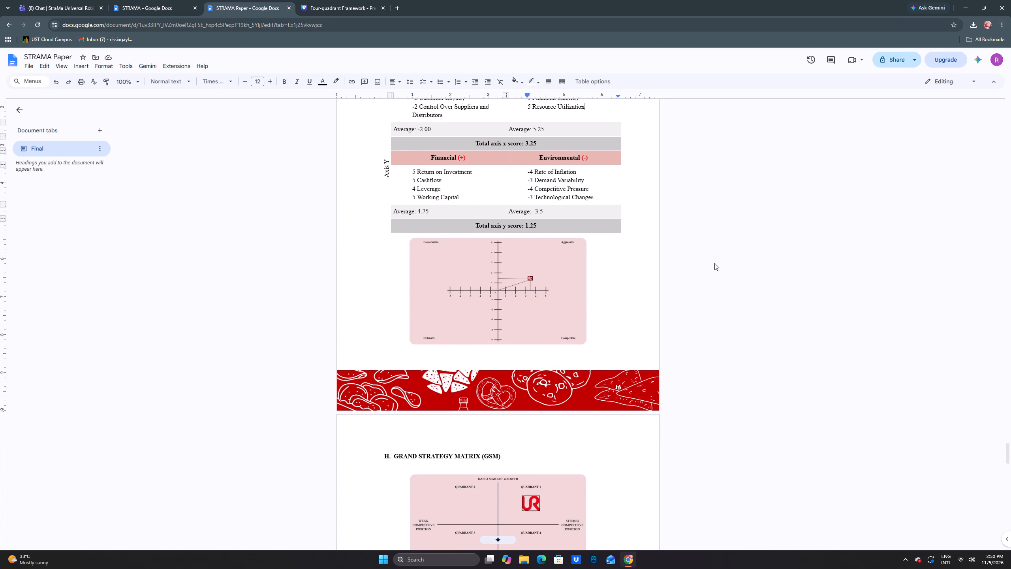
{"action": "scroll", "coordinate": [716, 260], "scroll_direction": "up", "scroll_amount": 9}
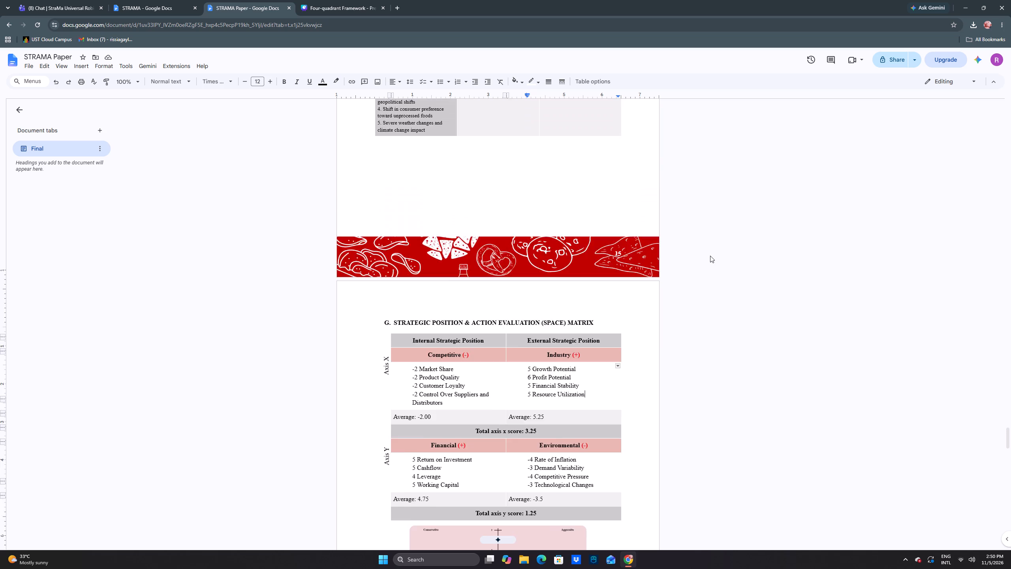
{"action": "scroll", "coordinate": [710, 256], "scroll_direction": "up", "scroll_amount": 10}
{"action": "scroll", "coordinate": [690, 254], "scroll_direction": "down", "scroll_amount": 3}
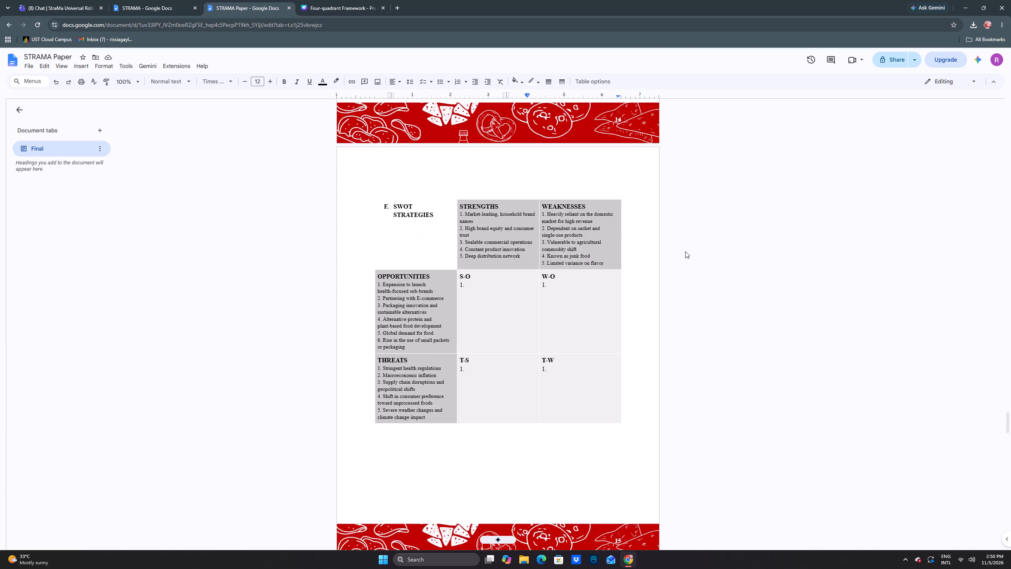
{"action": "scroll", "coordinate": [685, 251], "scroll_direction": "down", "scroll_amount": 20}
{"action": "scroll", "coordinate": [685, 251], "scroll_direction": "down", "scroll_amount": 2}
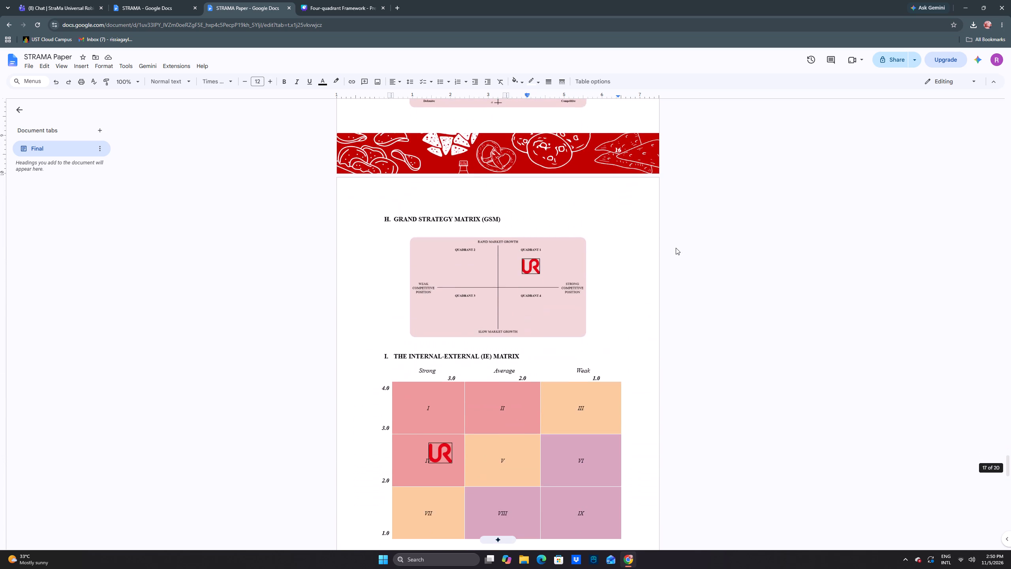
{"action": "scroll", "coordinate": [676, 248], "scroll_direction": "down", "scroll_amount": 2}
{"action": "left_click", "coordinate": [502, 270]}
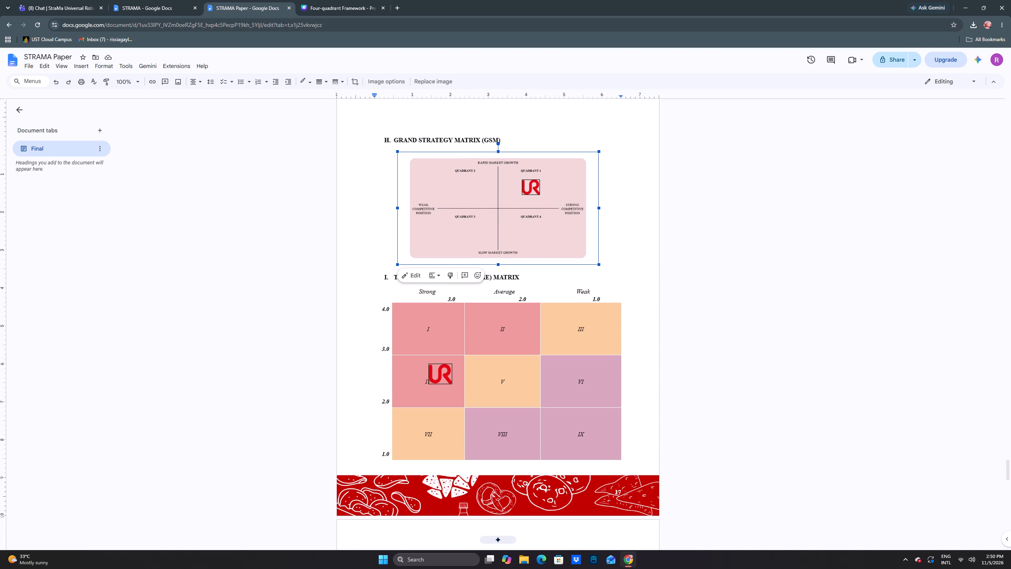
{"action": "left_click", "coordinate": [508, 273]}
{"action": "left_click", "coordinate": [512, 270]}
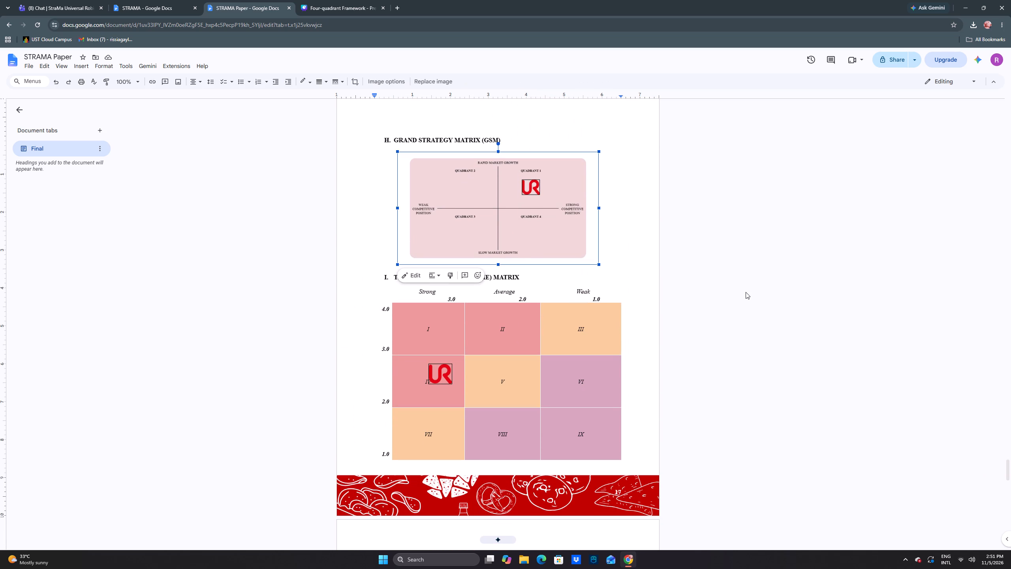
{"action": "left_click", "coordinate": [746, 292]}
{"action": "scroll", "coordinate": [727, 289], "scroll_direction": "down", "scroll_amount": 8}
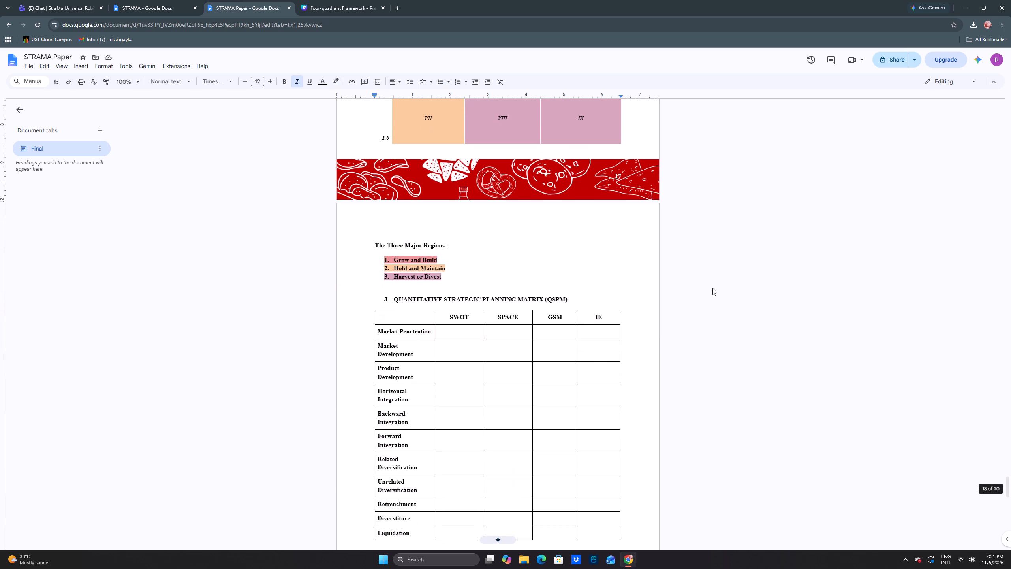
{"action": "scroll", "coordinate": [712, 288], "scroll_direction": "down", "scroll_amount": 9}
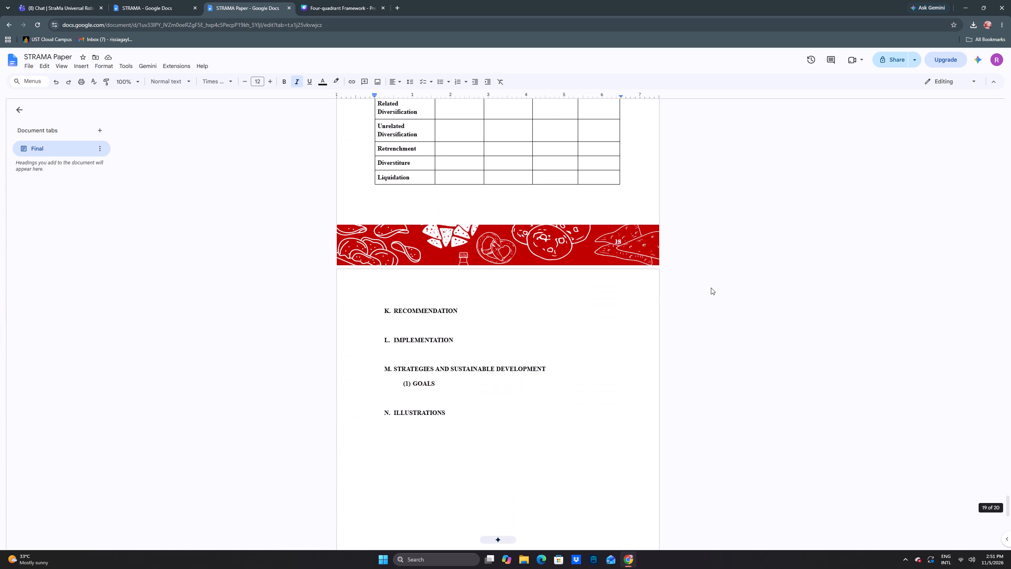
{"action": "scroll", "coordinate": [710, 288], "scroll_direction": "up", "scroll_amount": 16}
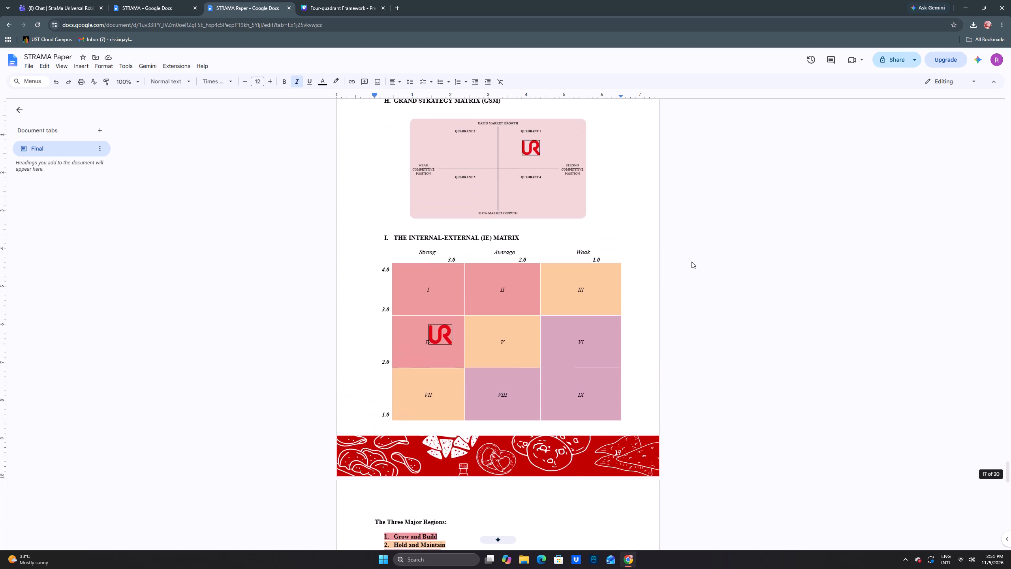
{"action": "scroll", "coordinate": [691, 261], "scroll_direction": "up", "scroll_amount": 17}
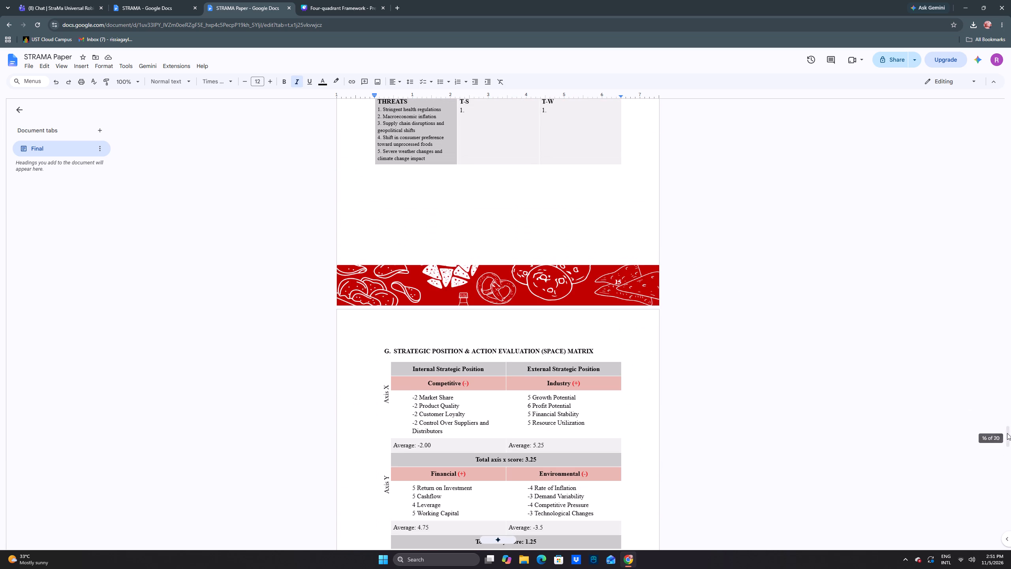
Insert an extra blank line above the A. ABSTRACT heading below the contents list so the heading moves onto the following page.
{"action": "left_click_drag", "start_coordinate": [1009, 434], "coordinate": [931, 237]}
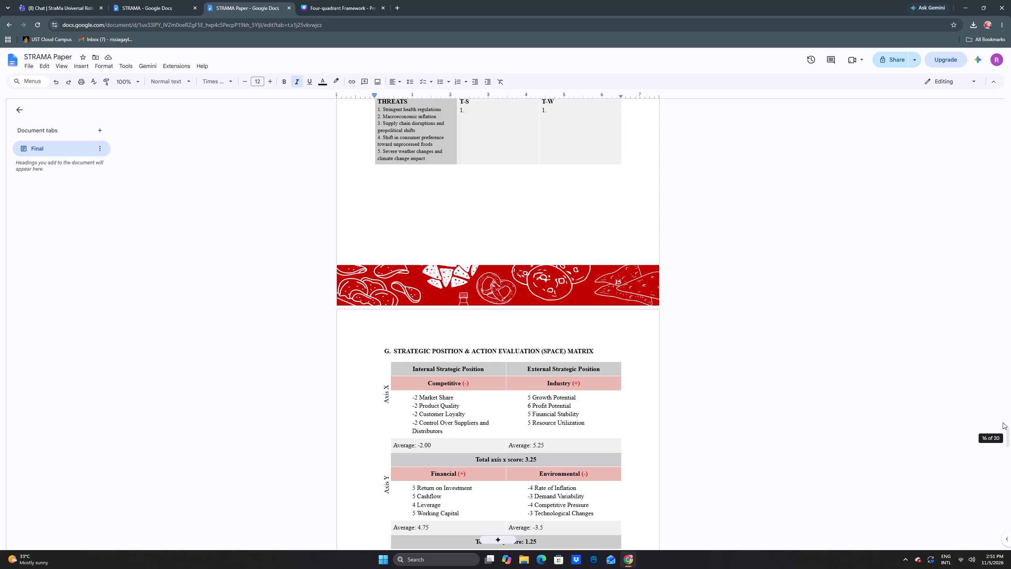
{"action": "left_click_drag", "start_coordinate": [1007, 424], "coordinate": [949, 359]}
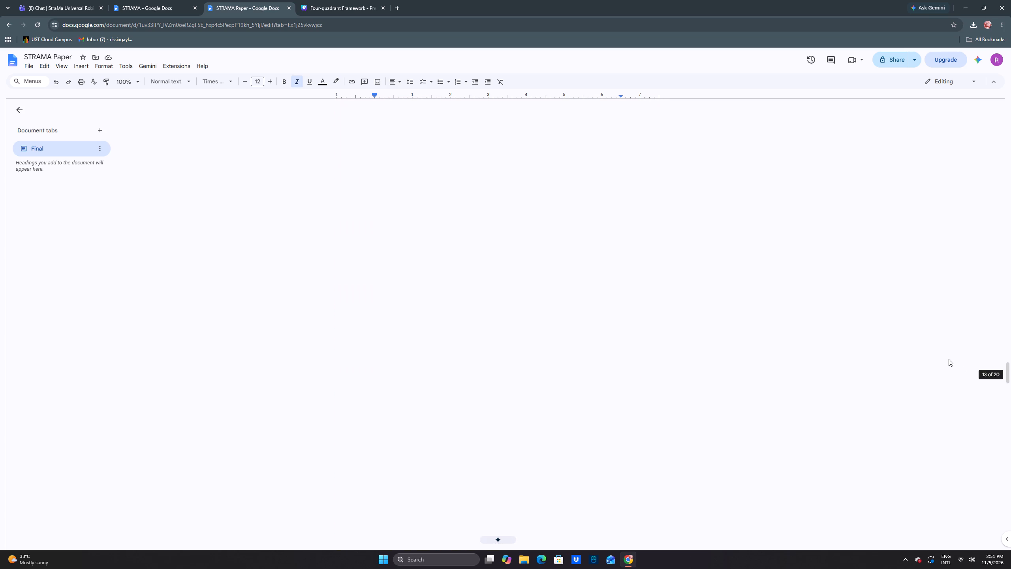
{"action": "left_click_drag", "start_coordinate": [949, 359], "coordinate": [955, 380]}
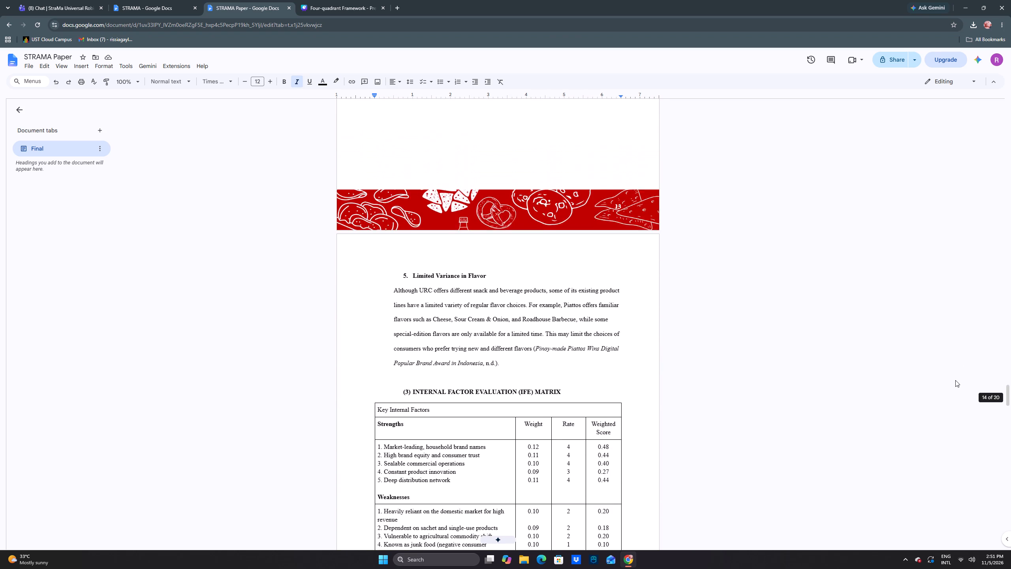
{"action": "left_click_drag", "start_coordinate": [955, 380], "coordinate": [942, 360]}
{"action": "left_click_drag", "start_coordinate": [1008, 430], "coordinate": [983, 384]}
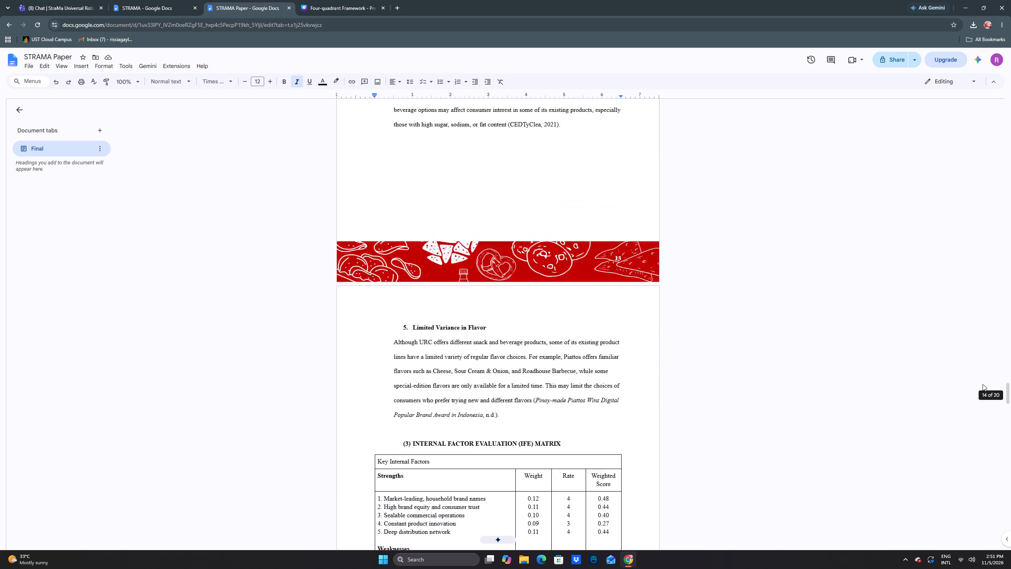
{"action": "left_click_drag", "start_coordinate": [983, 384], "coordinate": [948, 320]}
{"action": "left_click_drag", "start_coordinate": [1009, 434], "coordinate": [975, 143]}
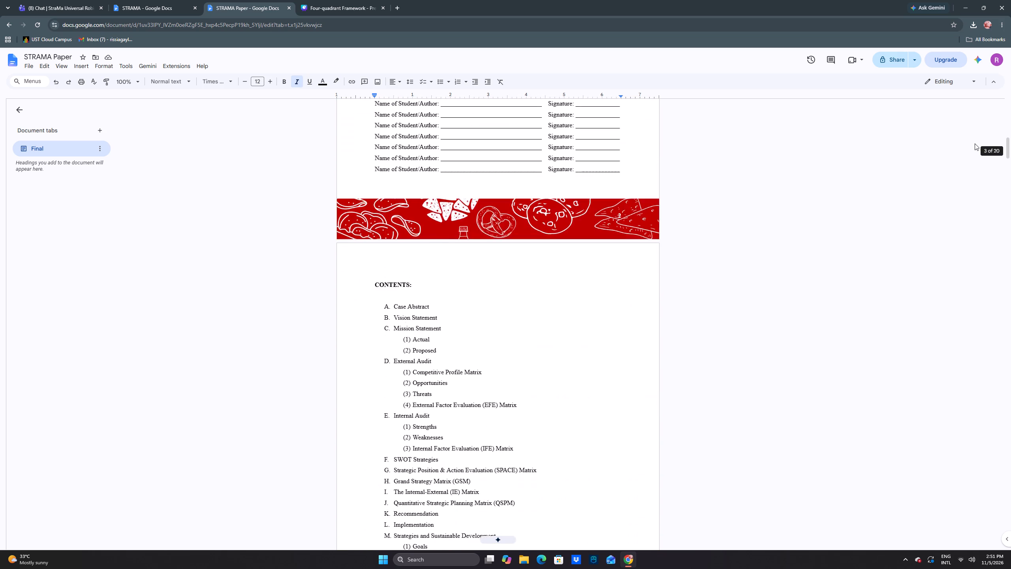
{"action": "left_click_drag", "start_coordinate": [975, 143], "coordinate": [983, 175]}
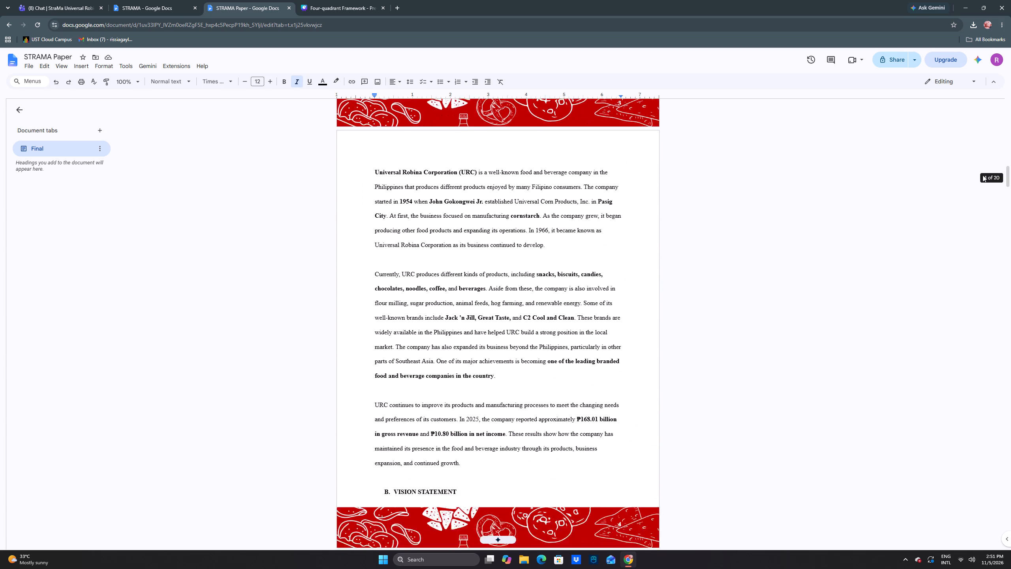
{"action": "left_click_drag", "start_coordinate": [983, 175], "coordinate": [984, 166]}
{"action": "left_click", "coordinate": [460, 223]}
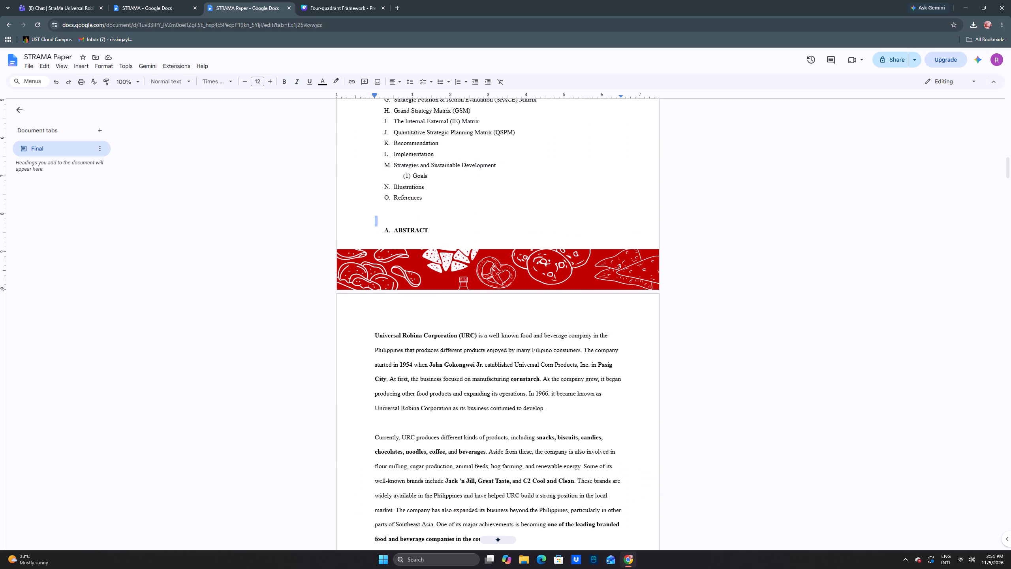
{"action": "left_click_drag", "start_coordinate": [482, 218], "coordinate": [479, 214]}
{"action": "left_click", "coordinate": [483, 220]}
{"action": "key", "text": "Return"}
{"action": "scroll", "coordinate": [521, 241], "scroll_direction": "down", "scroll_amount": 8}
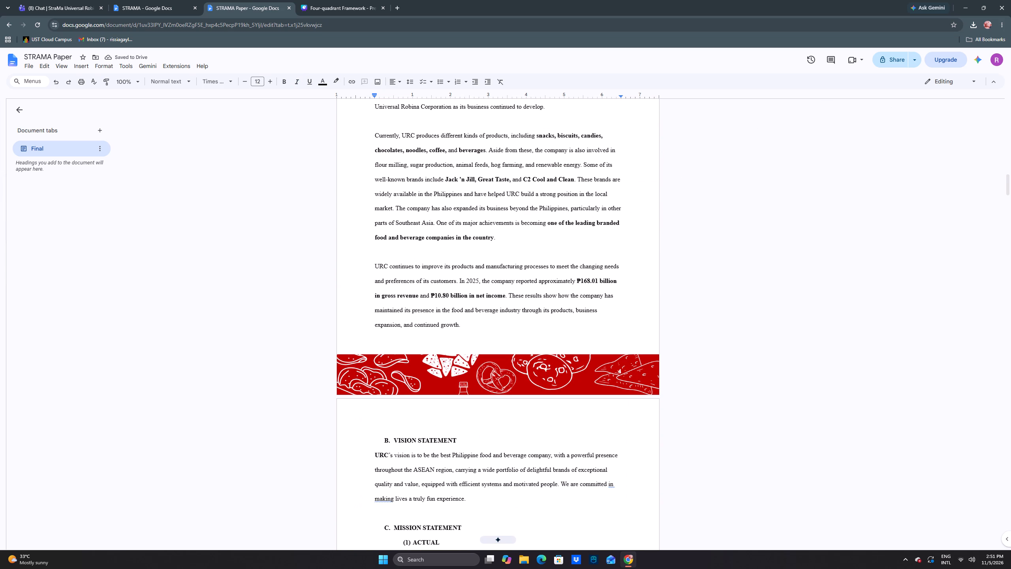
In File Explorer, delete the old Four-quadrant Framework image and STRAMA Paper PDF from the Downloads folder.
{"action": "left_click", "coordinate": [529, 561]}
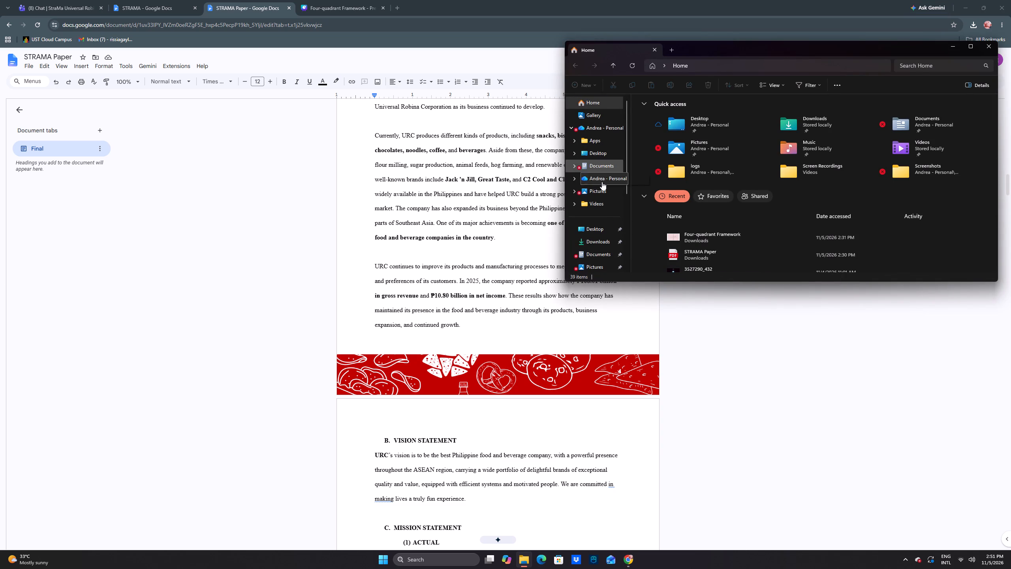
{"action": "left_click", "coordinate": [608, 240]}
{"action": "left_click_drag", "start_coordinate": [635, 118], "coordinate": [705, 123]}
{"action": "right_click", "coordinate": [705, 123]}
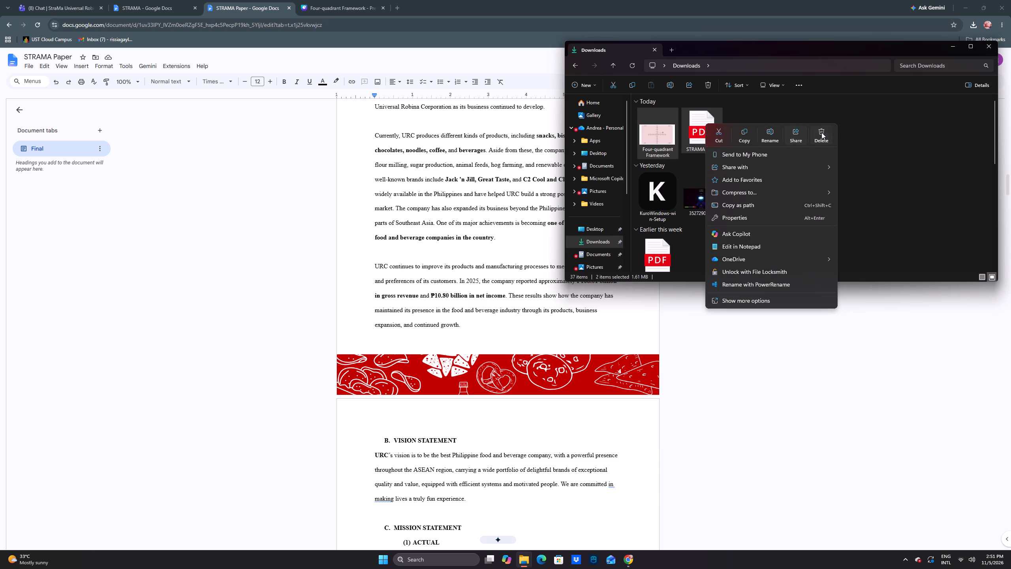
{"action": "left_click", "coordinate": [822, 132]}
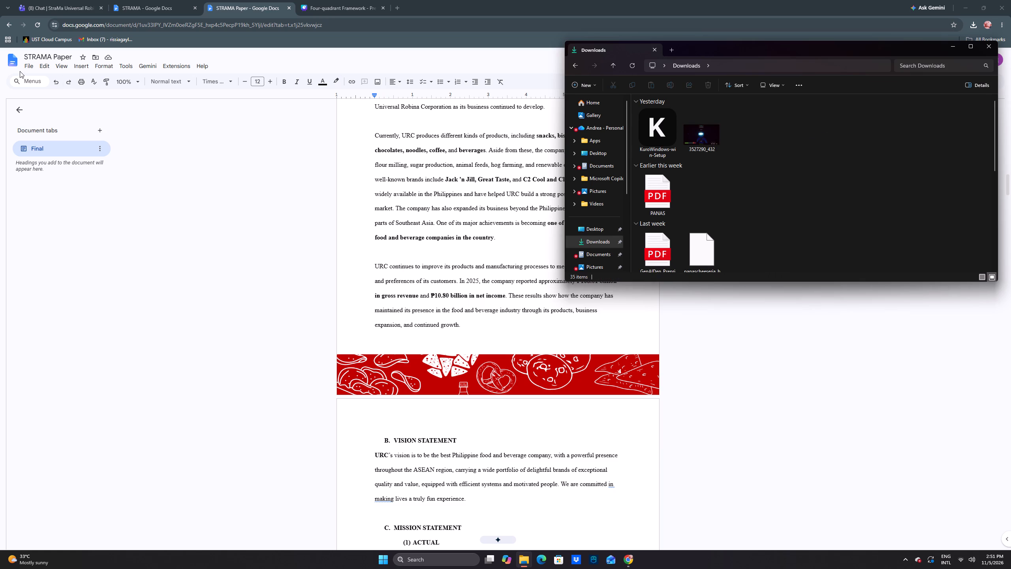
Return to the STRAMA Paper document and start downloading a fresh copy of it.
{"action": "left_click", "coordinate": [29, 65]}
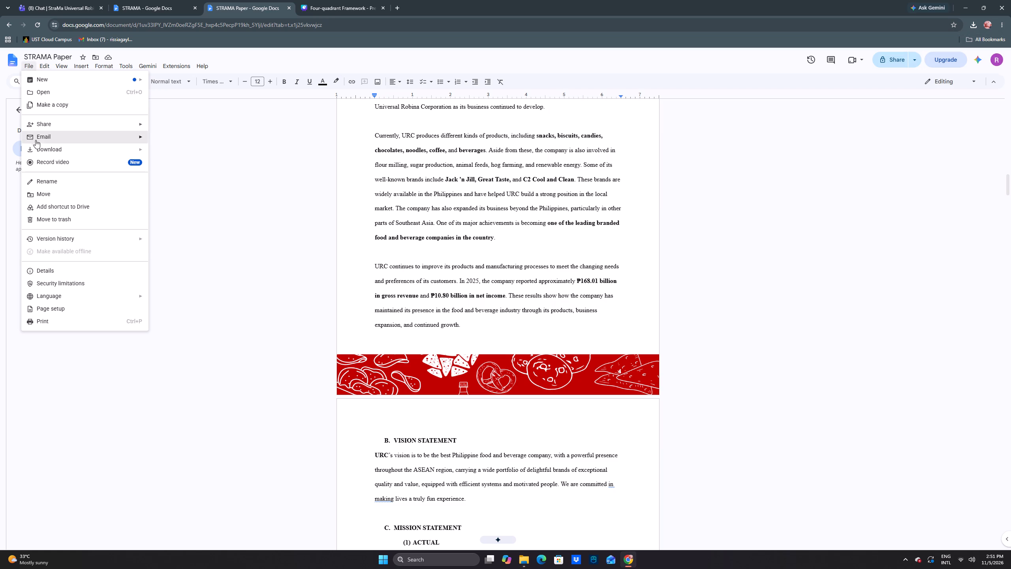